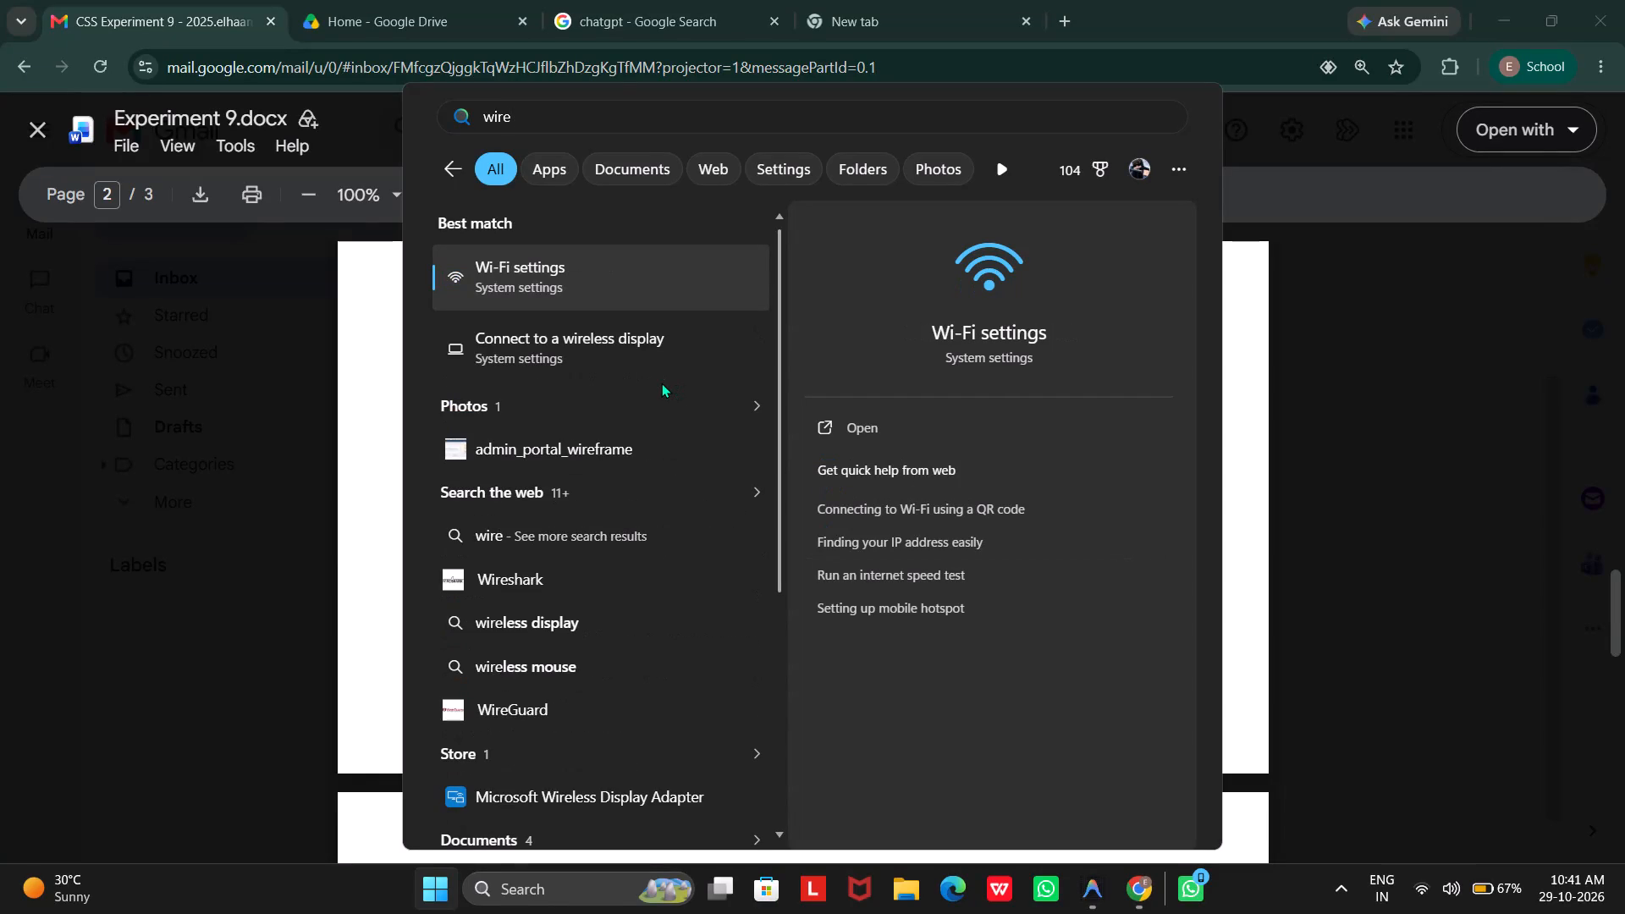
Complete the system search query as "wireshark" and open its web results in Microsoft Edge.
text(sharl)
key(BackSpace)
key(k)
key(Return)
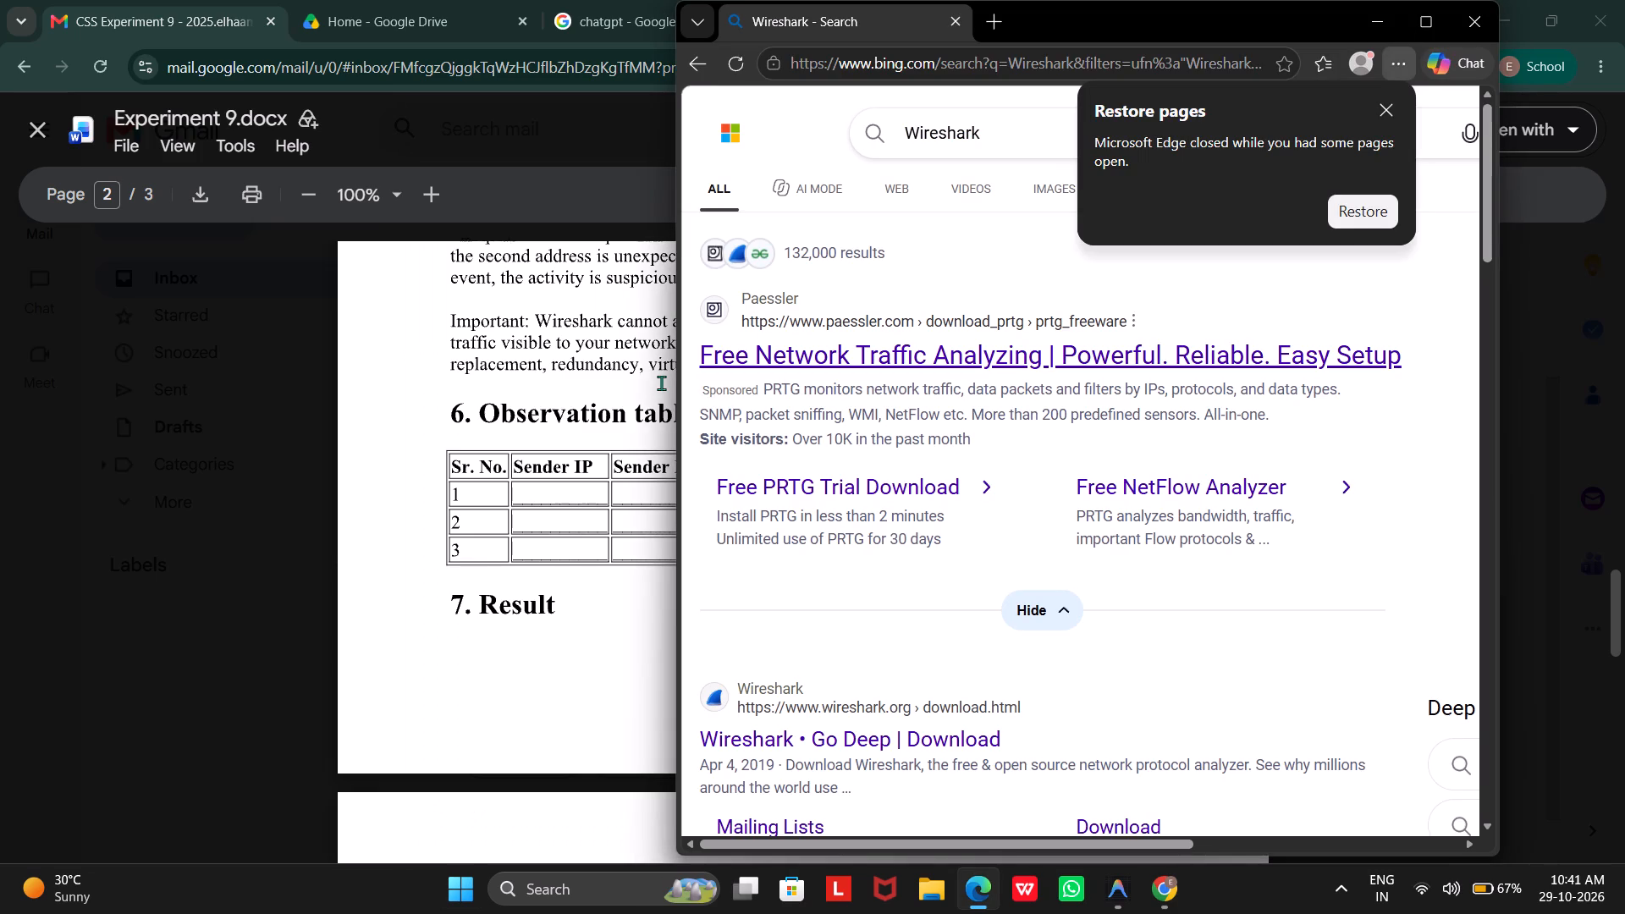
Open the sponsored Paessler network traffic analyzer result, maximize the browser window, close the Wireshark search tab and dismiss the page-restore offer.
click(791, 345)
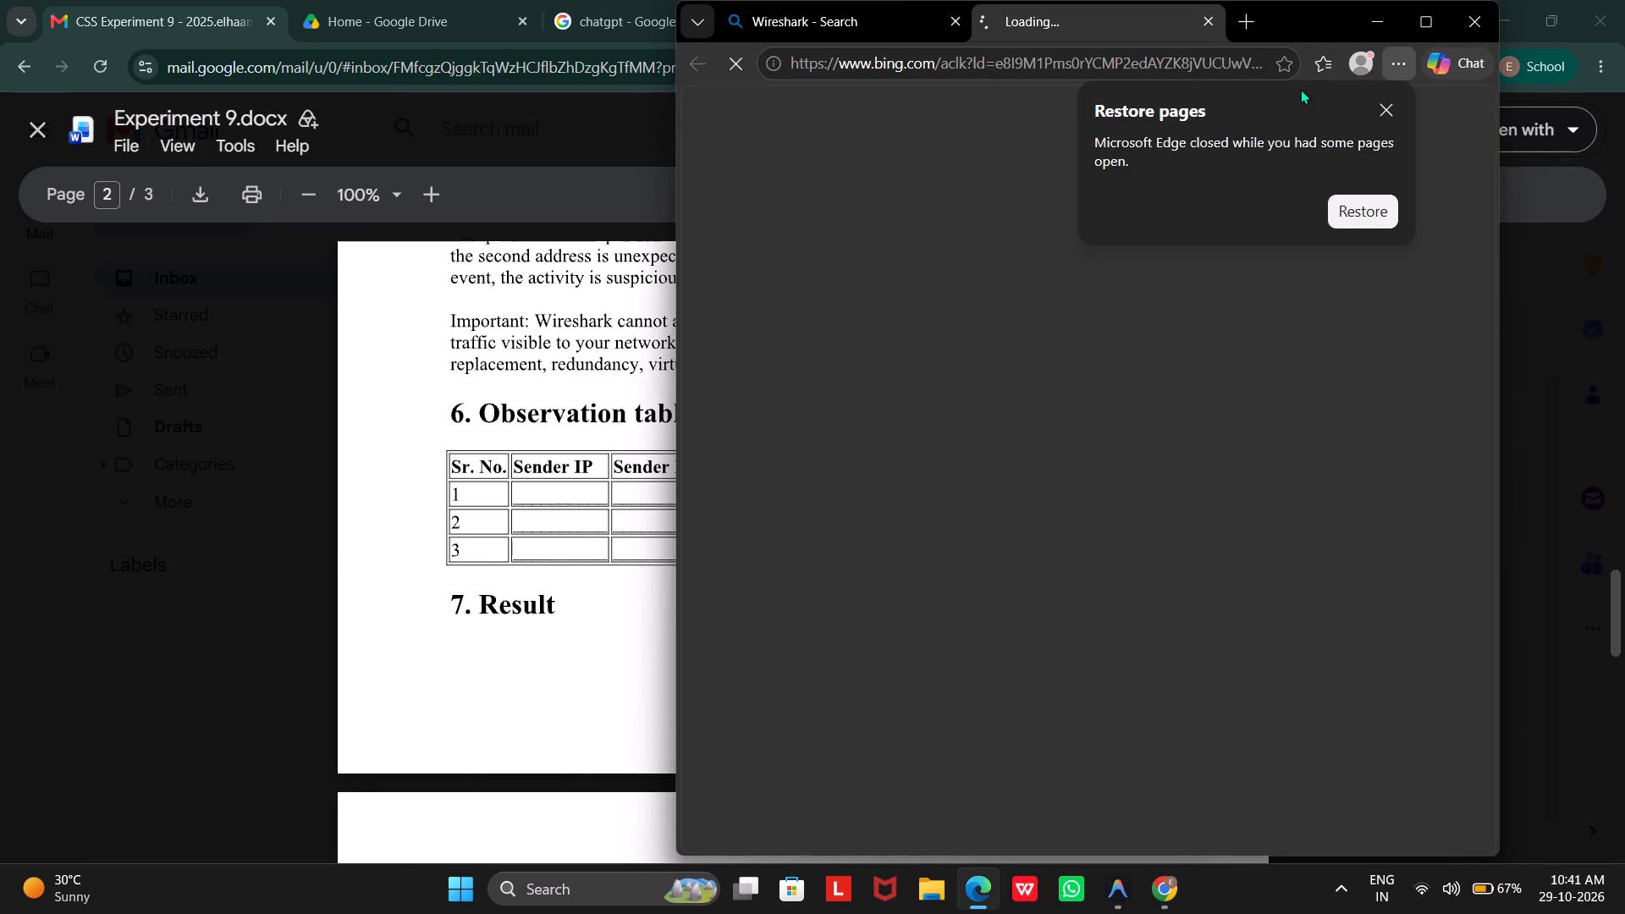
click(1420, 16)
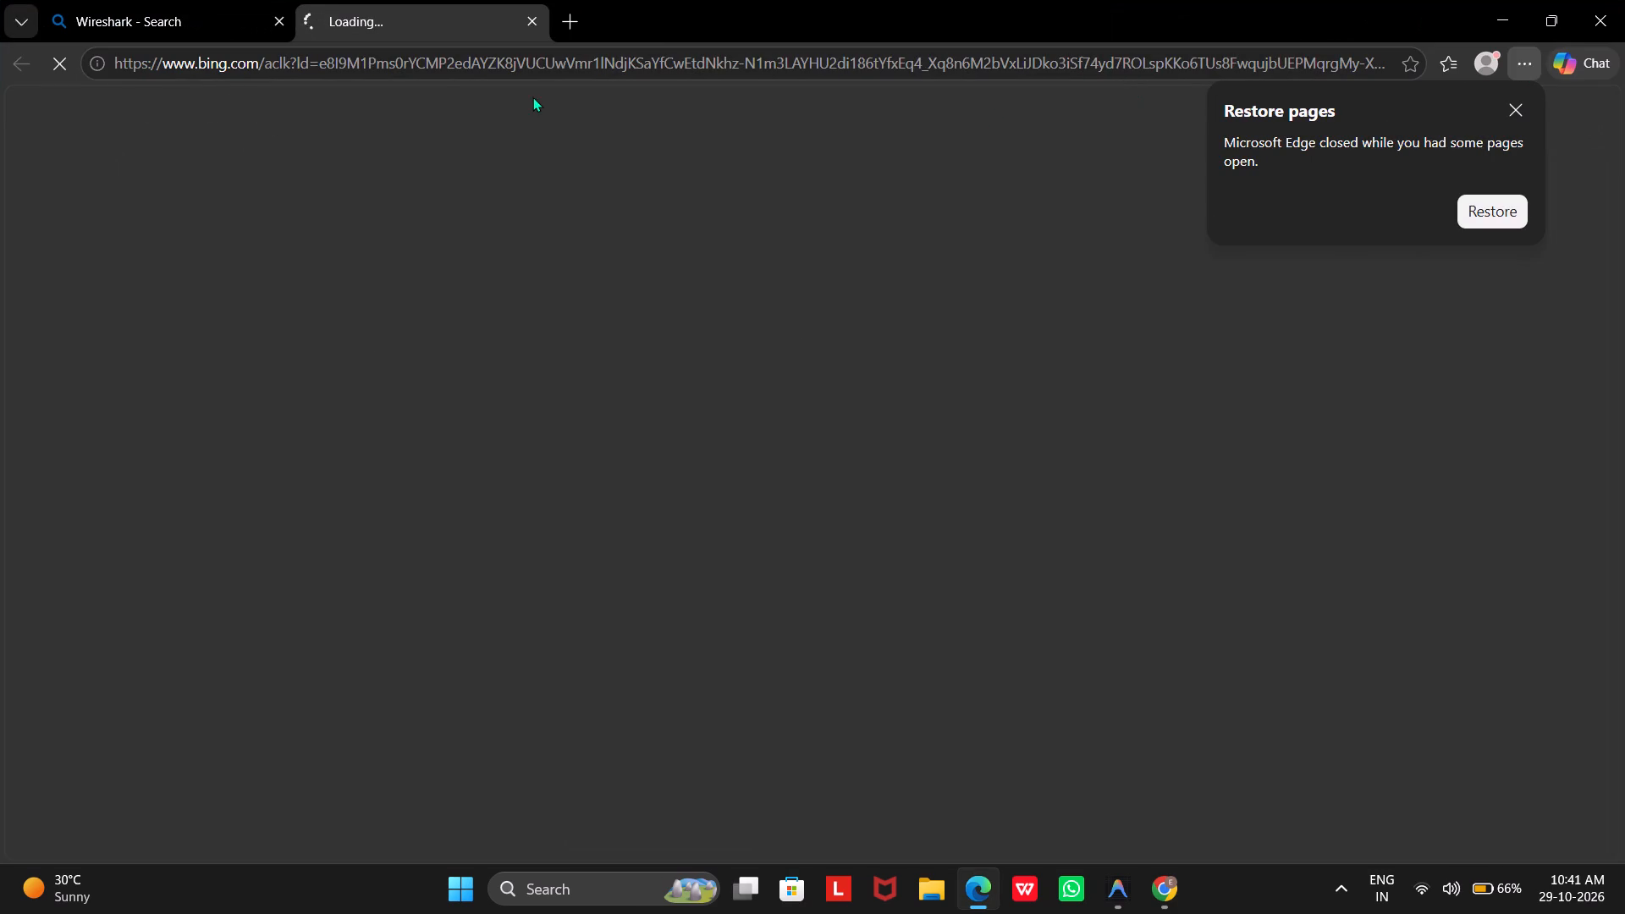
click(278, 20)
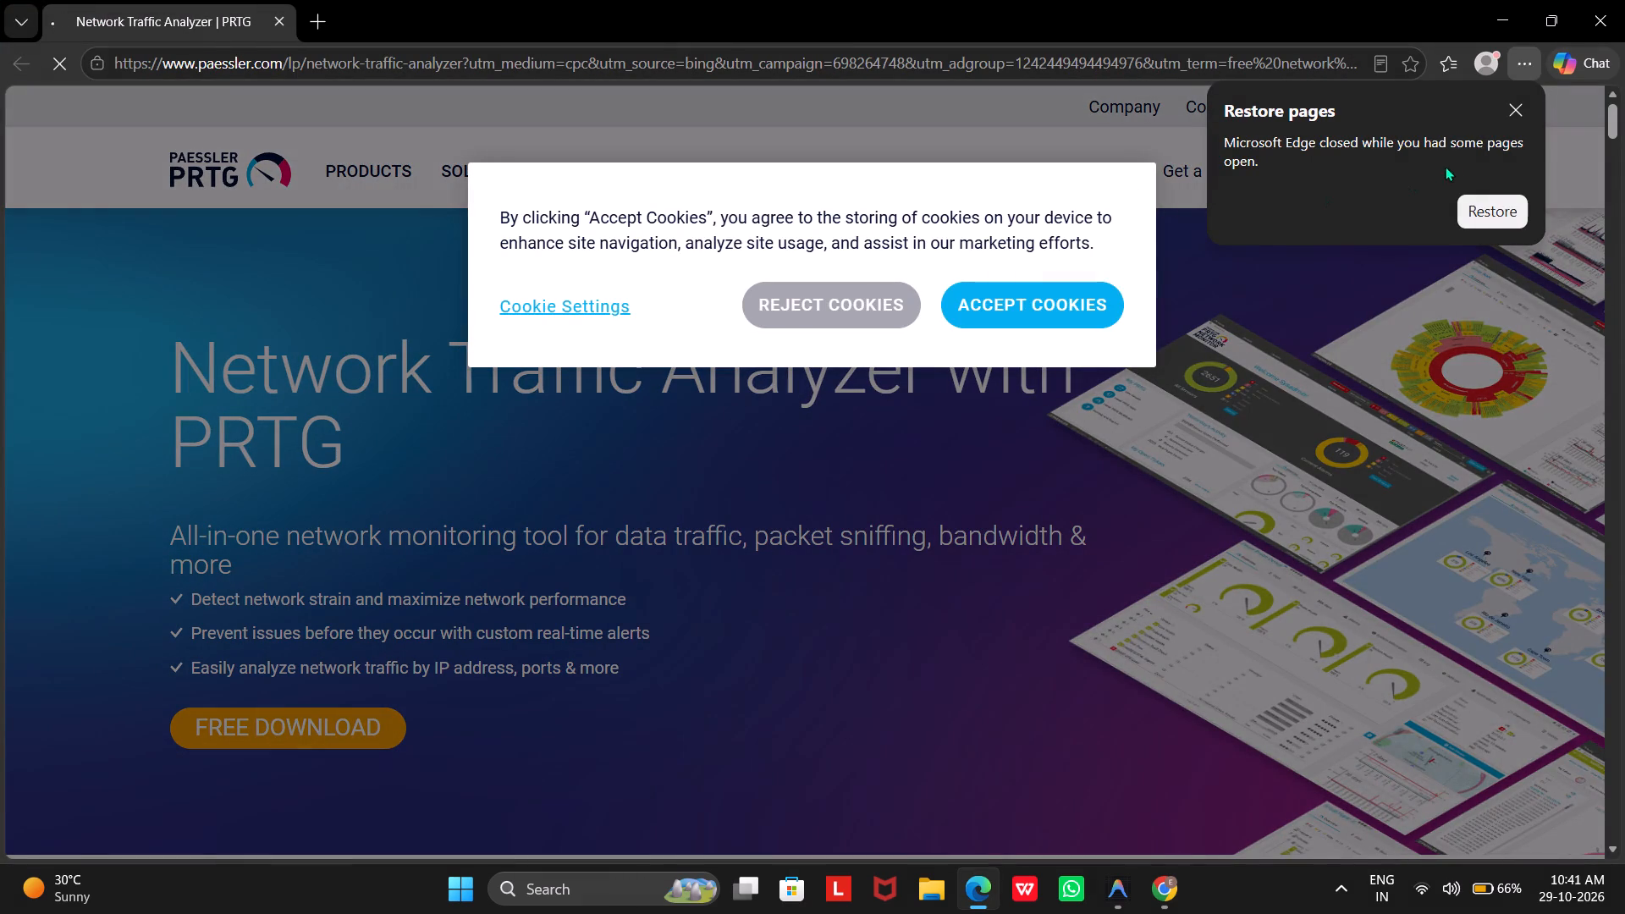
click(1520, 107)
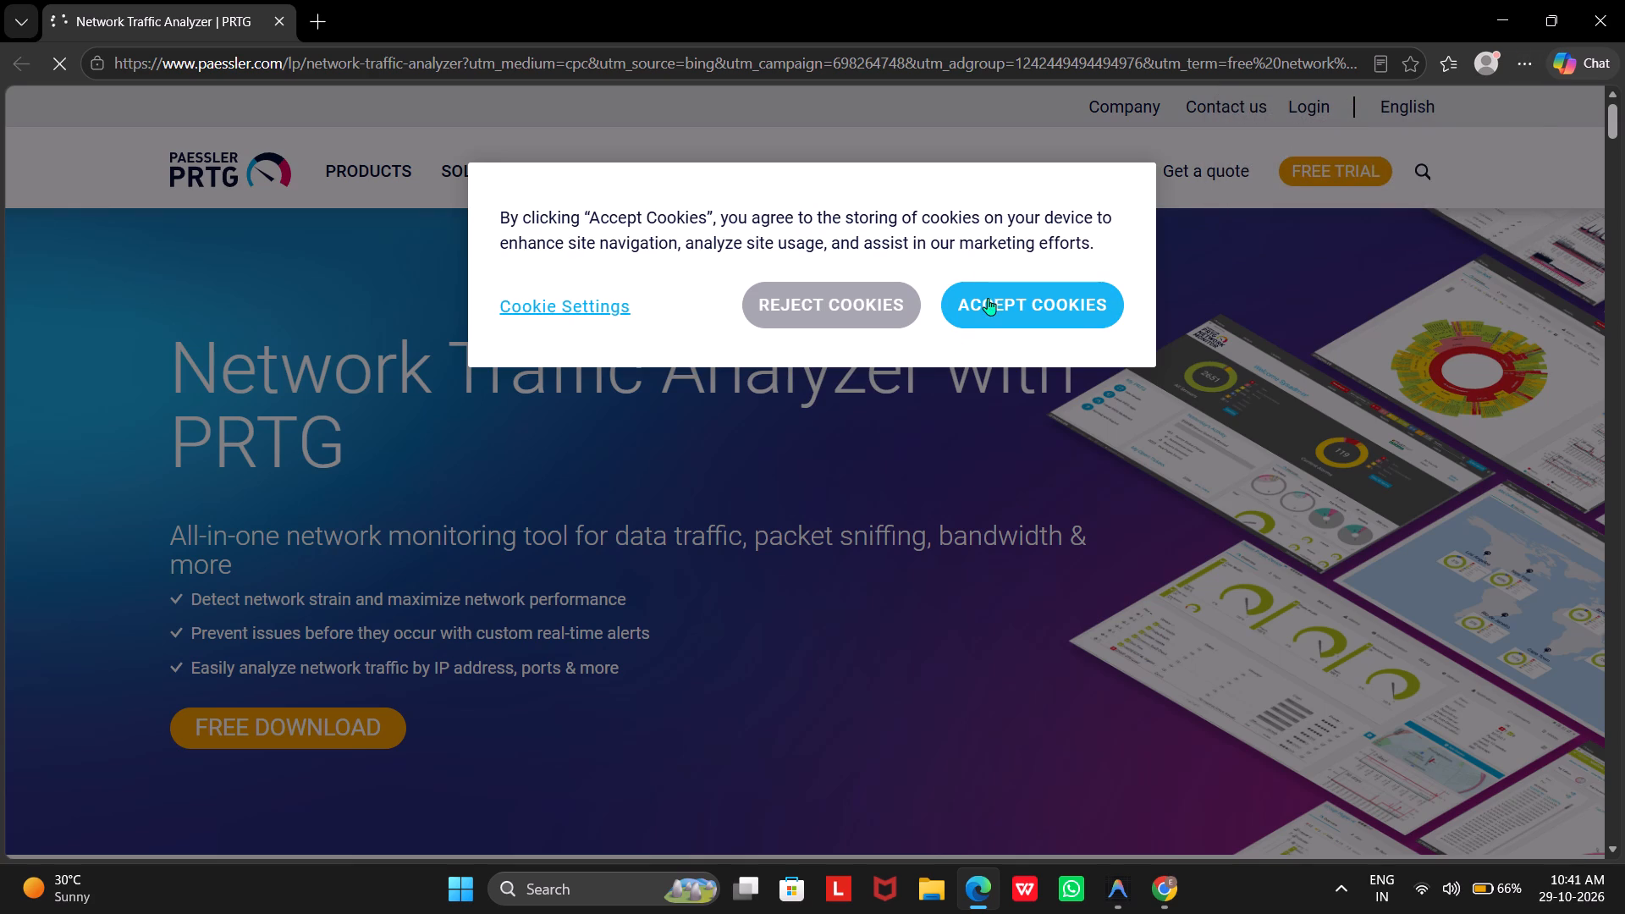
Accept the cookies on the PRTG Network Traffic Analyzer page.
click(990, 297)
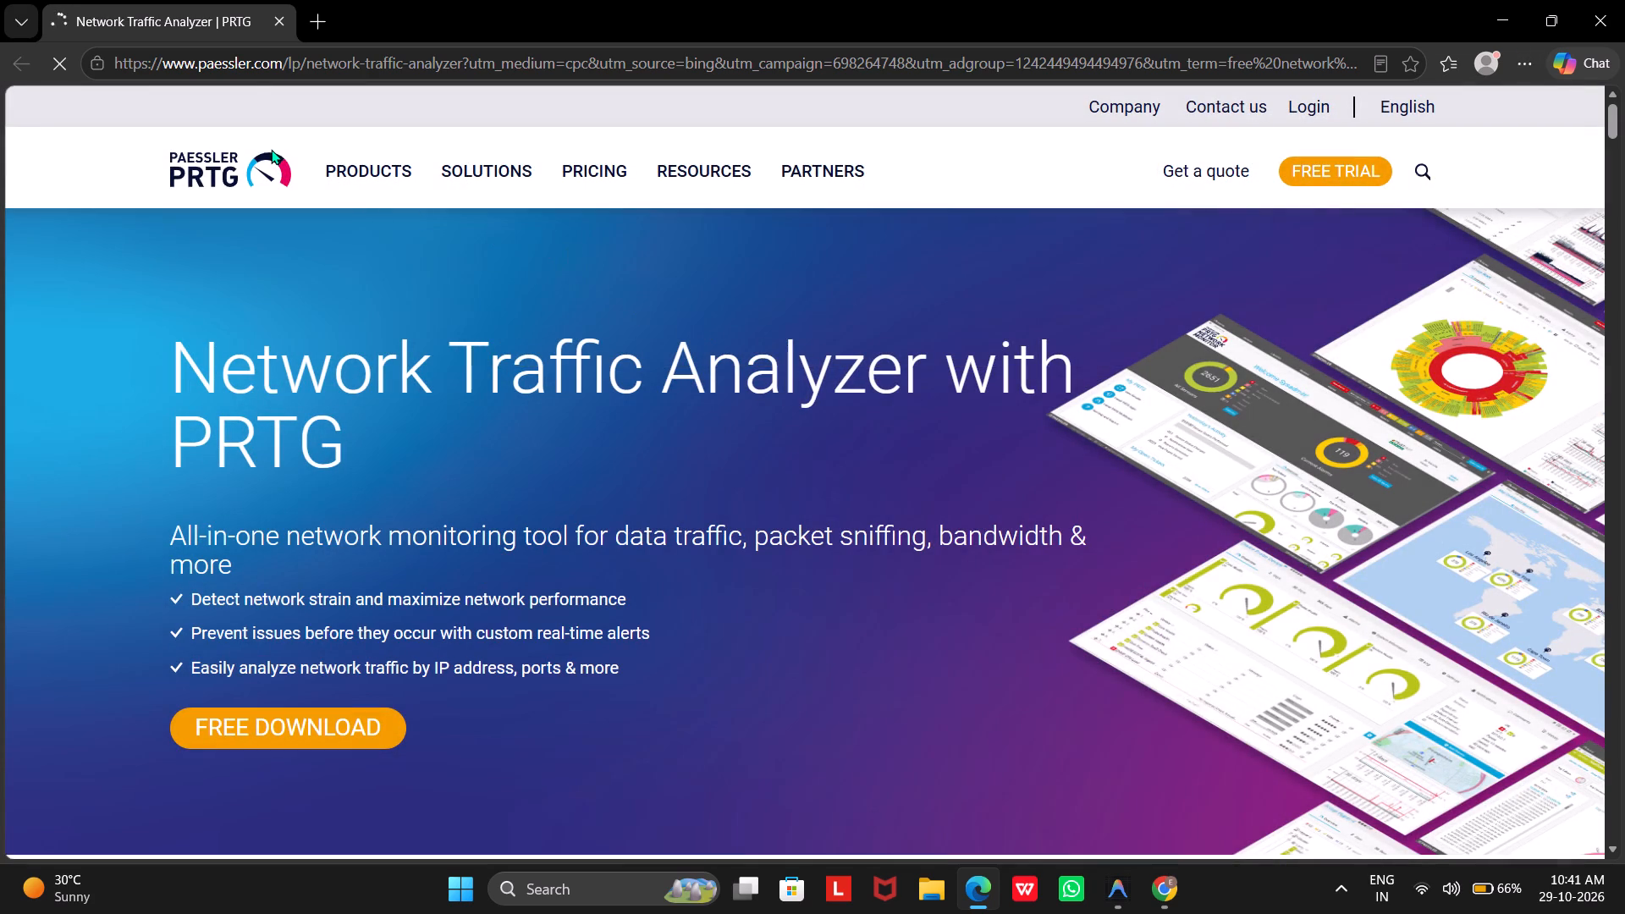
Search the web for "wireshark download" in a new browser tab.
click(320, 22)
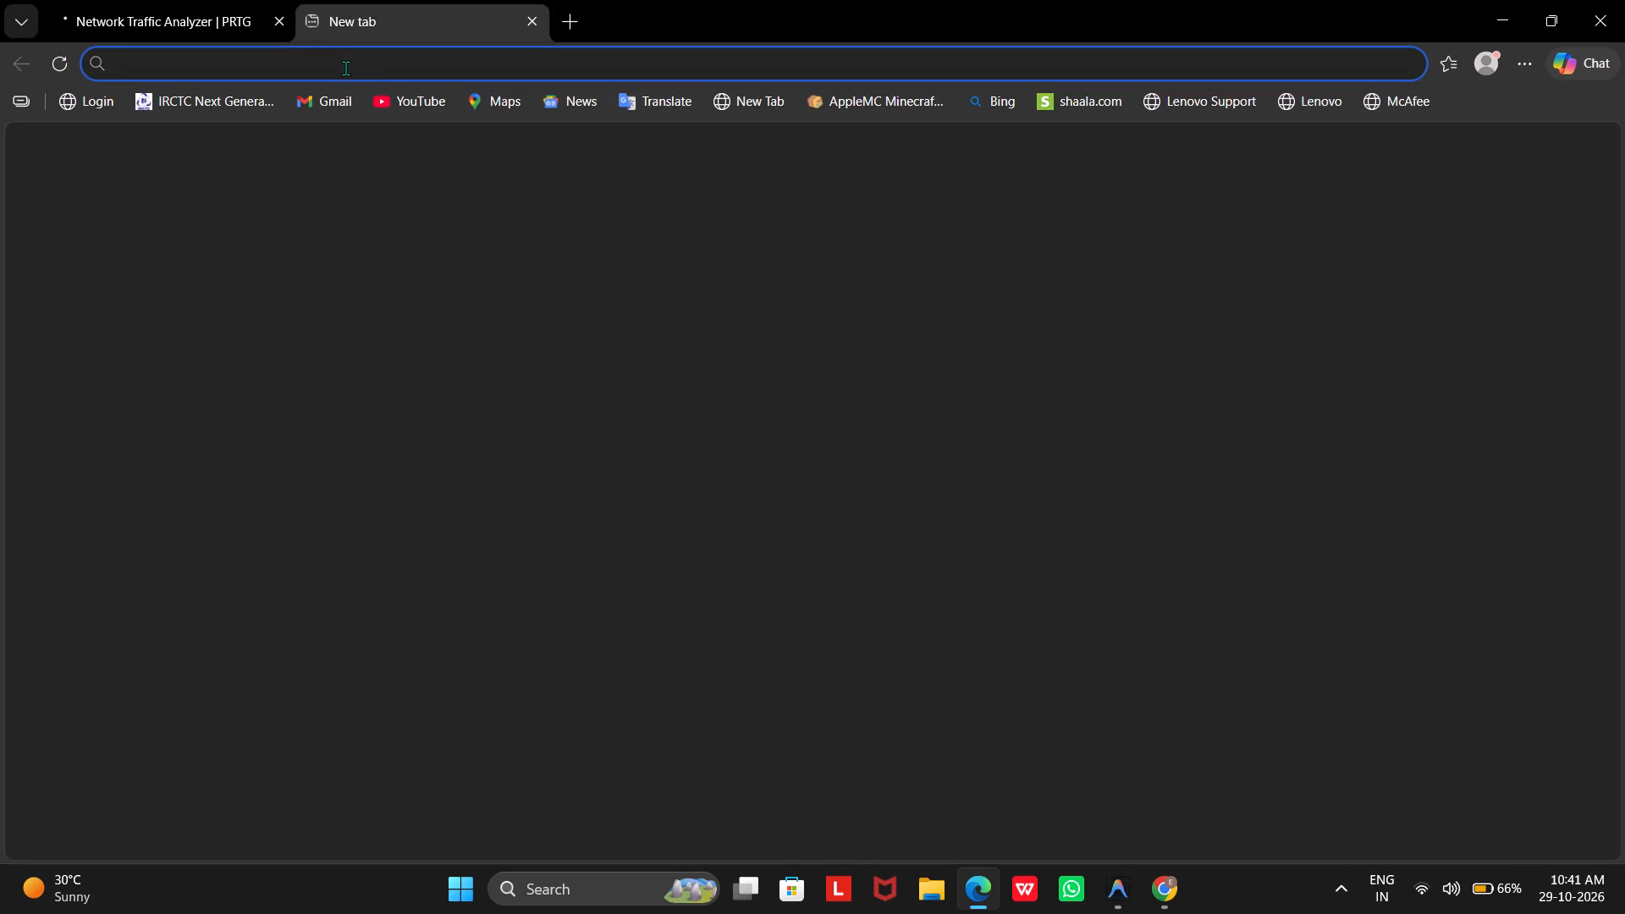
text(ir)
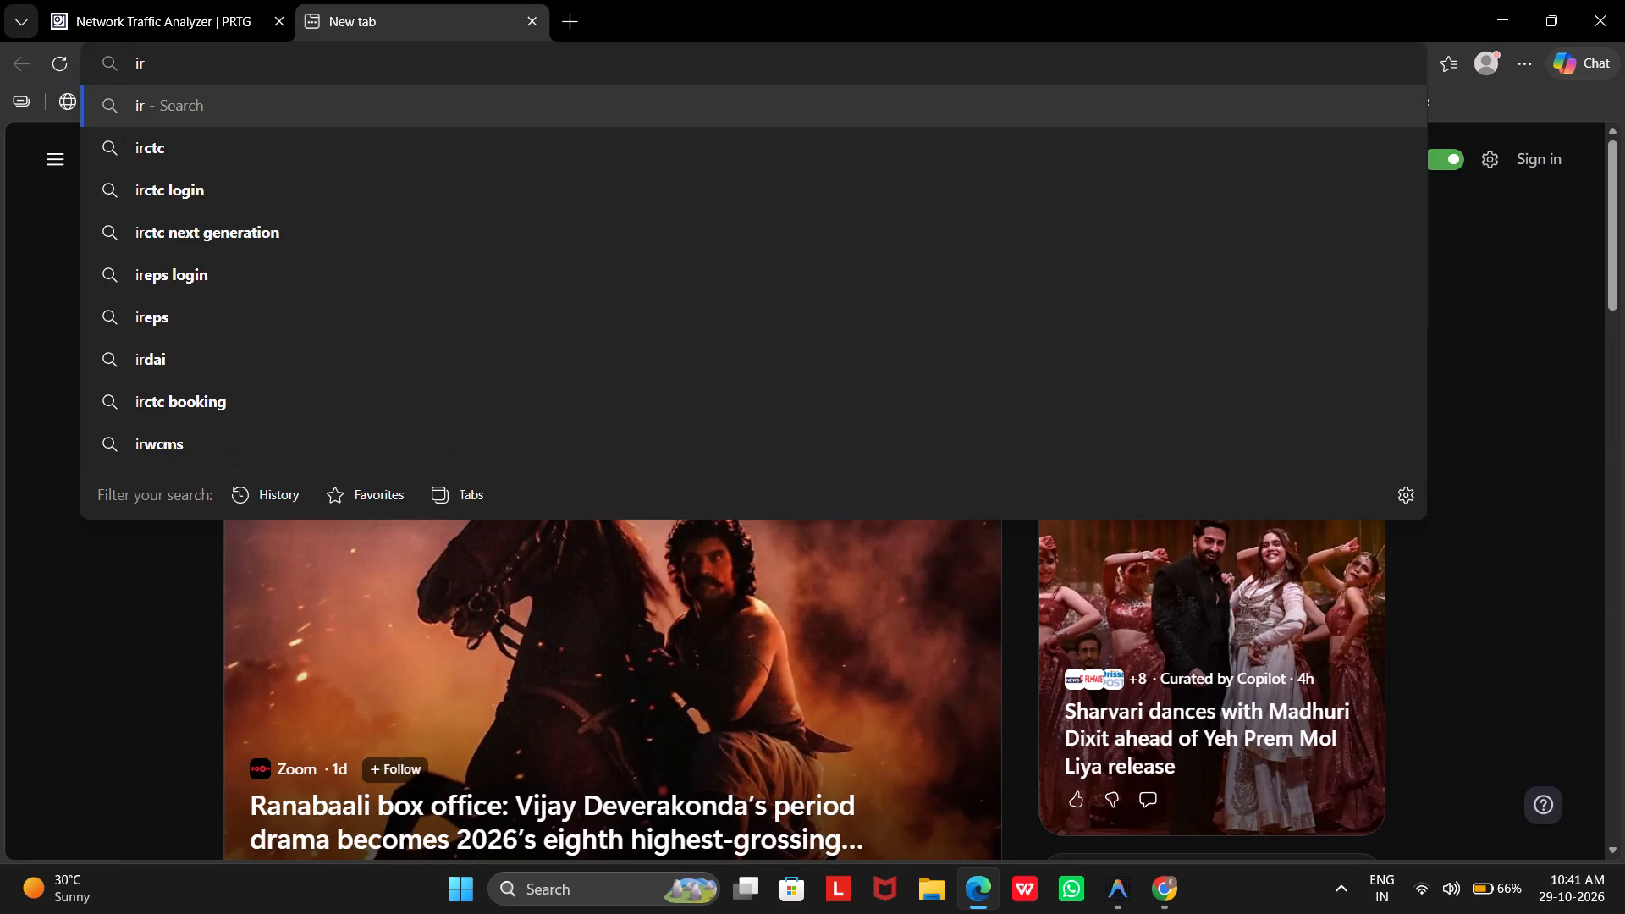
key(BackSpace)
key(BackSpace)
text(wireshark)
key(space)
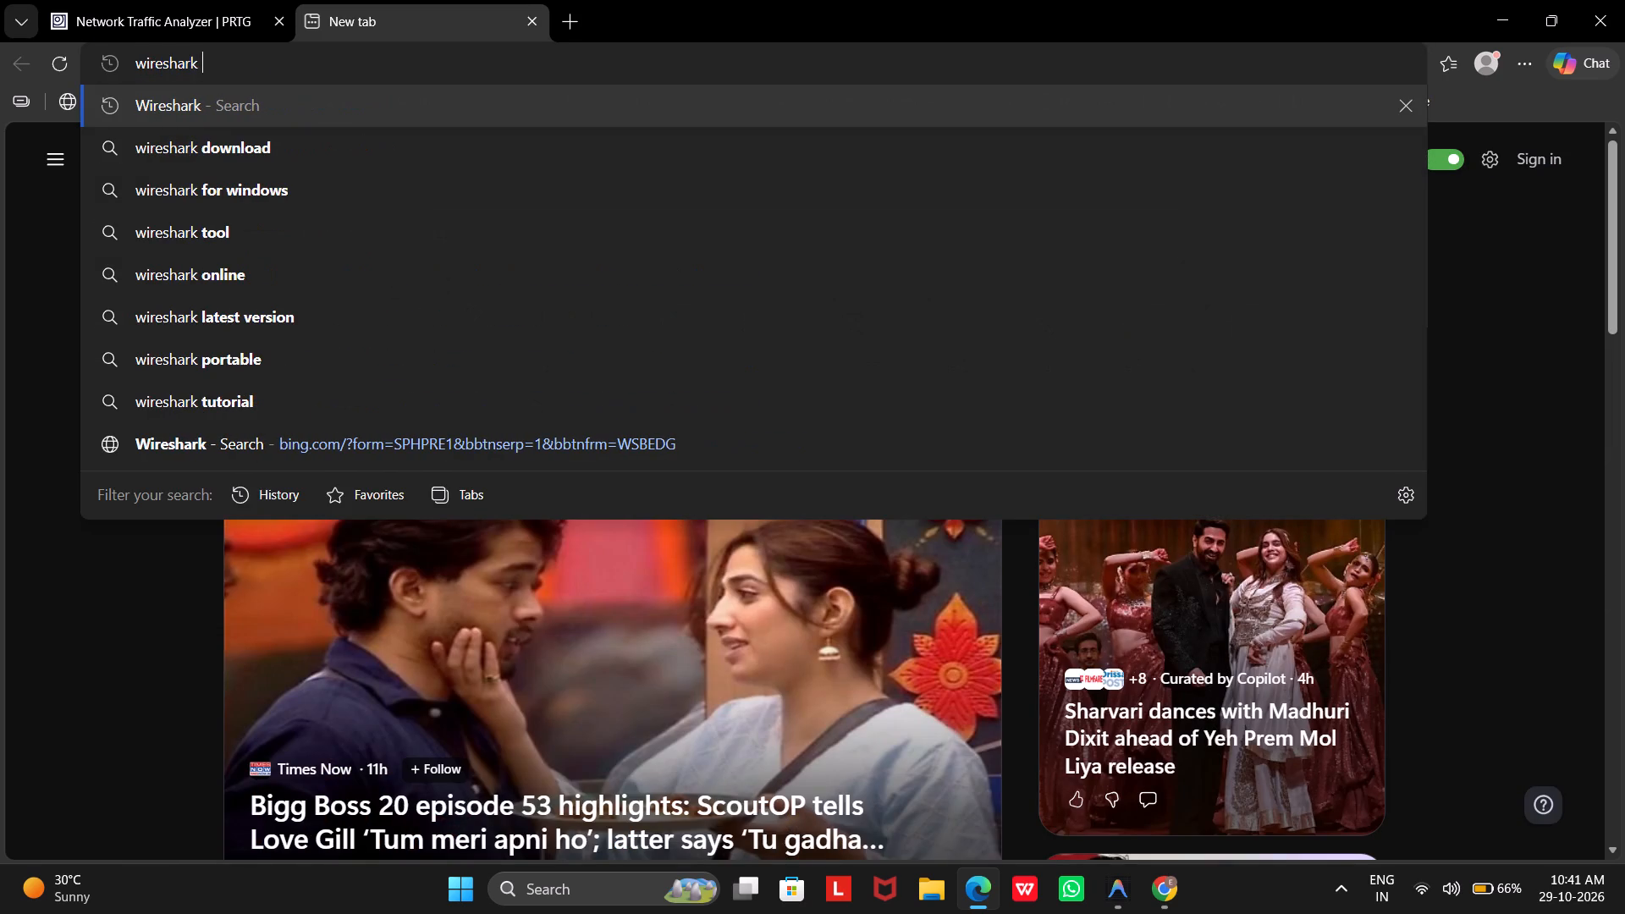
key(Down)
key(Return)
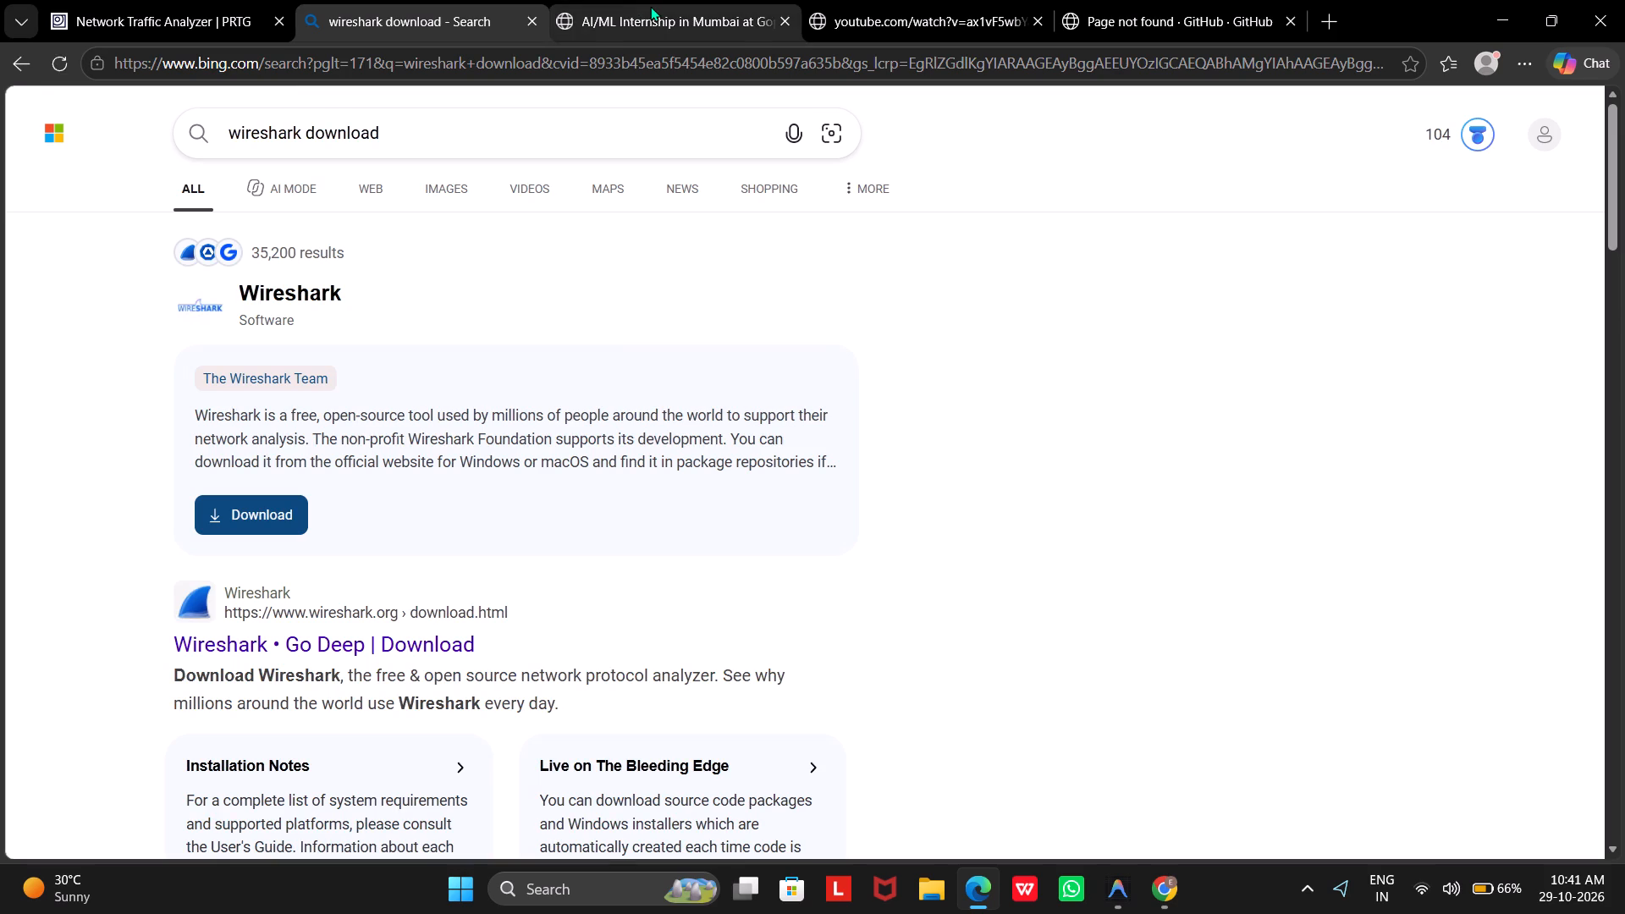
Close the three extra tabs showing the AI/ML internship, YouTube and GitHub pages.
click(650, 6)
key(ctrl+w)
key(ctrl+w)
key(ctrl+w)
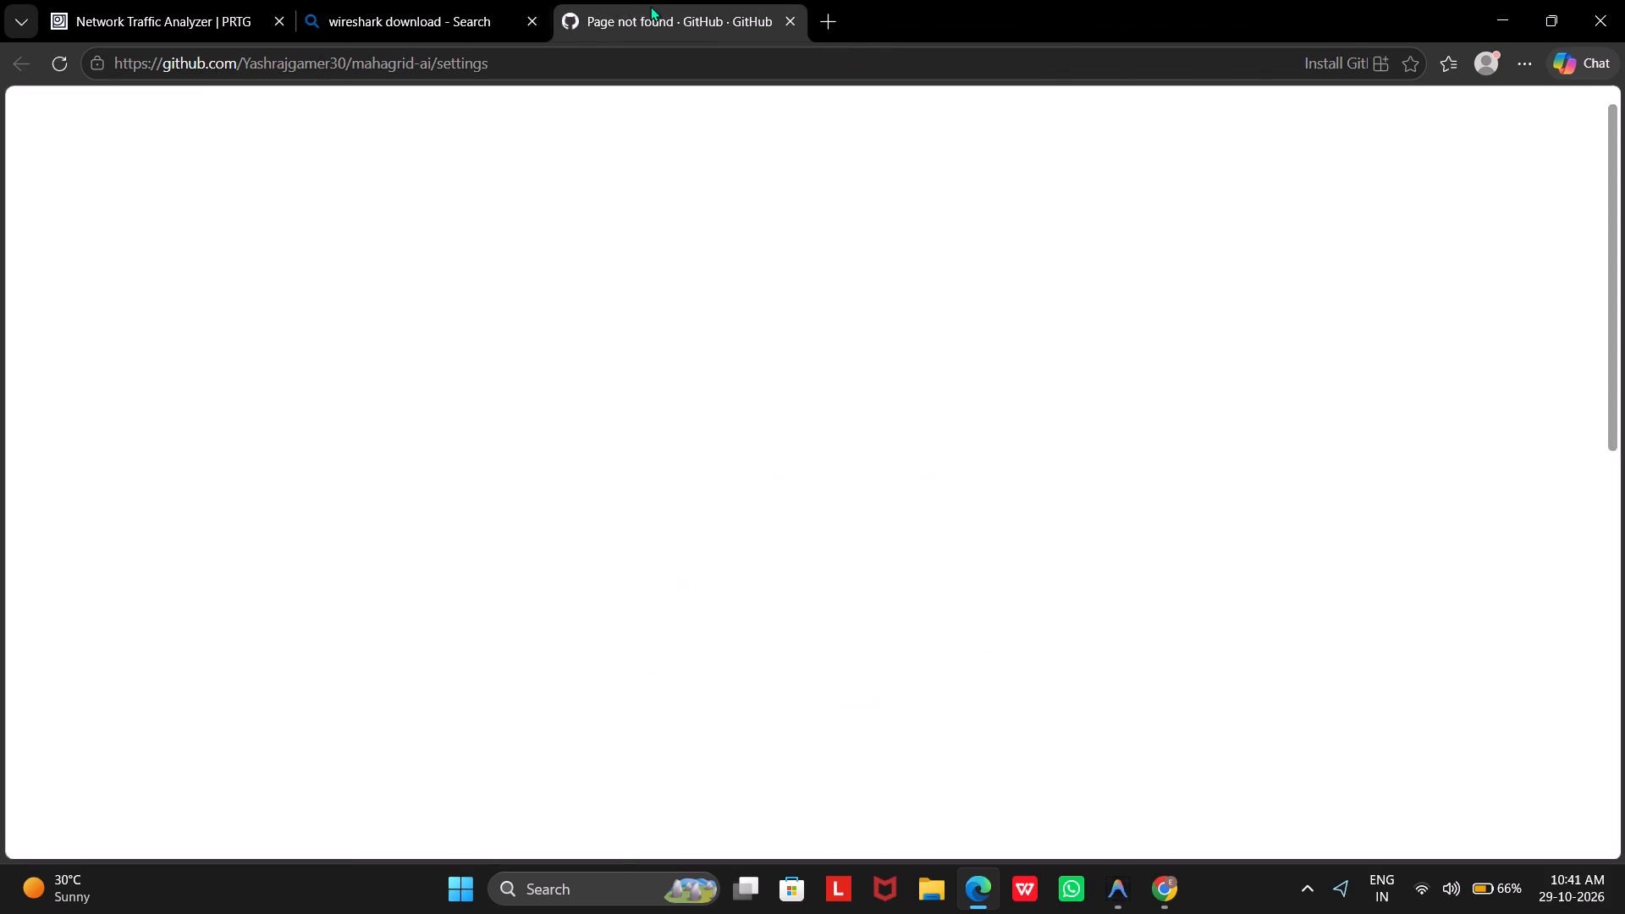
Download the Windows x64 installer of stable release 4.6.9 from the official Wireshark download page, declining the donation.
click(356, 636)
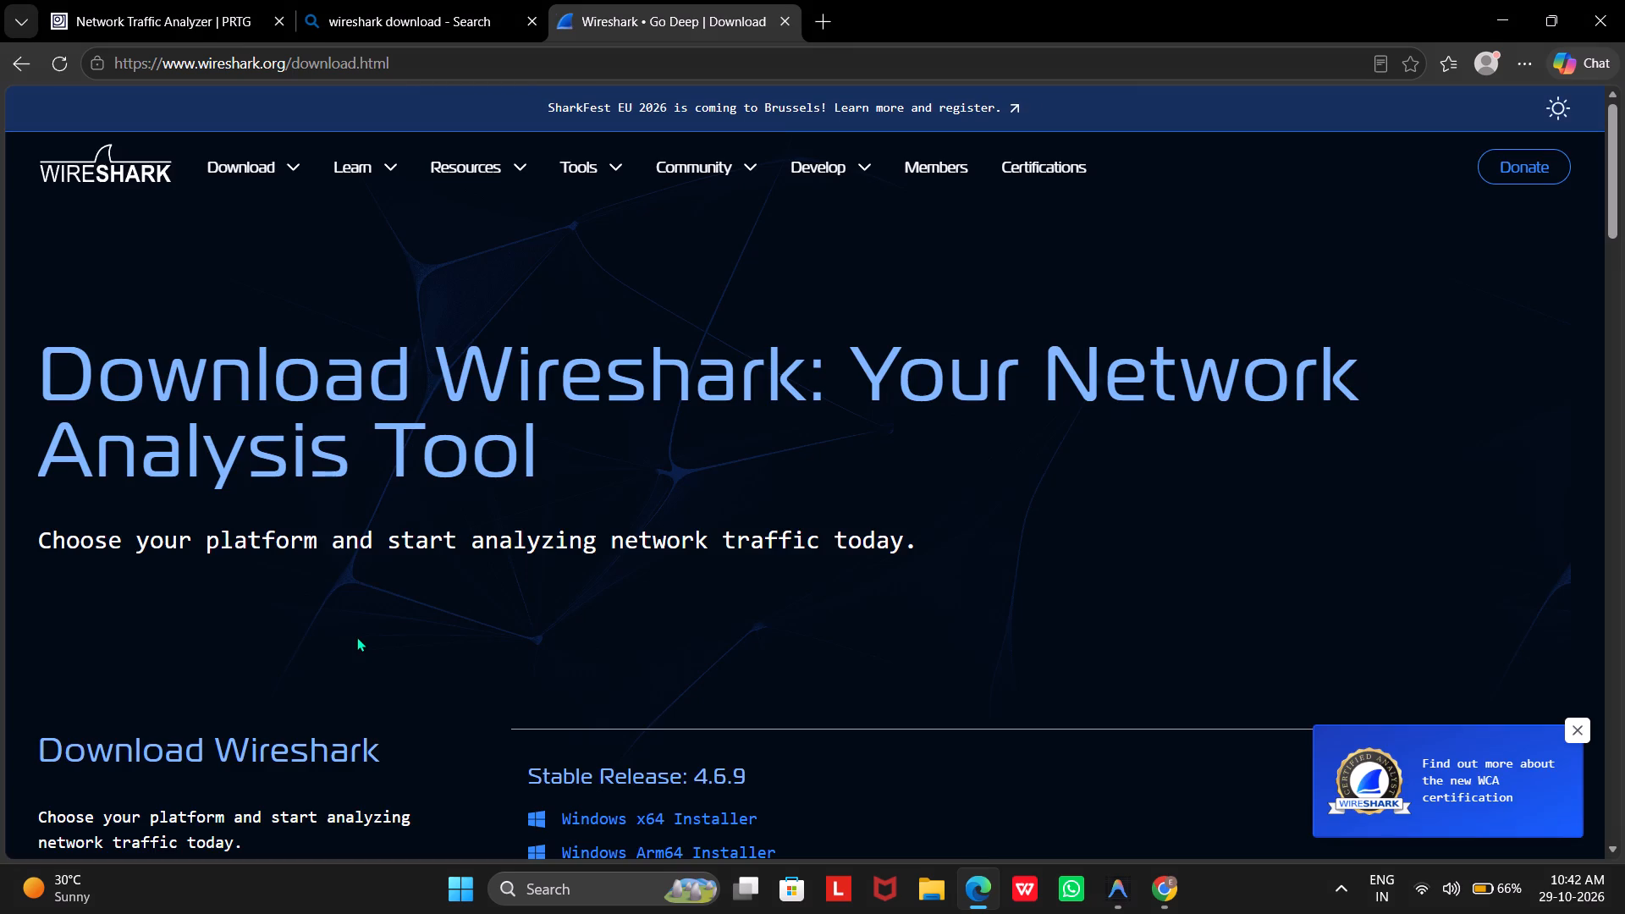
scroll(474, 527, down, 1)
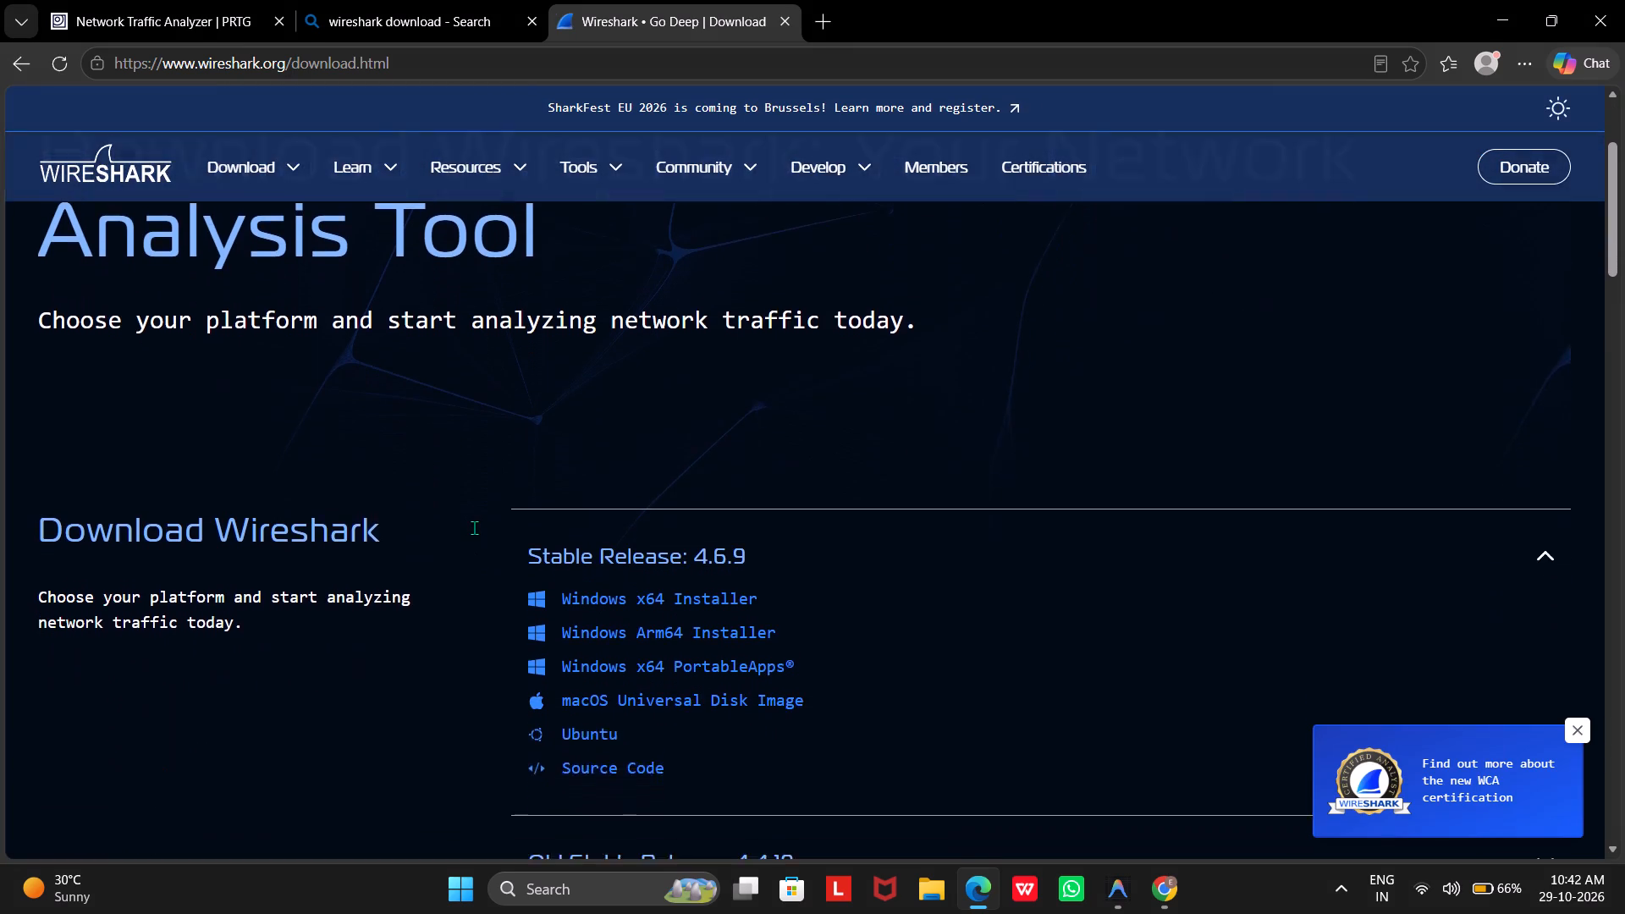
scroll(474, 527, down, 2)
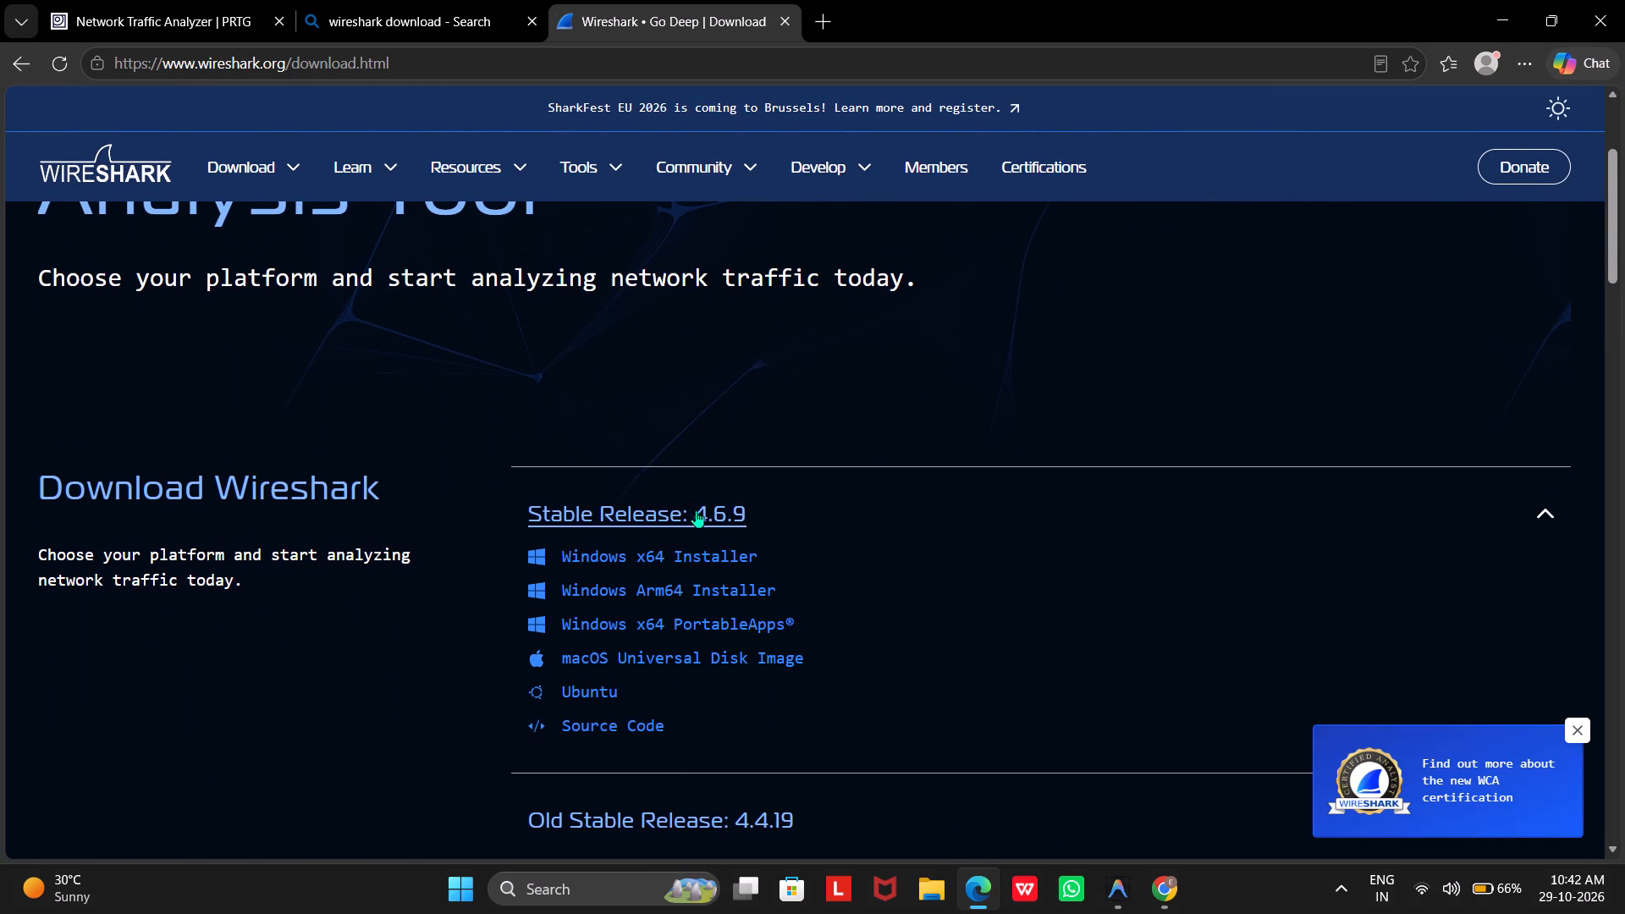
click(617, 554)
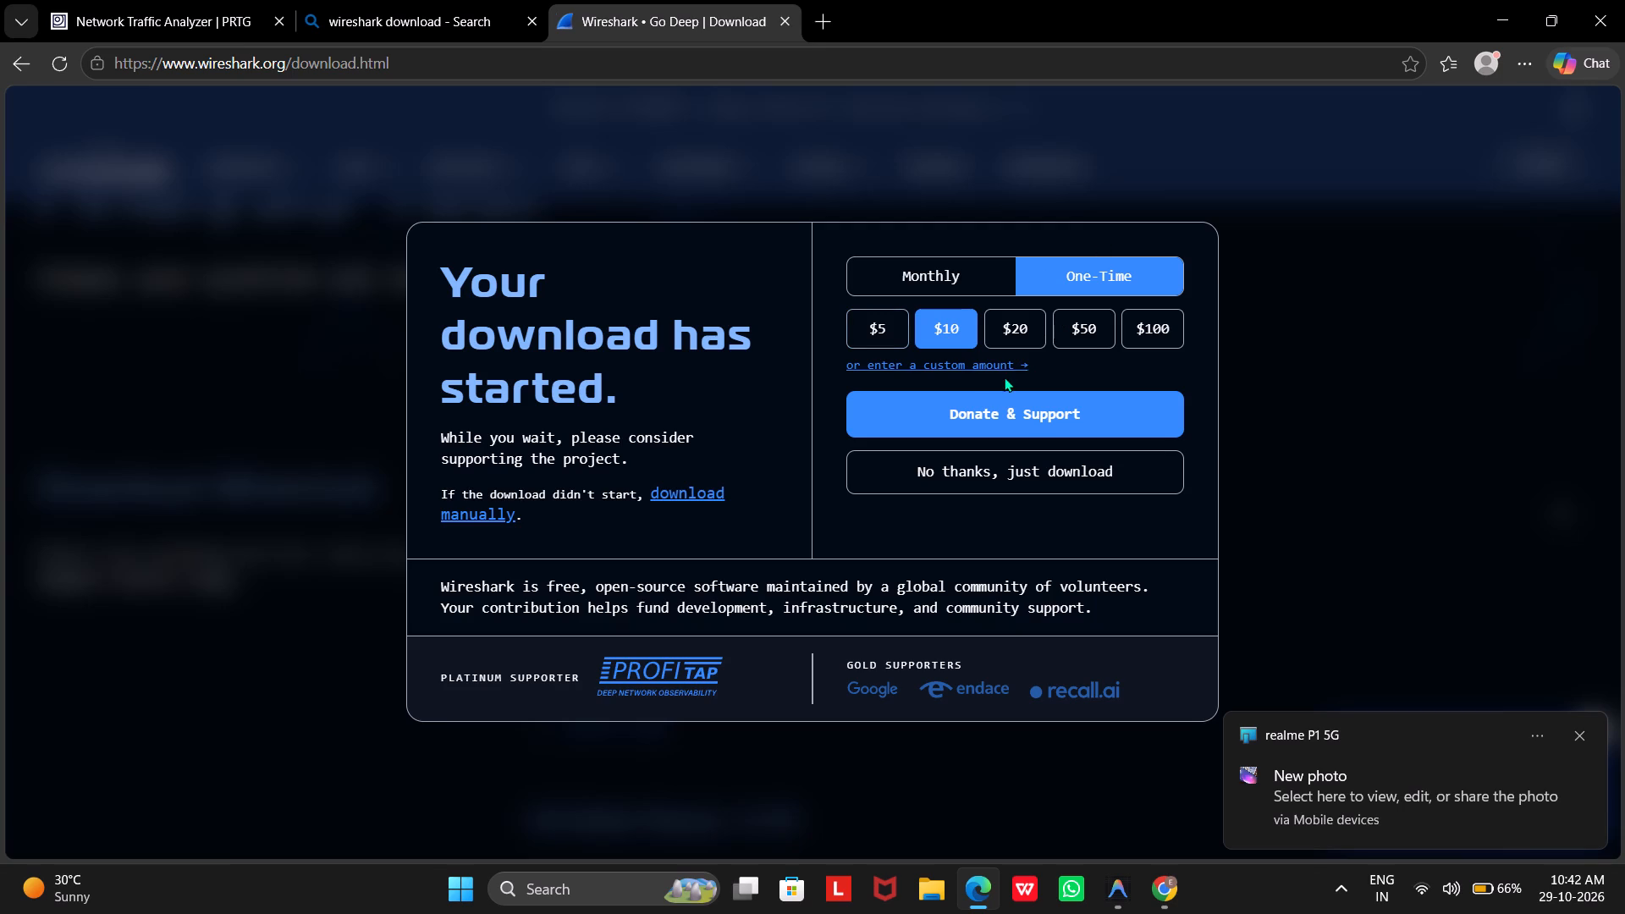
click(994, 479)
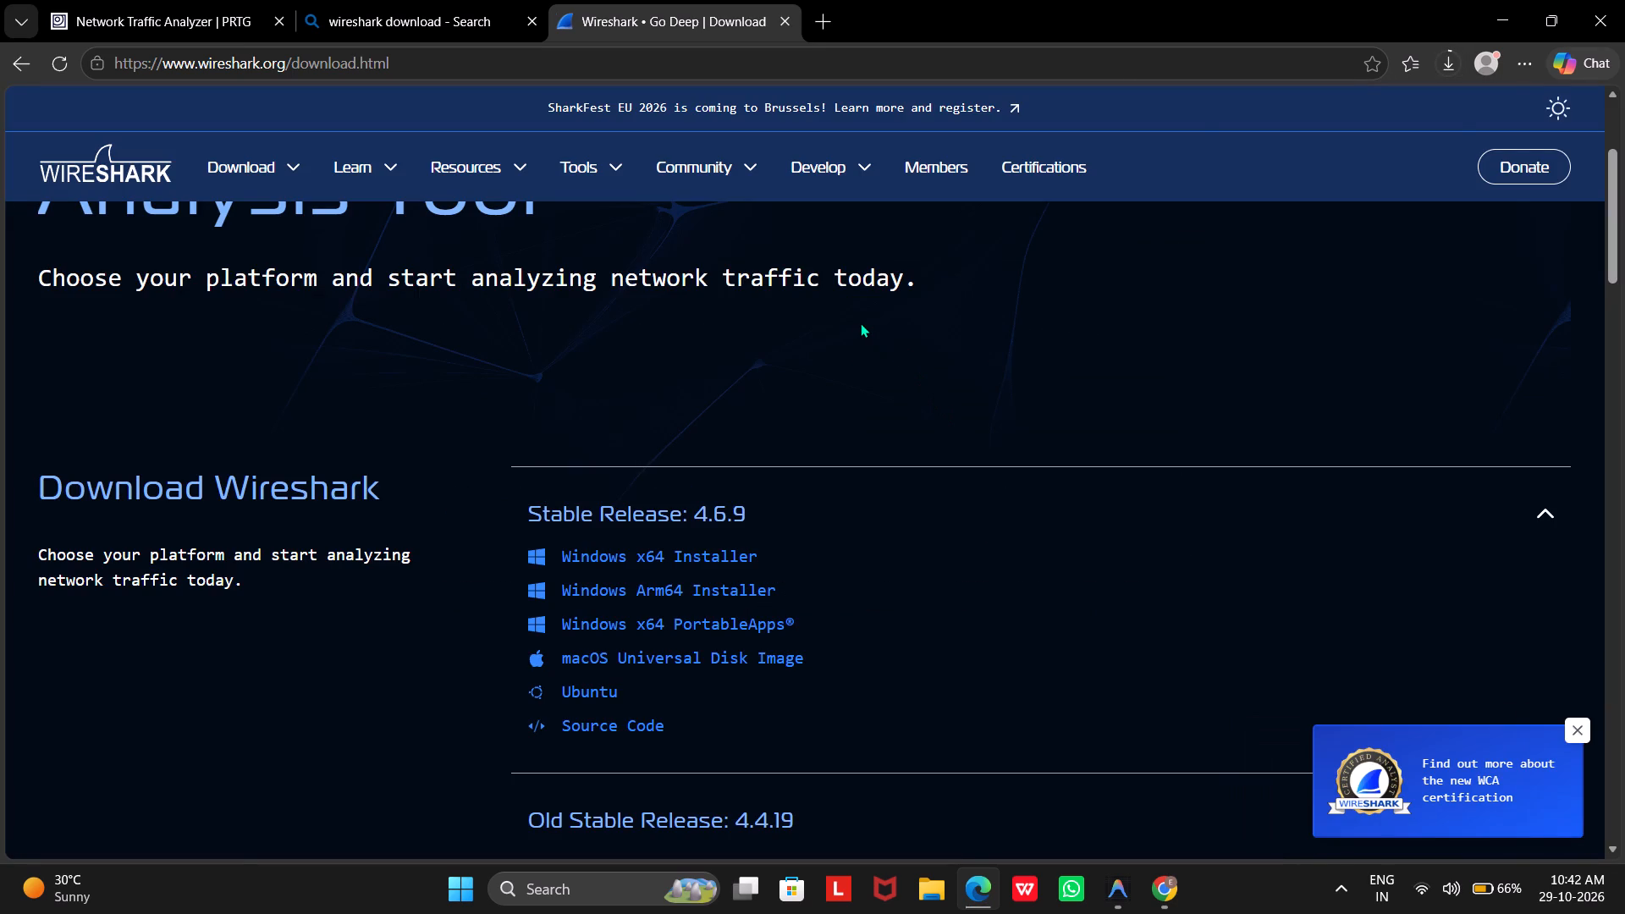
Check the download progress of the Wireshark installer in the browser's downloads list.
key(ctrl+j)
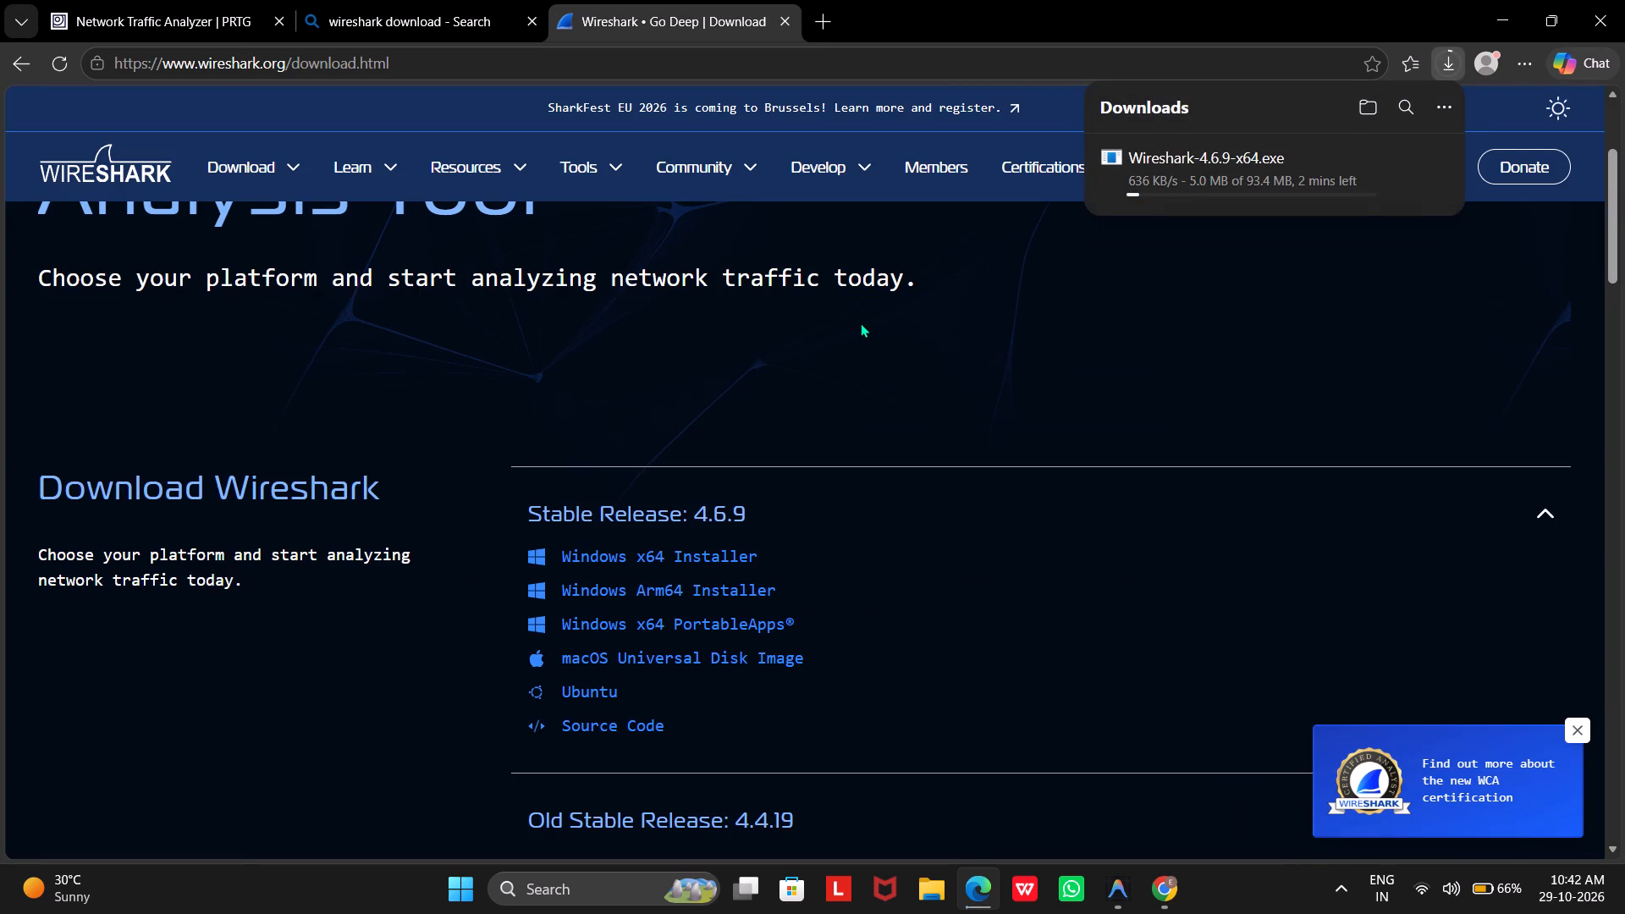
key(ctrl+j)
Replace the PRTG, "wireshark download" search and Wireshark download page tabs with a single new blank tab.
key(ctrl+Tab)
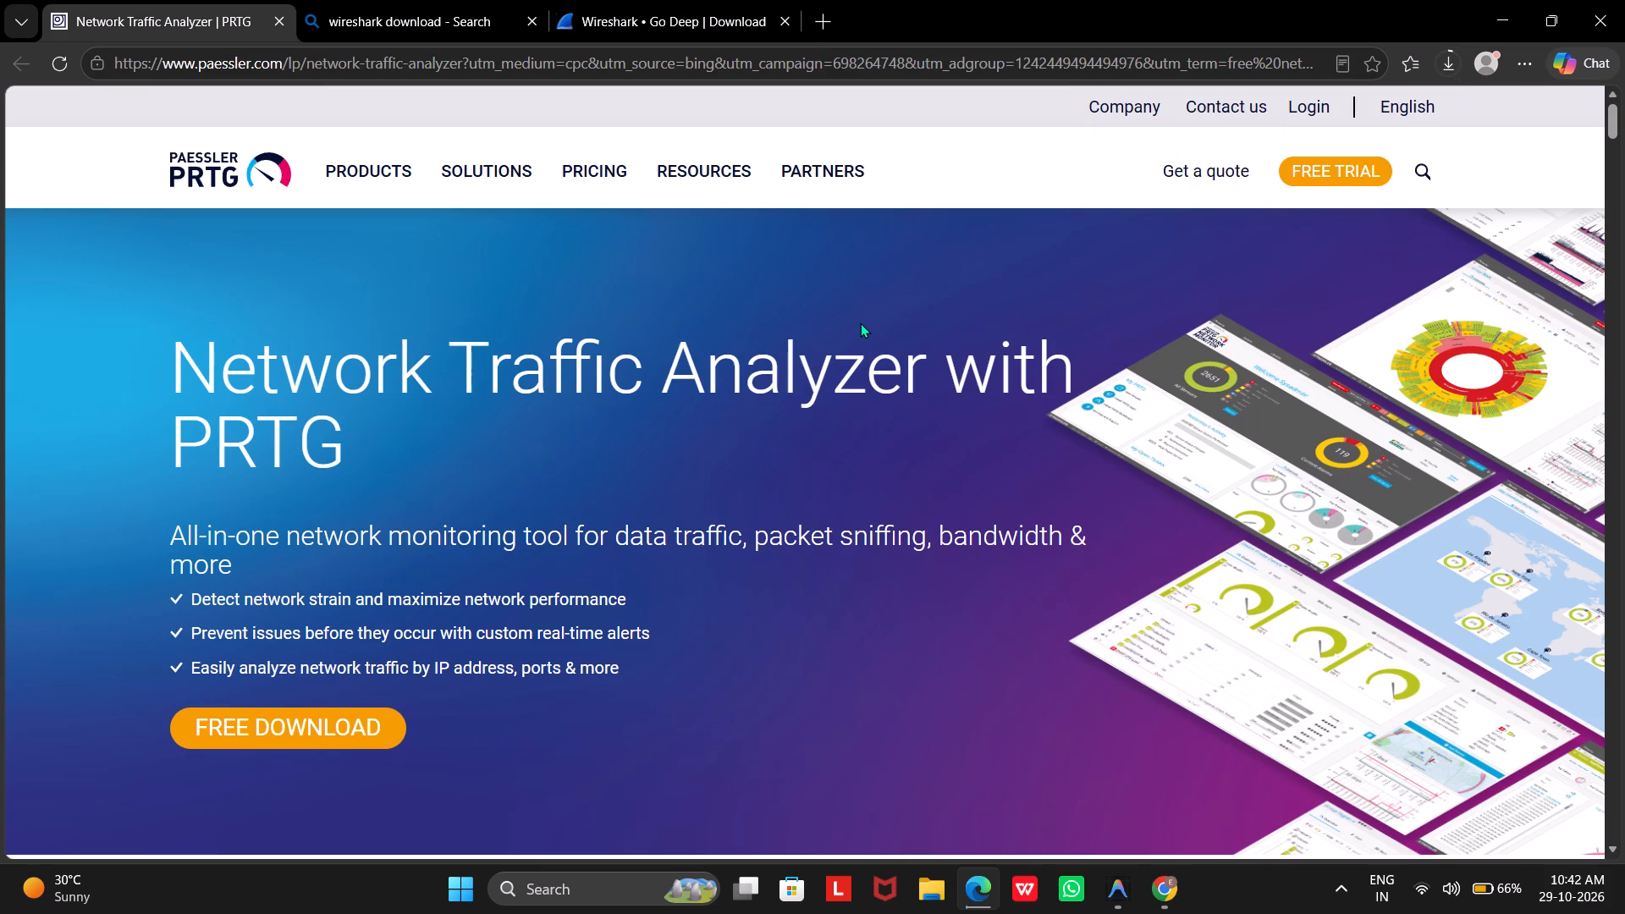
key(ctrl+w)
key(ctrl+w)
key(ctrl+t)
key(ctrl+Tab)
key(ctrl+w)
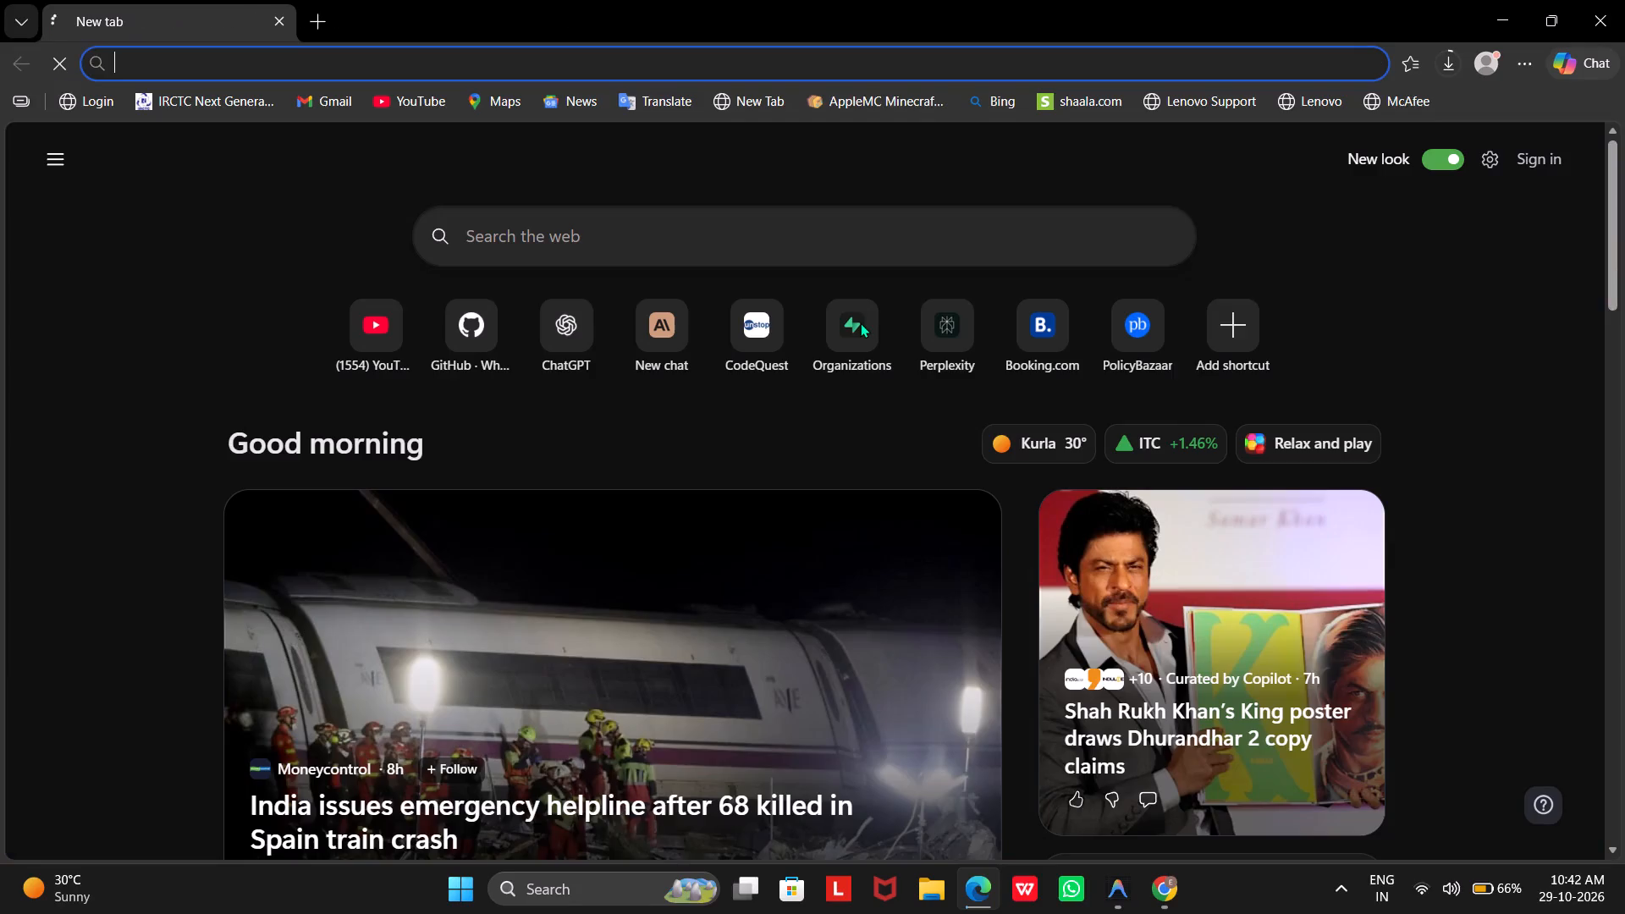
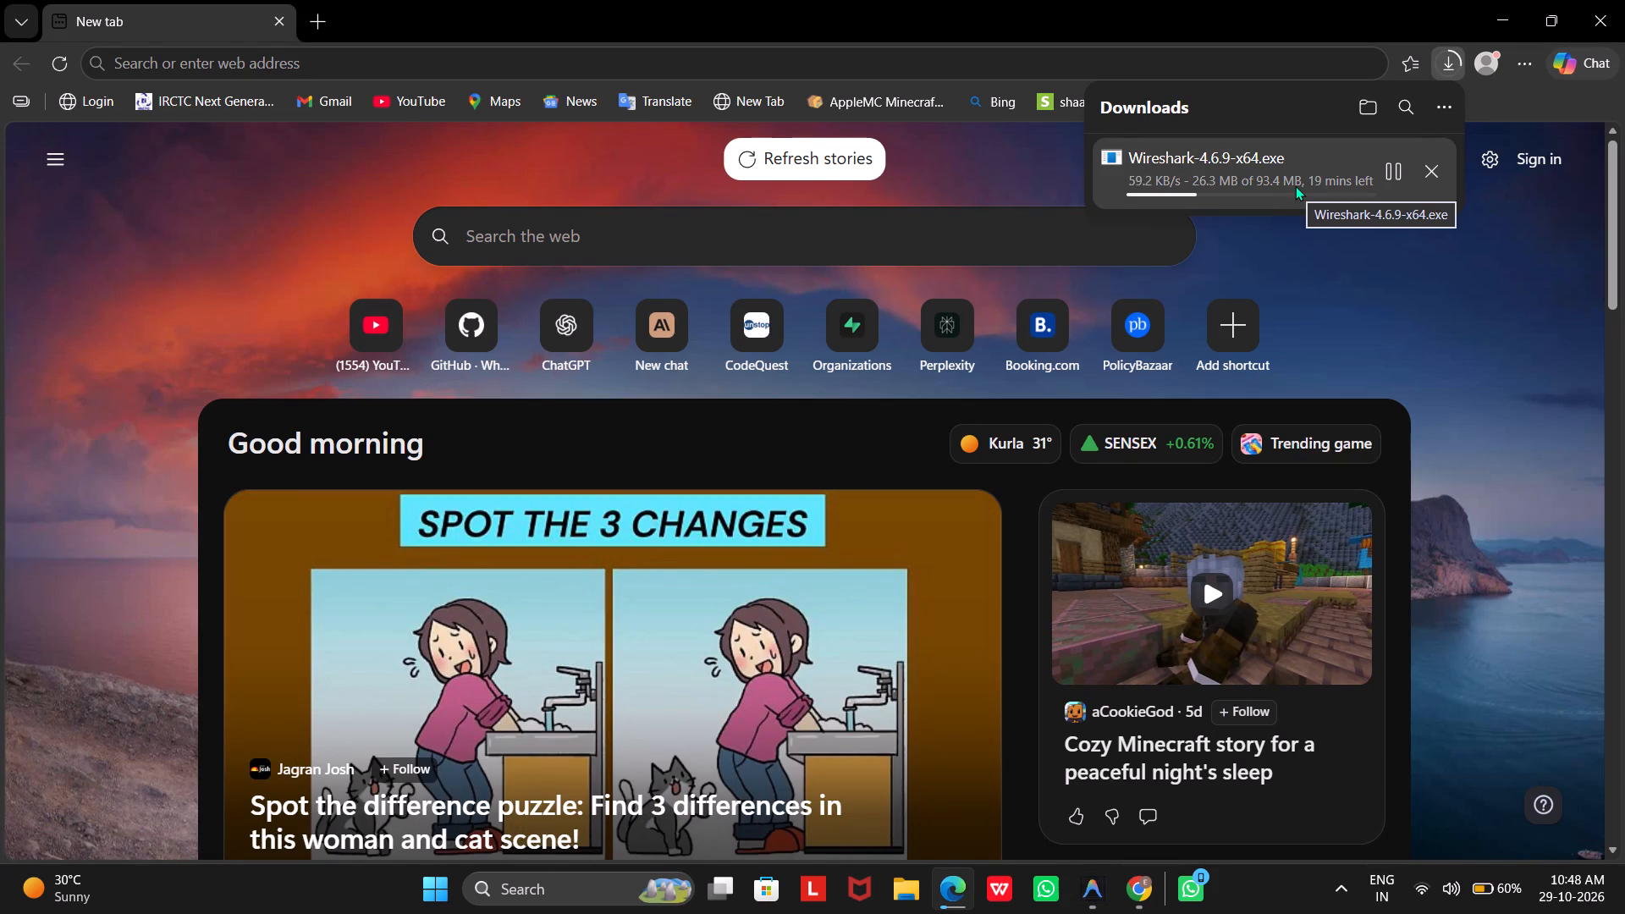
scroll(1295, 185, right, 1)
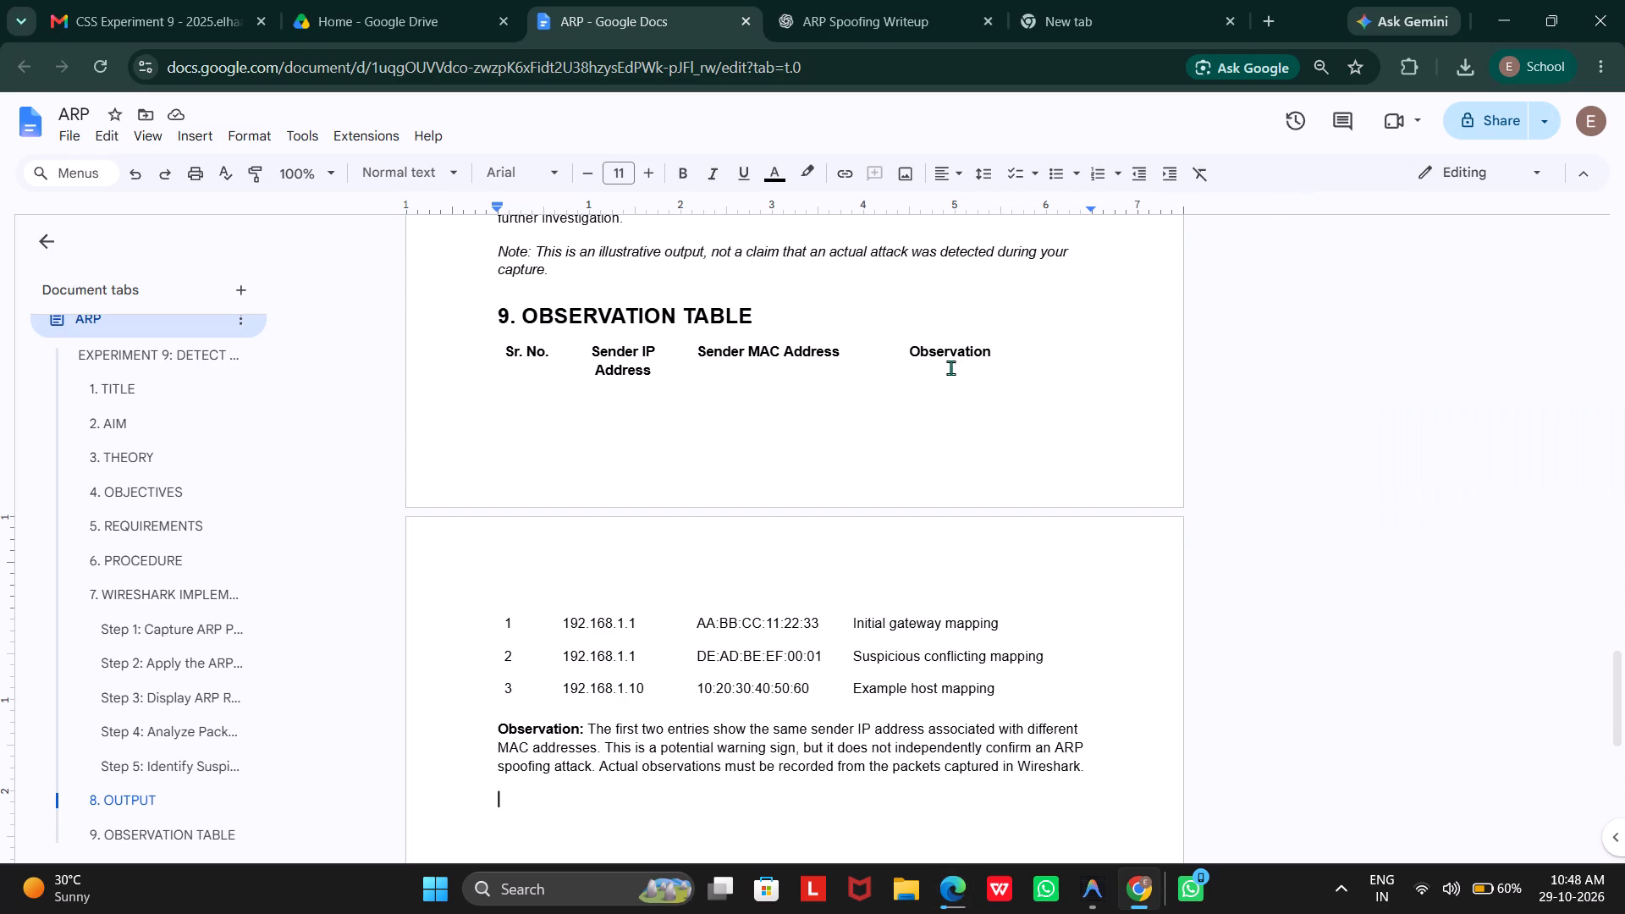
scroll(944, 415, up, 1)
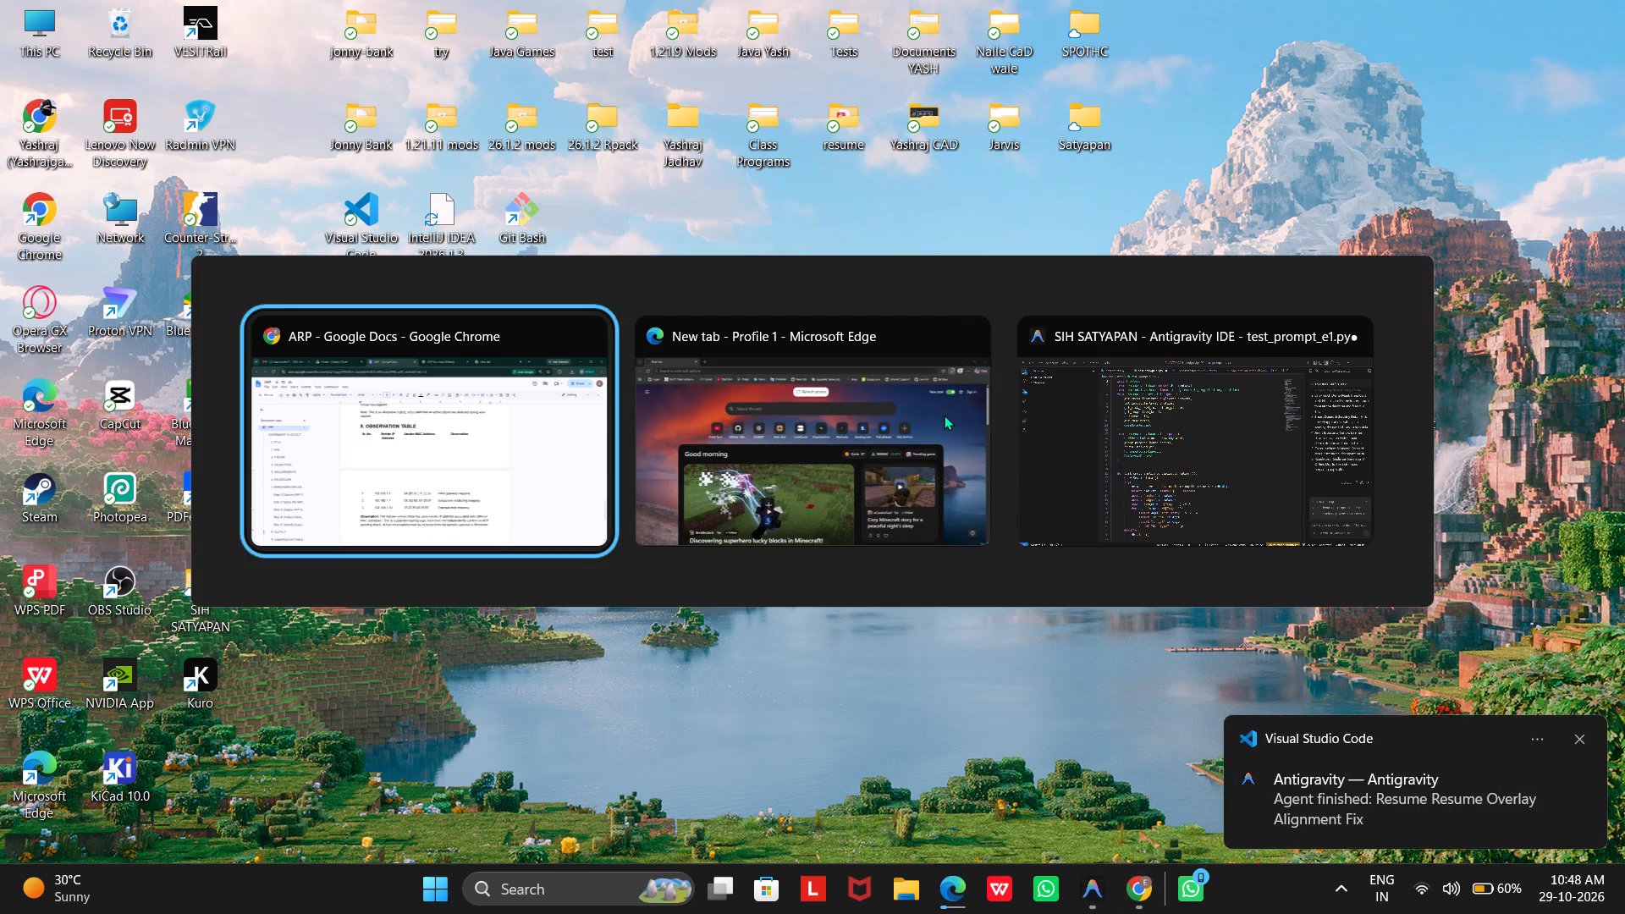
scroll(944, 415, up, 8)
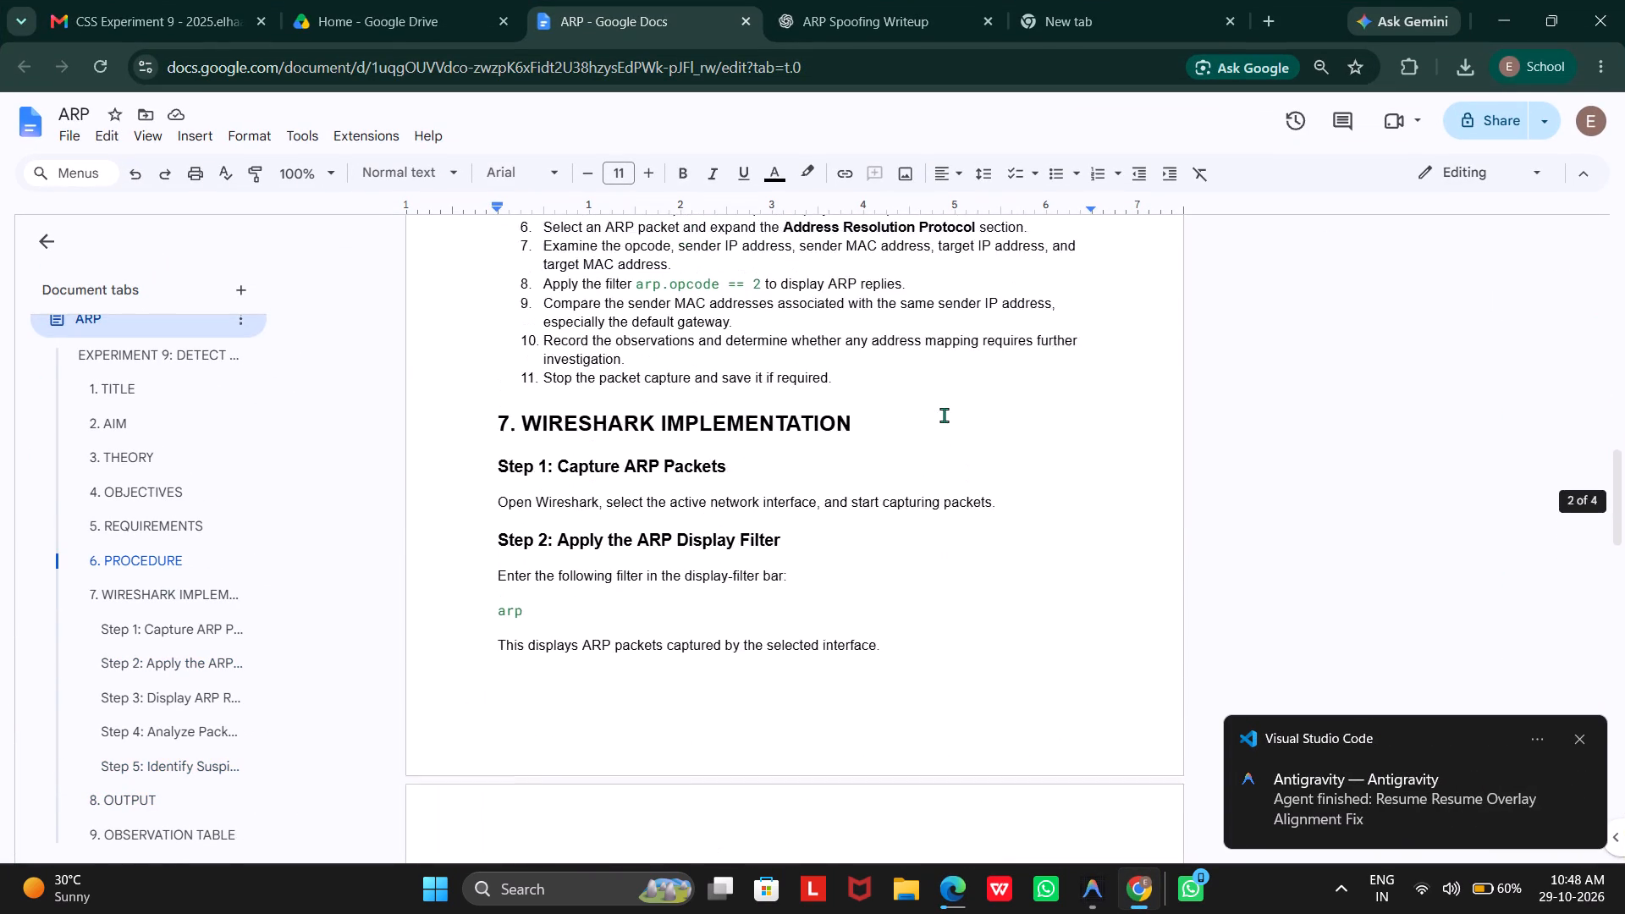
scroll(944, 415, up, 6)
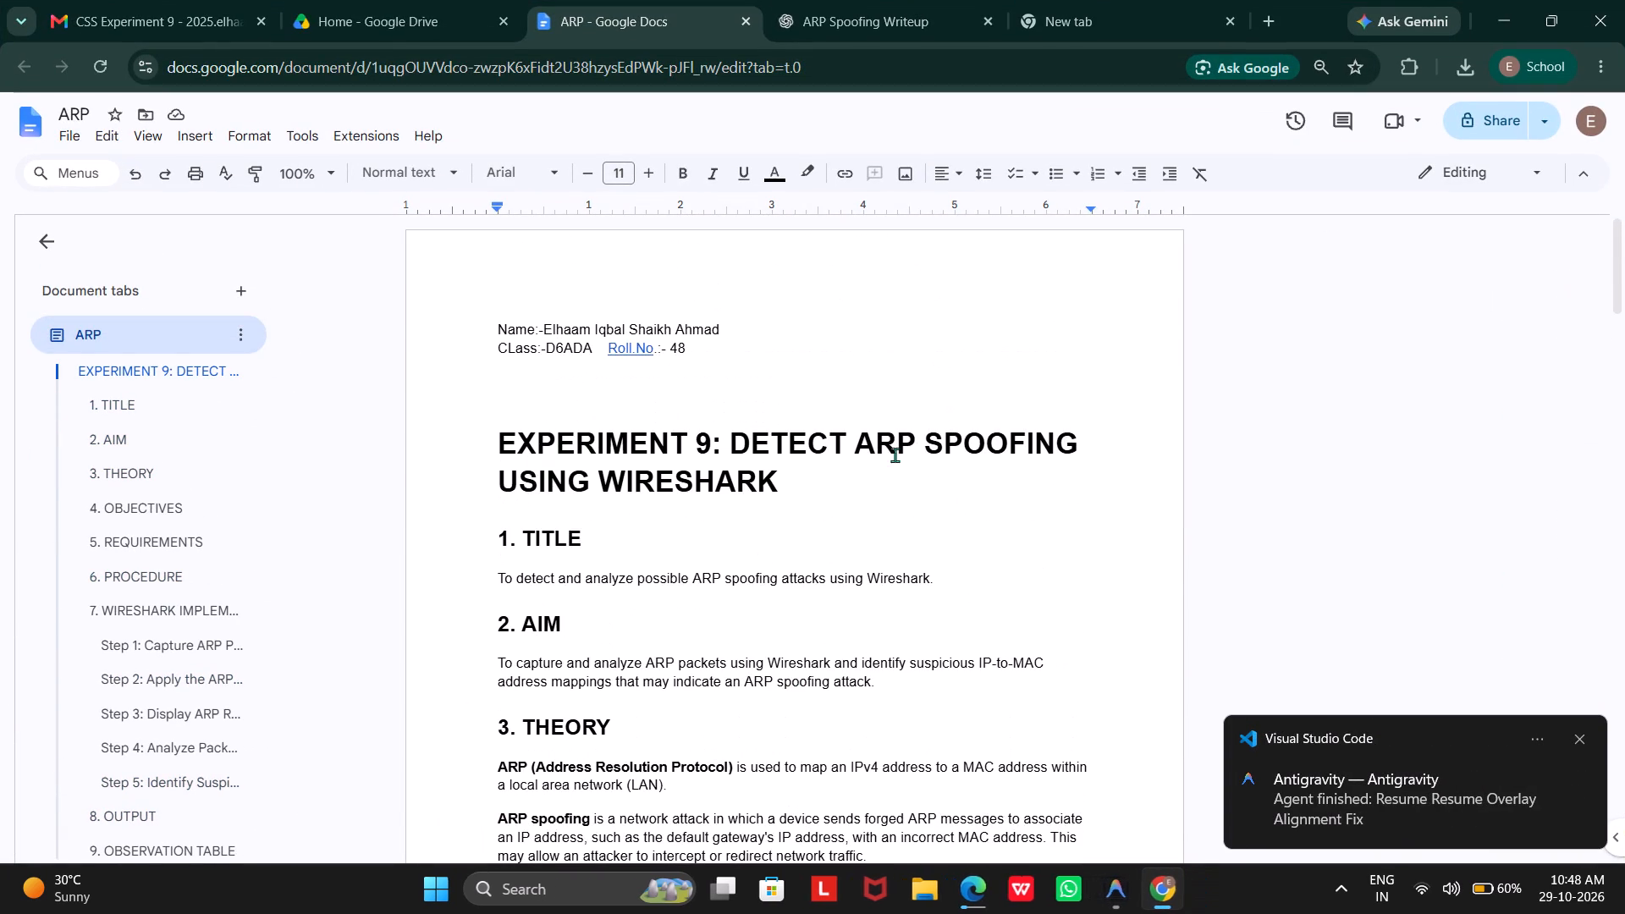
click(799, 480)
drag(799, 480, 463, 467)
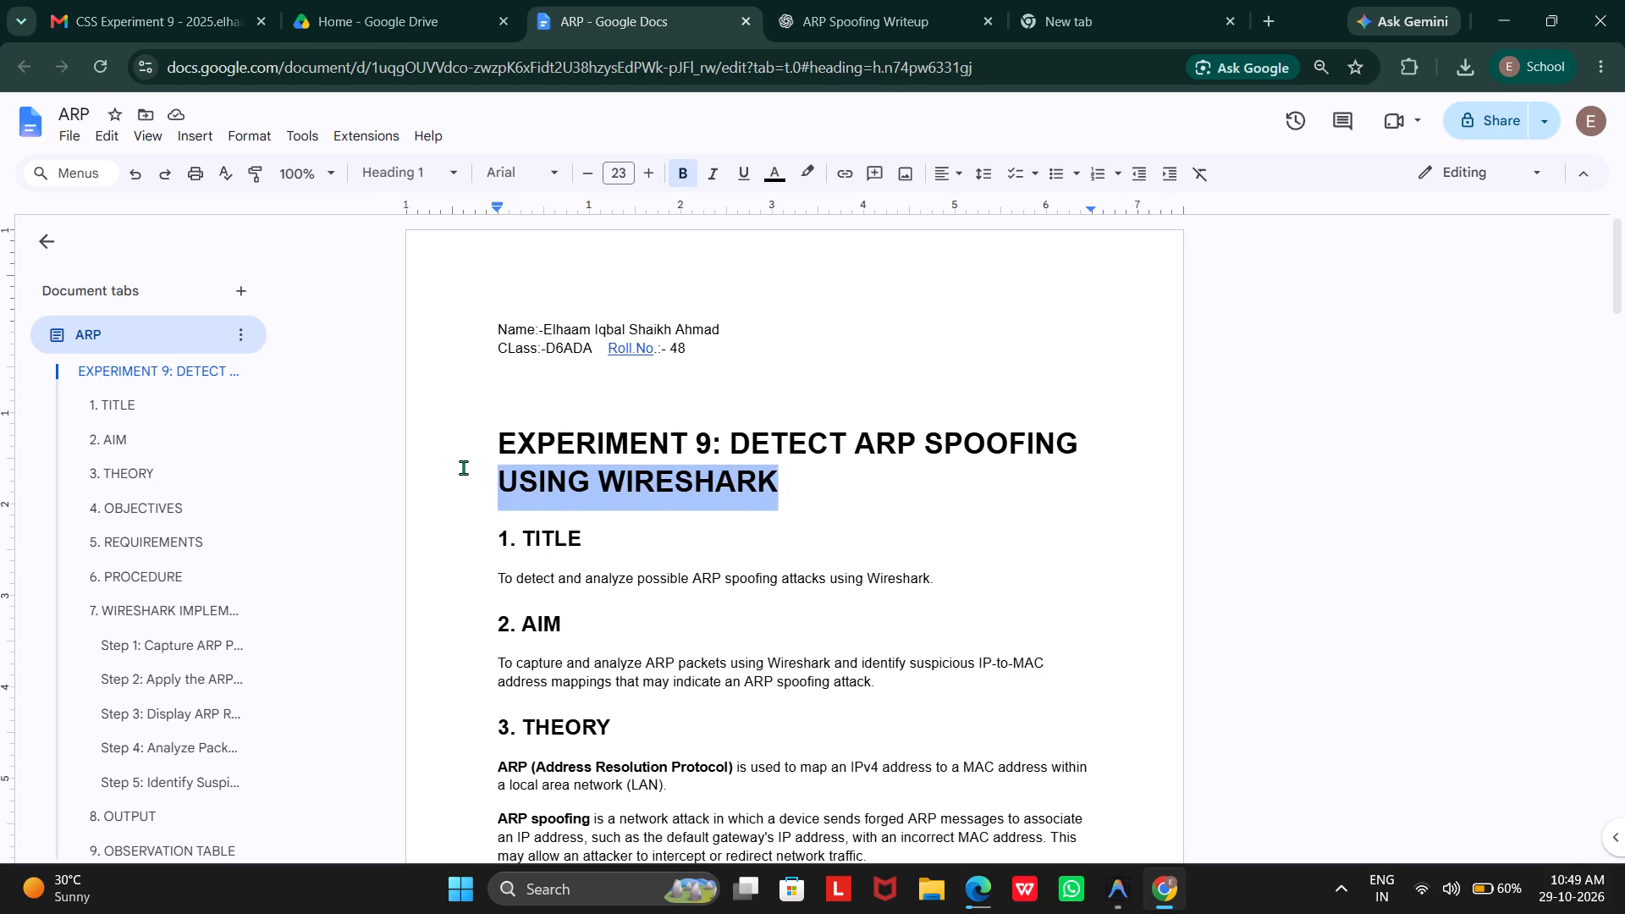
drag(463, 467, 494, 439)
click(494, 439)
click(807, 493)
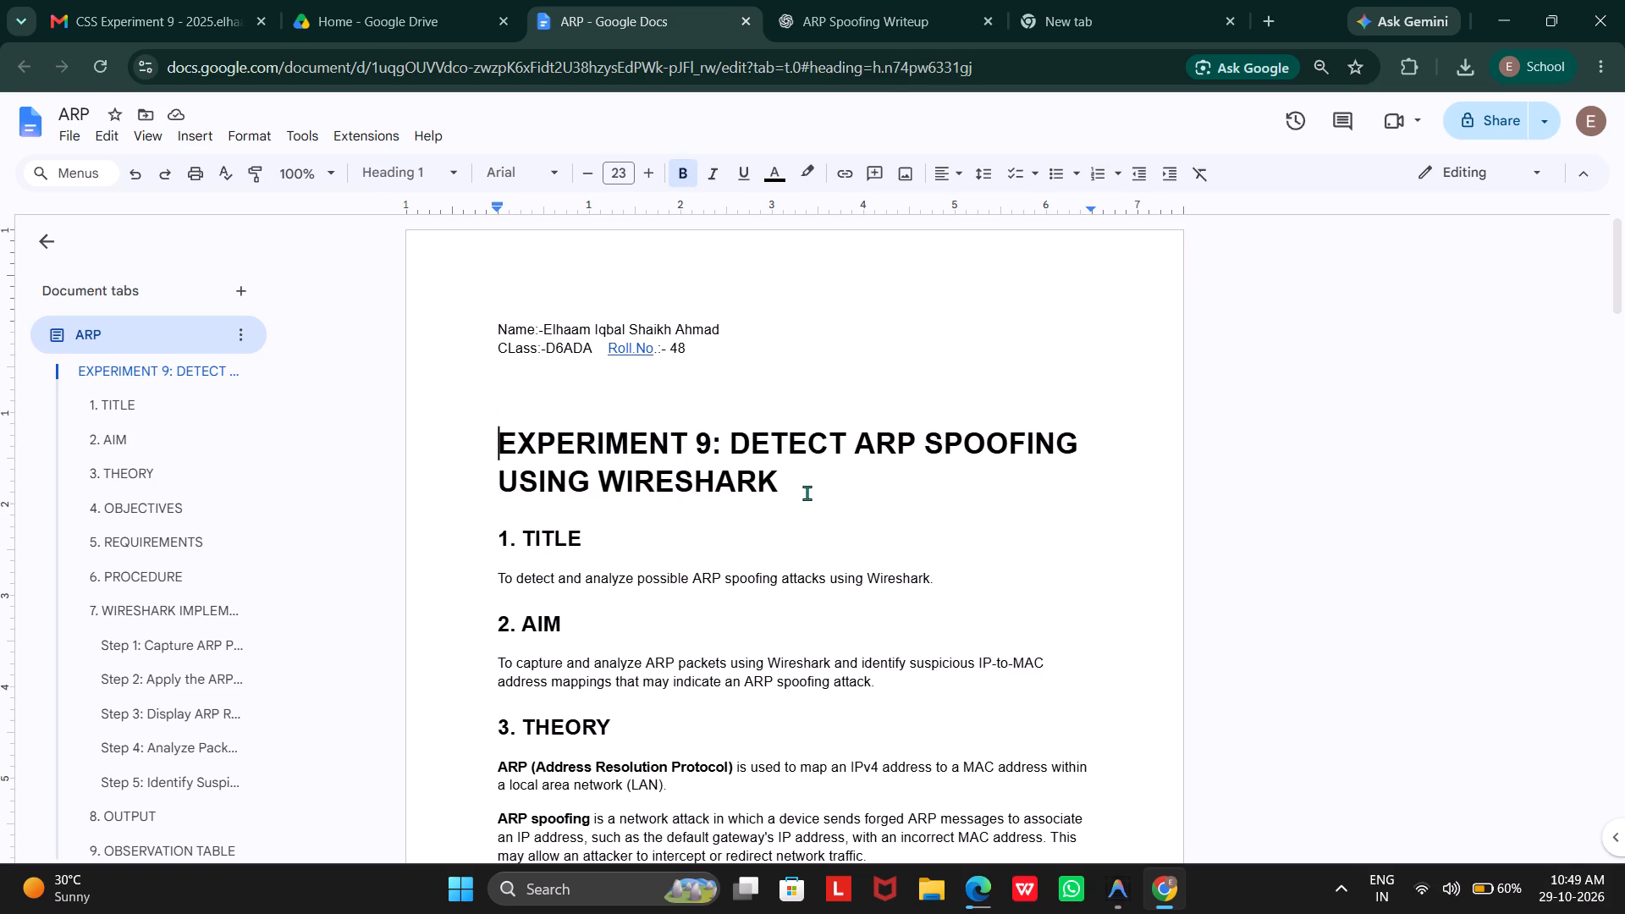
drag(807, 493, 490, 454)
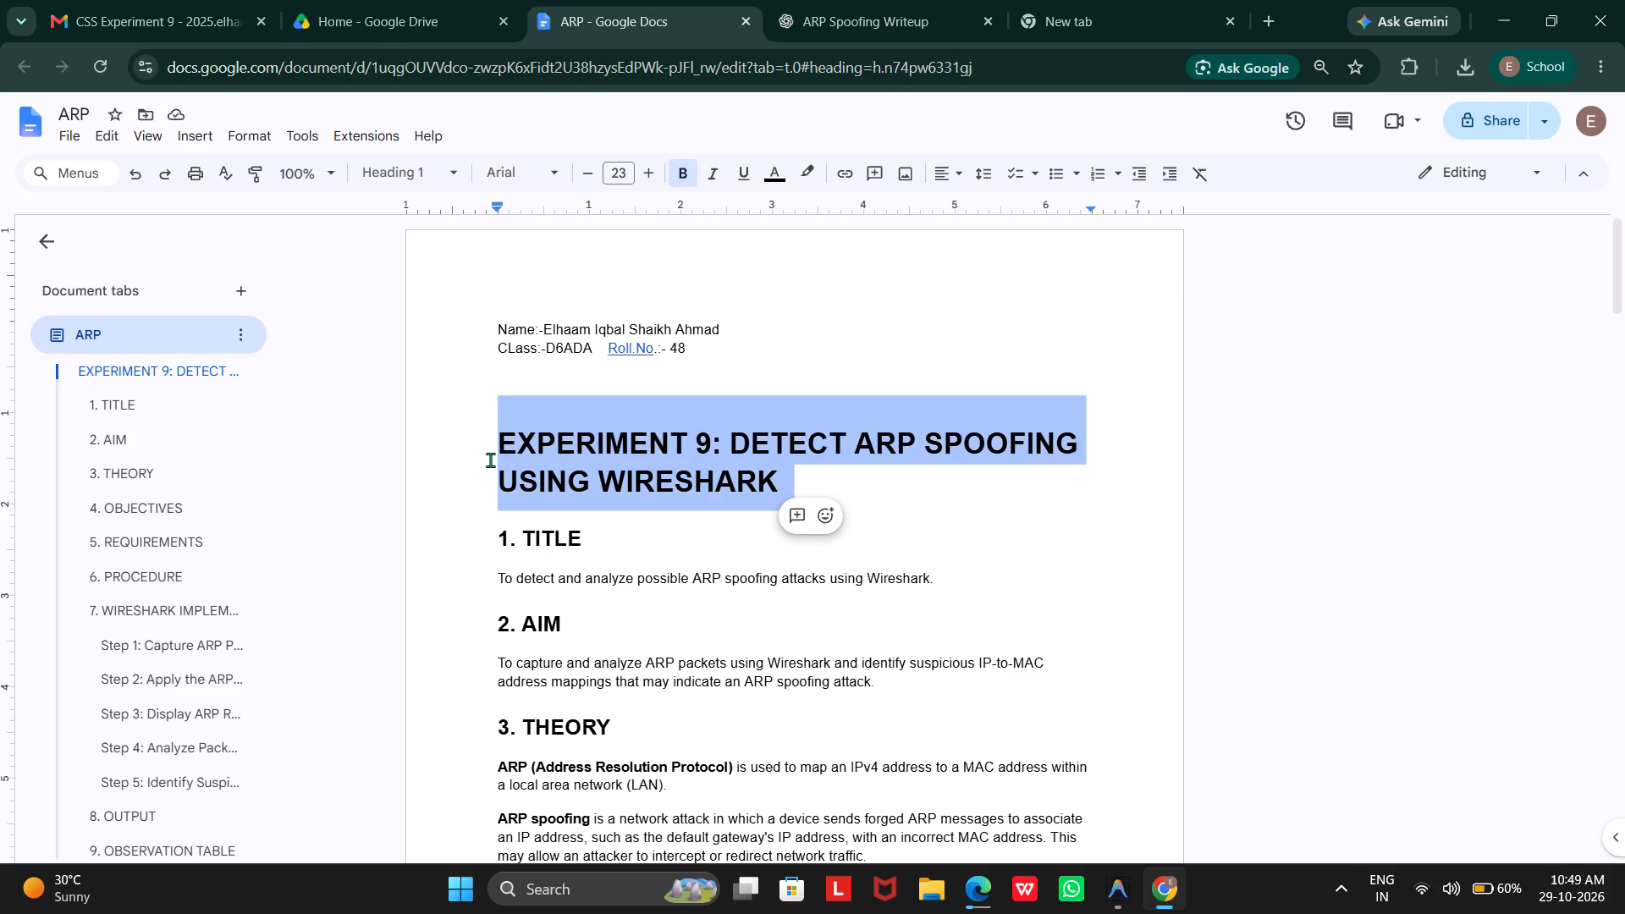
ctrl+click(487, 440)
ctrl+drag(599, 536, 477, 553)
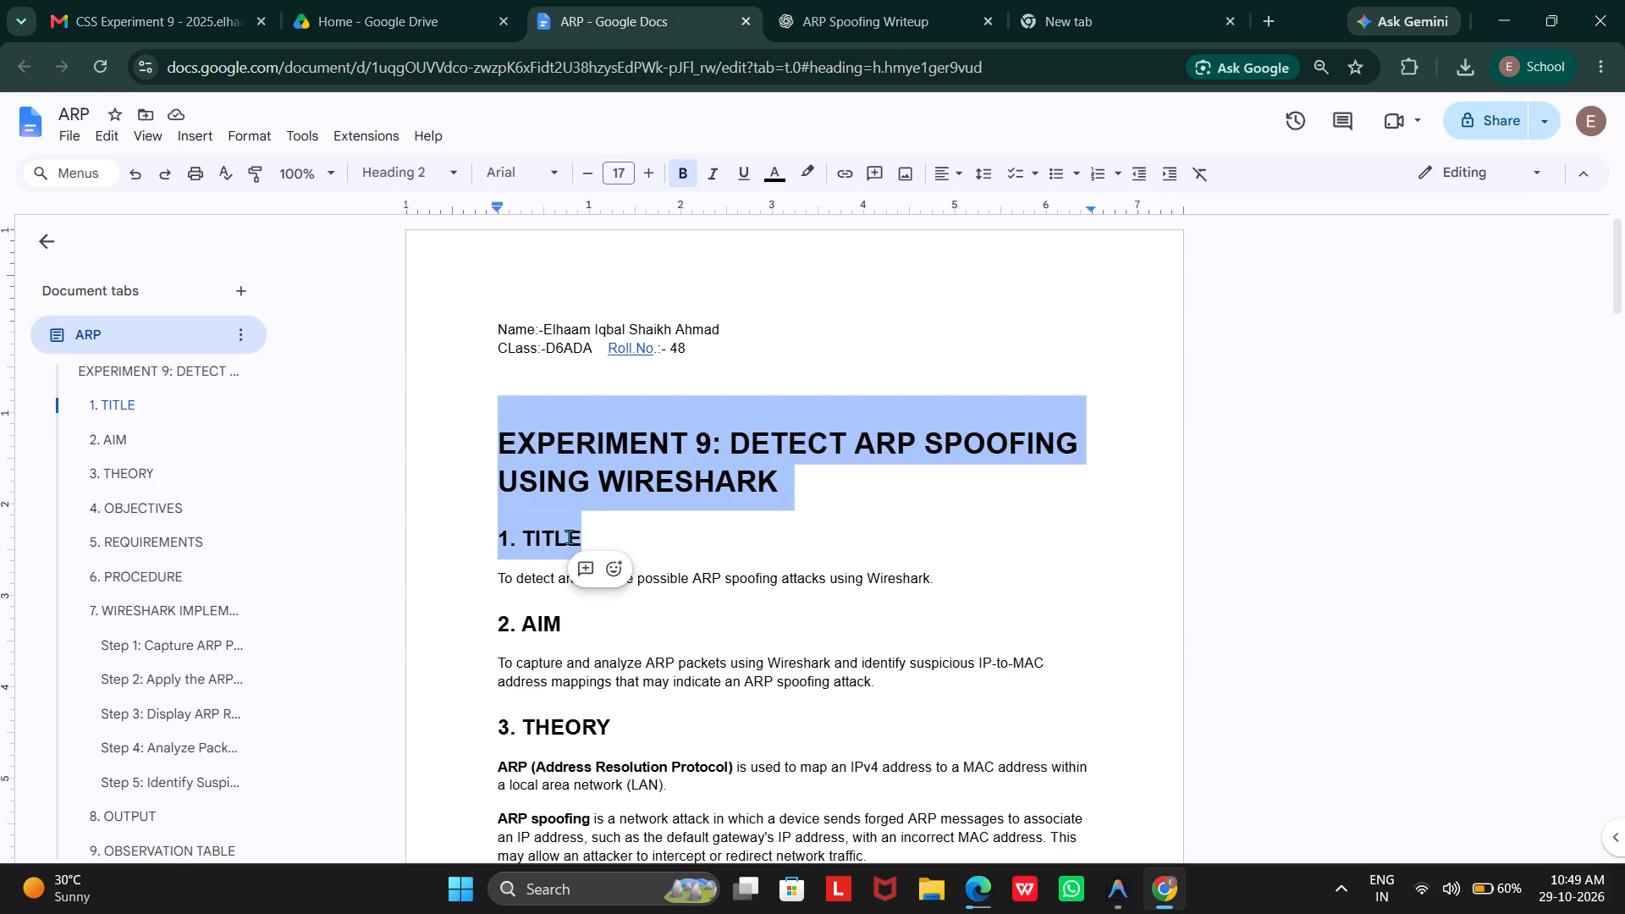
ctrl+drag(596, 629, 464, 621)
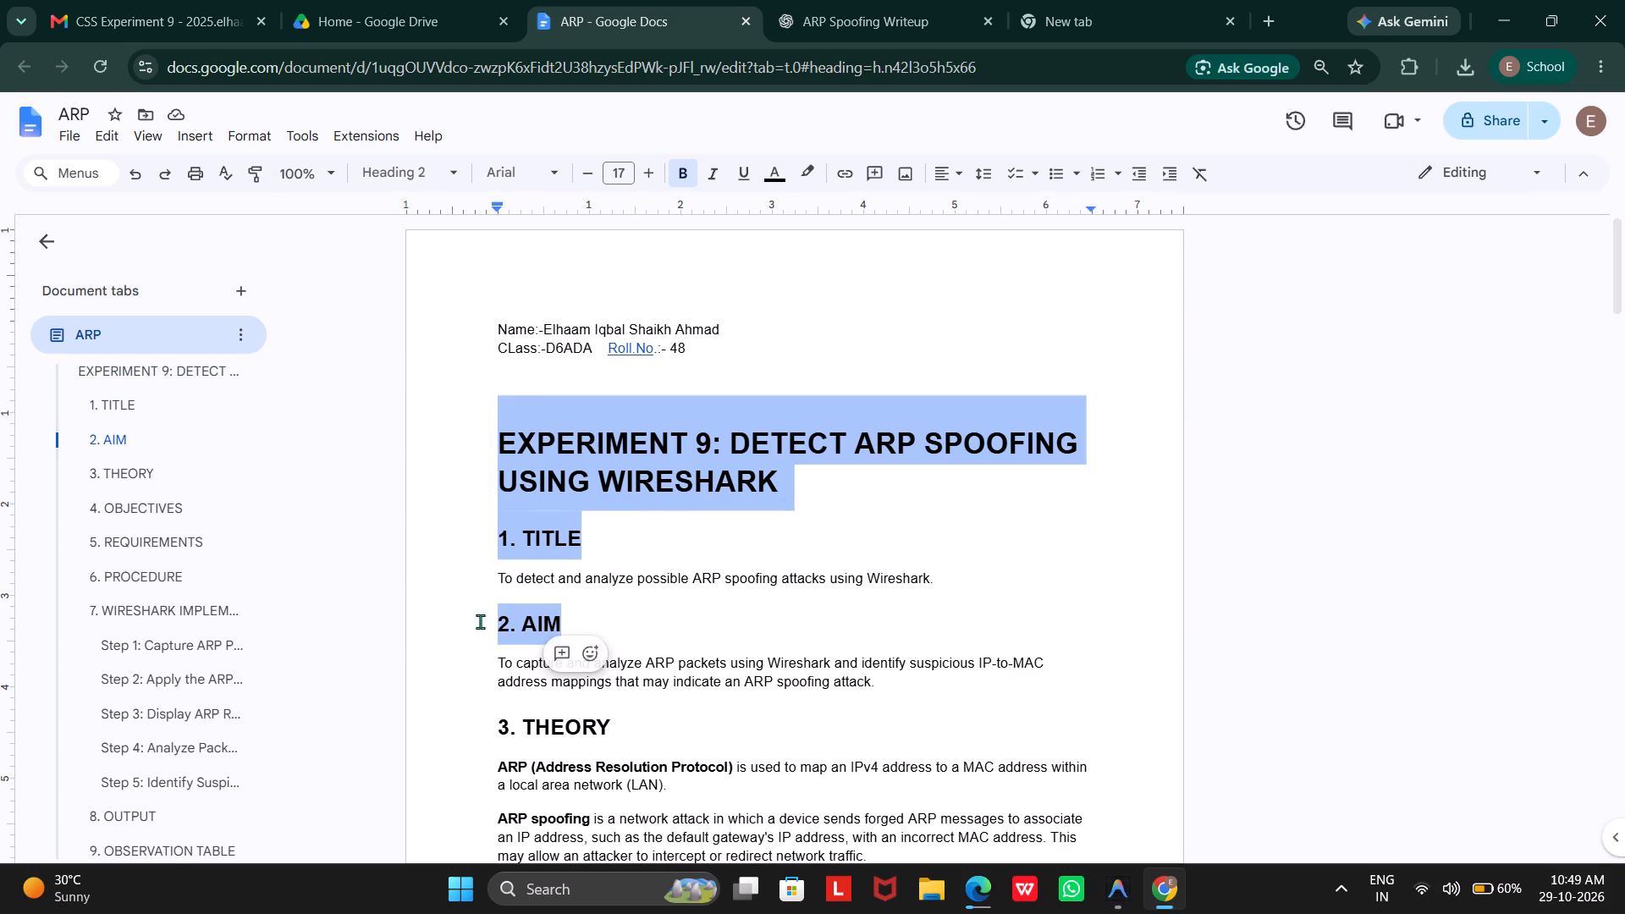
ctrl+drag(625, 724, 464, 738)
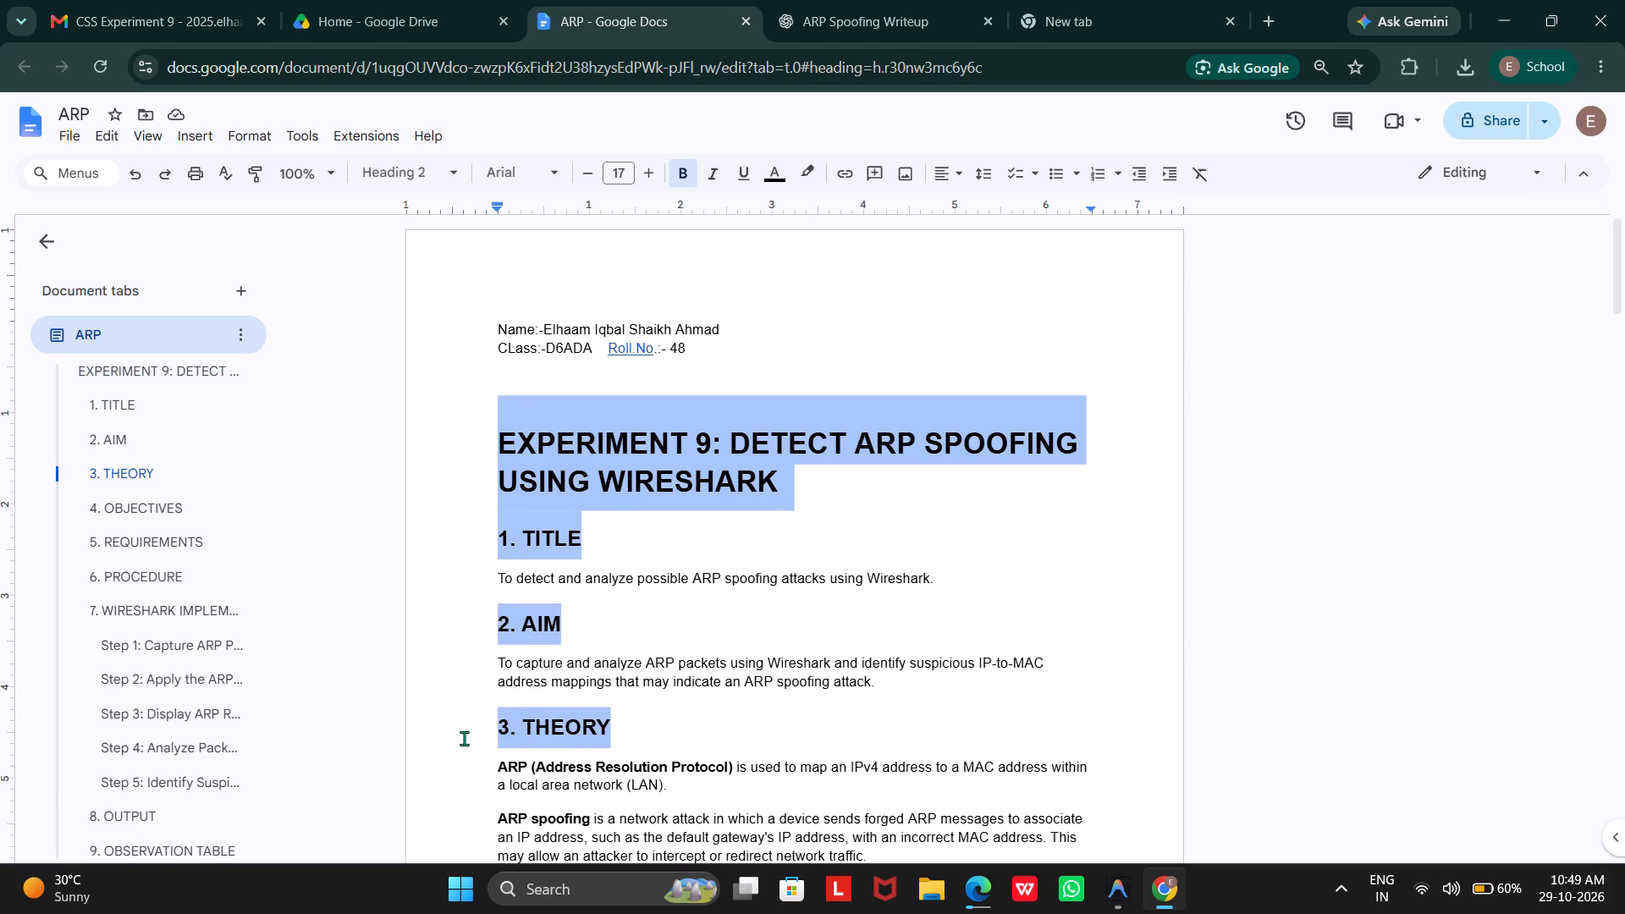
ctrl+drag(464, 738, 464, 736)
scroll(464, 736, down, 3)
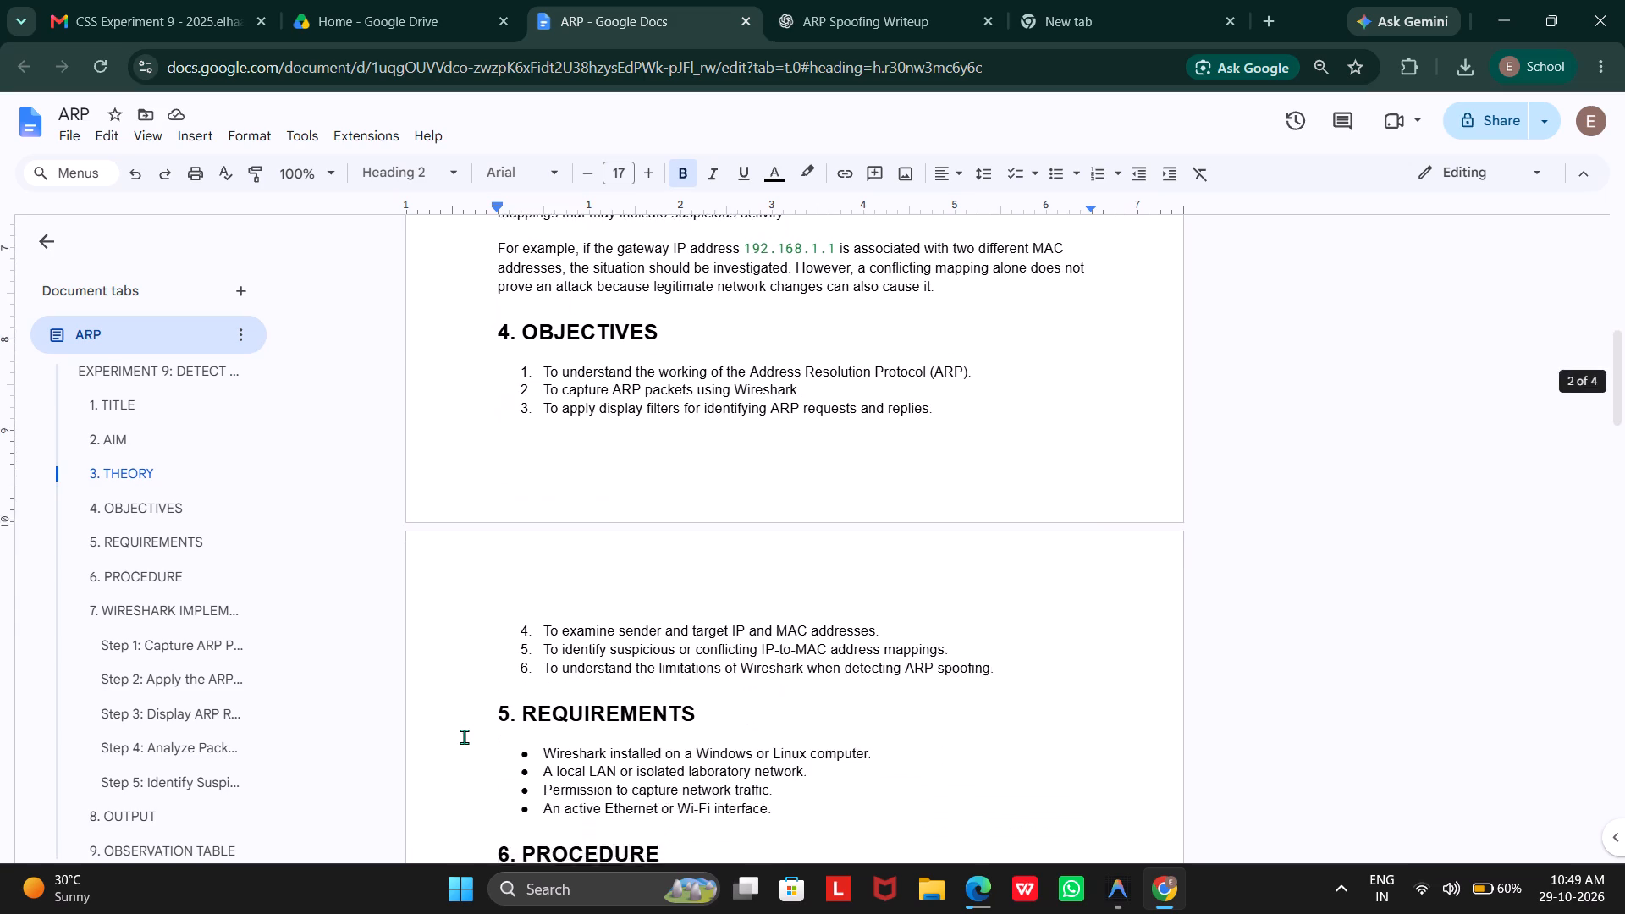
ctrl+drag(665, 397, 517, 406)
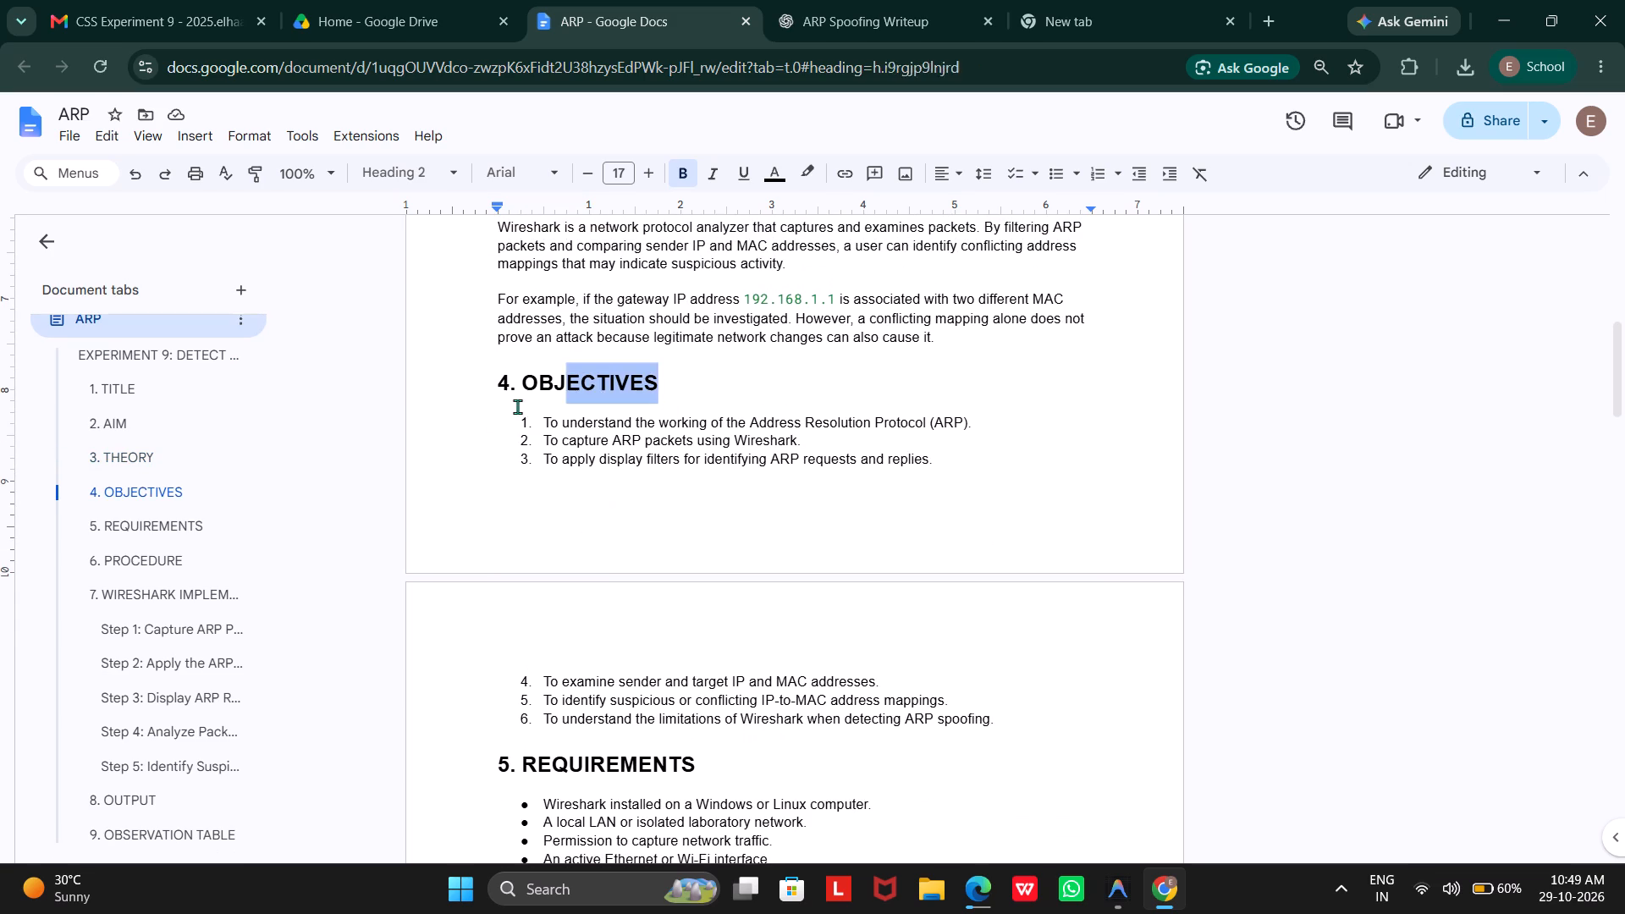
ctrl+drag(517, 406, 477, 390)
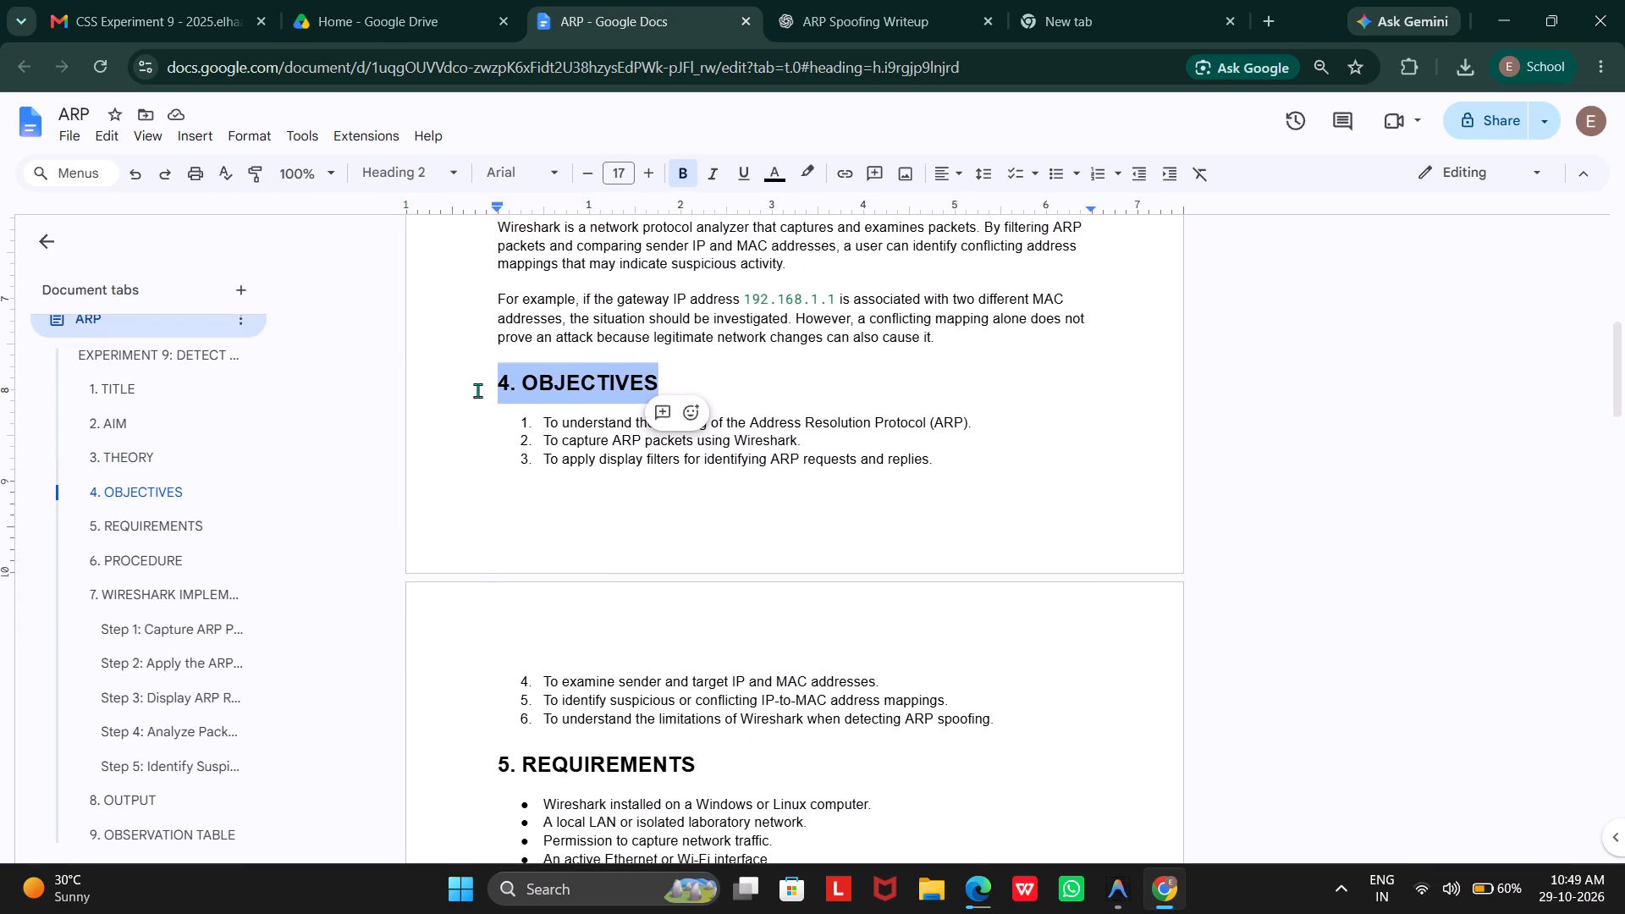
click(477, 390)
Change the first two section headings to "TITLE:-" and "AIM:-", removing their leading numbers.
scroll(613, 391, up, 6)
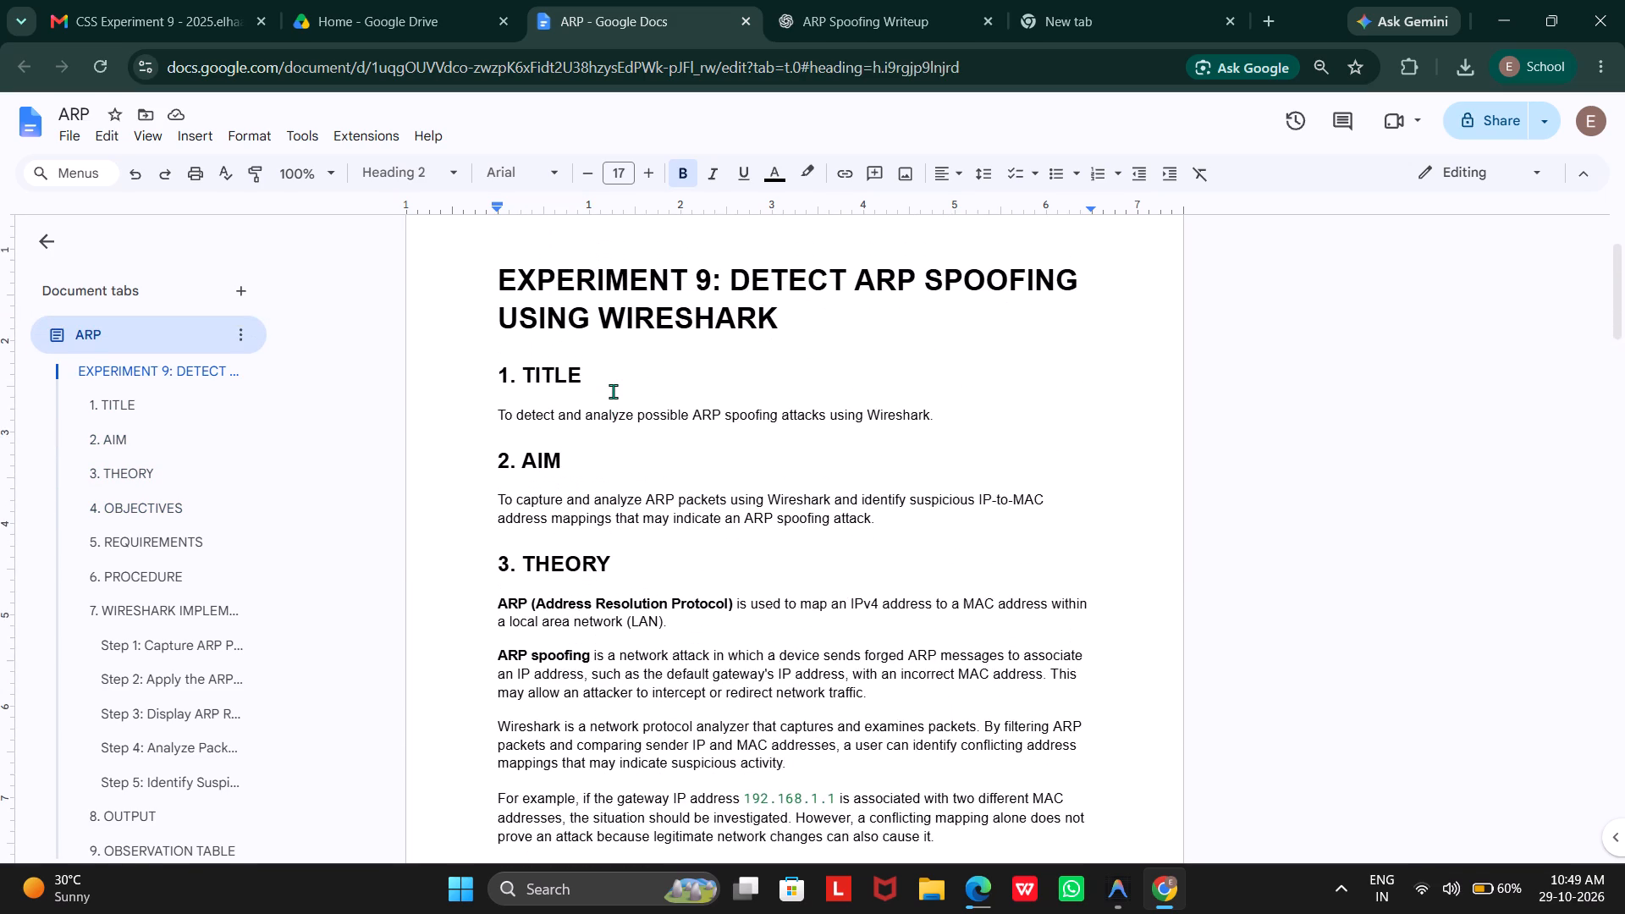
scroll(613, 391, up, 1)
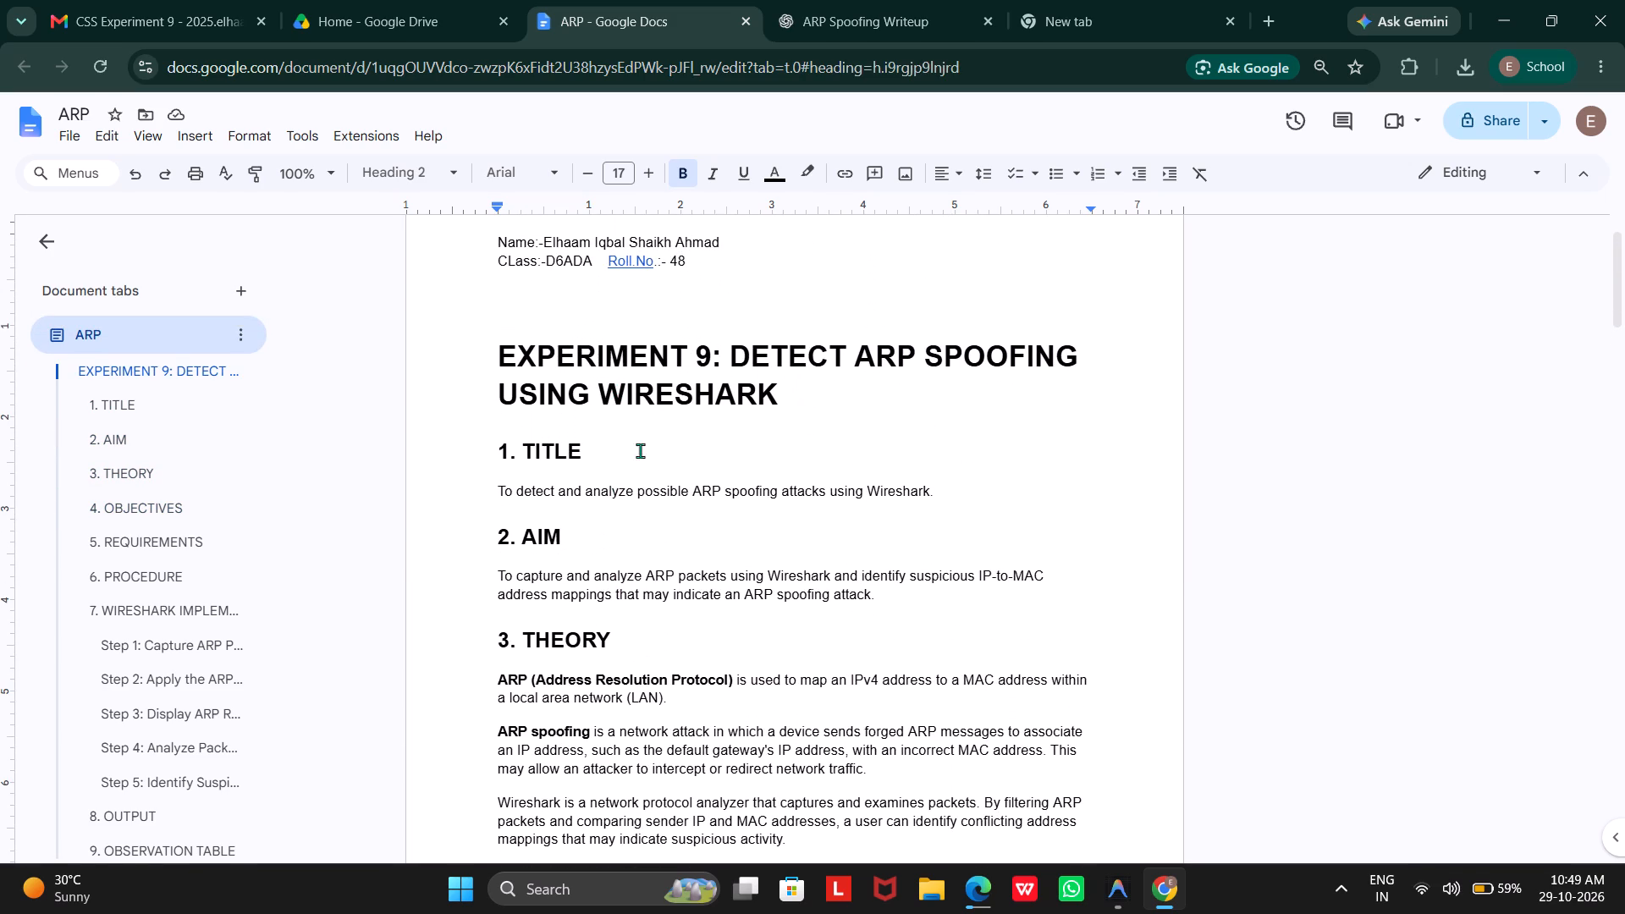
click(526, 453)
key(BackSpace)
key(BackSpace)
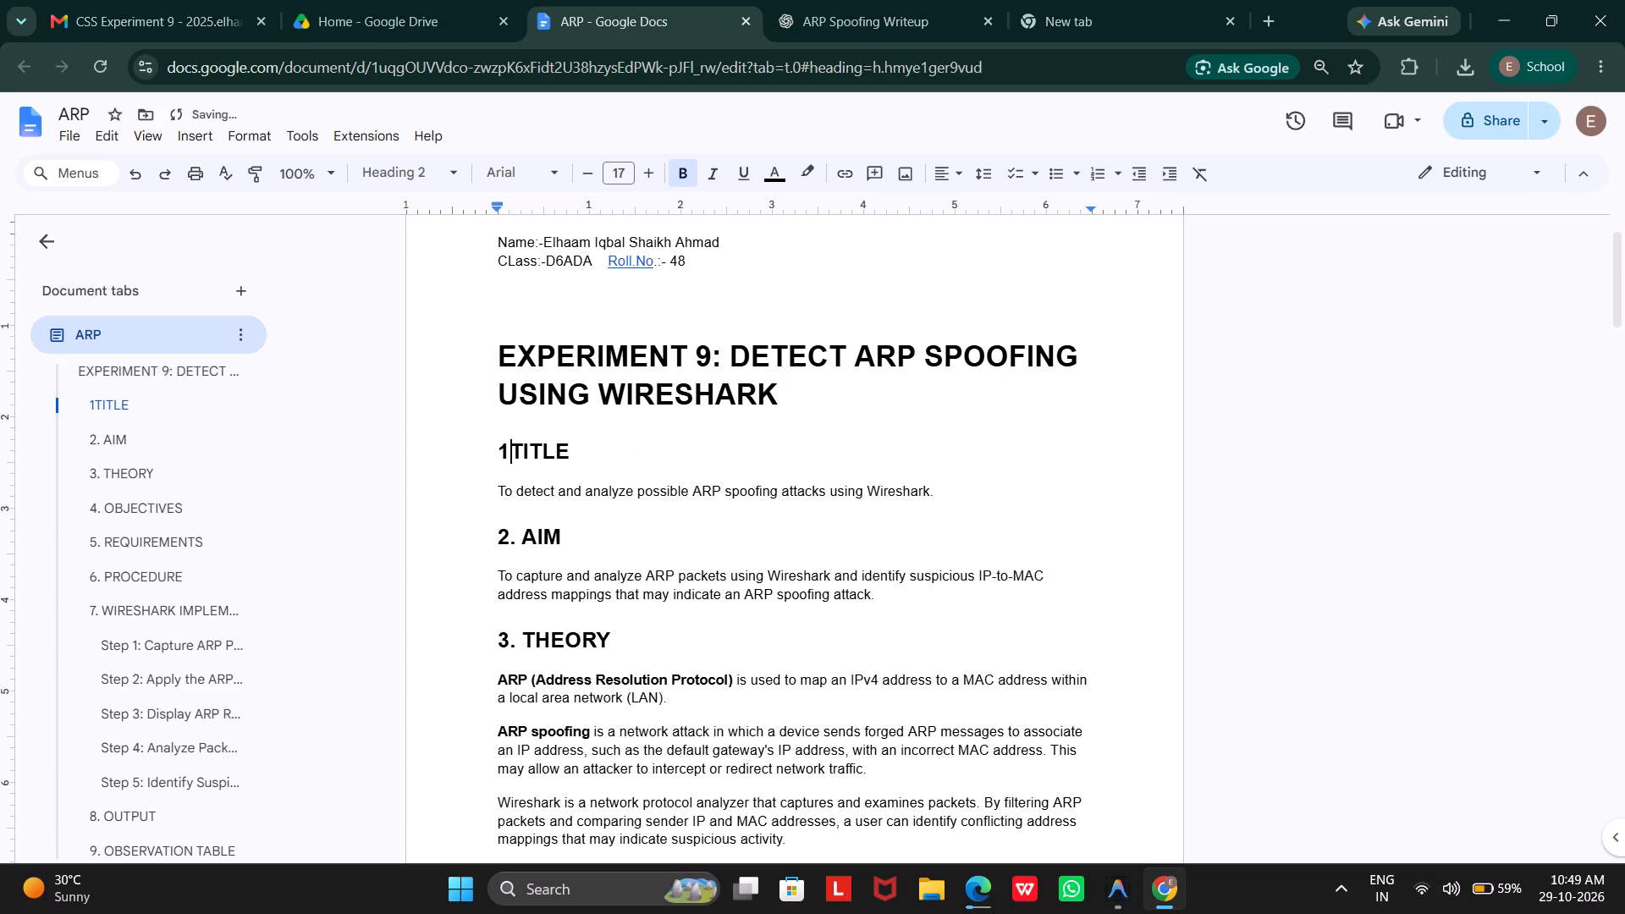
key(BackSpace)
click(525, 539)
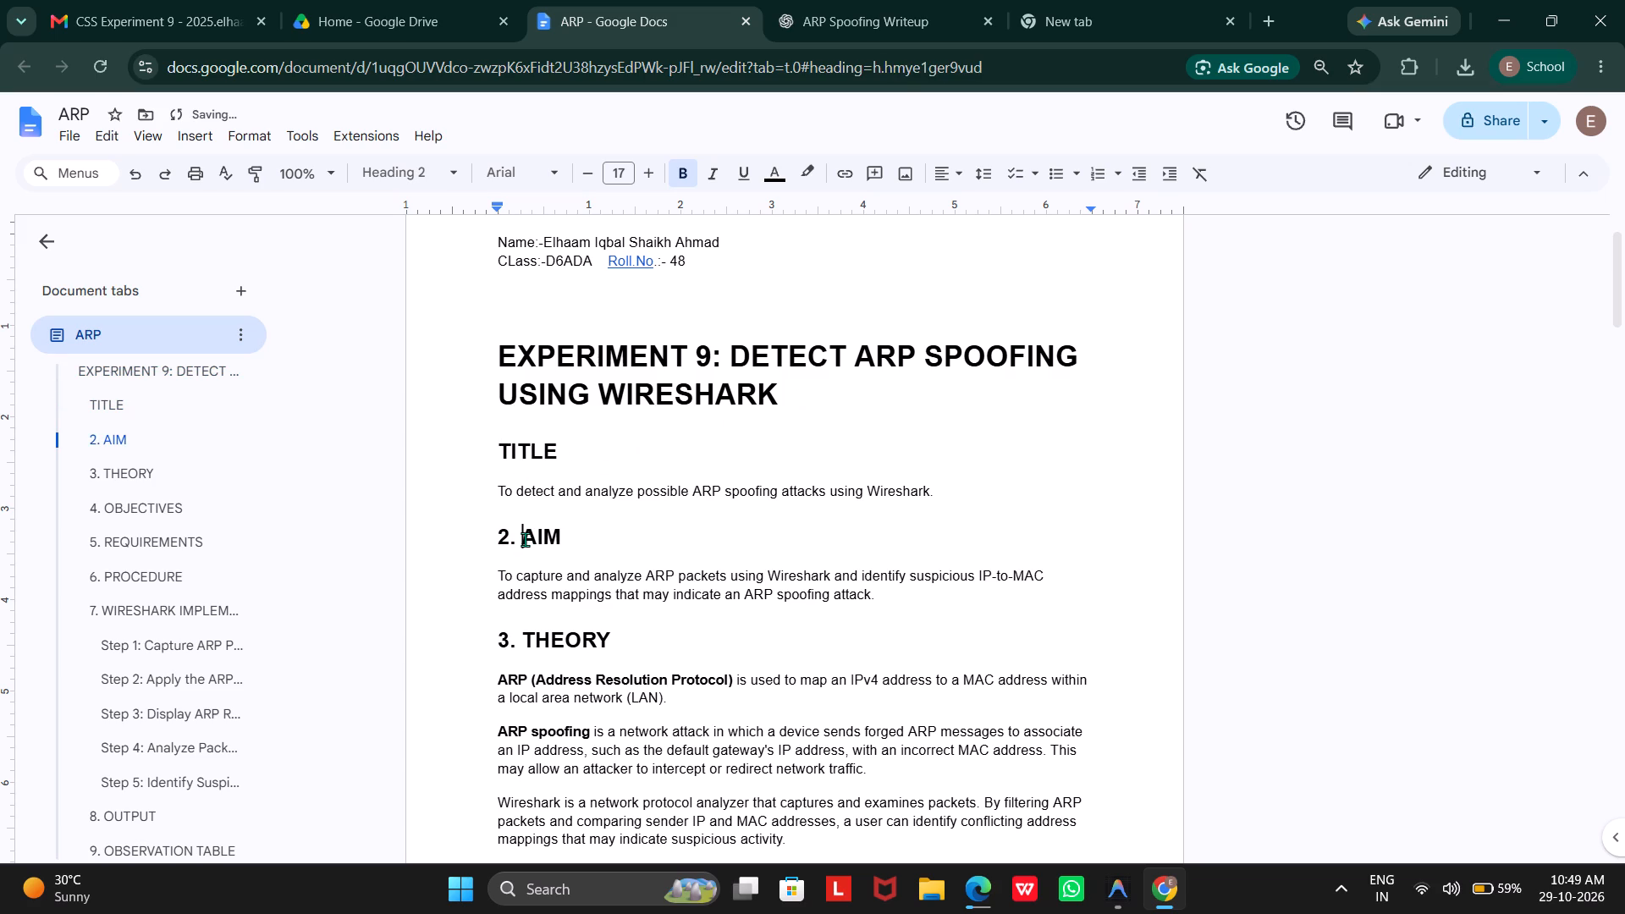
key(BackSpace)
key(BackSpace)
key(BackSpace)
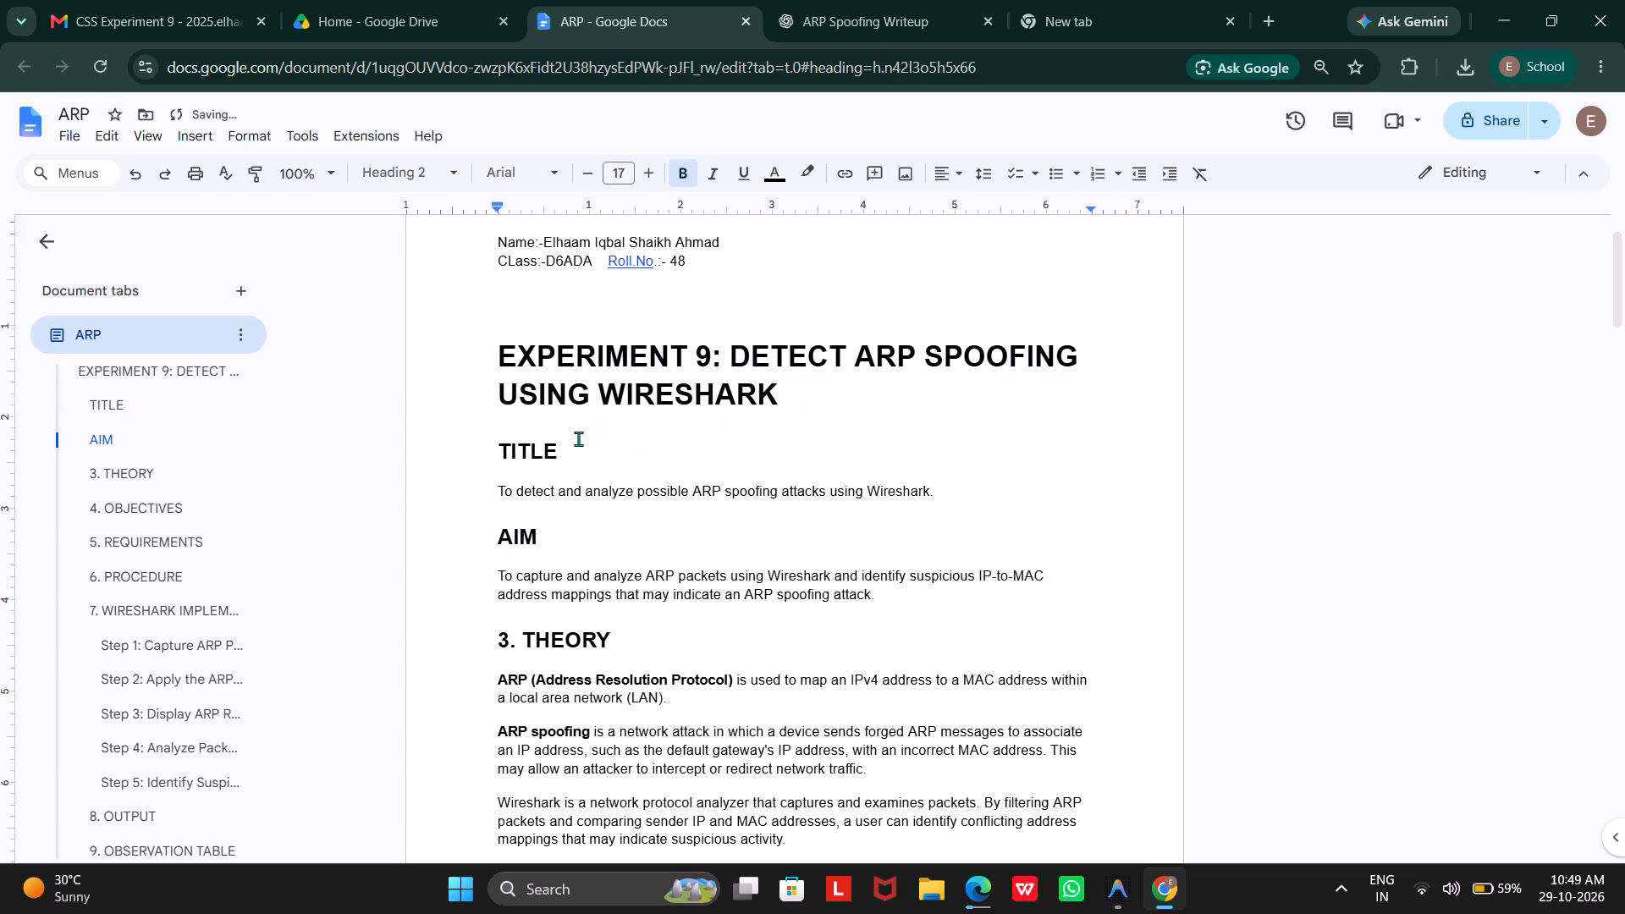
click(578, 440)
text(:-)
click(556, 542)
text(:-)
Remove the number from the THEORY heading and add ":-" so it reads "THEORY:-".
click(524, 639)
key(BackSpace)
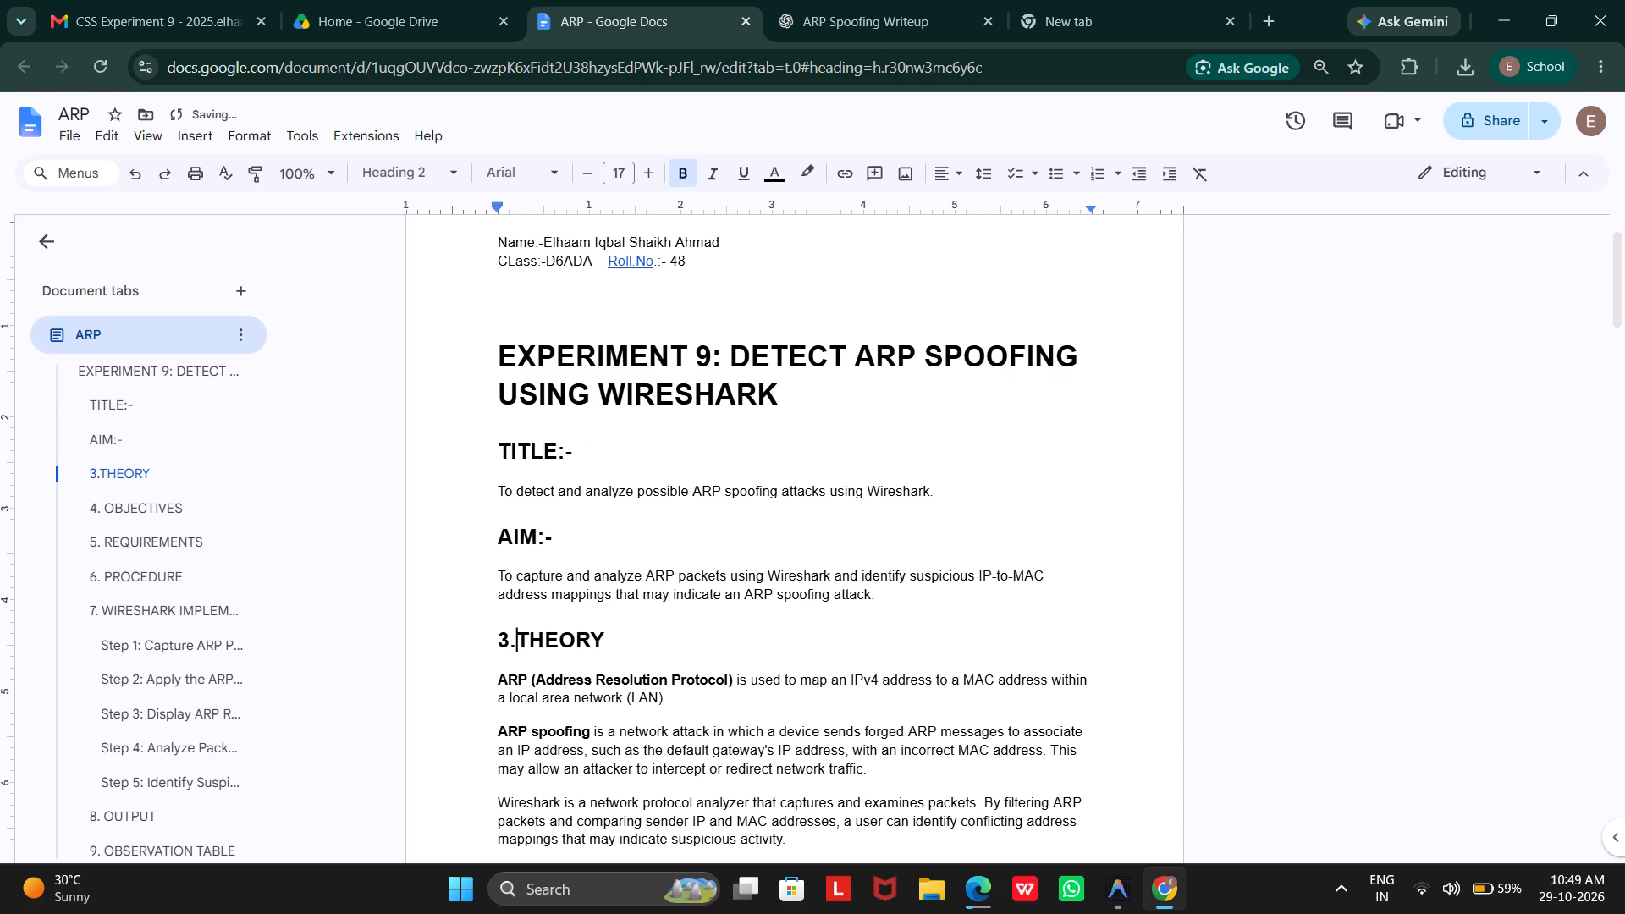
key(BackSpace)
key(BackSpace)
click(598, 641)
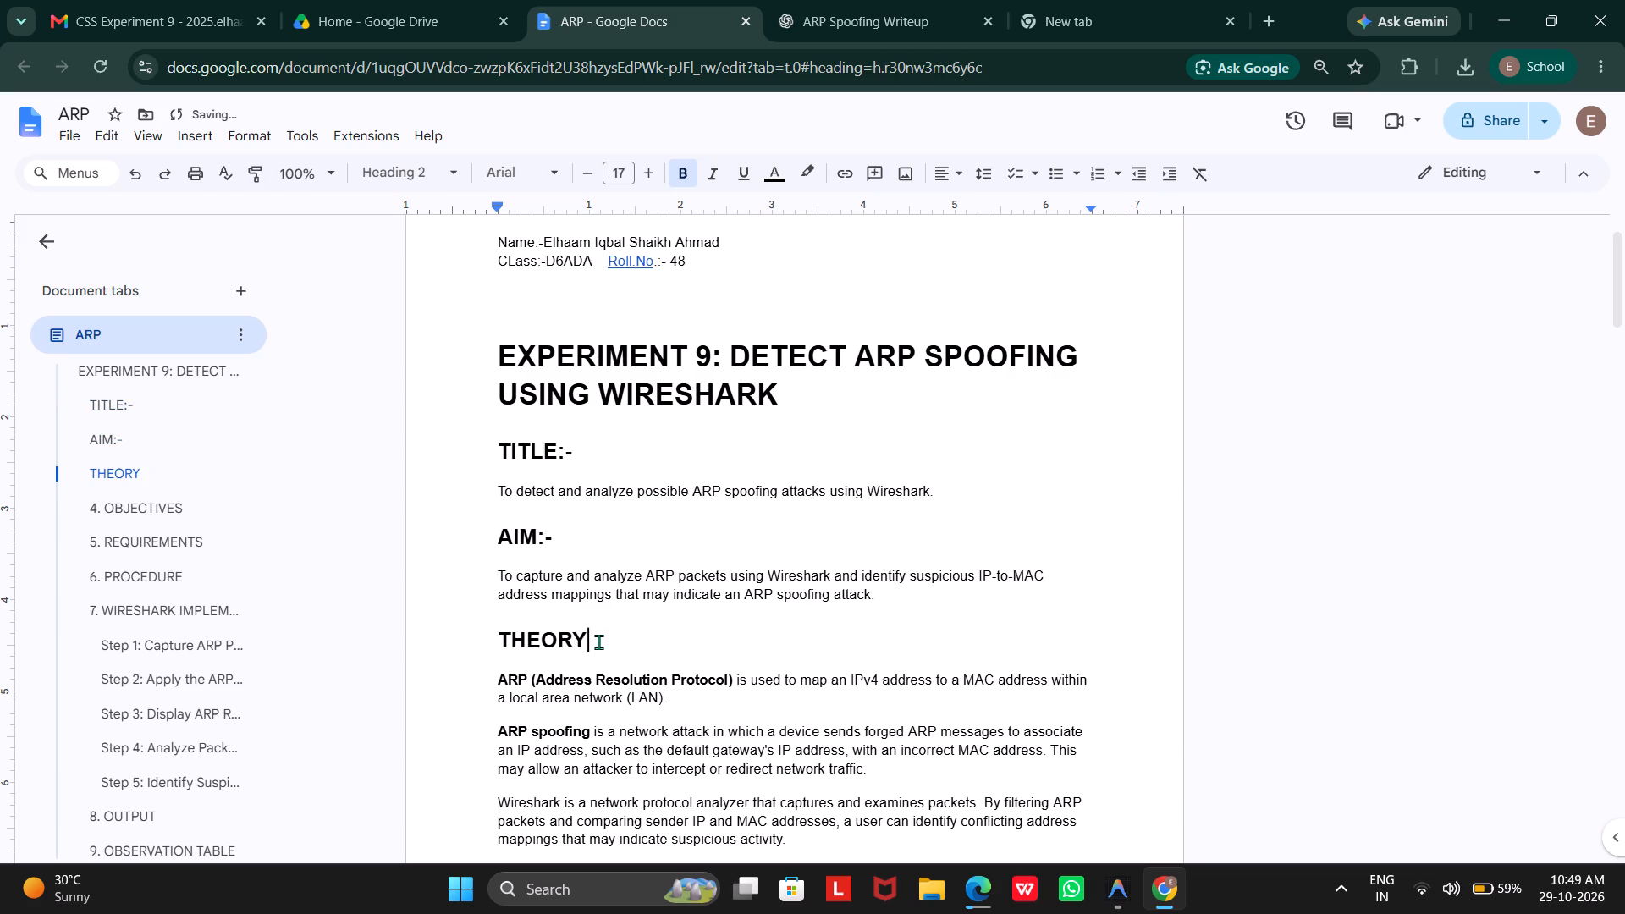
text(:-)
Remove the number from the OBJECTIVES heading and add ":-" so it reads "OBJECTIVES:-".
scroll(598, 641, down, 3)
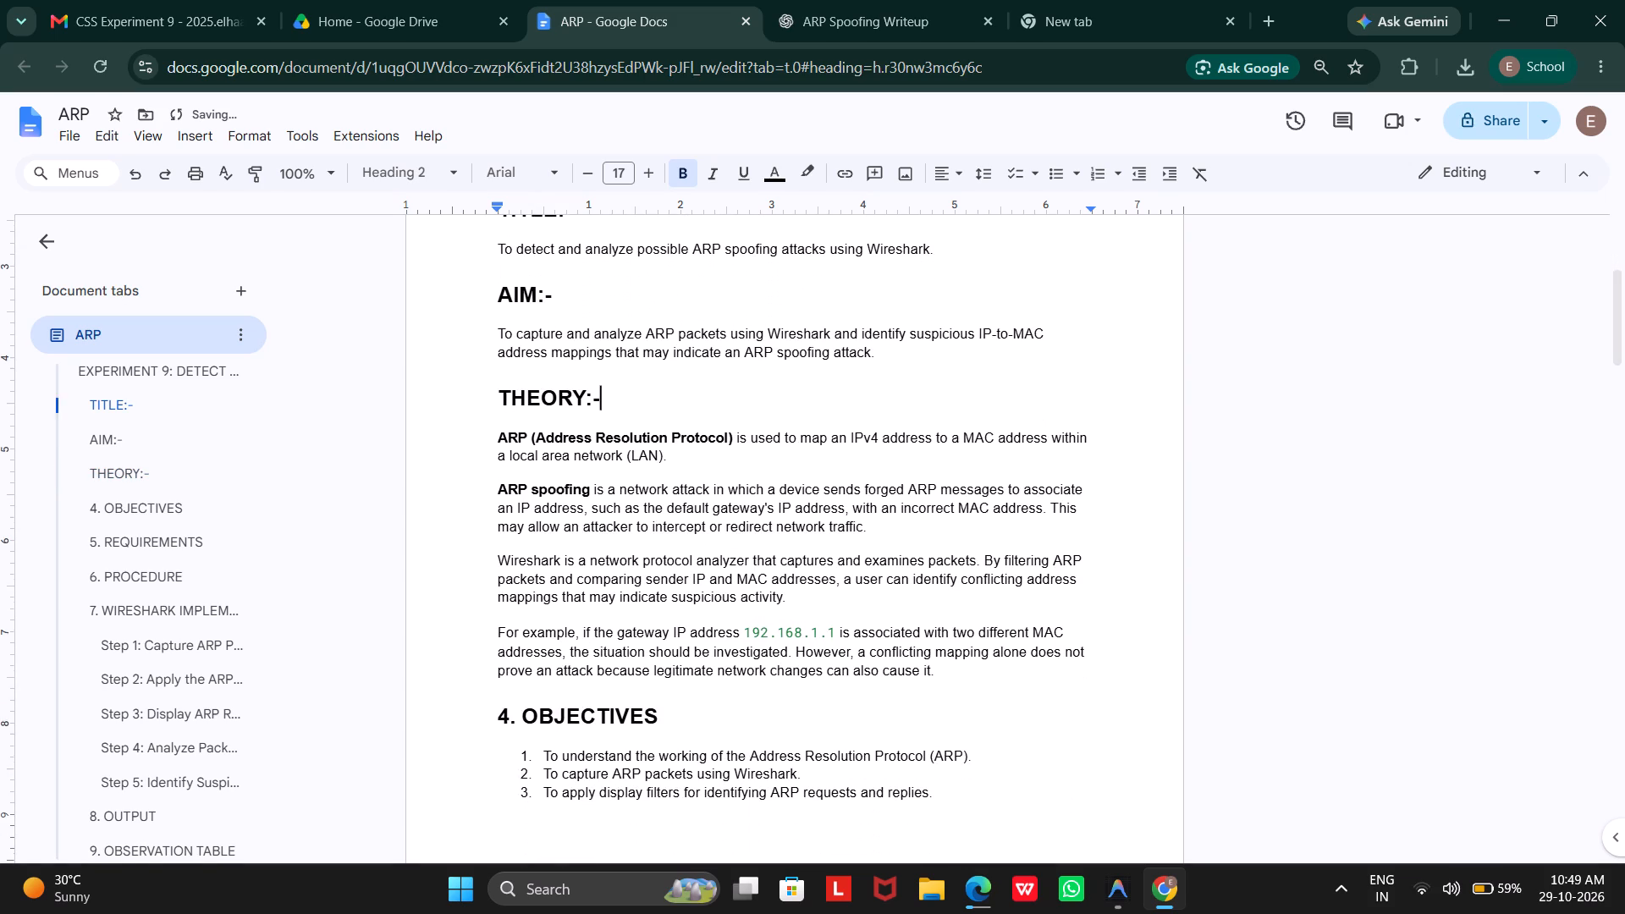
click(526, 719)
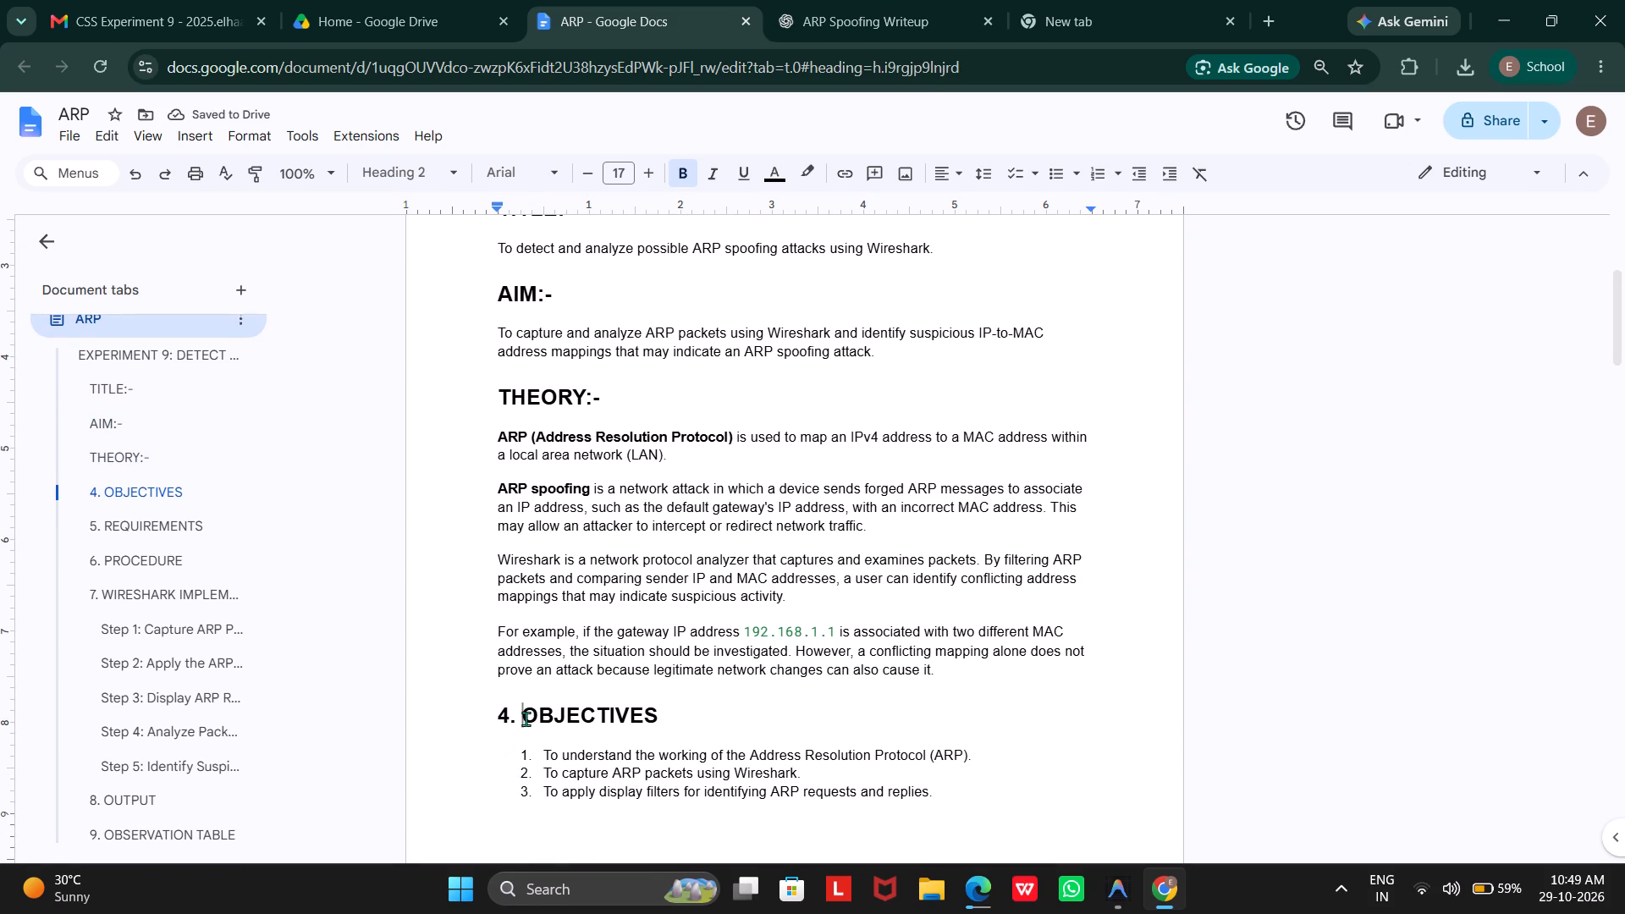
key(BackSpace)
key(BackSpace)
key(BackSpace)
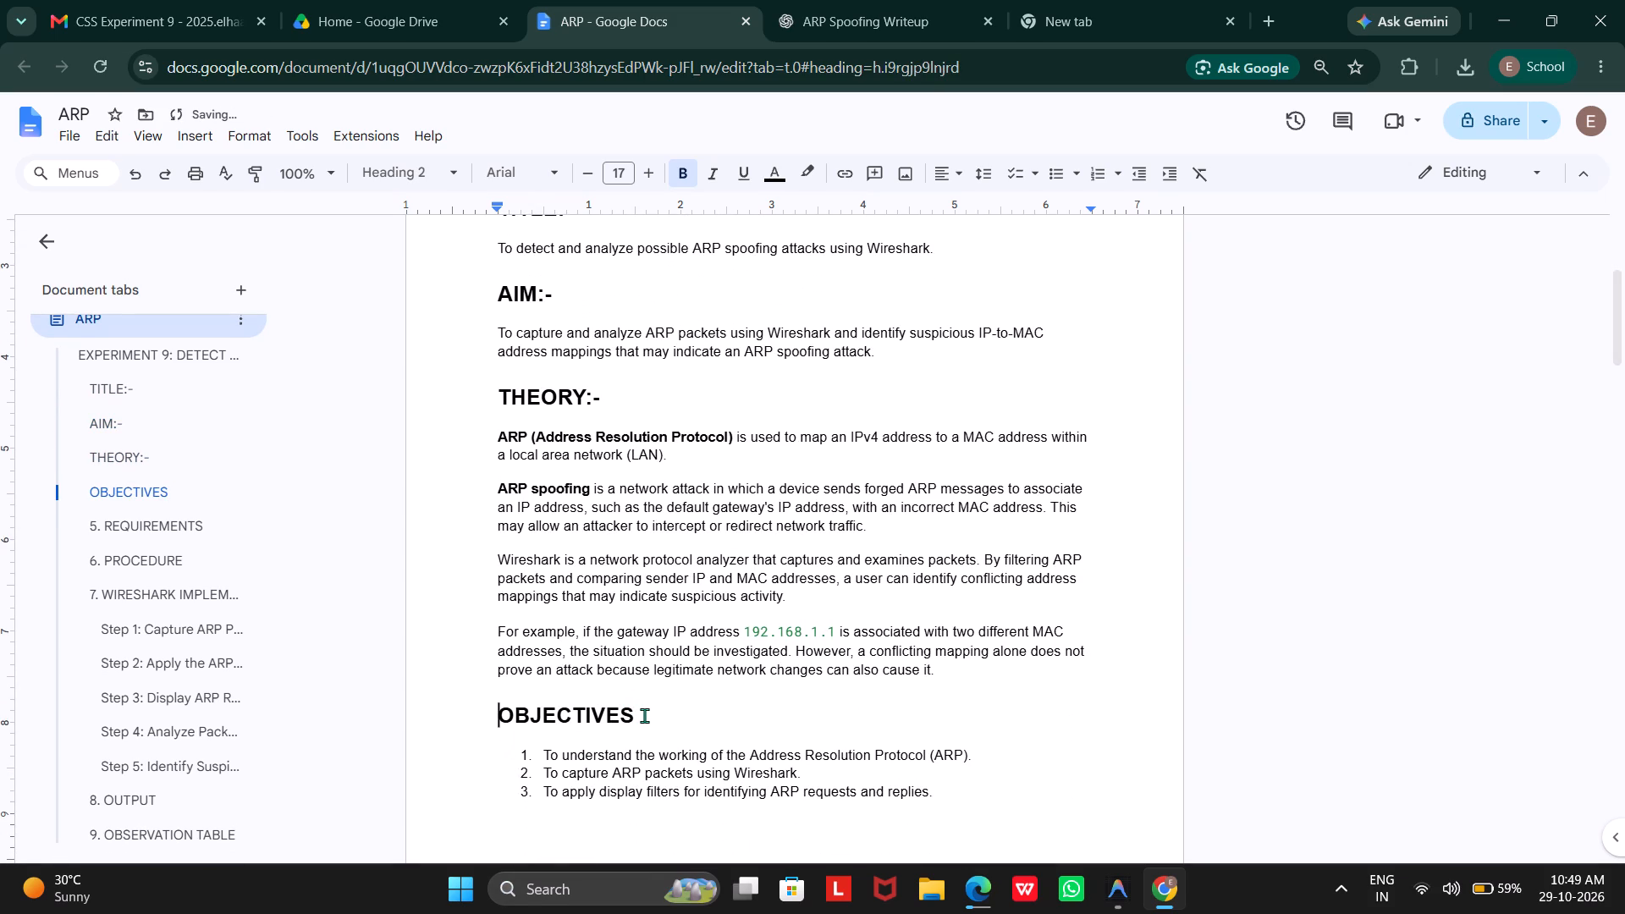
click(644, 715)
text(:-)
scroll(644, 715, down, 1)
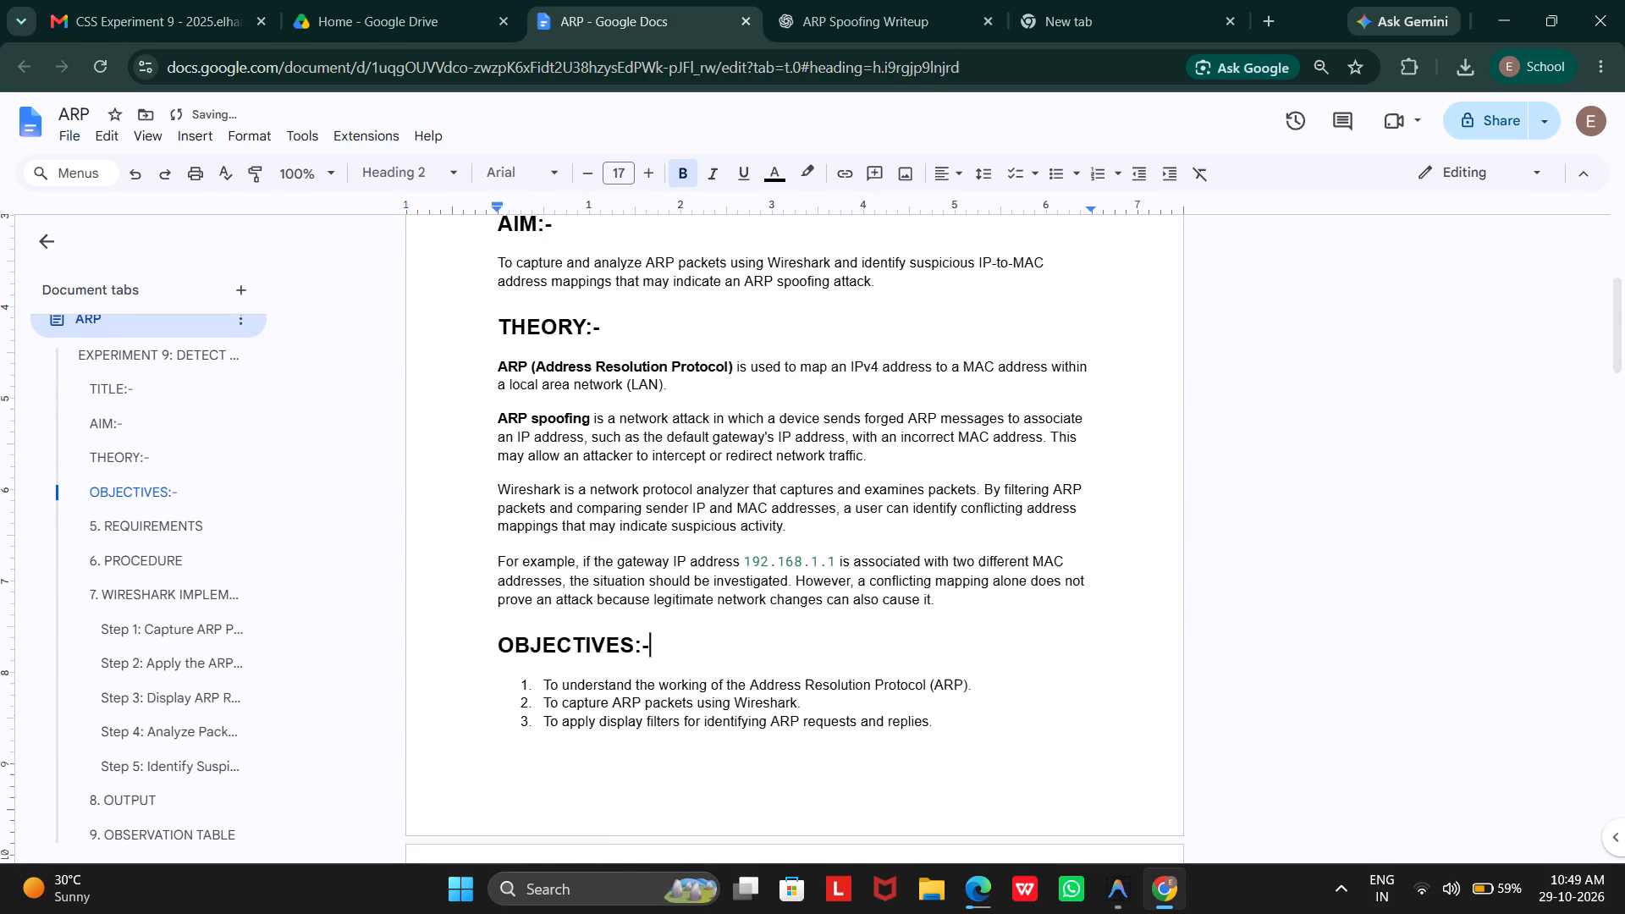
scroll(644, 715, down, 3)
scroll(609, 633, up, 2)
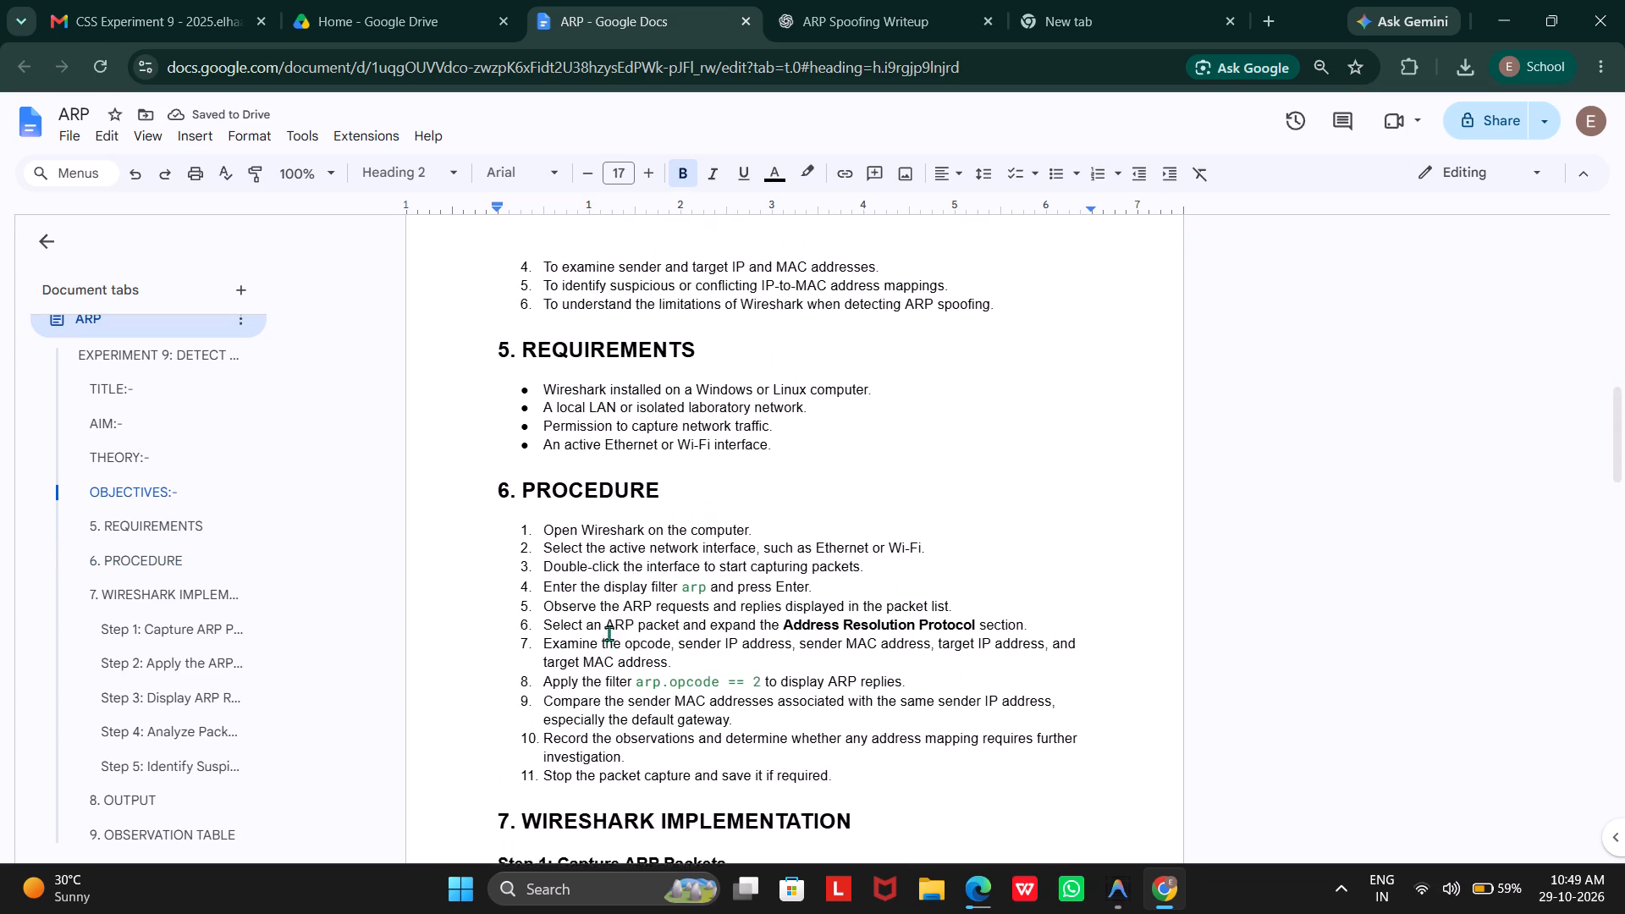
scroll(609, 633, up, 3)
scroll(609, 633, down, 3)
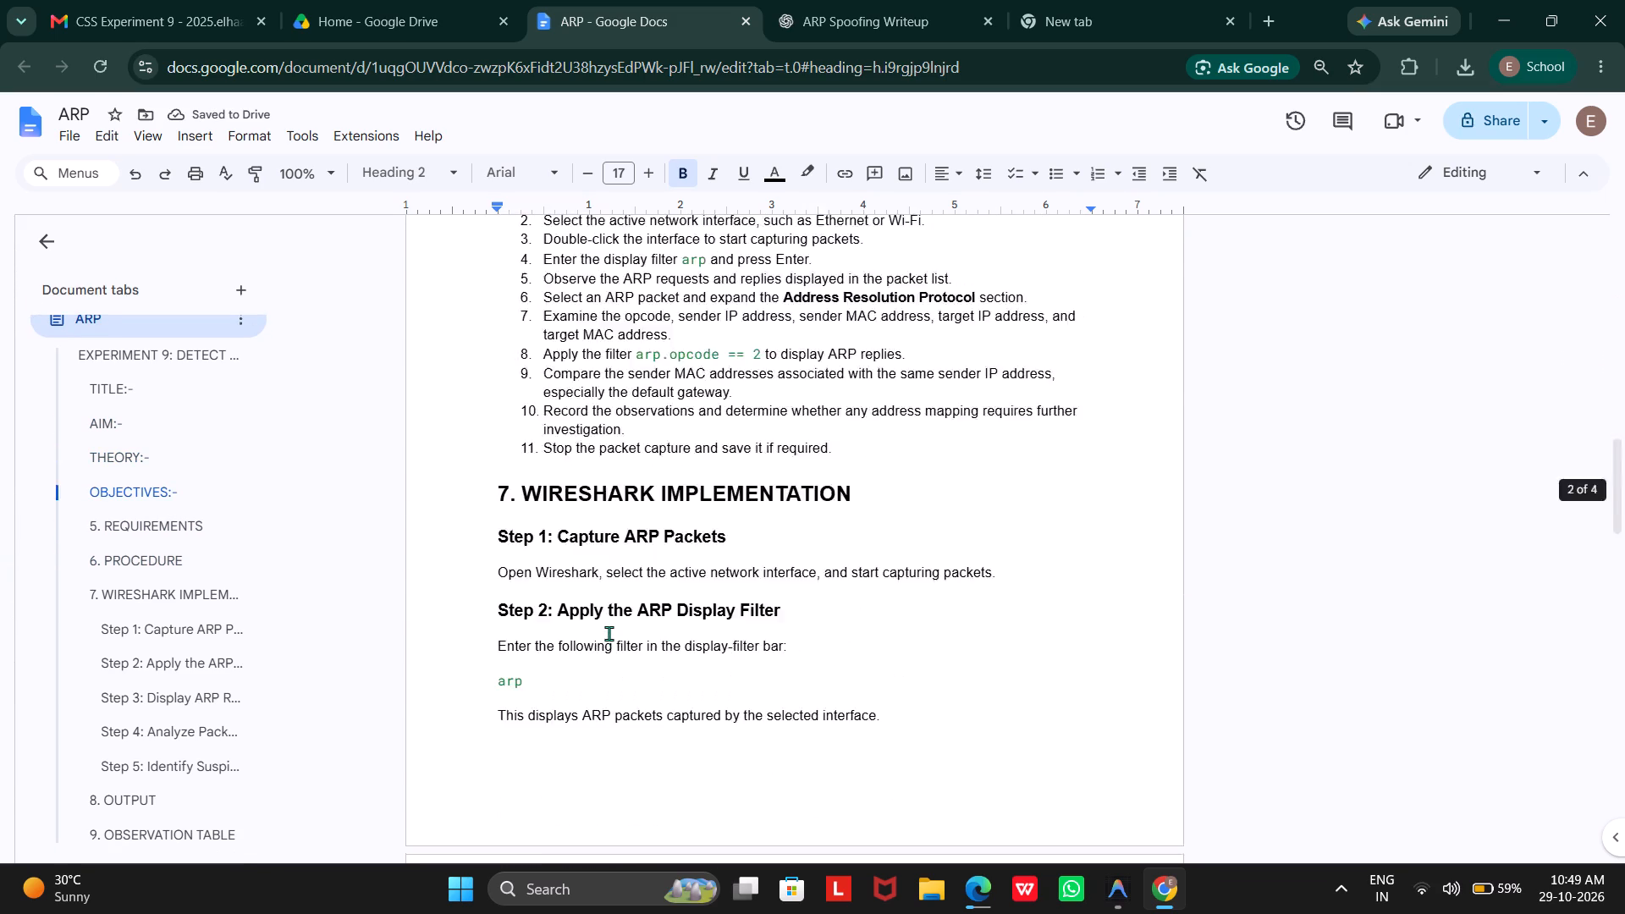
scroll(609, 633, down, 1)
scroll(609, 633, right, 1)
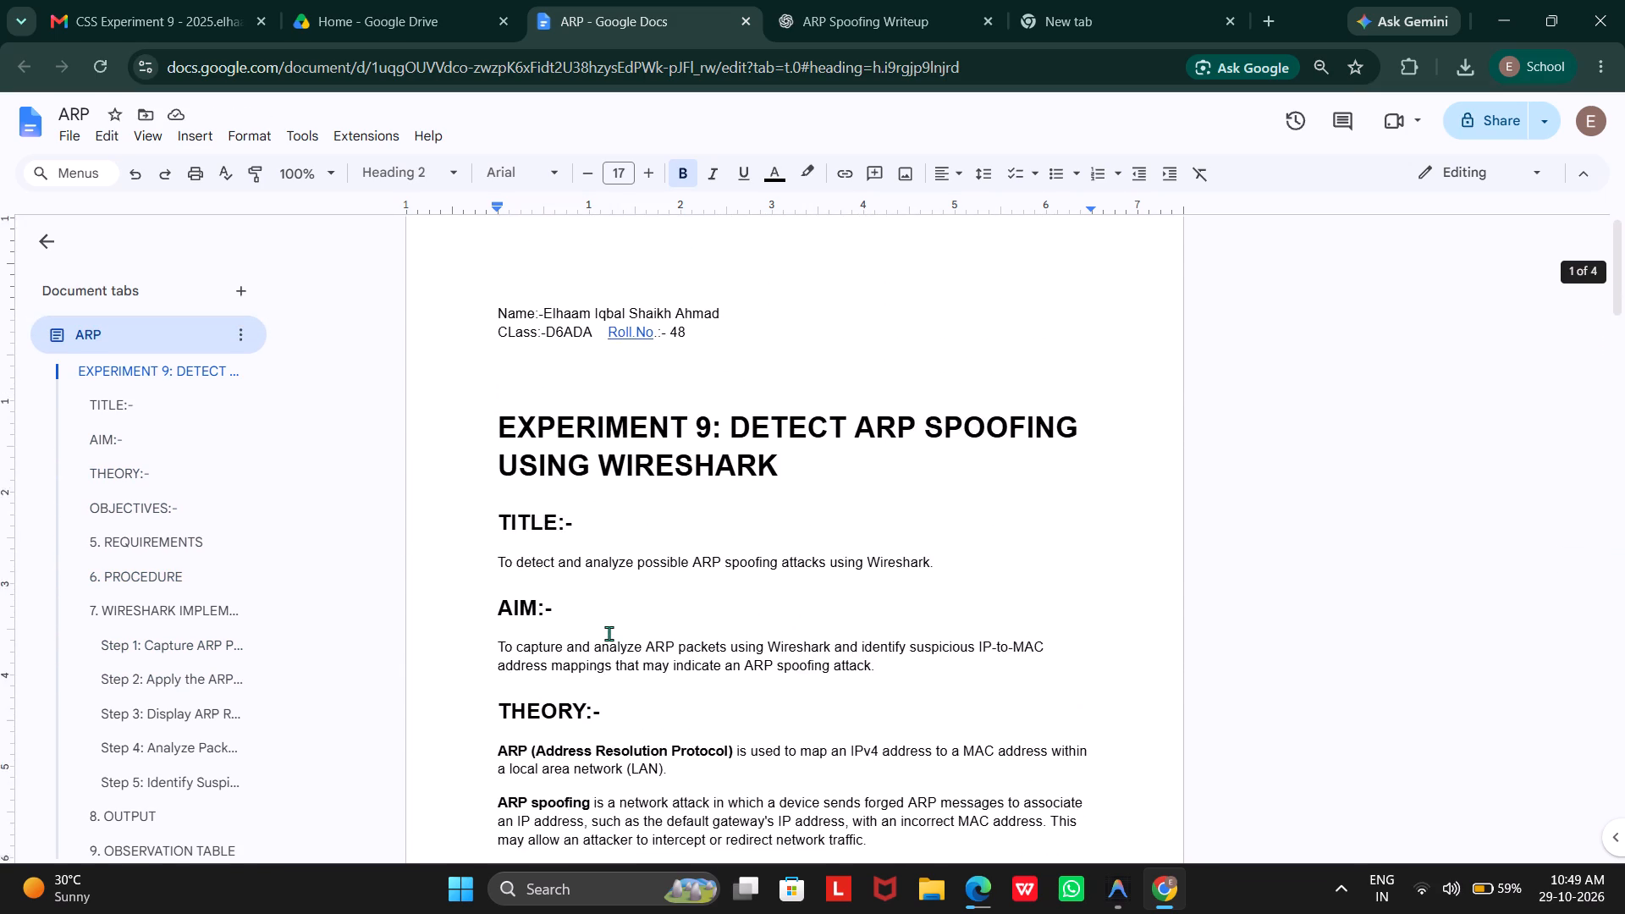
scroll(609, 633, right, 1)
Remove the number from the REQUIREMENTS heading and add ":-" so it reads "REQUIREMENTS:-".
scroll(609, 633, down, 2)
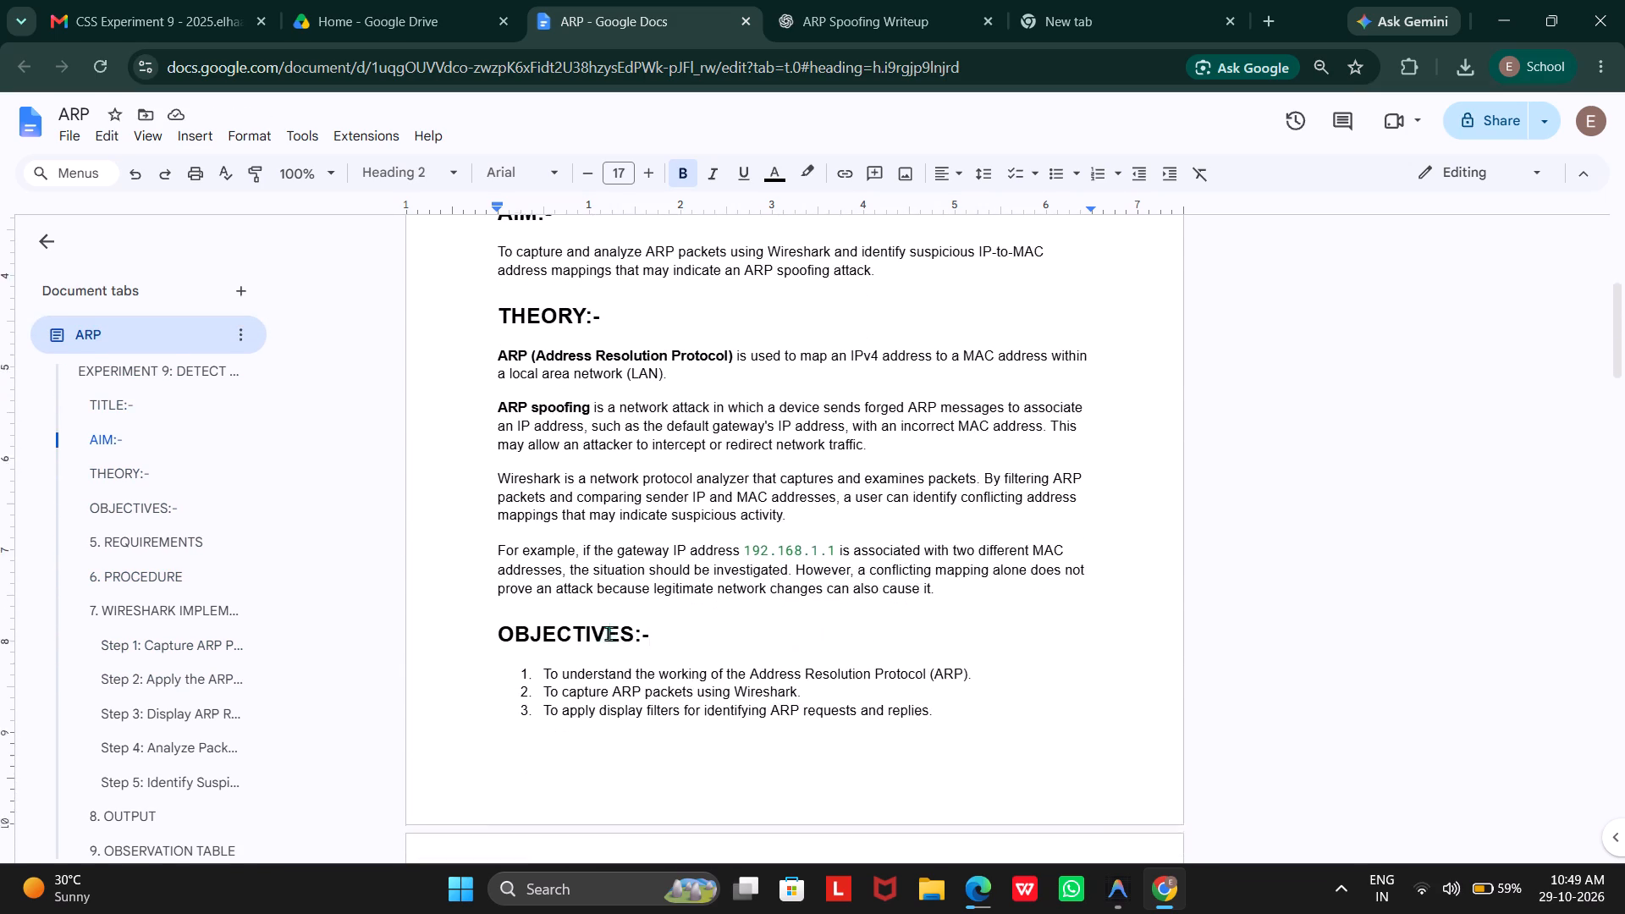
scroll(609, 633, down, 2)
scroll(710, 500, up, 1)
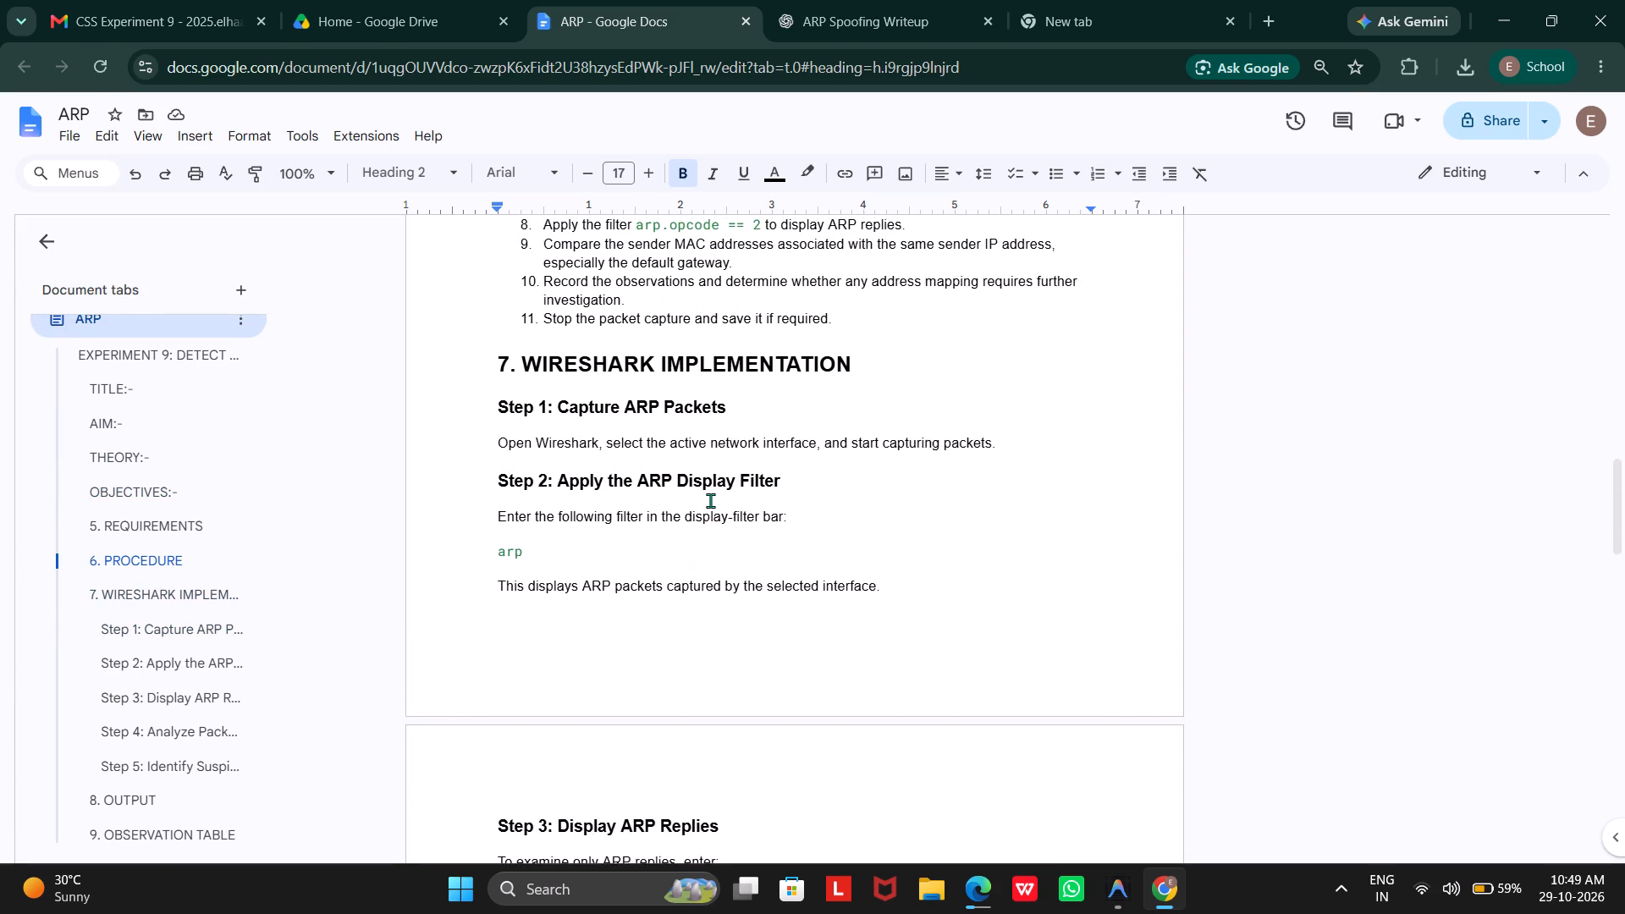
scroll(710, 500, up, 4)
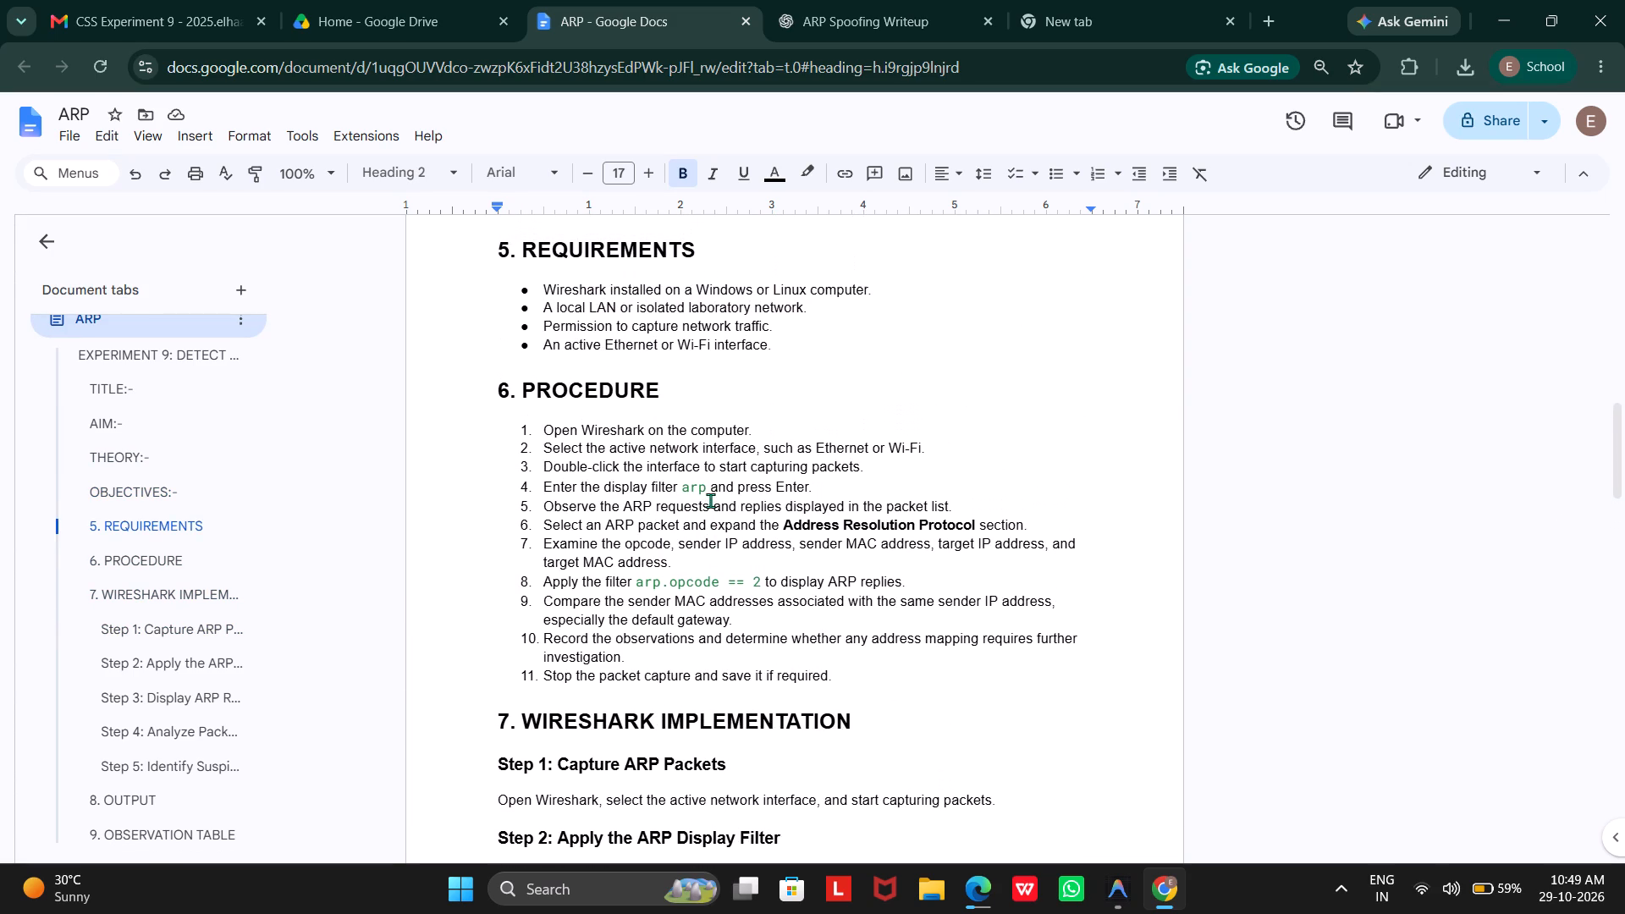
click(524, 257)
key(BackSpace)
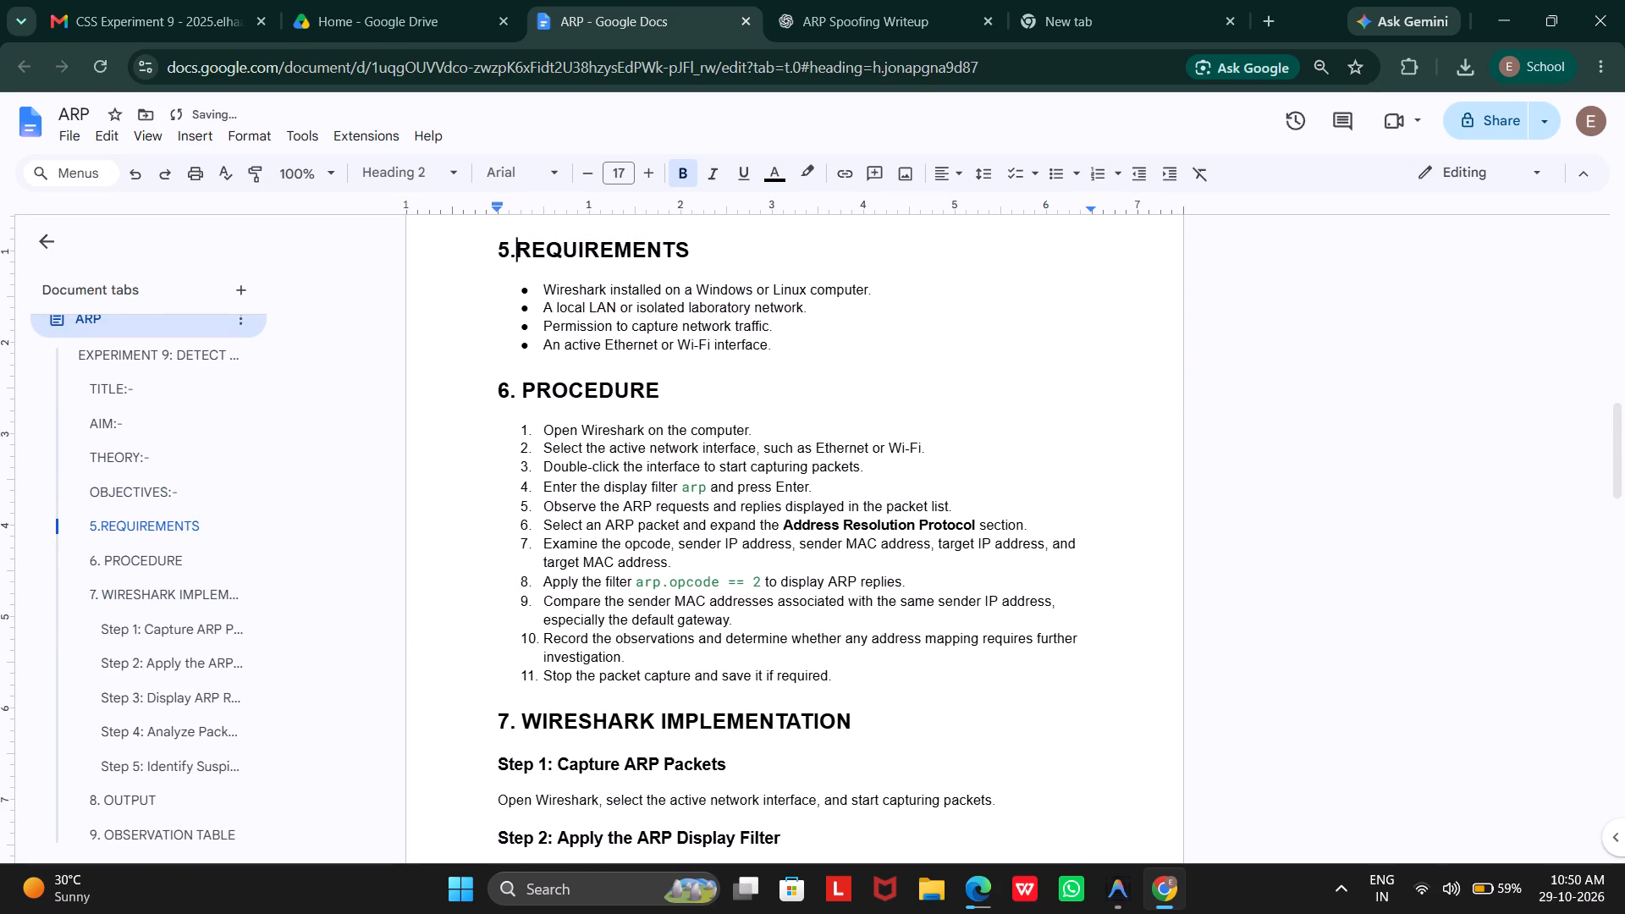
key(BackSpace)
key(BackSpace)
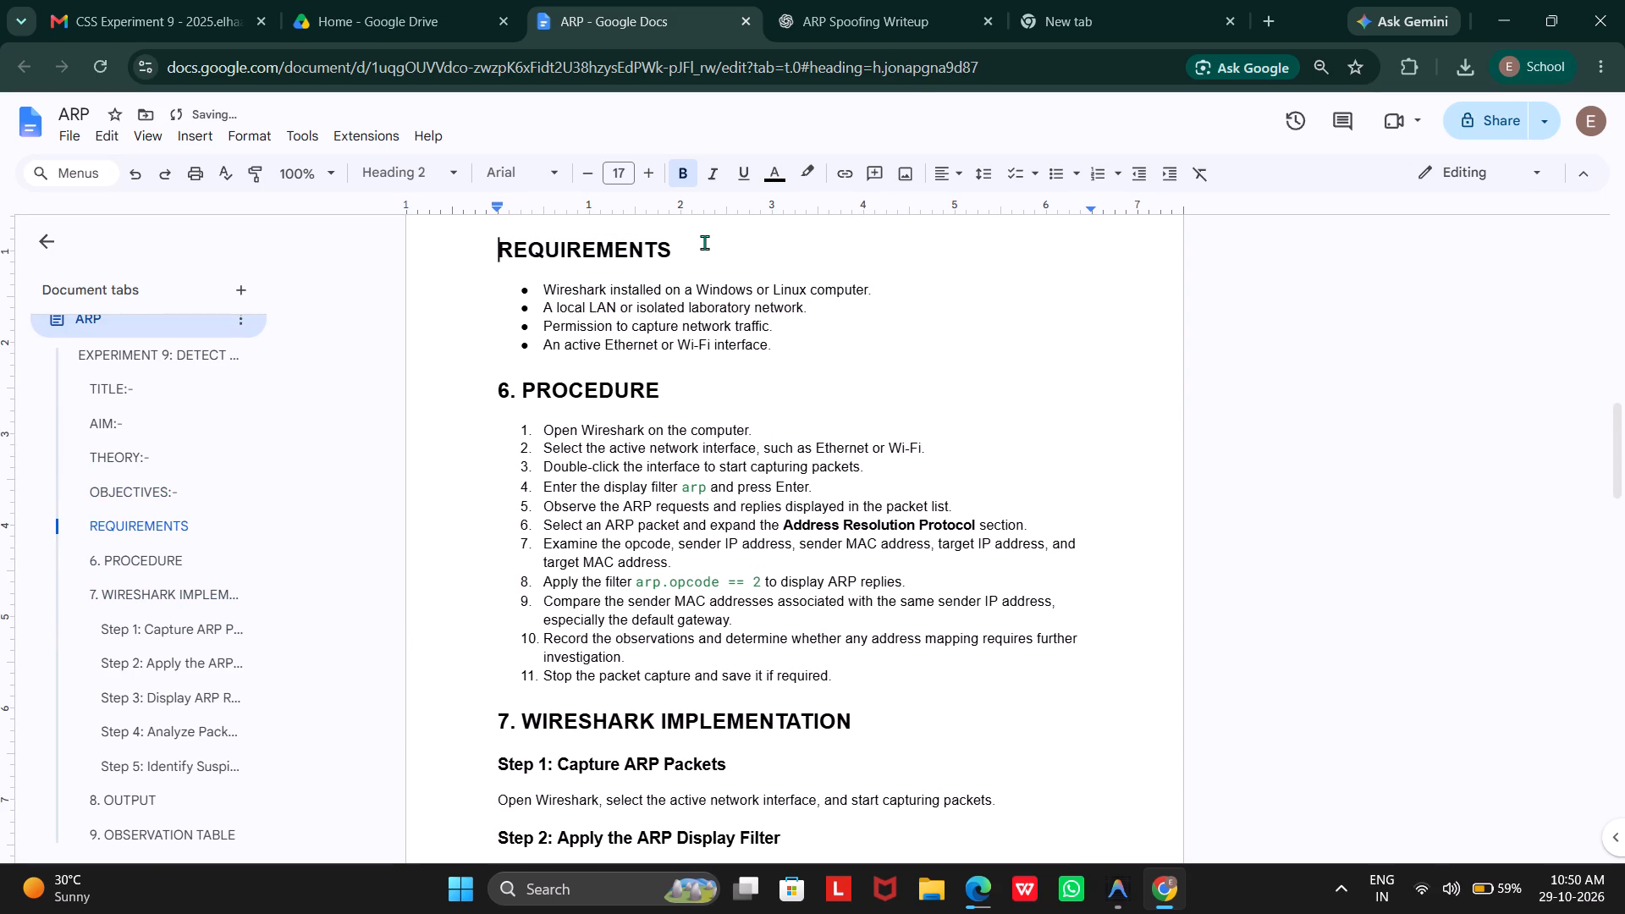
click(704, 242)
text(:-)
Remove the number from the PROCEDURE heading and add ":-" so it reads "PROCEDURE:-".
click(526, 393)
key(BackSpace)
key(BackSpace)
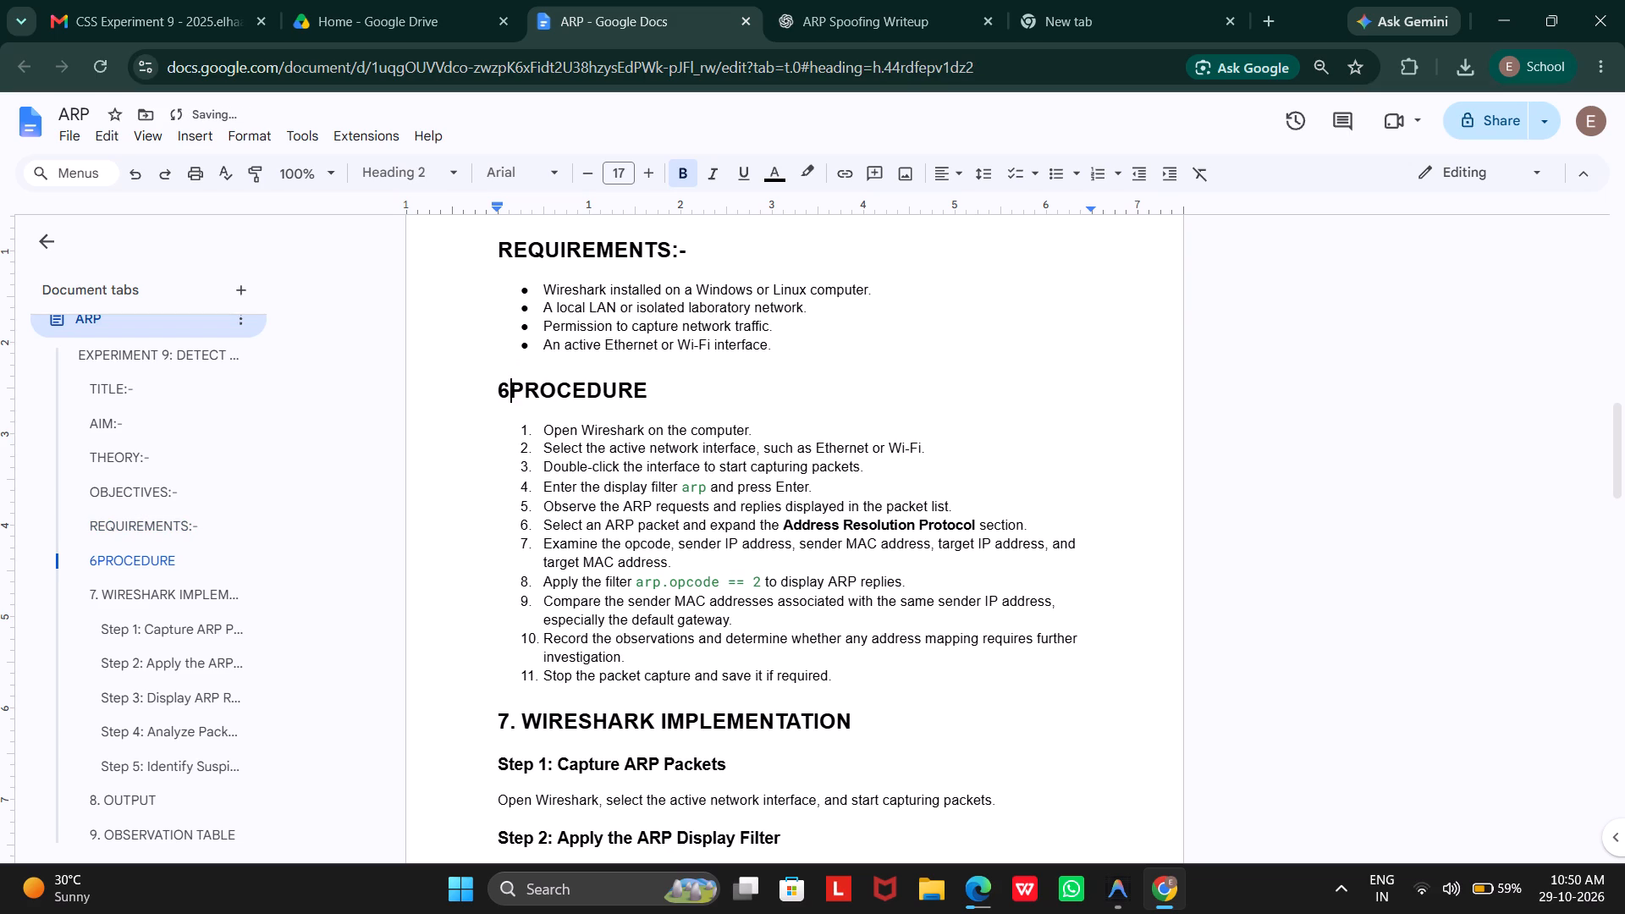
key(BackSpace)
click(646, 389)
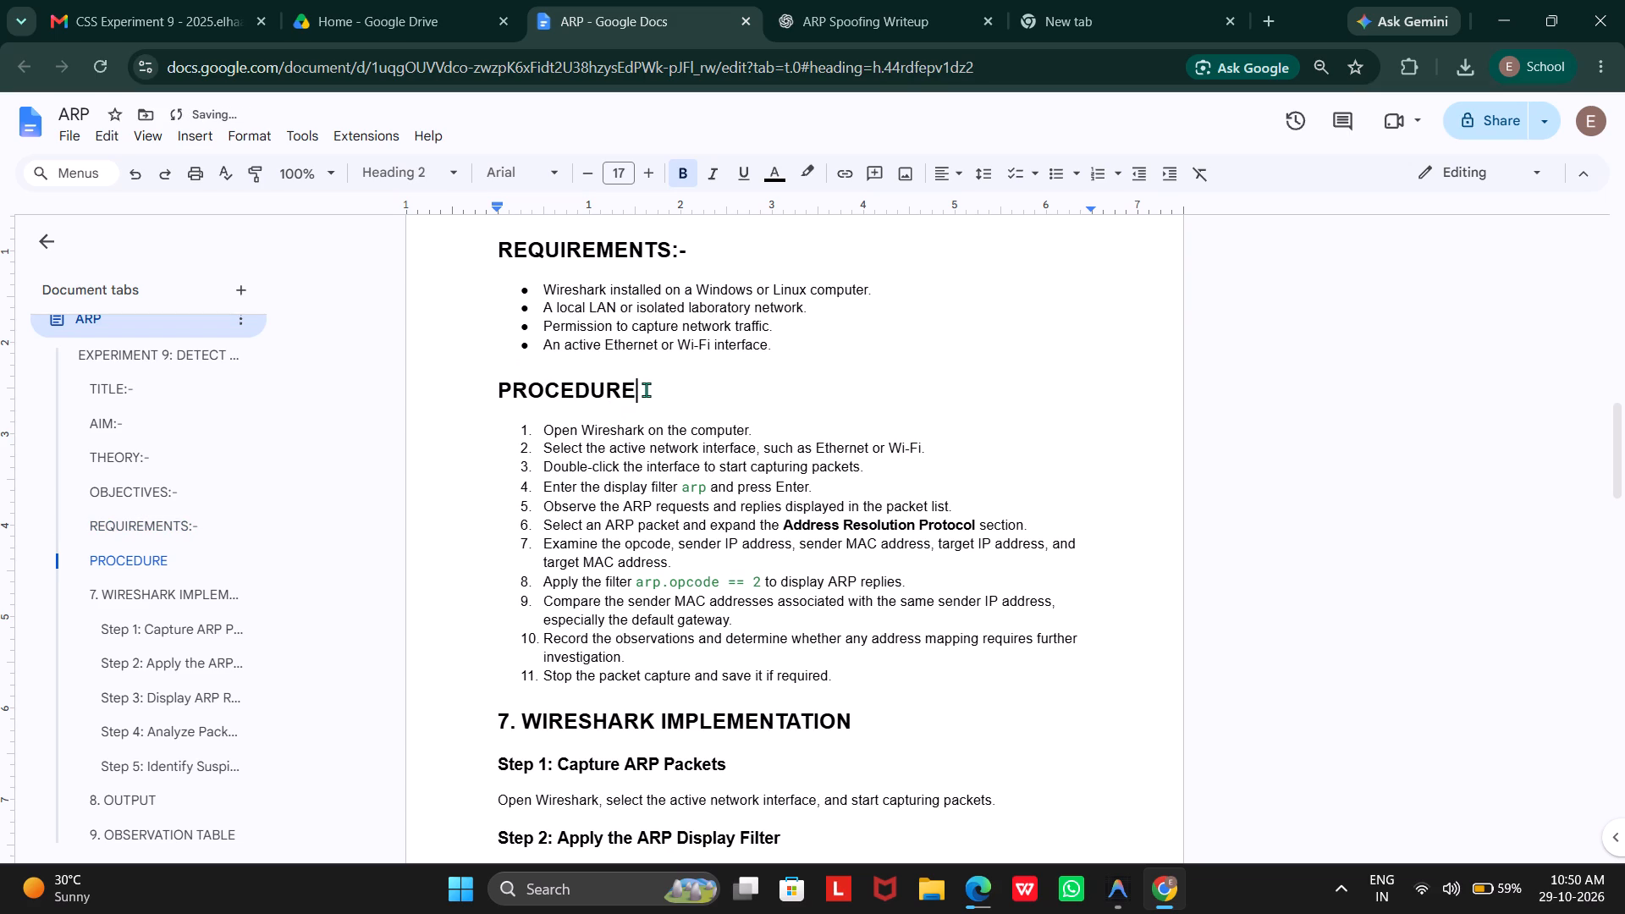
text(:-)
Remove the number from the WIRESHARK IMPLEMENTATION heading and add ":-" so it reads "WIRESHARK IMPLEMENTATION:-".
scroll(614, 477, down, 3)
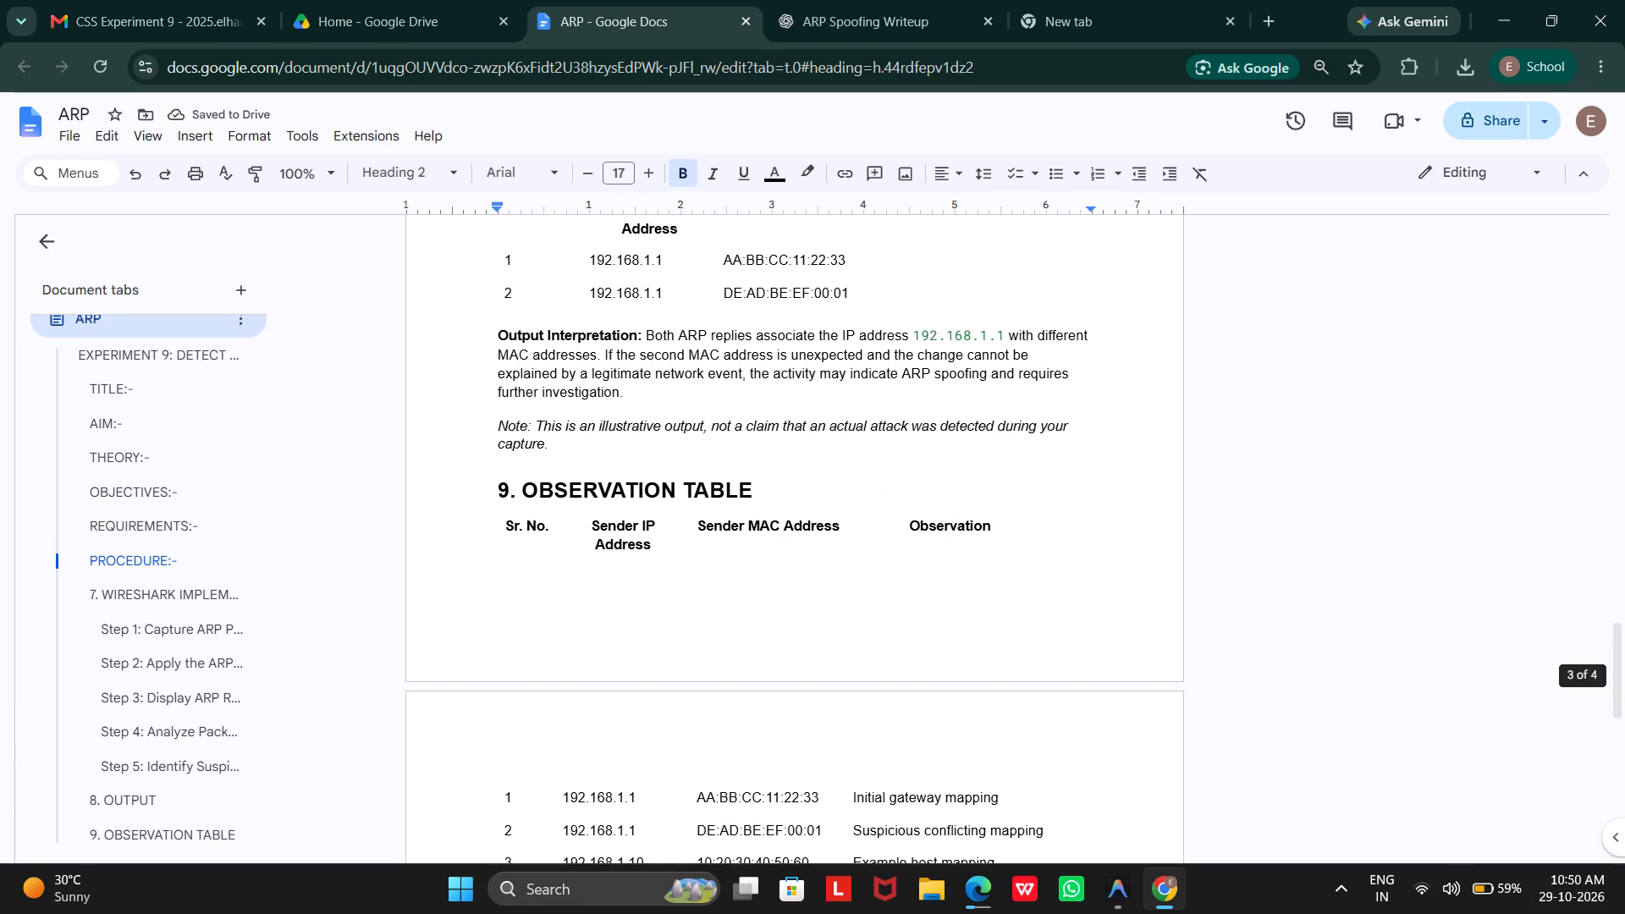
scroll(614, 477, up, 6)
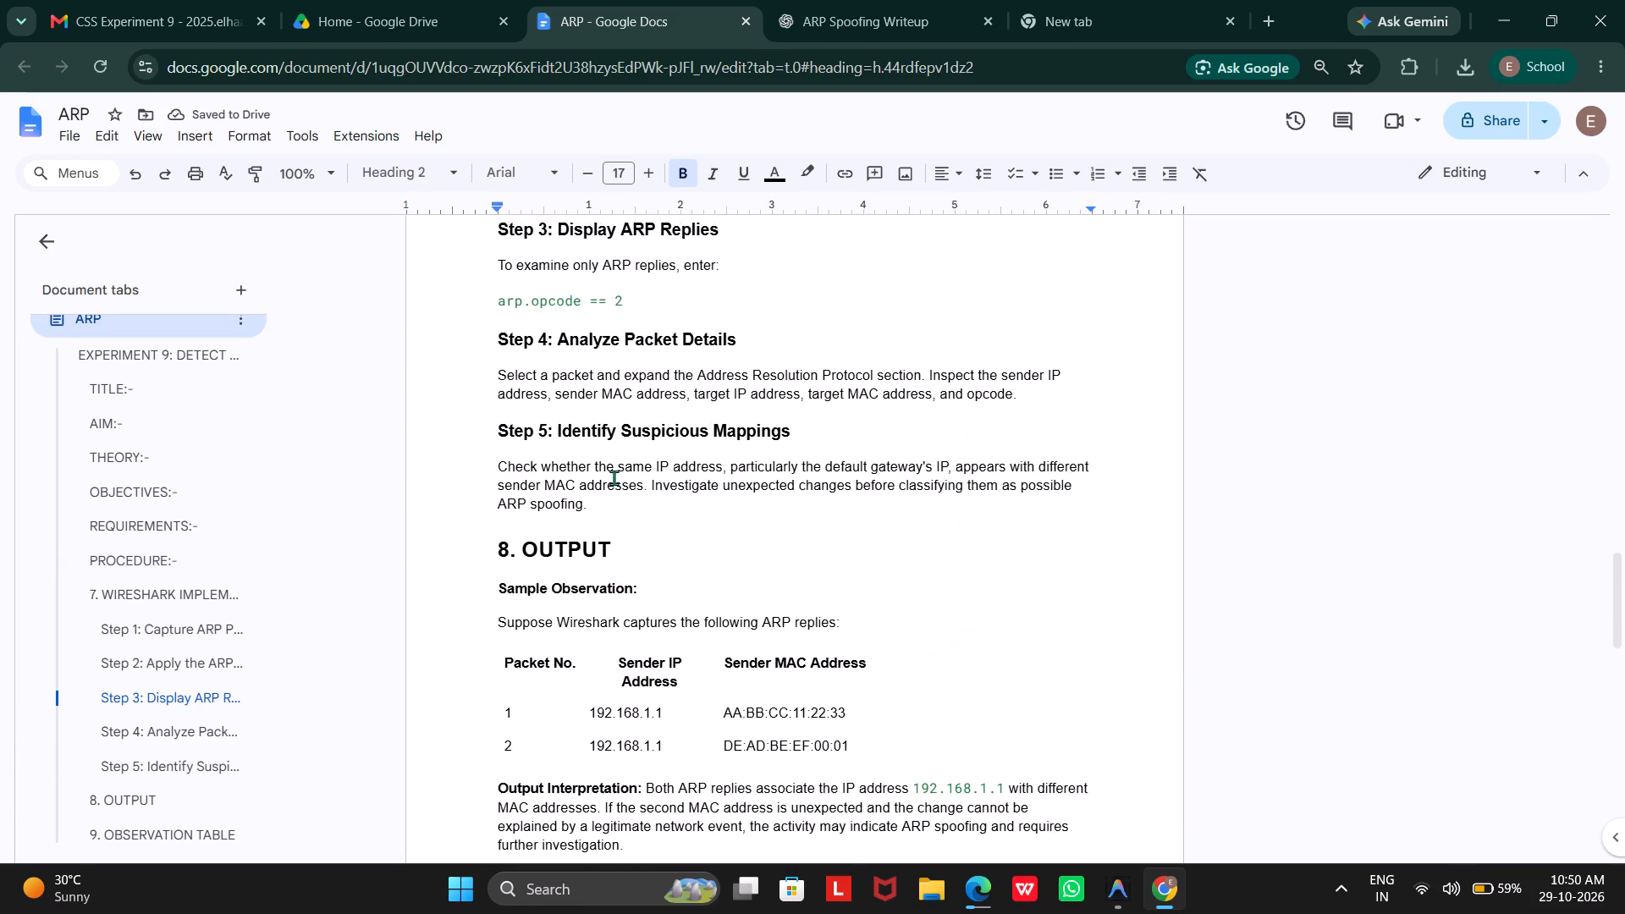
scroll(614, 477, up, 5)
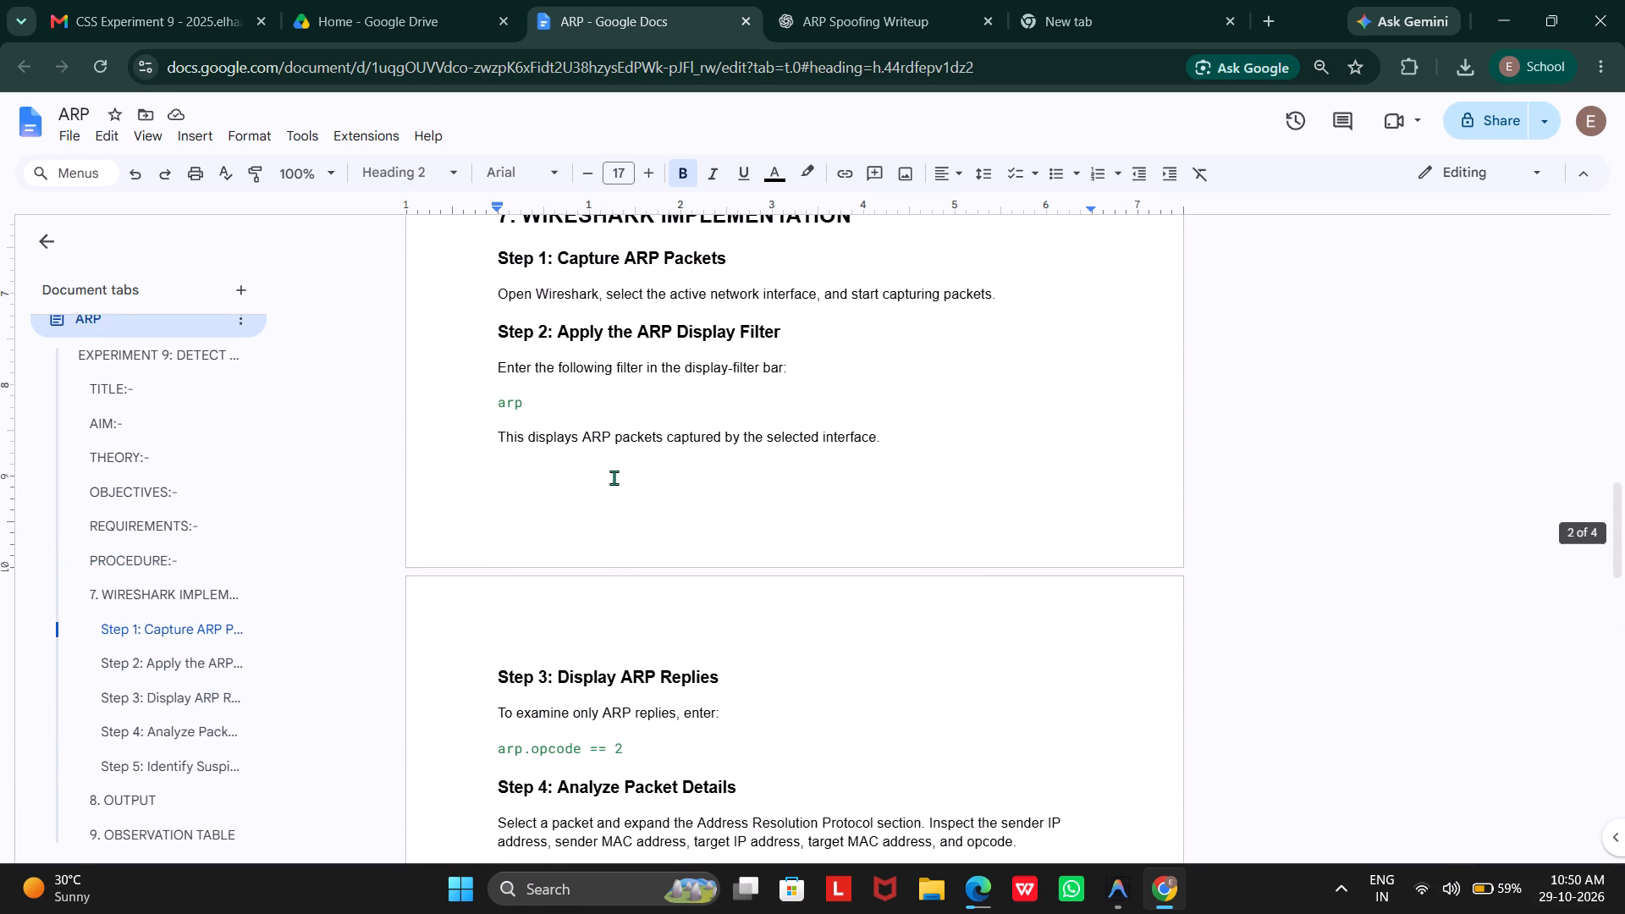
scroll(614, 477, up, 2)
click(524, 298)
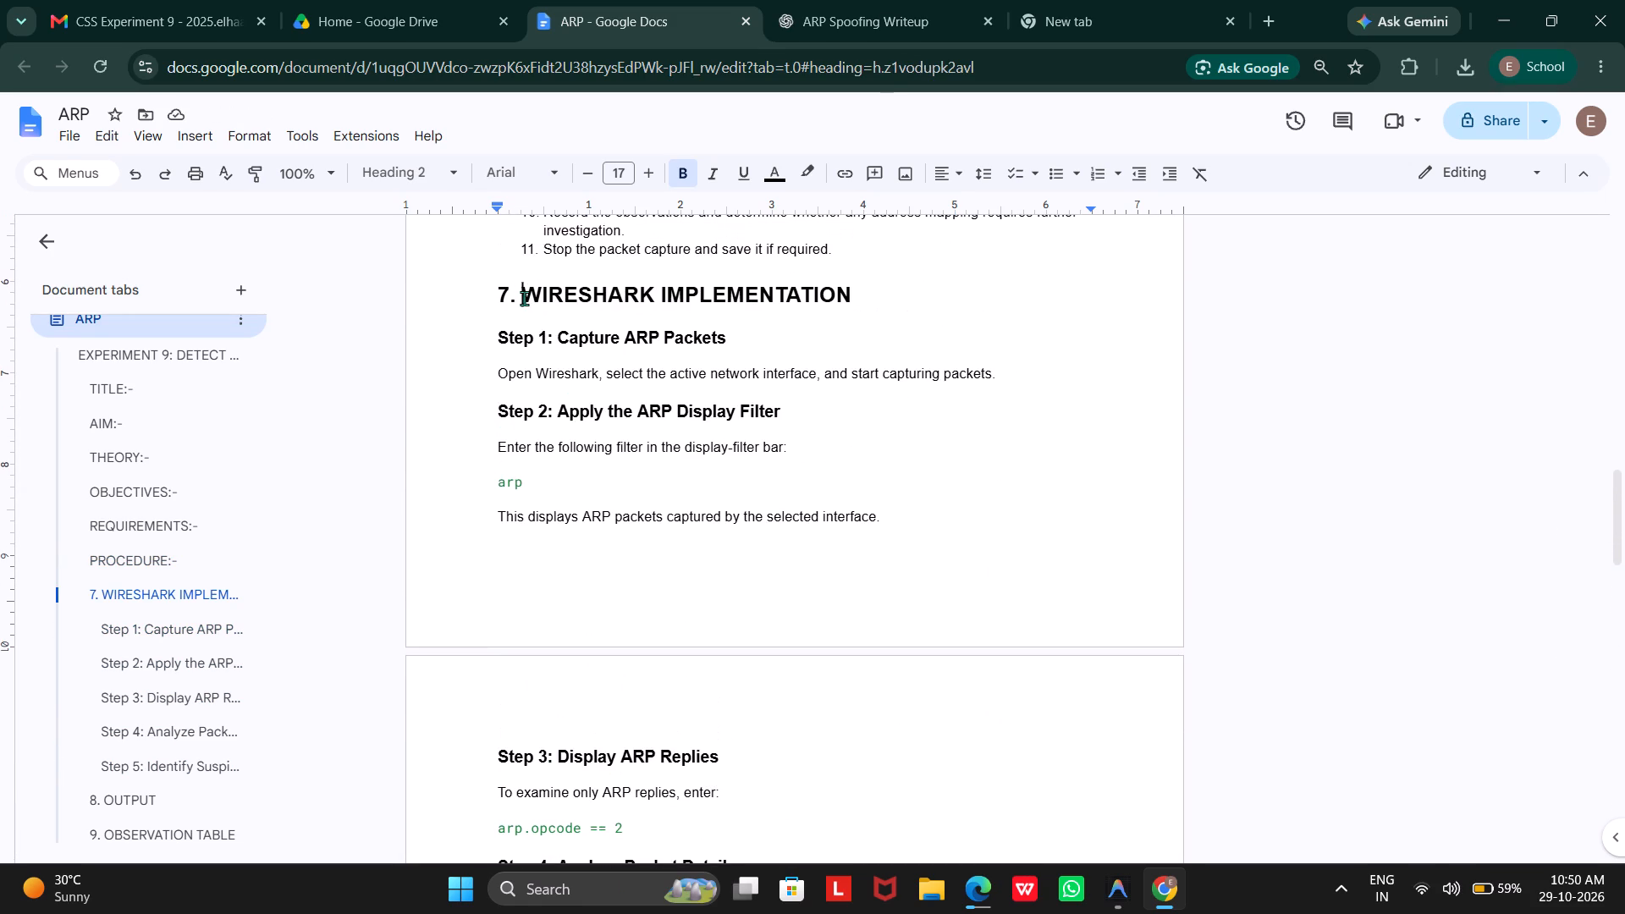
key(BackSpace)
key(BackSpace)
key(BackSpace)
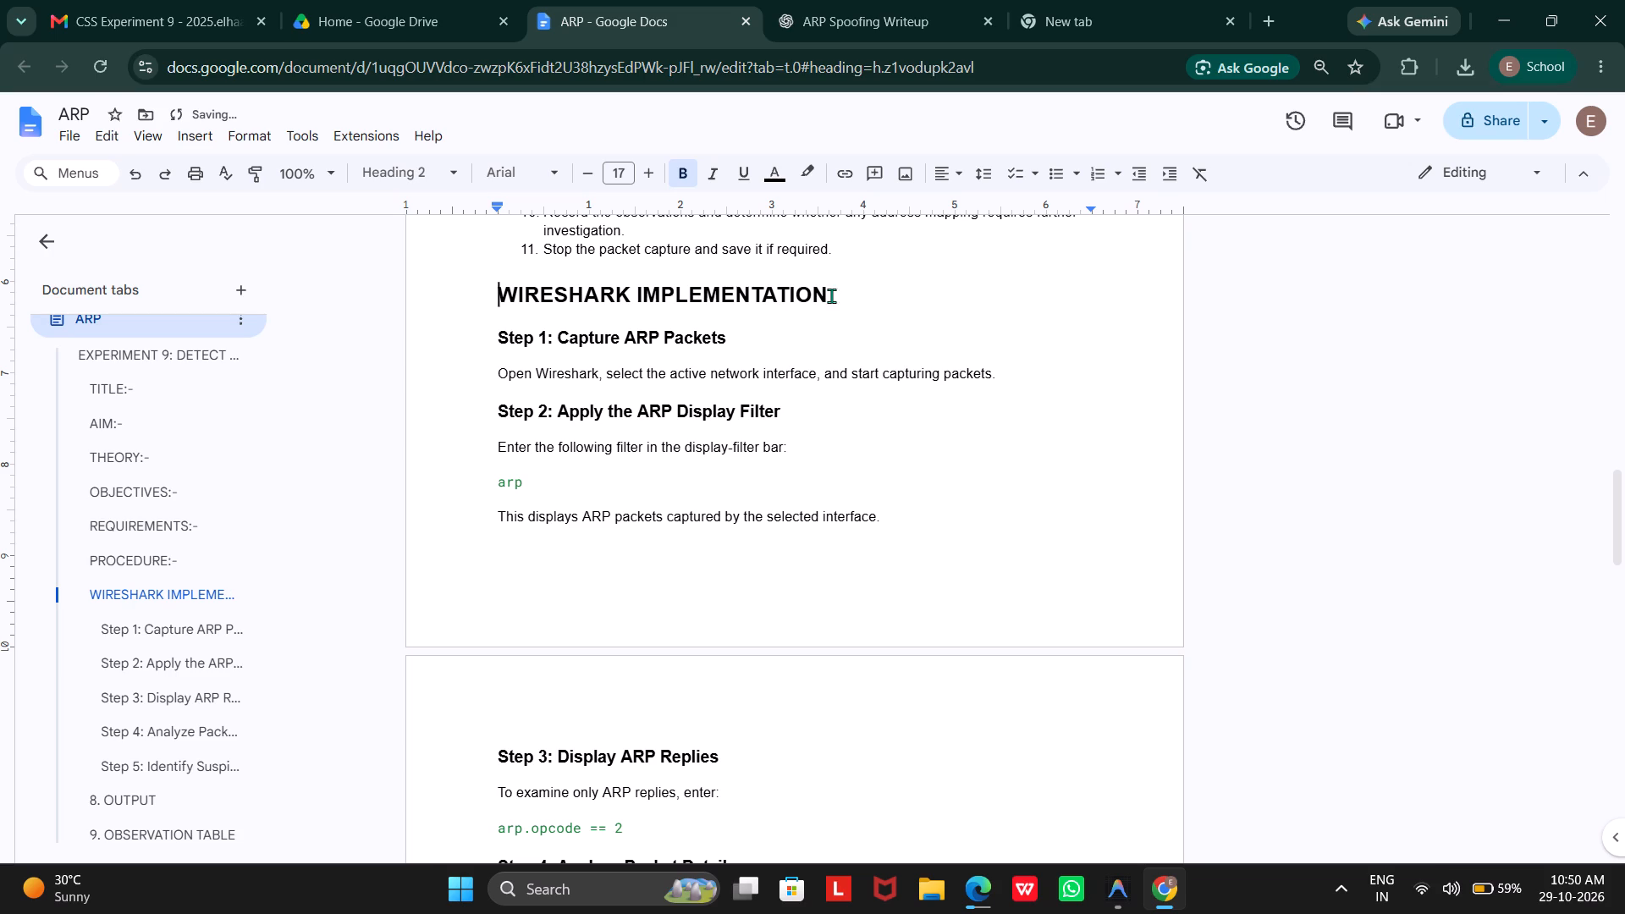
click(847, 294)
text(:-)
Remove the leading number from the OUTPUT heading so it reads "OUTPUT".
scroll(638, 567, down, 2)
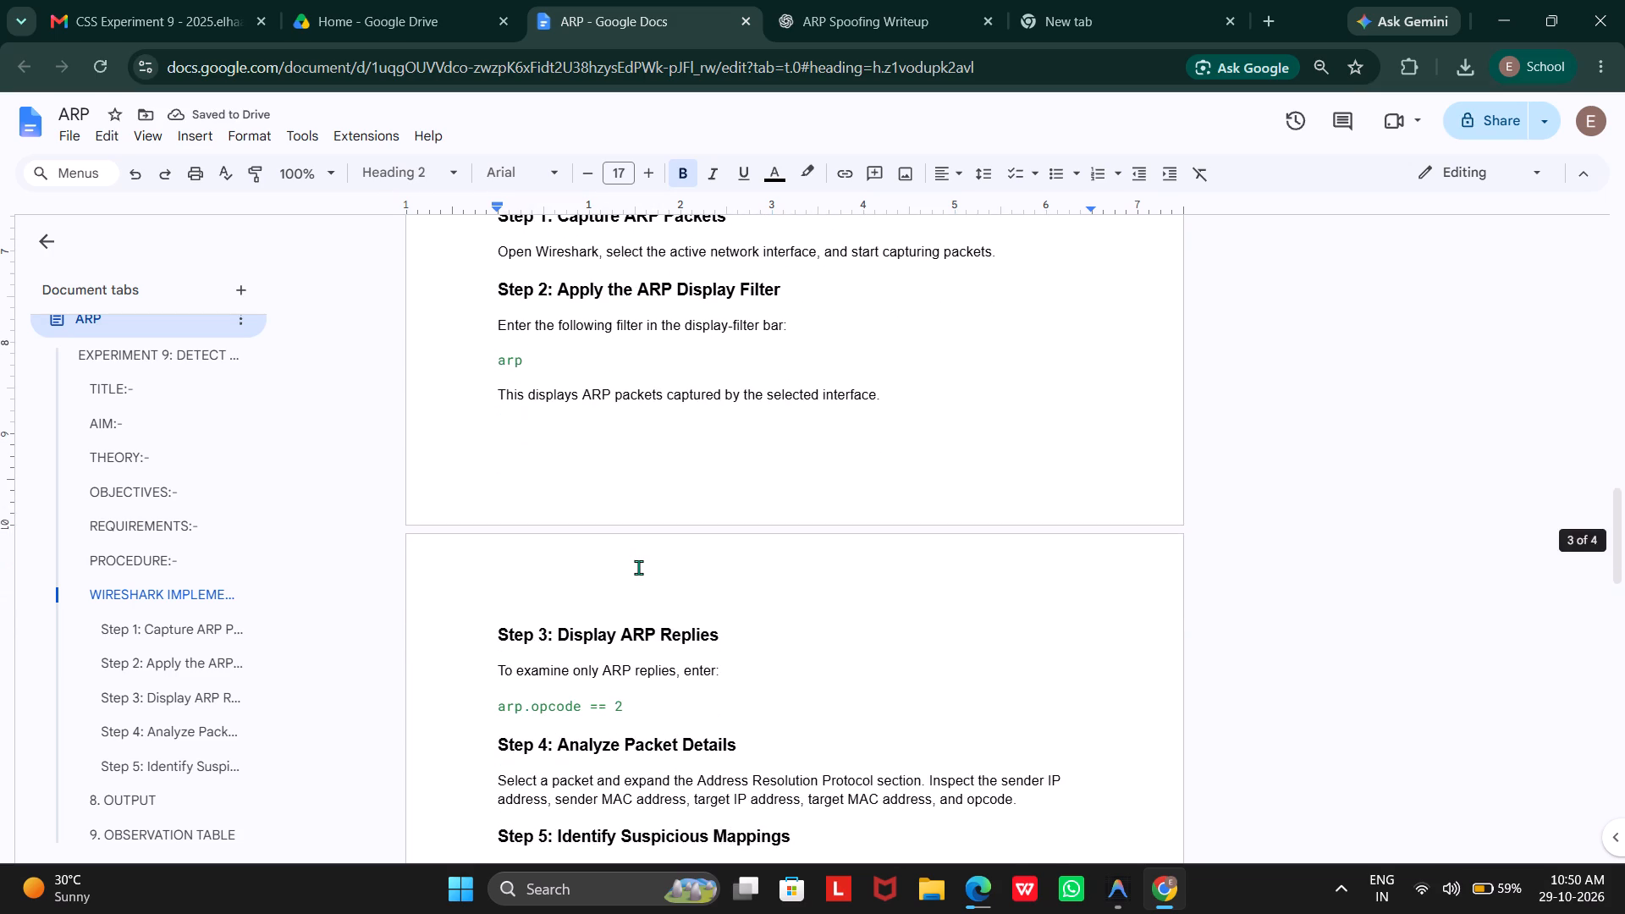
scroll(638, 567, down, 3)
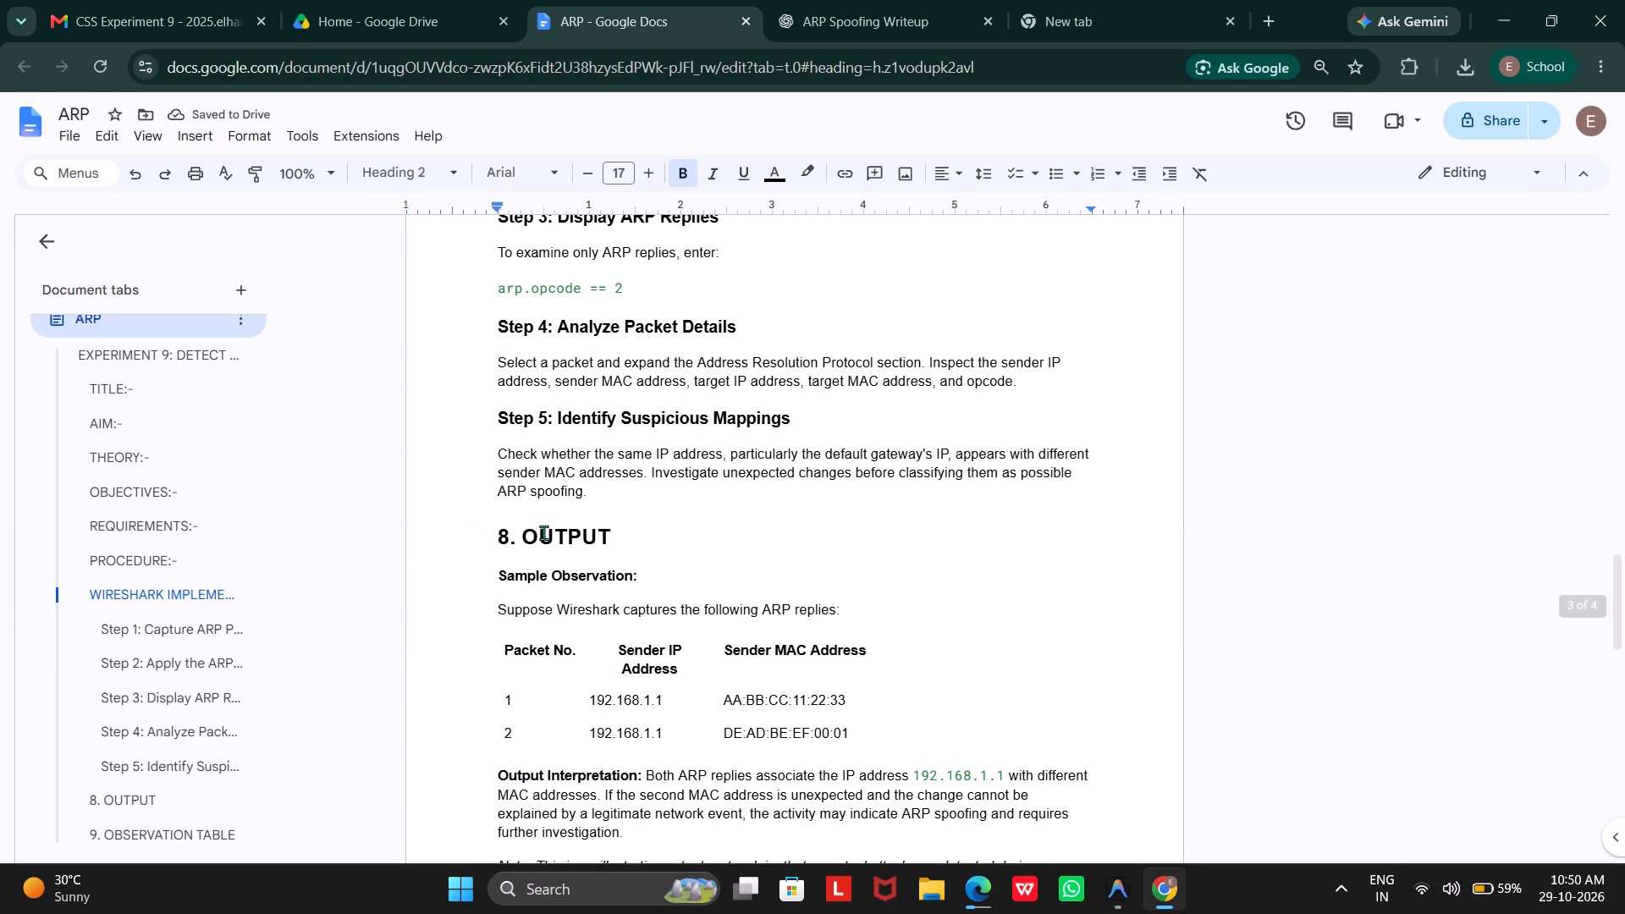
click(523, 537)
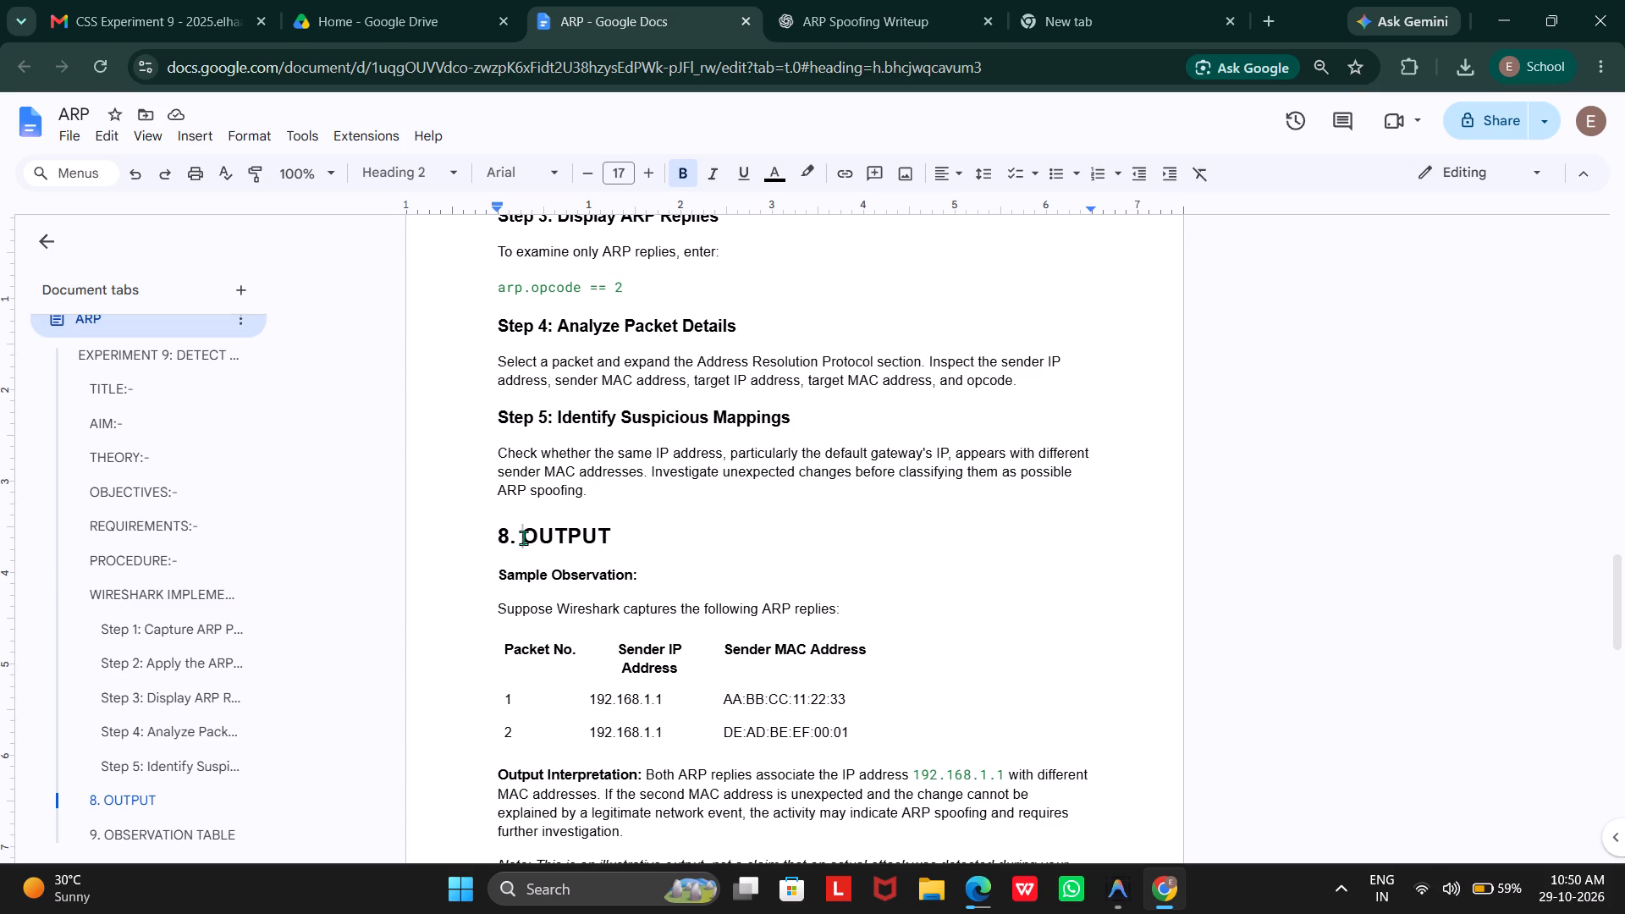
key(BackSpace)
key(BackSpace)
key(BackSpace)
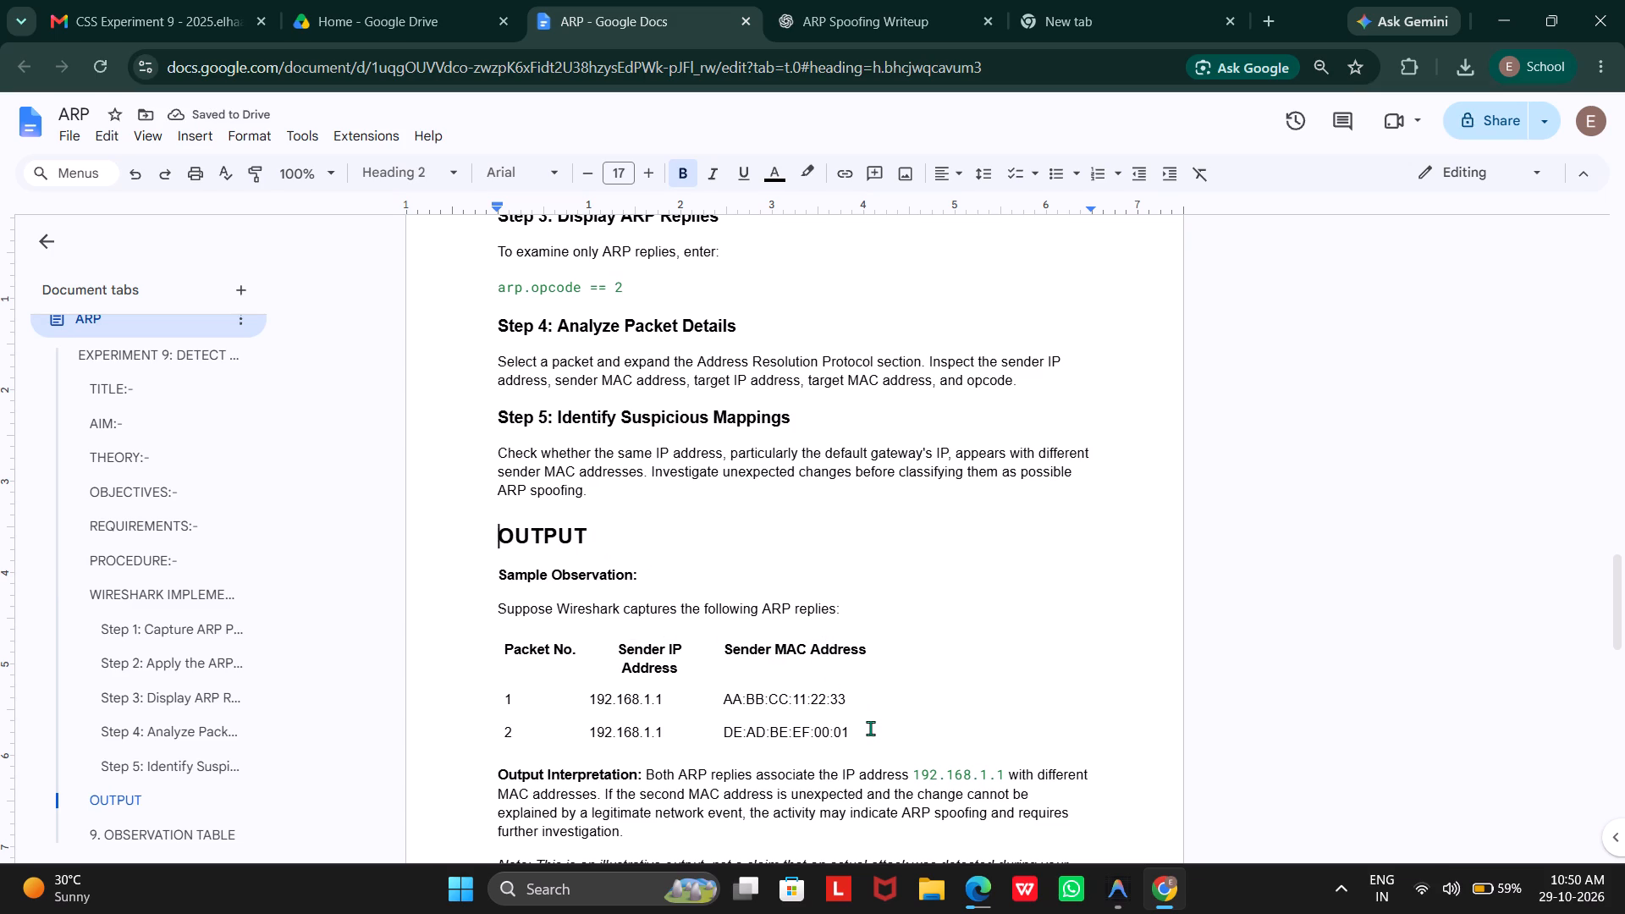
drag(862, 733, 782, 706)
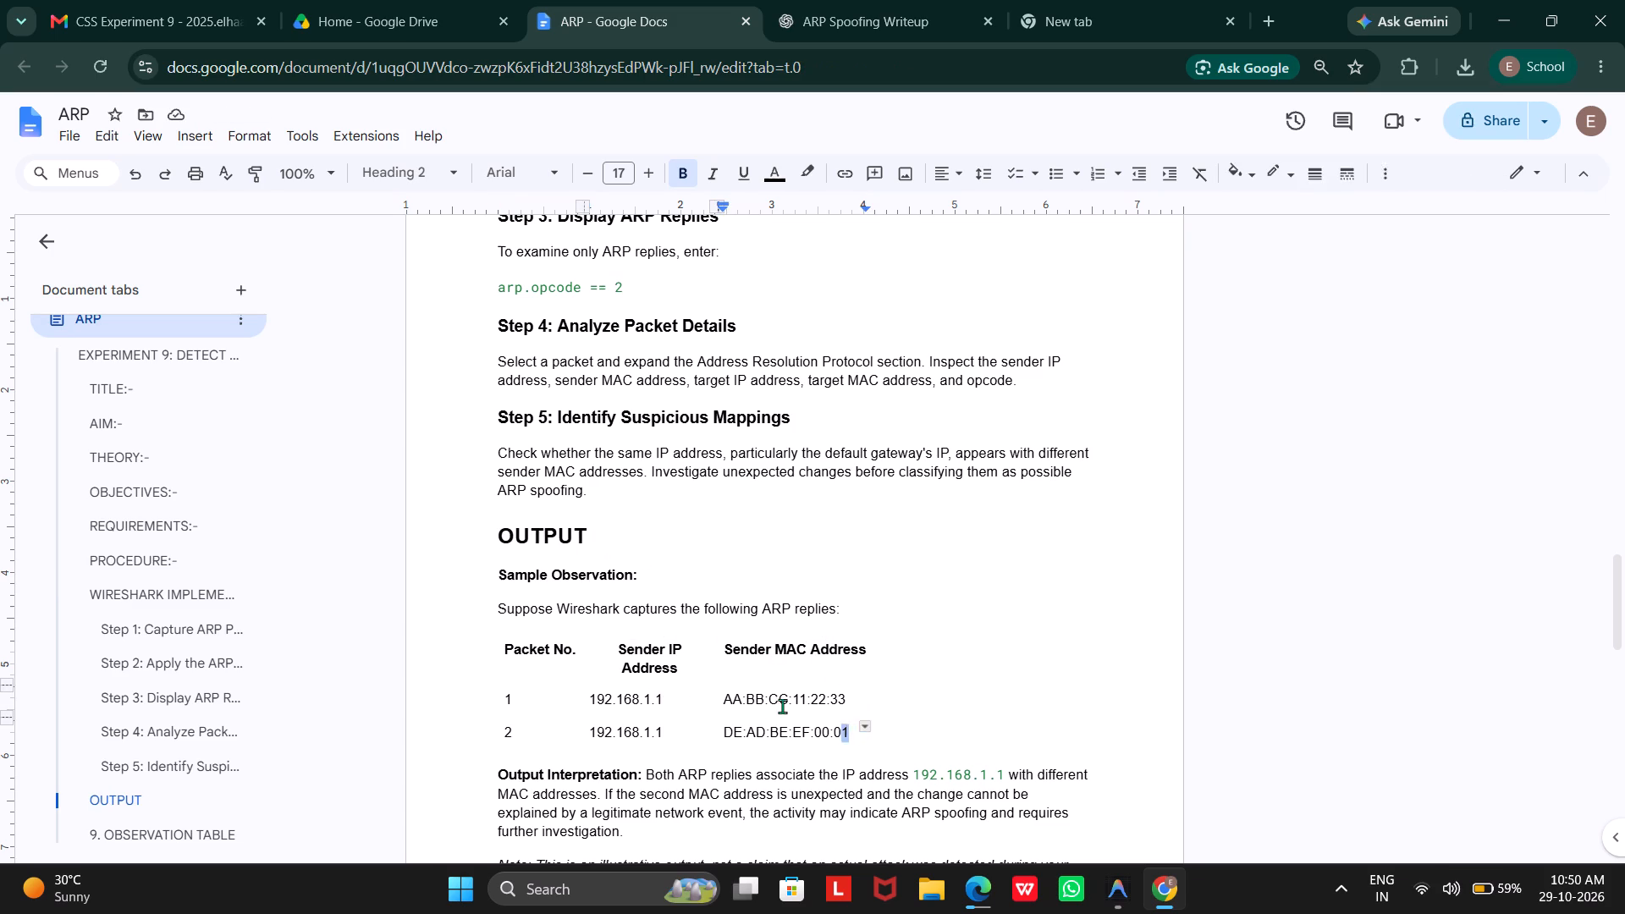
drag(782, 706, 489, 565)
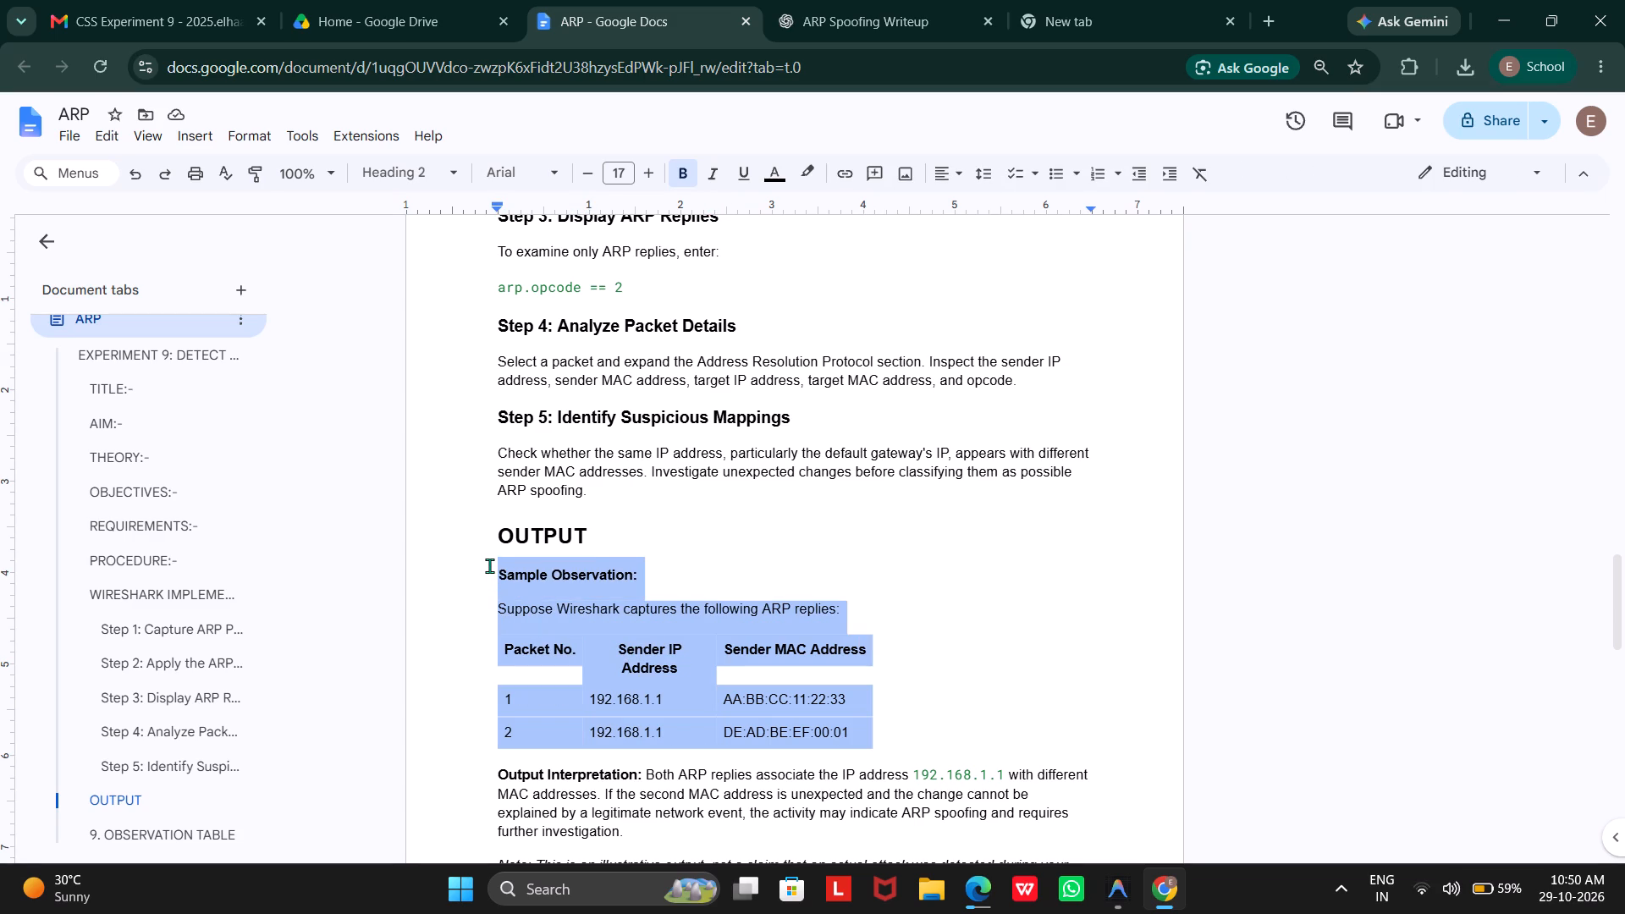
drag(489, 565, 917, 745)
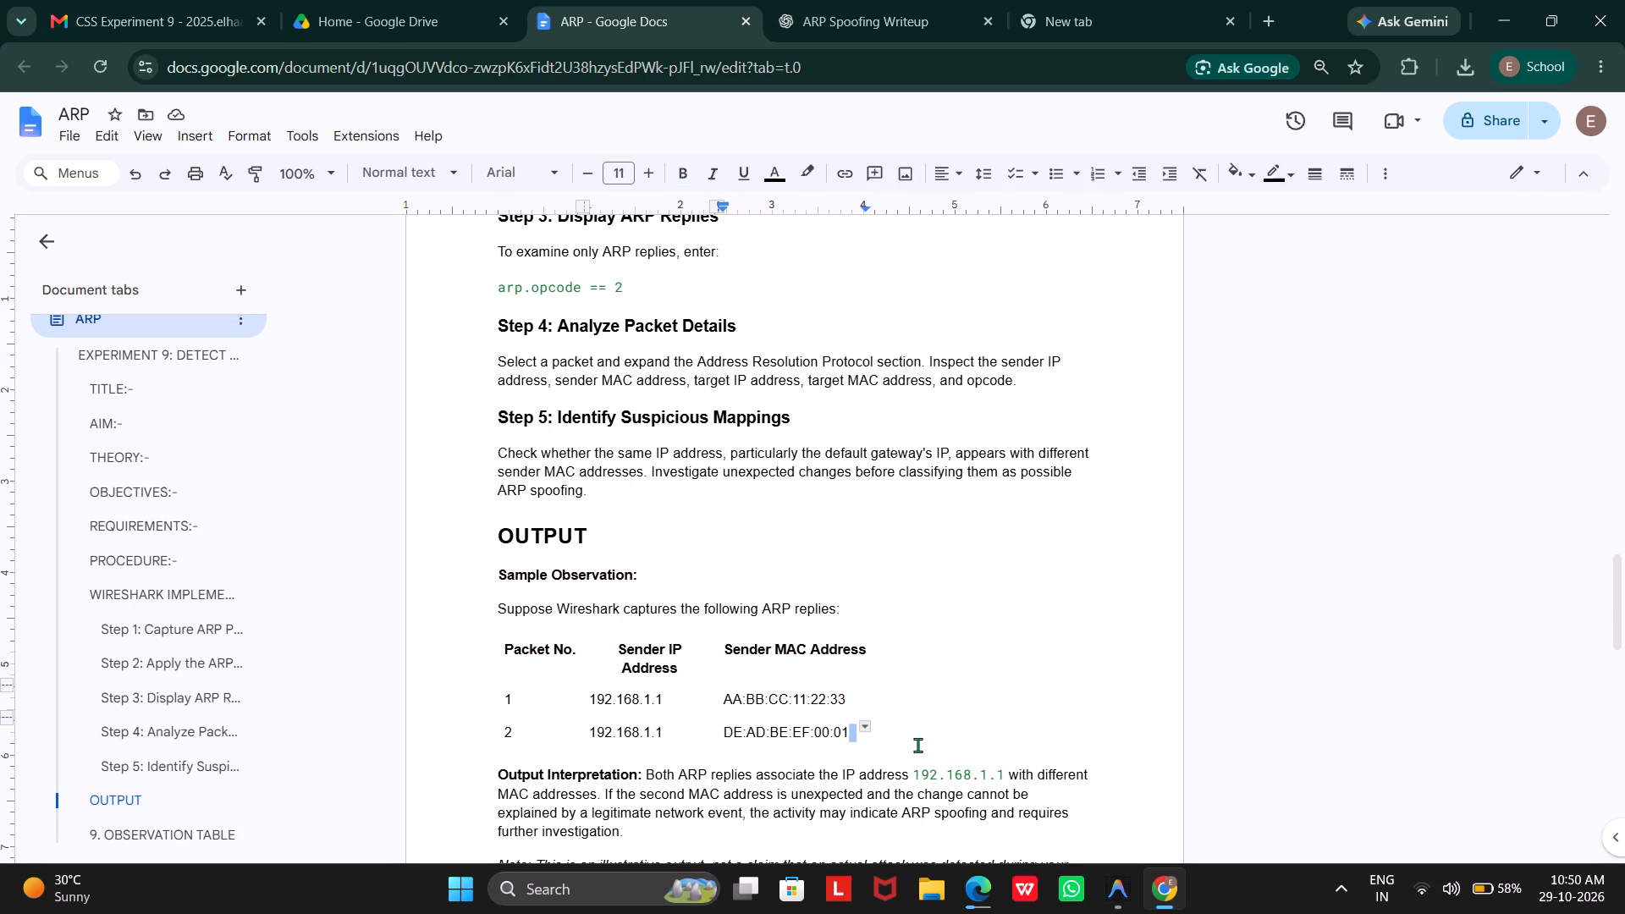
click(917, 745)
Remove the number from the OBSERVATION TABLE heading and add ":-" so it reads "OBSERVATION TABLE:-".
scroll(917, 745, down, 2)
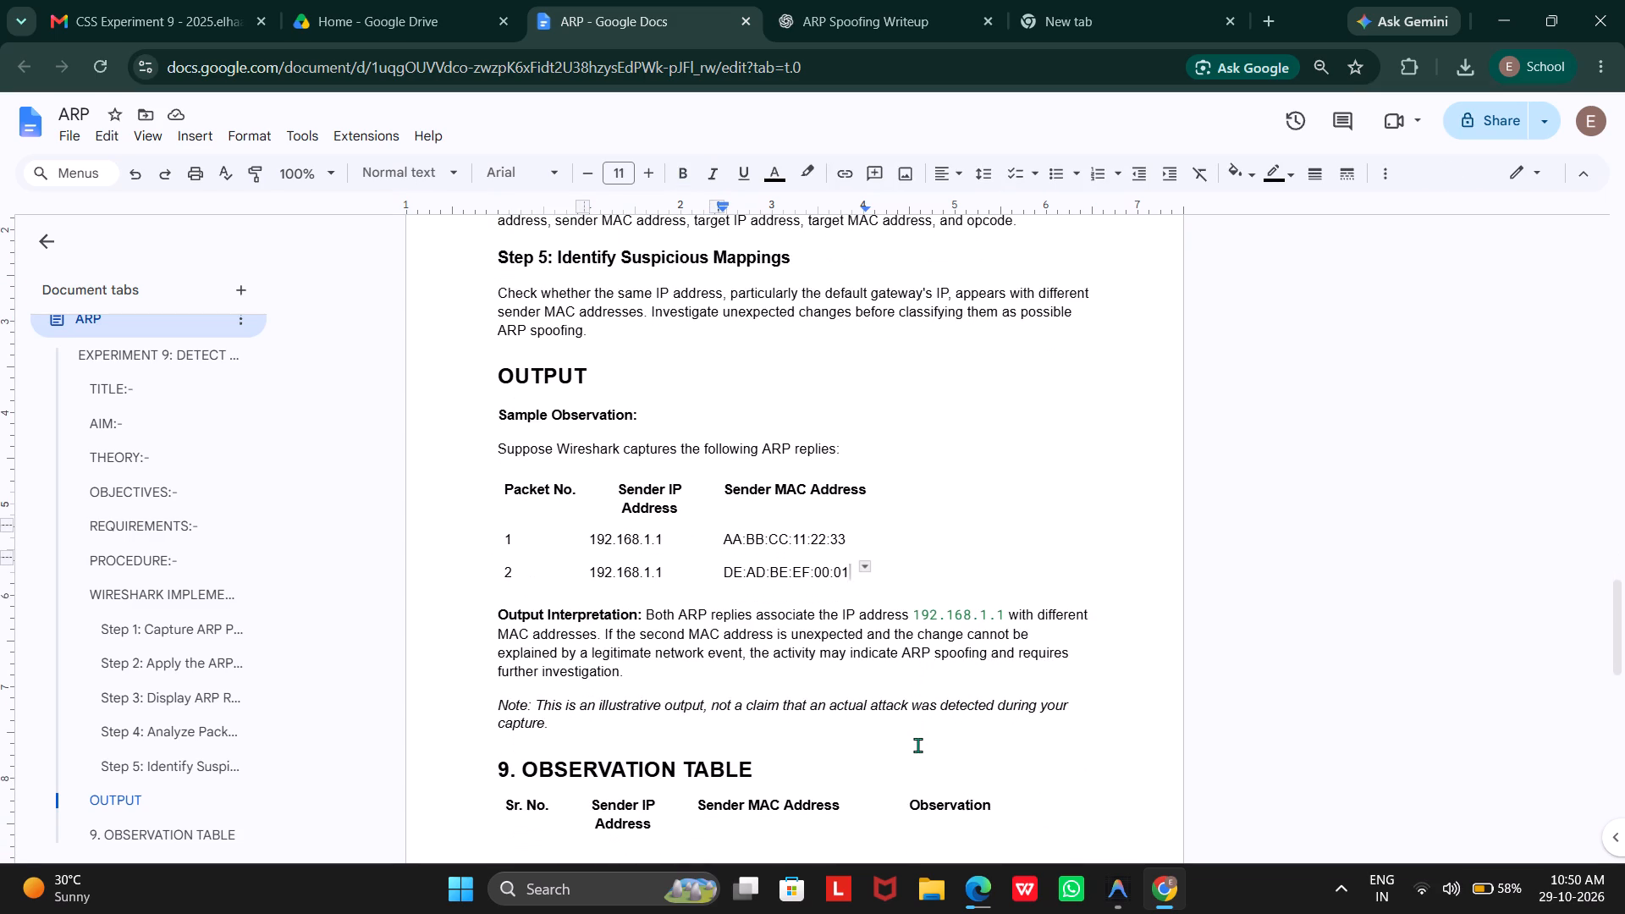
scroll(917, 745, down, 1)
scroll(917, 745, up, 4)
scroll(917, 745, down, 6)
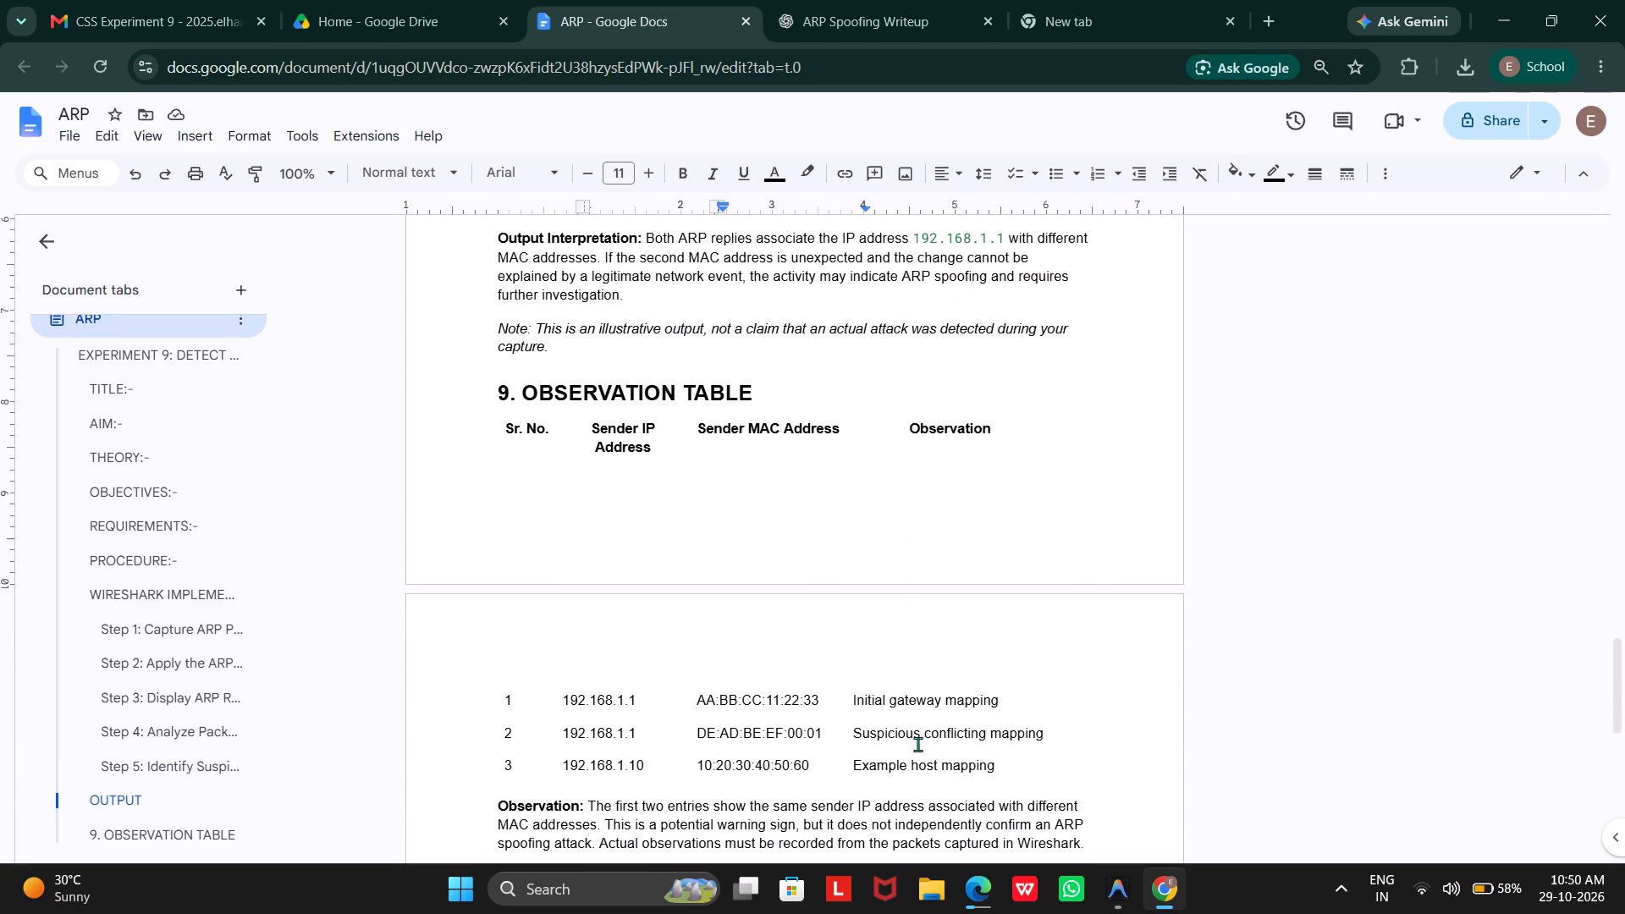
scroll(917, 744, down, 1)
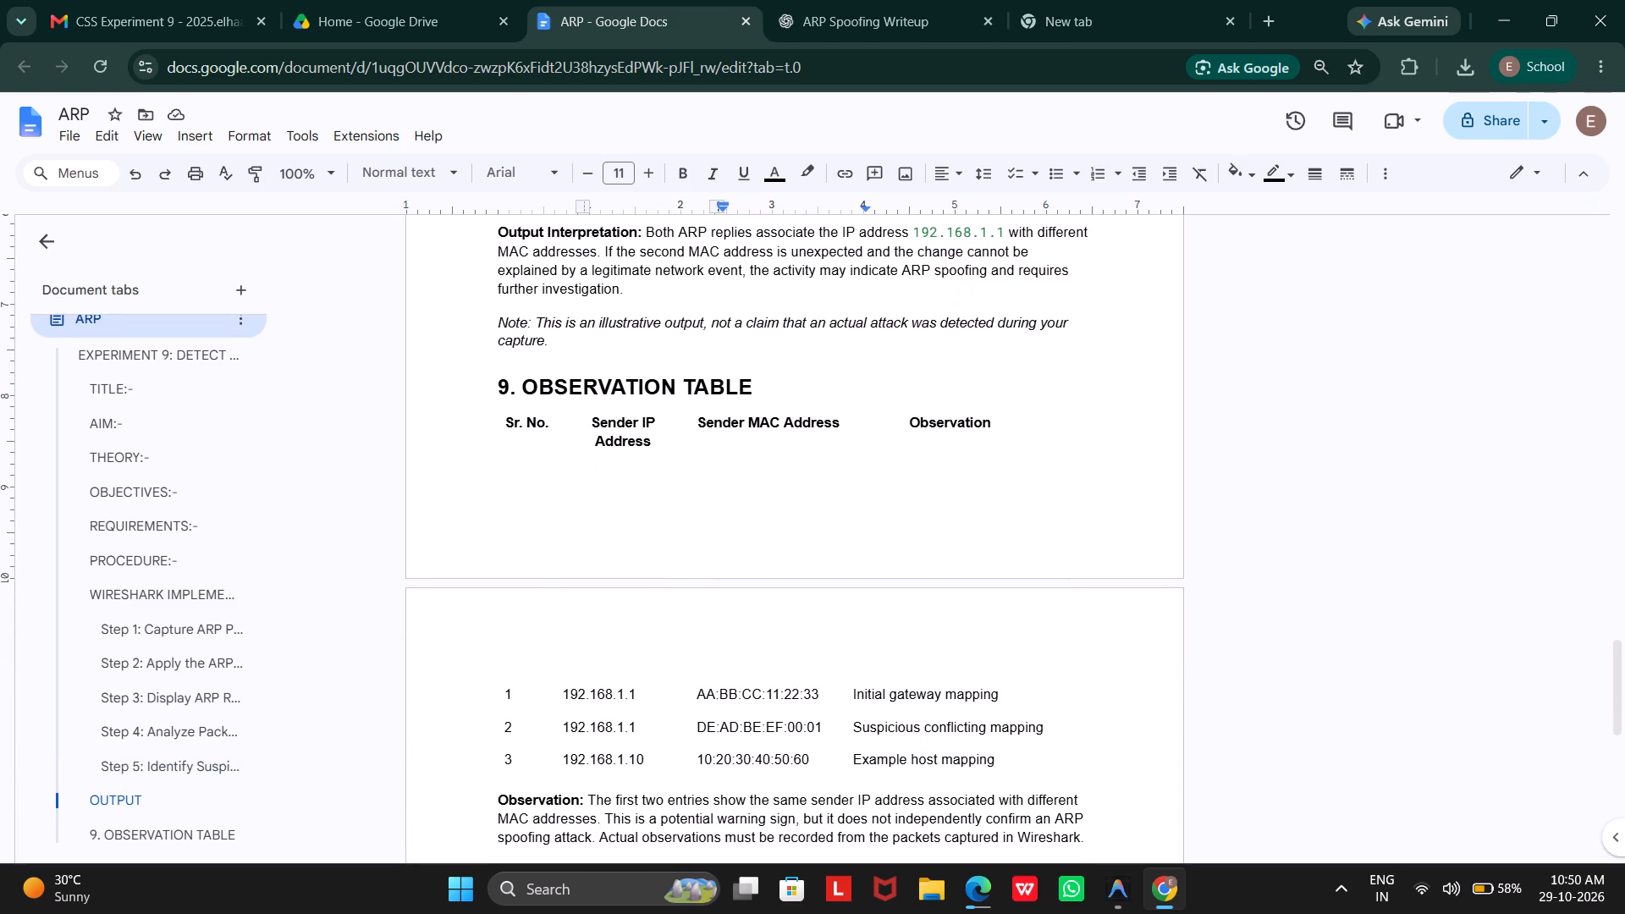
drag(1031, 765, 590, 588)
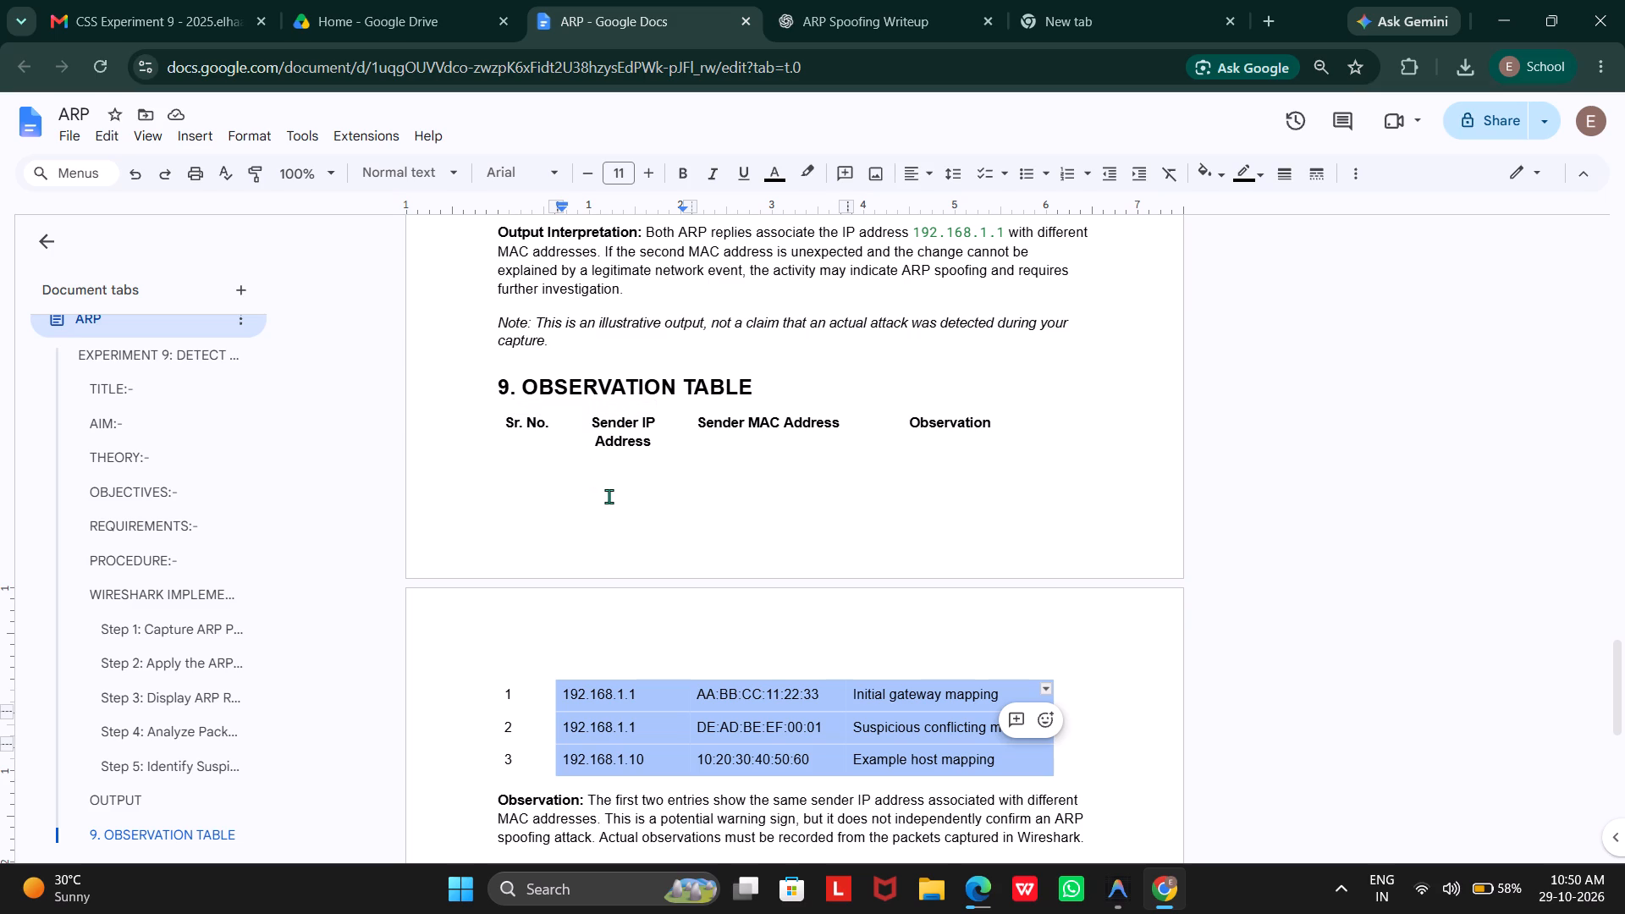
click(609, 496)
click(521, 393)
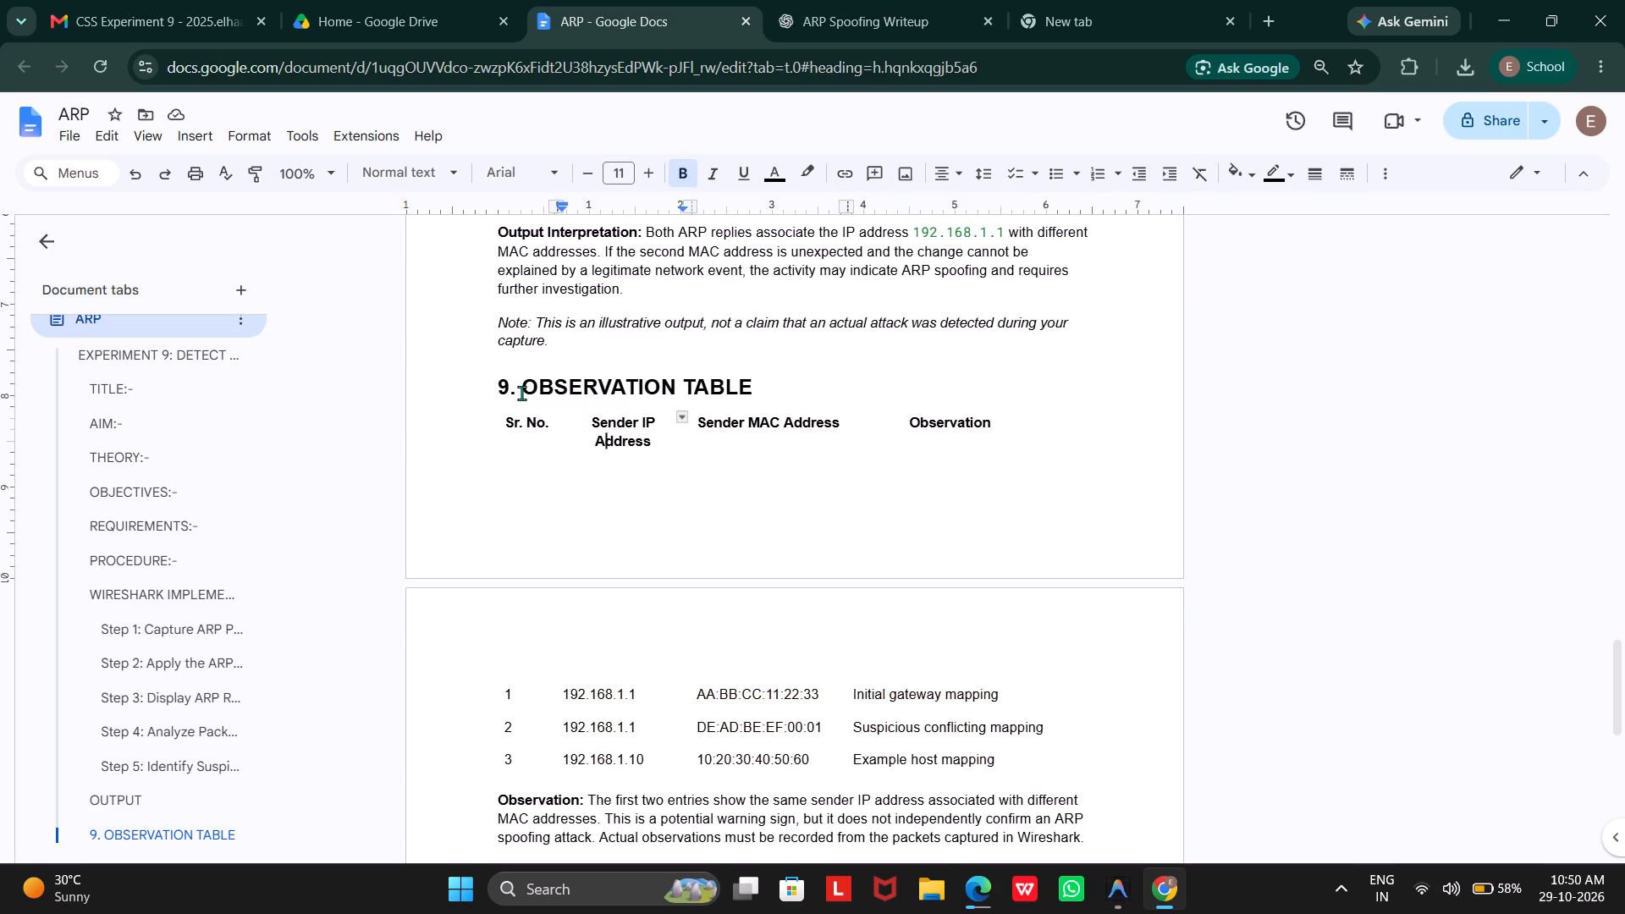
key(BackSpace)
key(BackSpace)
key(BackSpace)
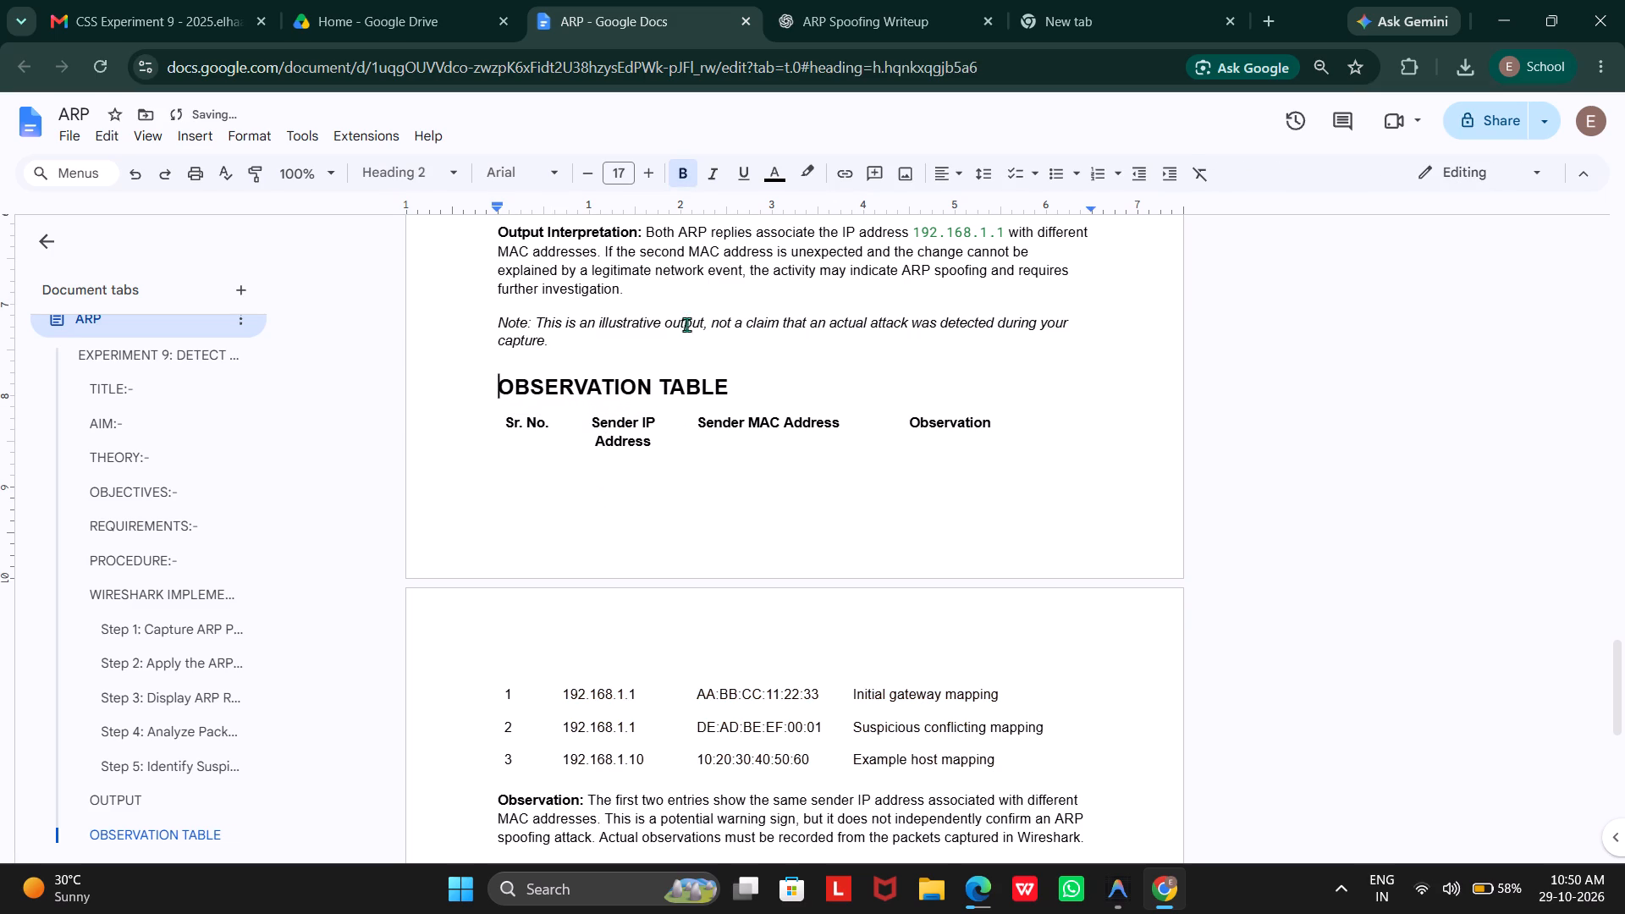
click(751, 392)
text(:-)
Delete the whole table and the Observation paragraph beneath the OBSERVATION TABLE heading.
scroll(709, 546, down, 1)
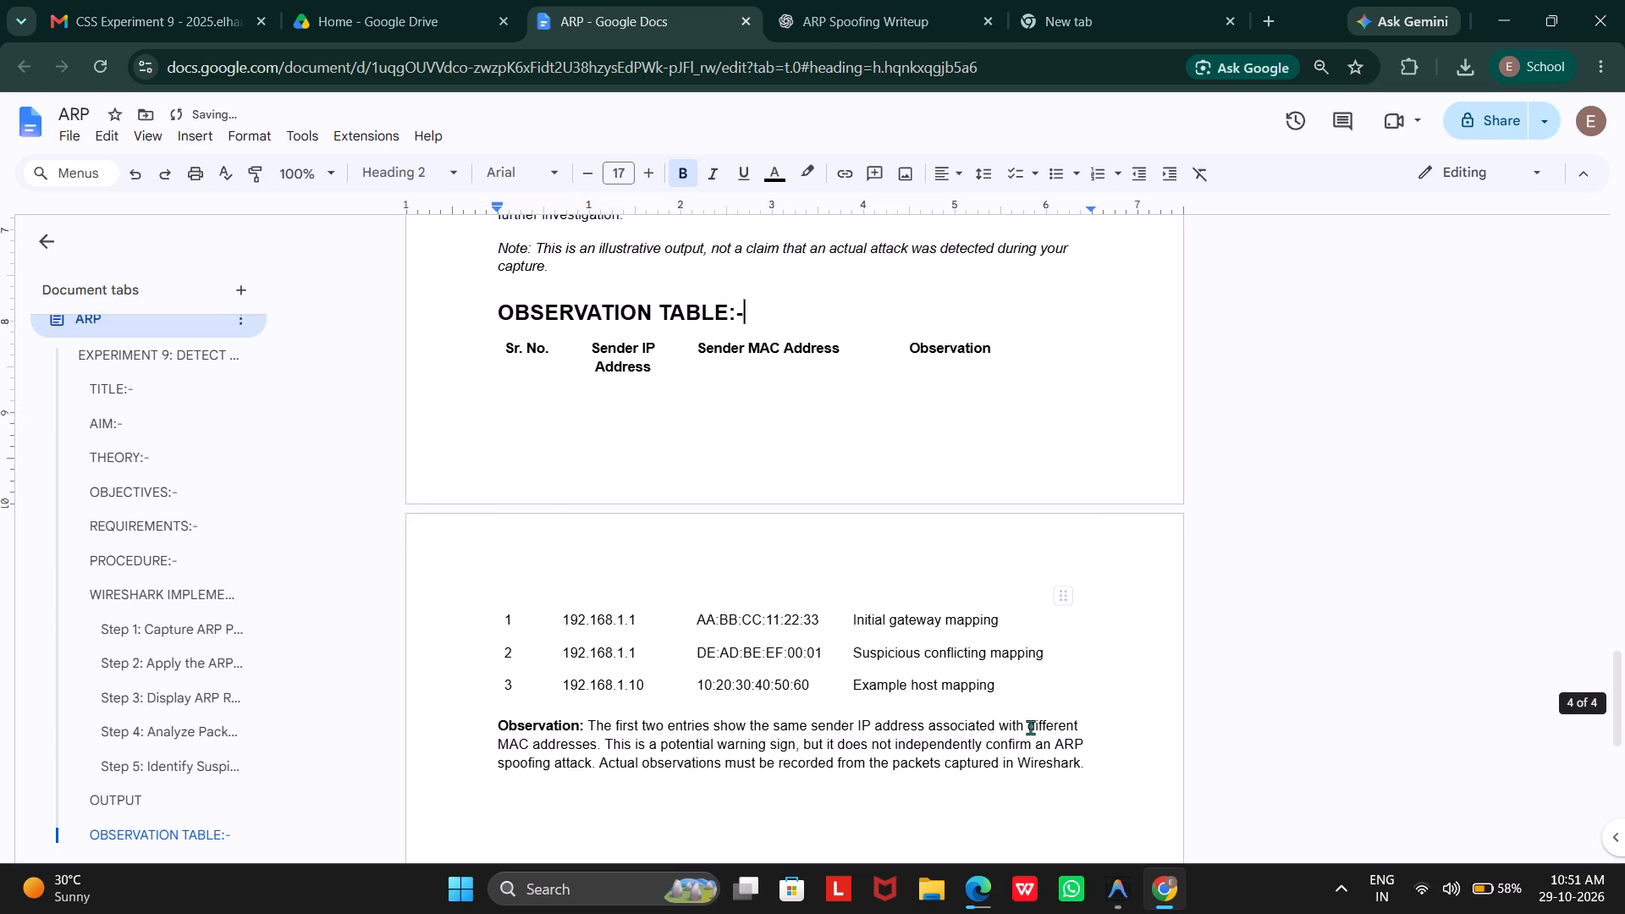
drag(1096, 772, 630, 496)
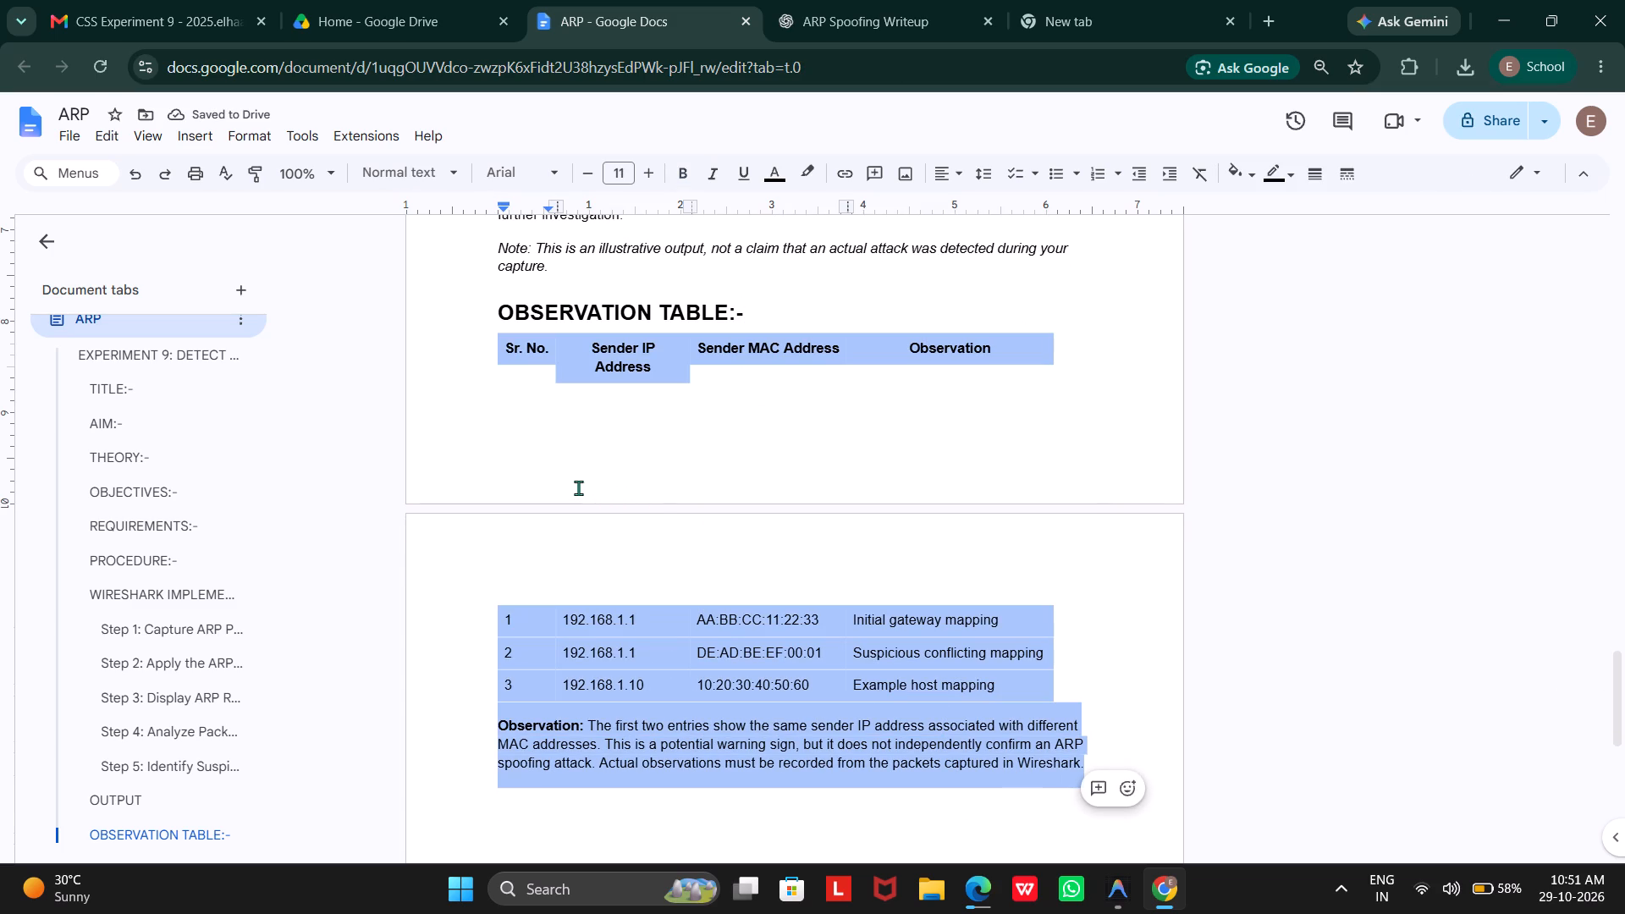
key(BackSpace)
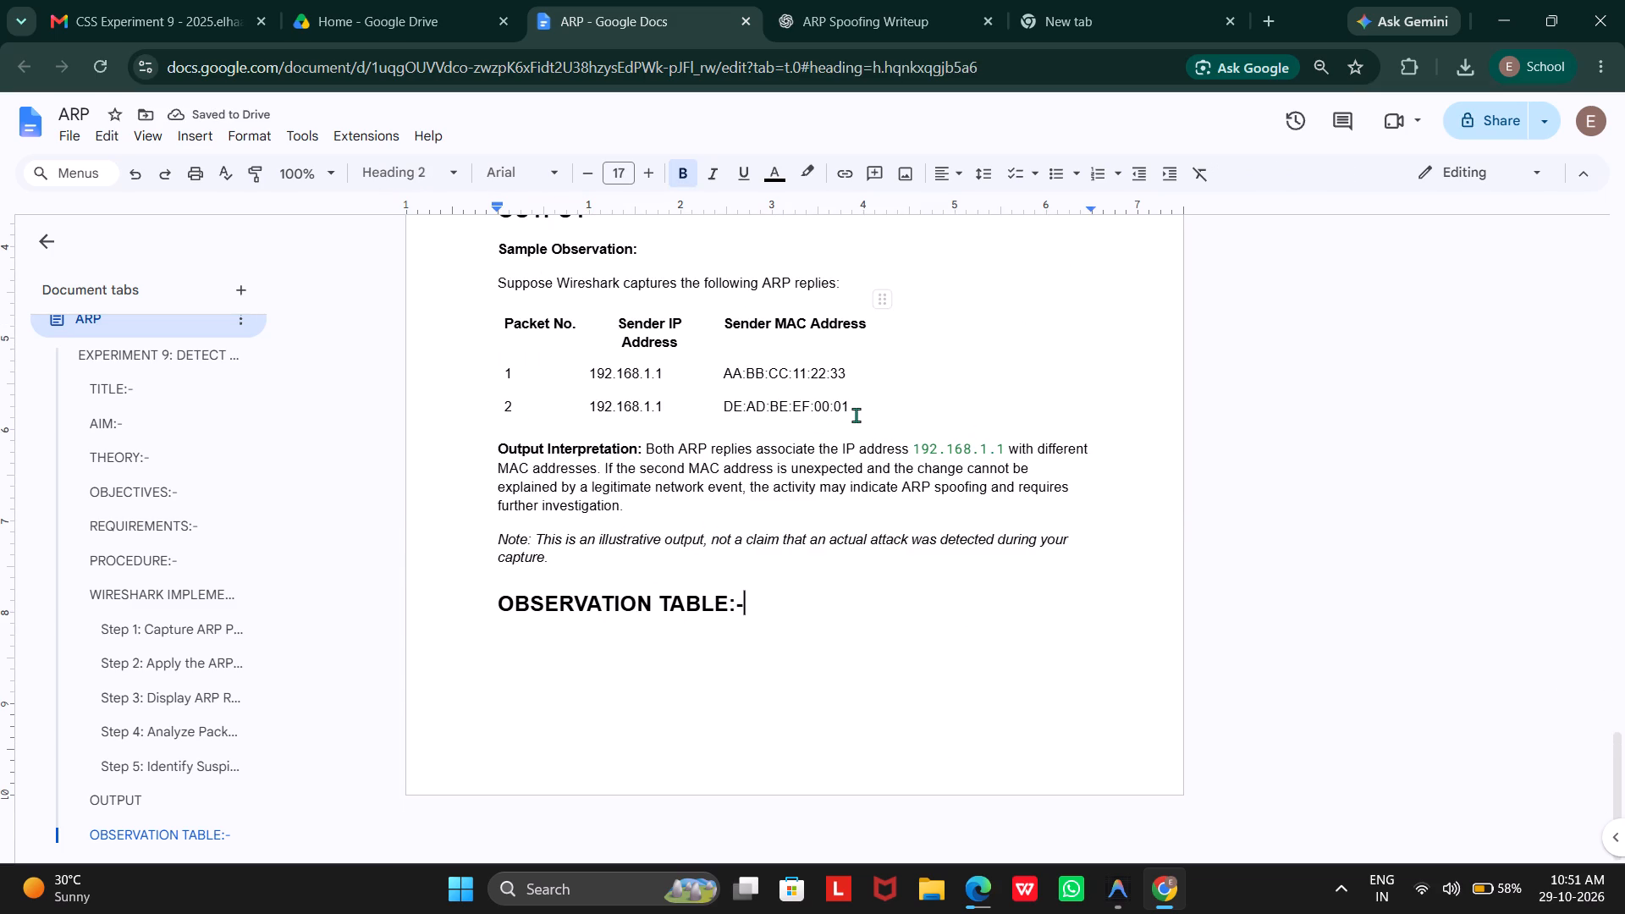
Delete the sample ARP replies table with the Packet No. column from the OUTPUT section.
drag(856, 415, 546, 323)
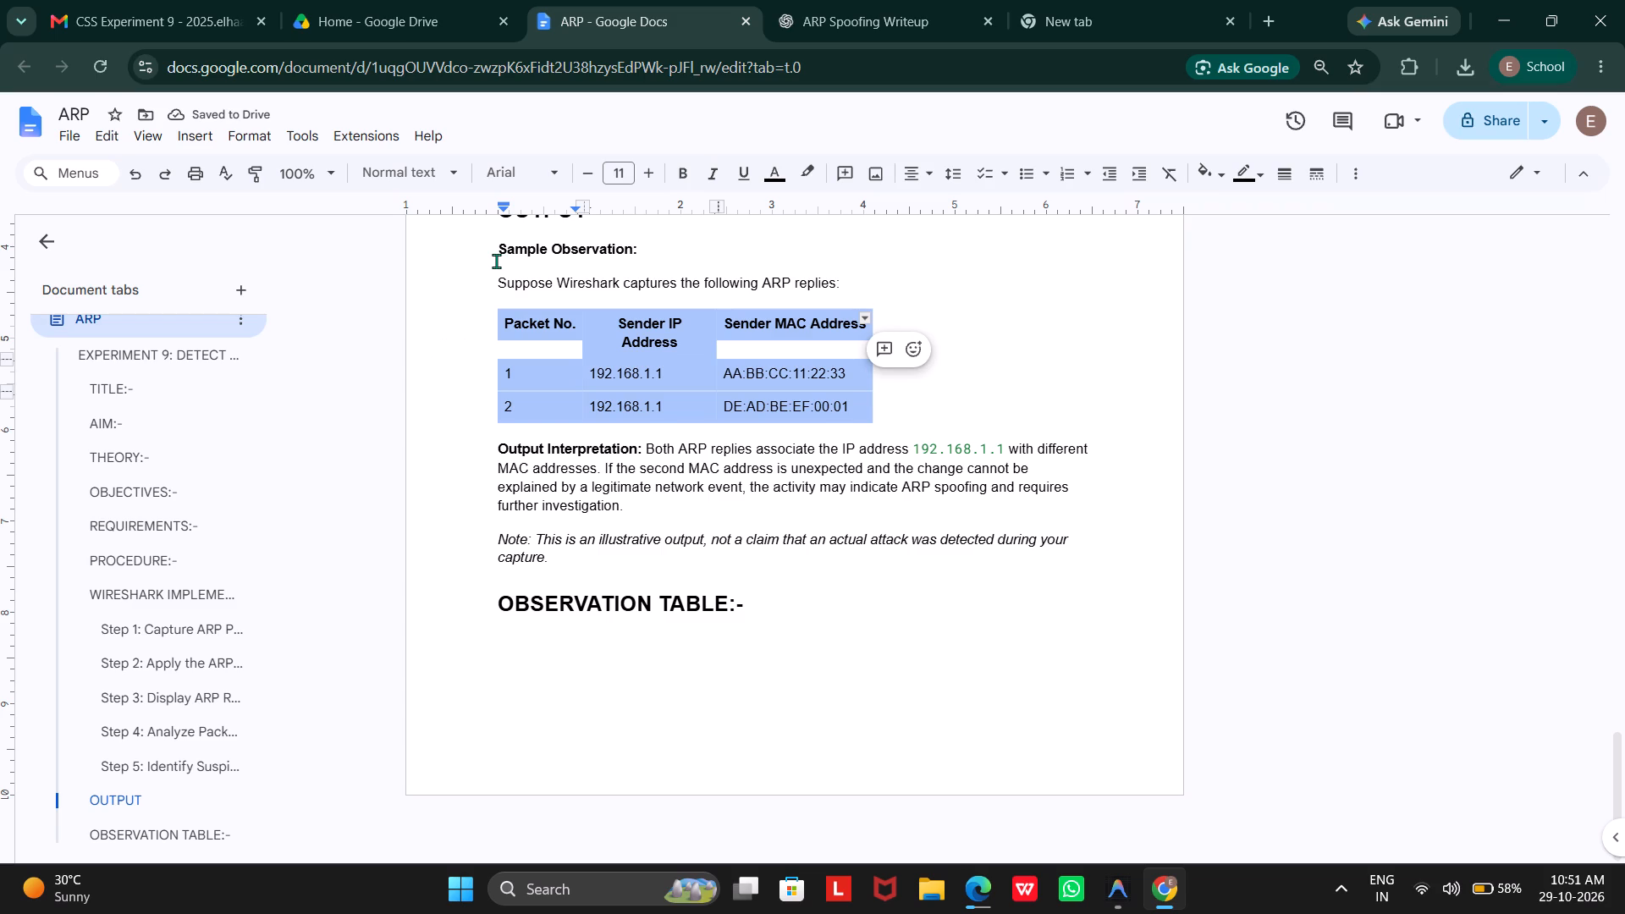
key(BackSpace)
Delete the "Sample Observation:" line under the OUTPUT heading and extend the heading to "OUTPUT:-".
scroll(549, 420, up, 2)
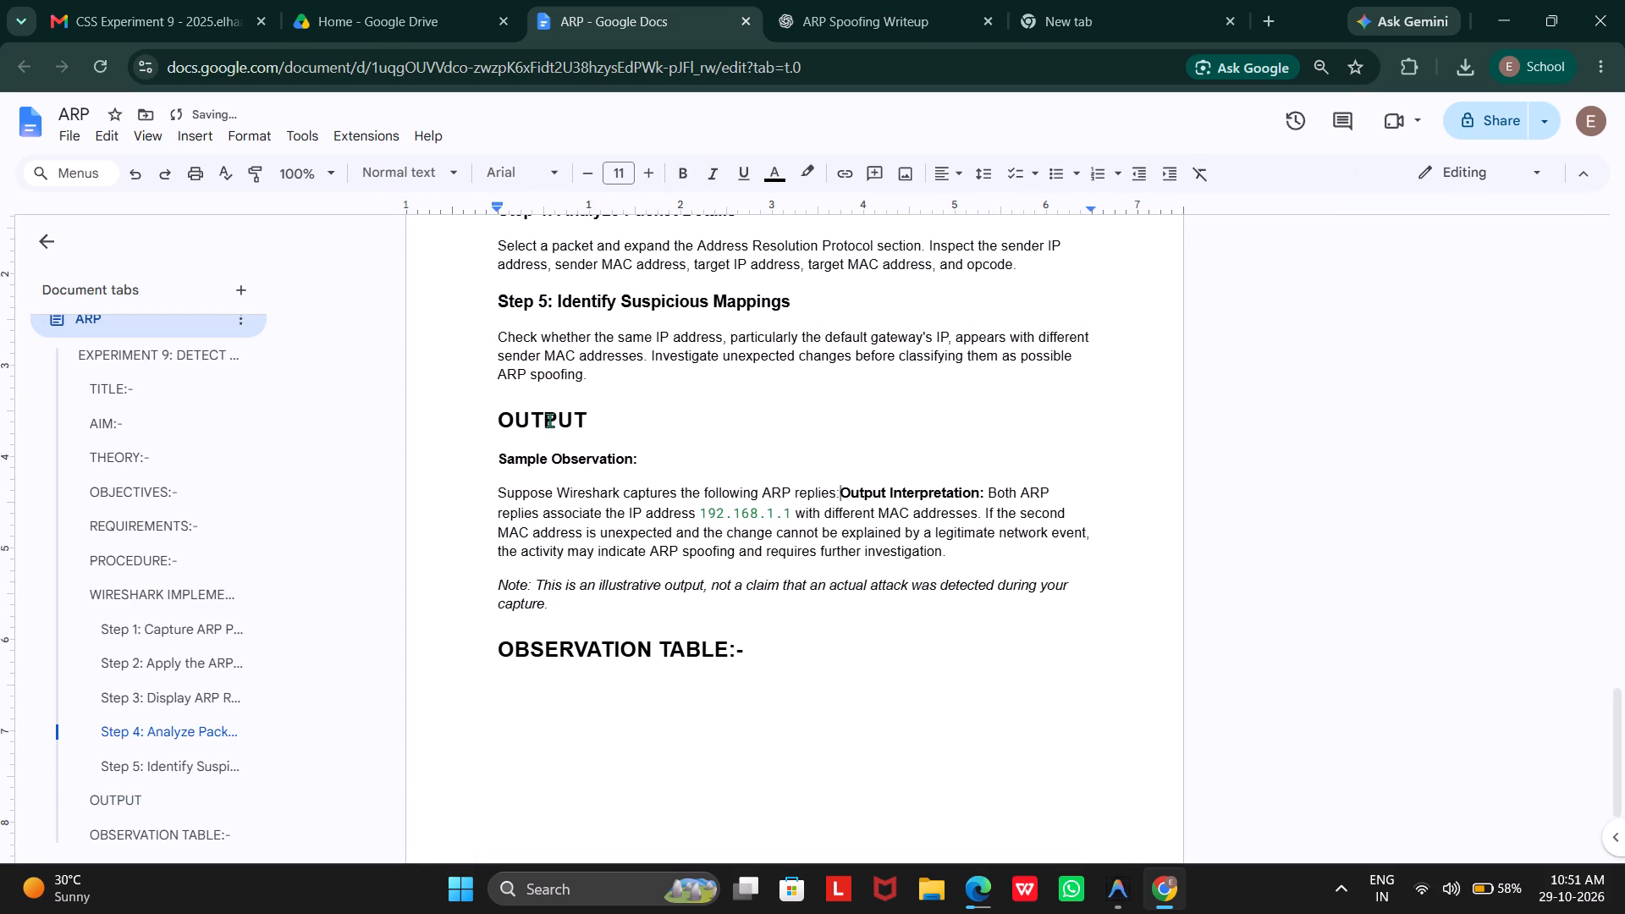
scroll(549, 420, up, 1)
ctrl+click(640, 503)
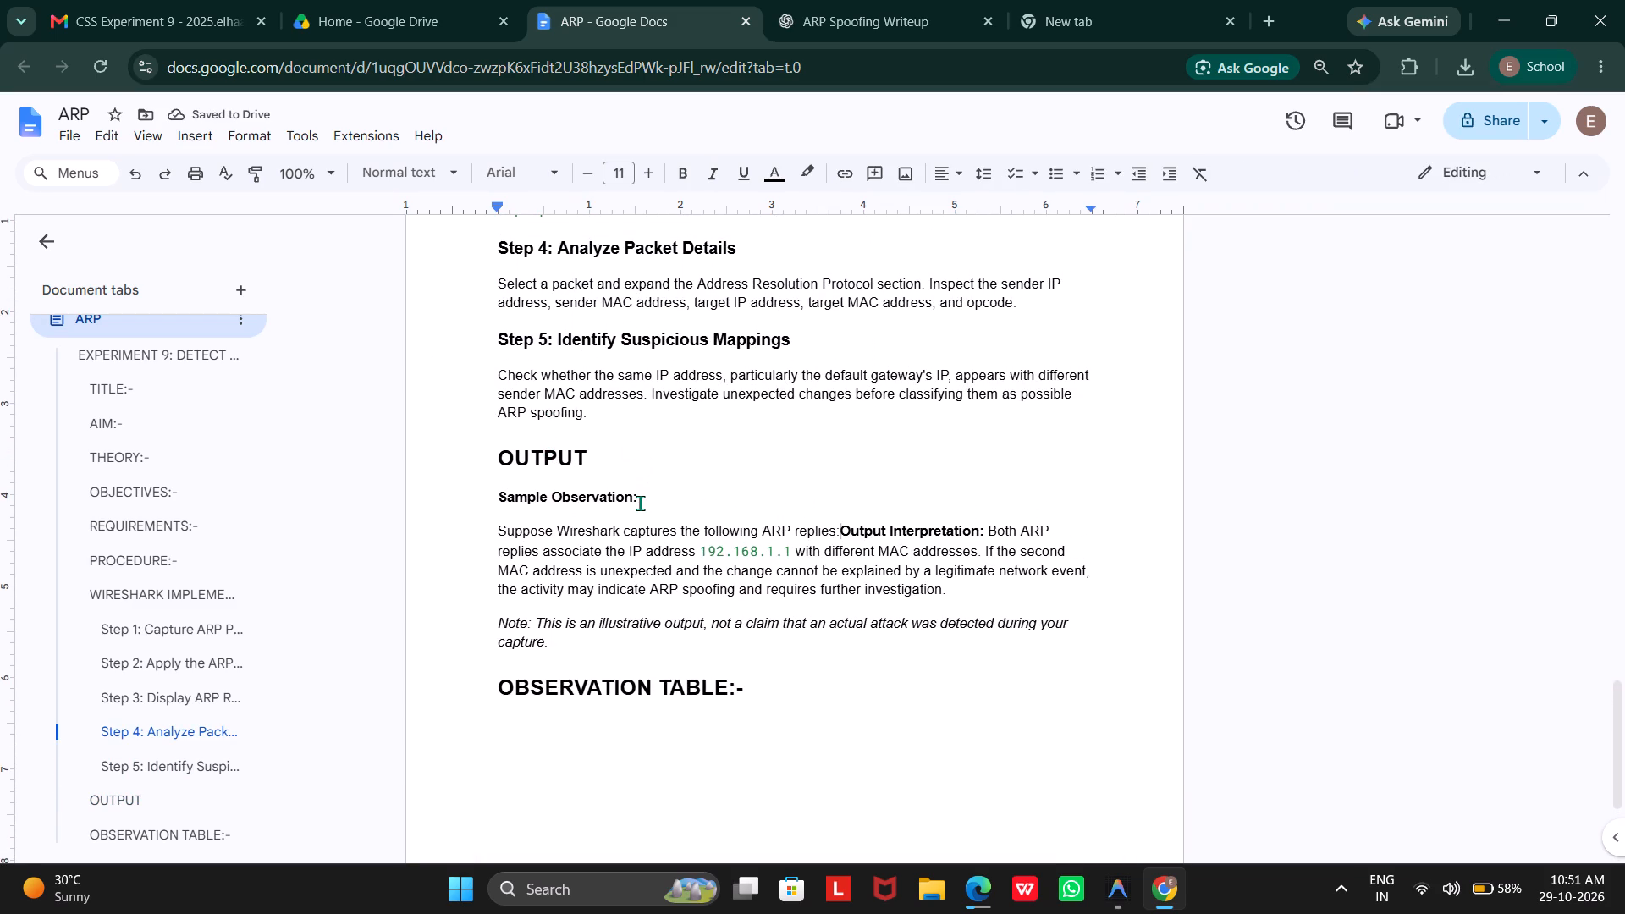
click(640, 503)
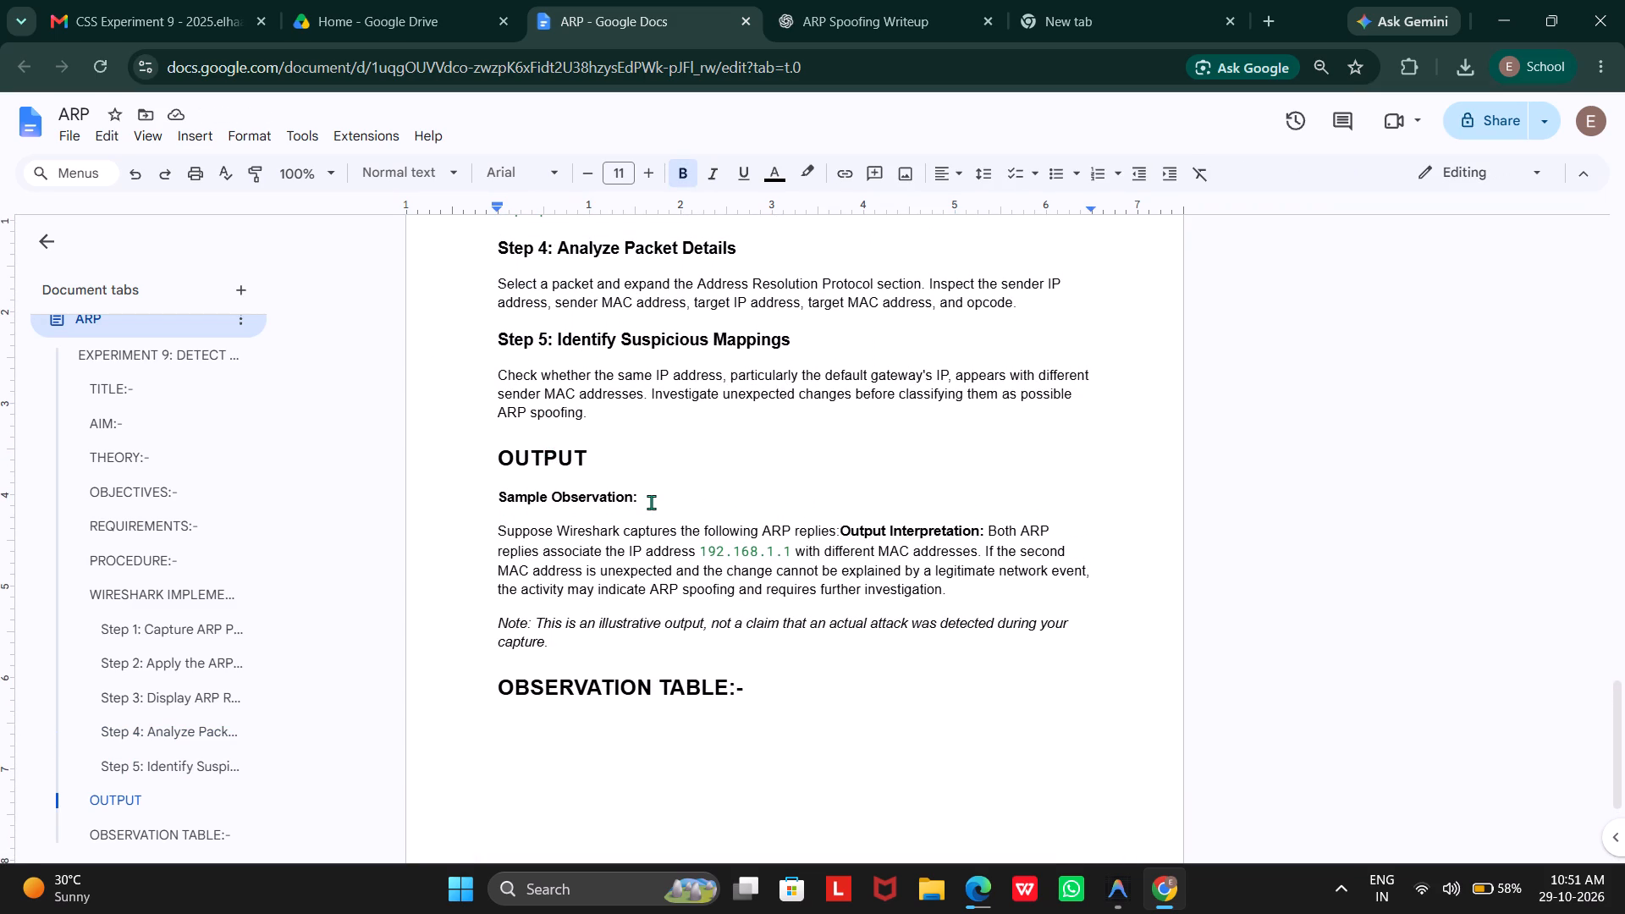
drag(655, 502, 469, 504)
key(BackSpace)
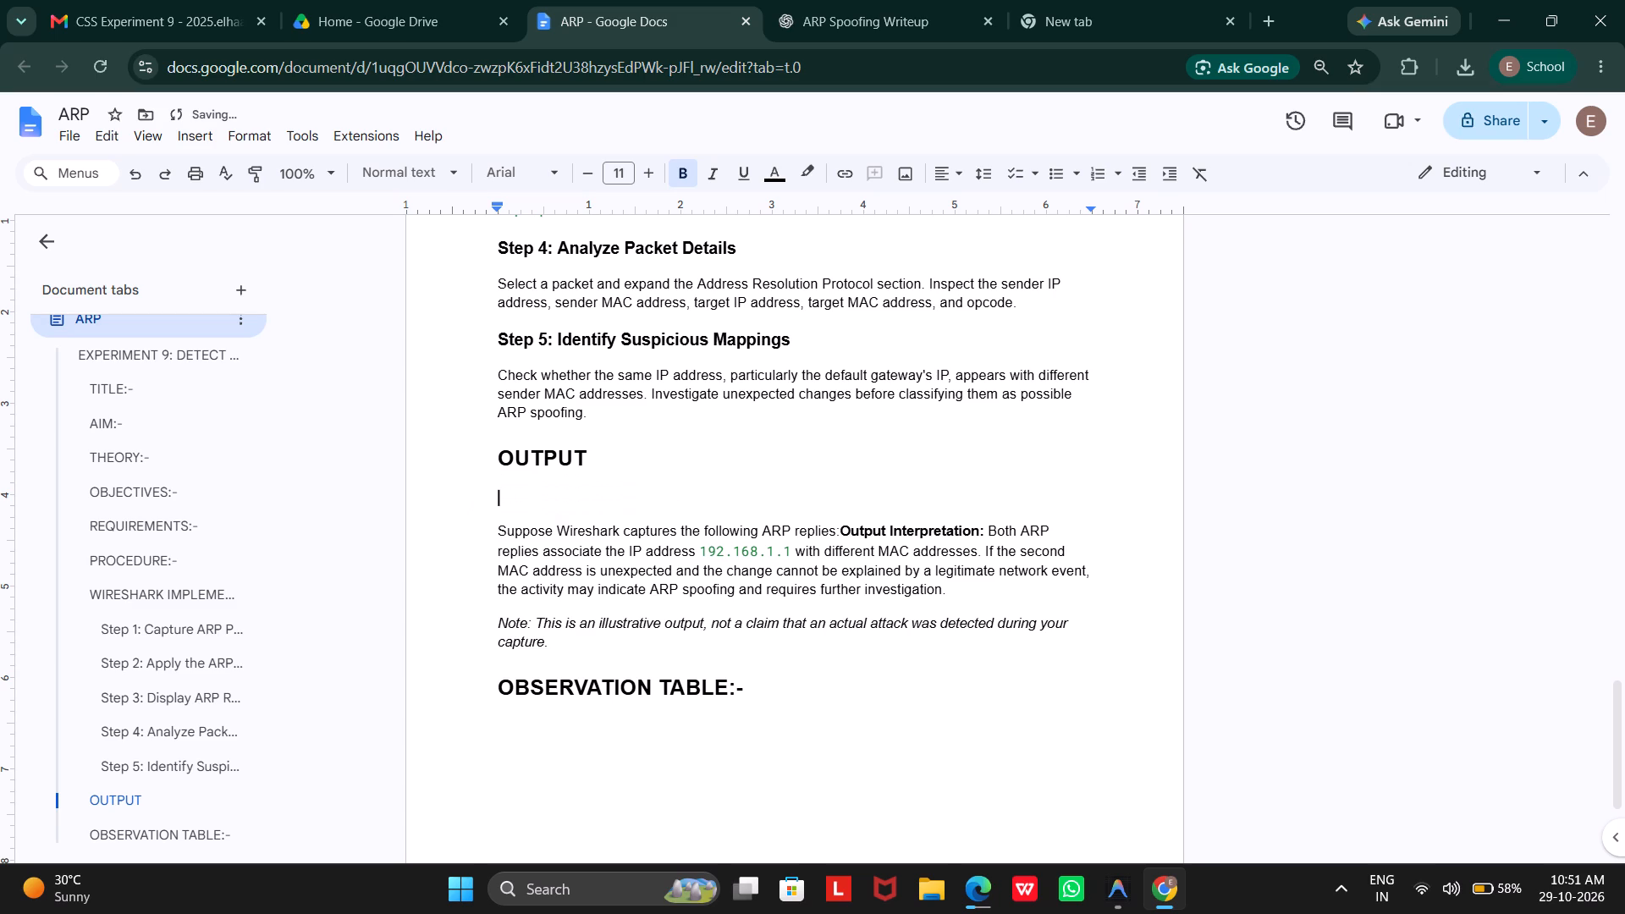
key(BackSpace)
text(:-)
Review the reformatted sections from OUTPUT back up to REQUIREMENTS.
scroll(637, 589, up, 3)
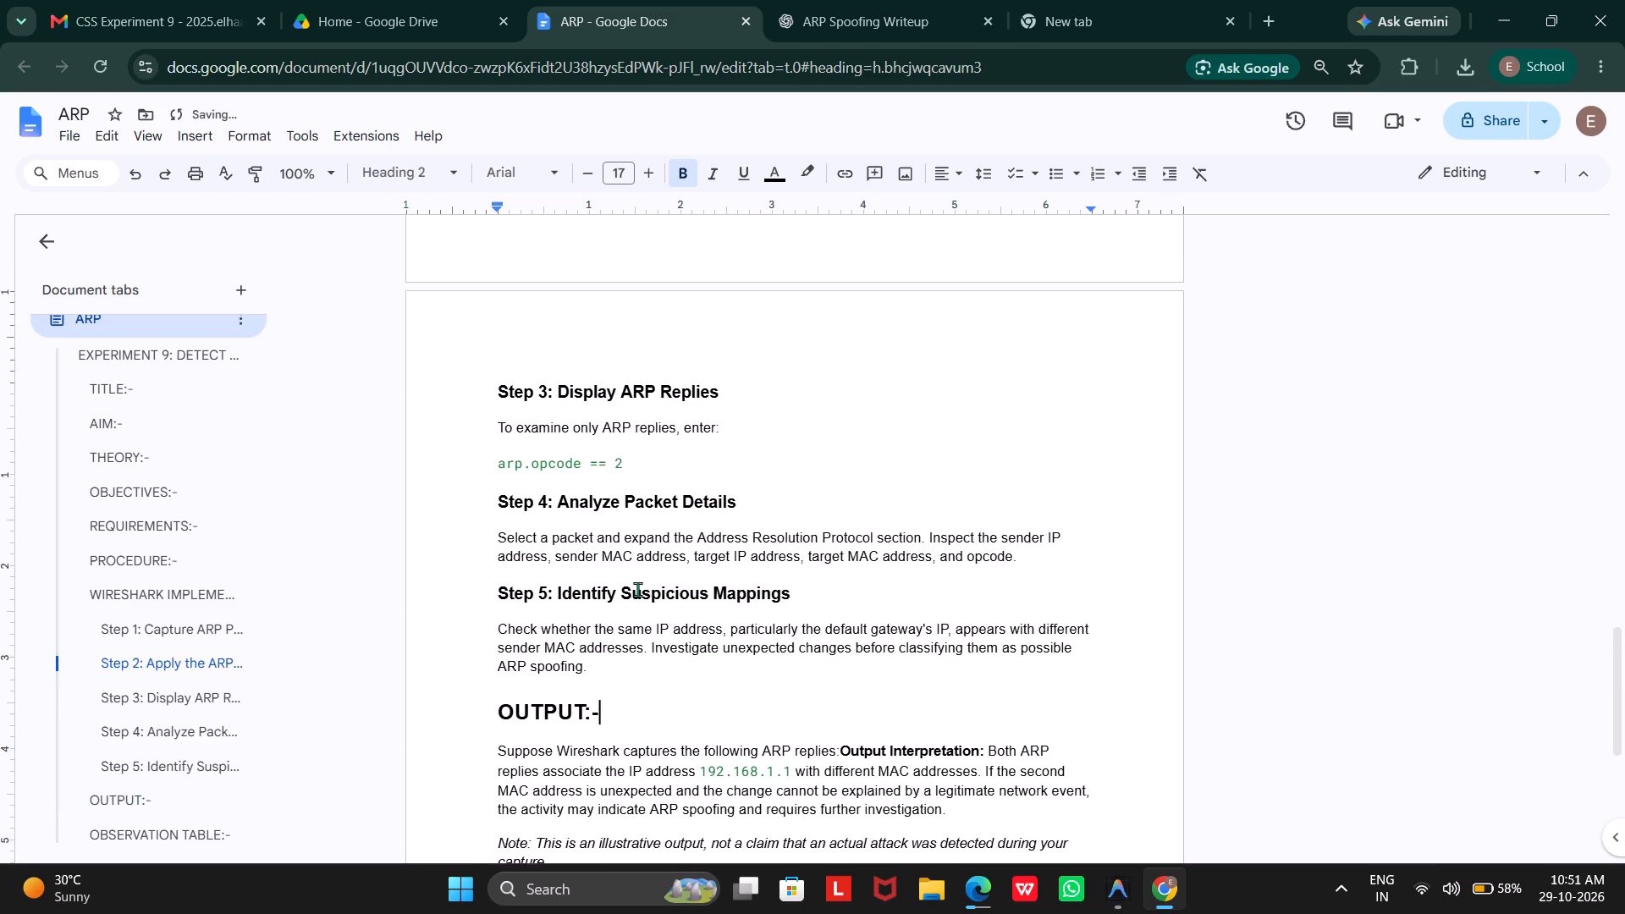
scroll(637, 589, up, 5)
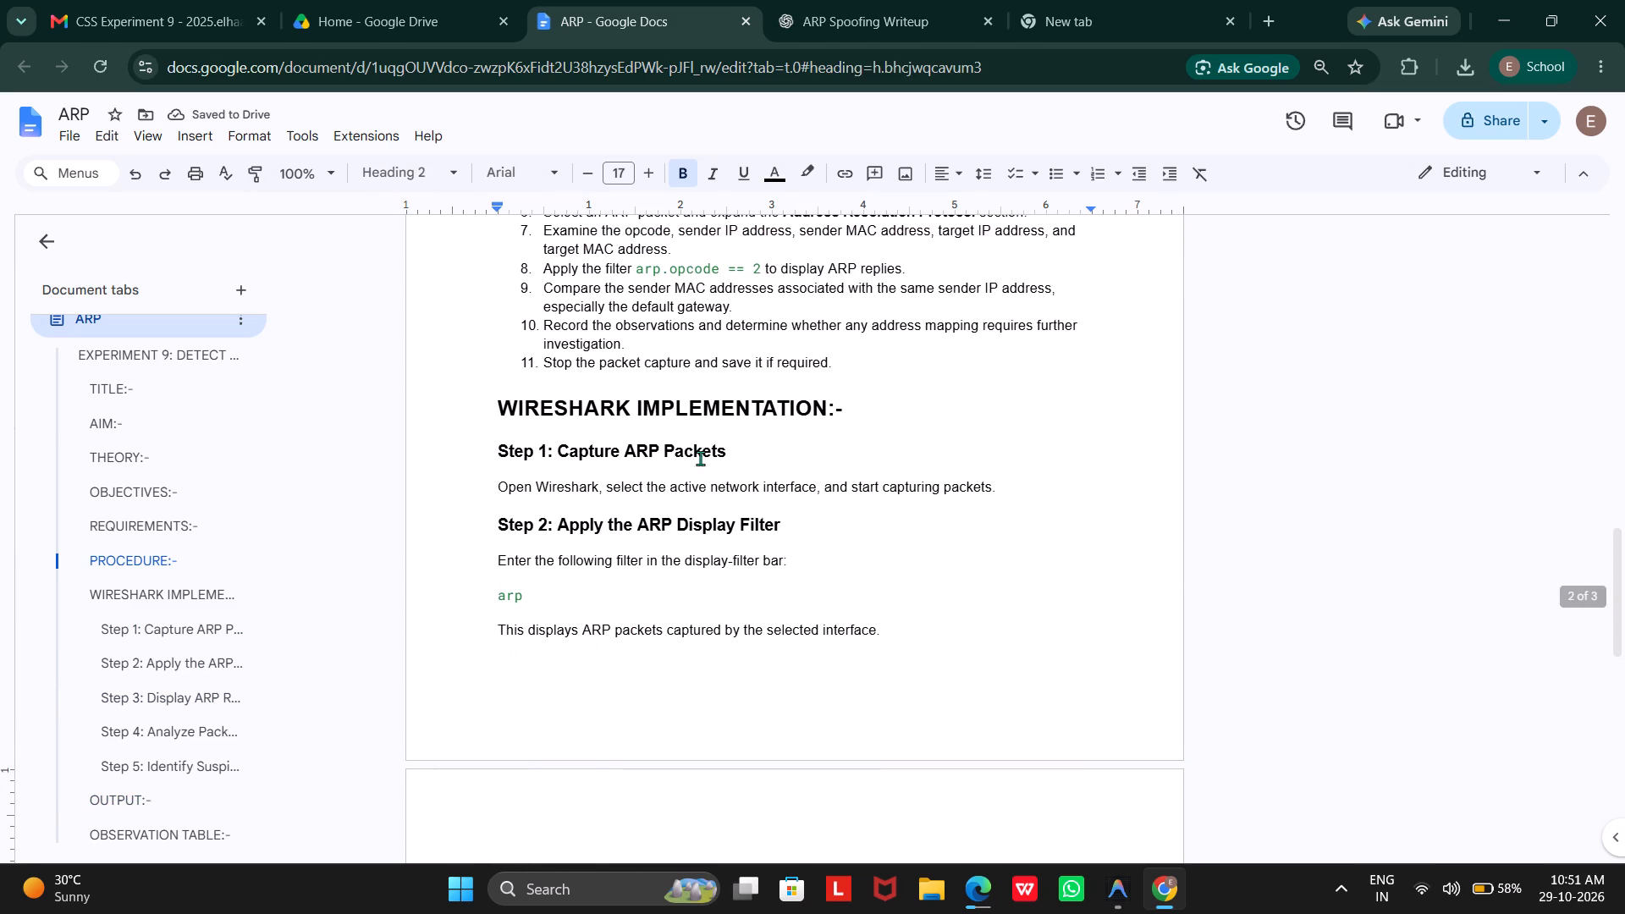
scroll(641, 452, down, 8)
scroll(641, 452, up, 9)
scroll(641, 452, right, 1)
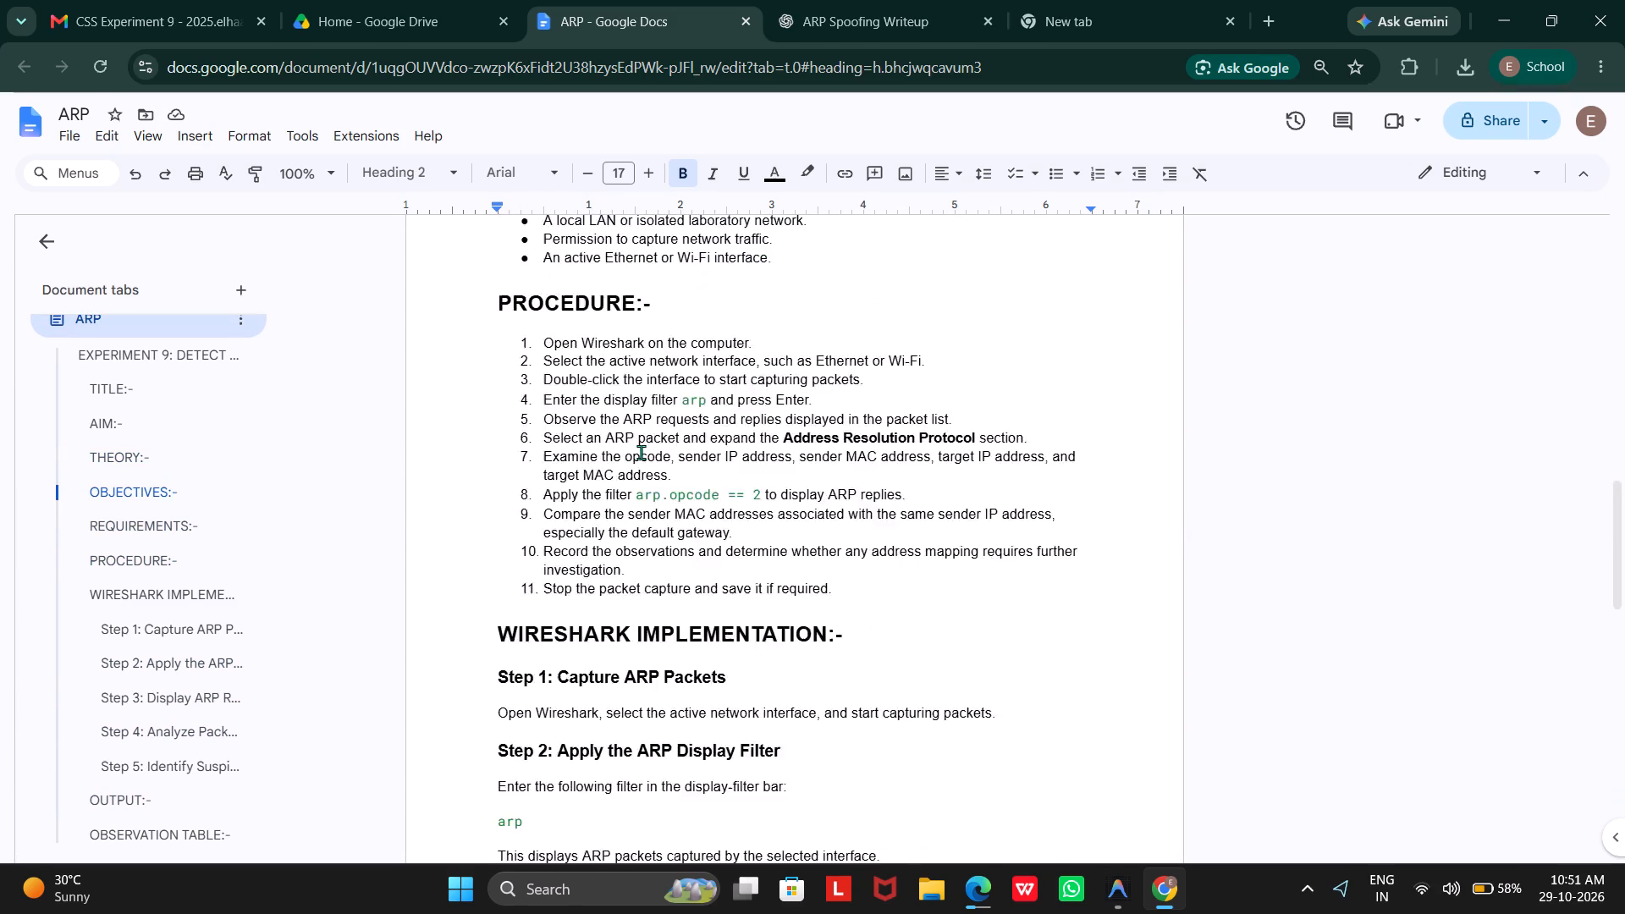
scroll(641, 452, right, 2)
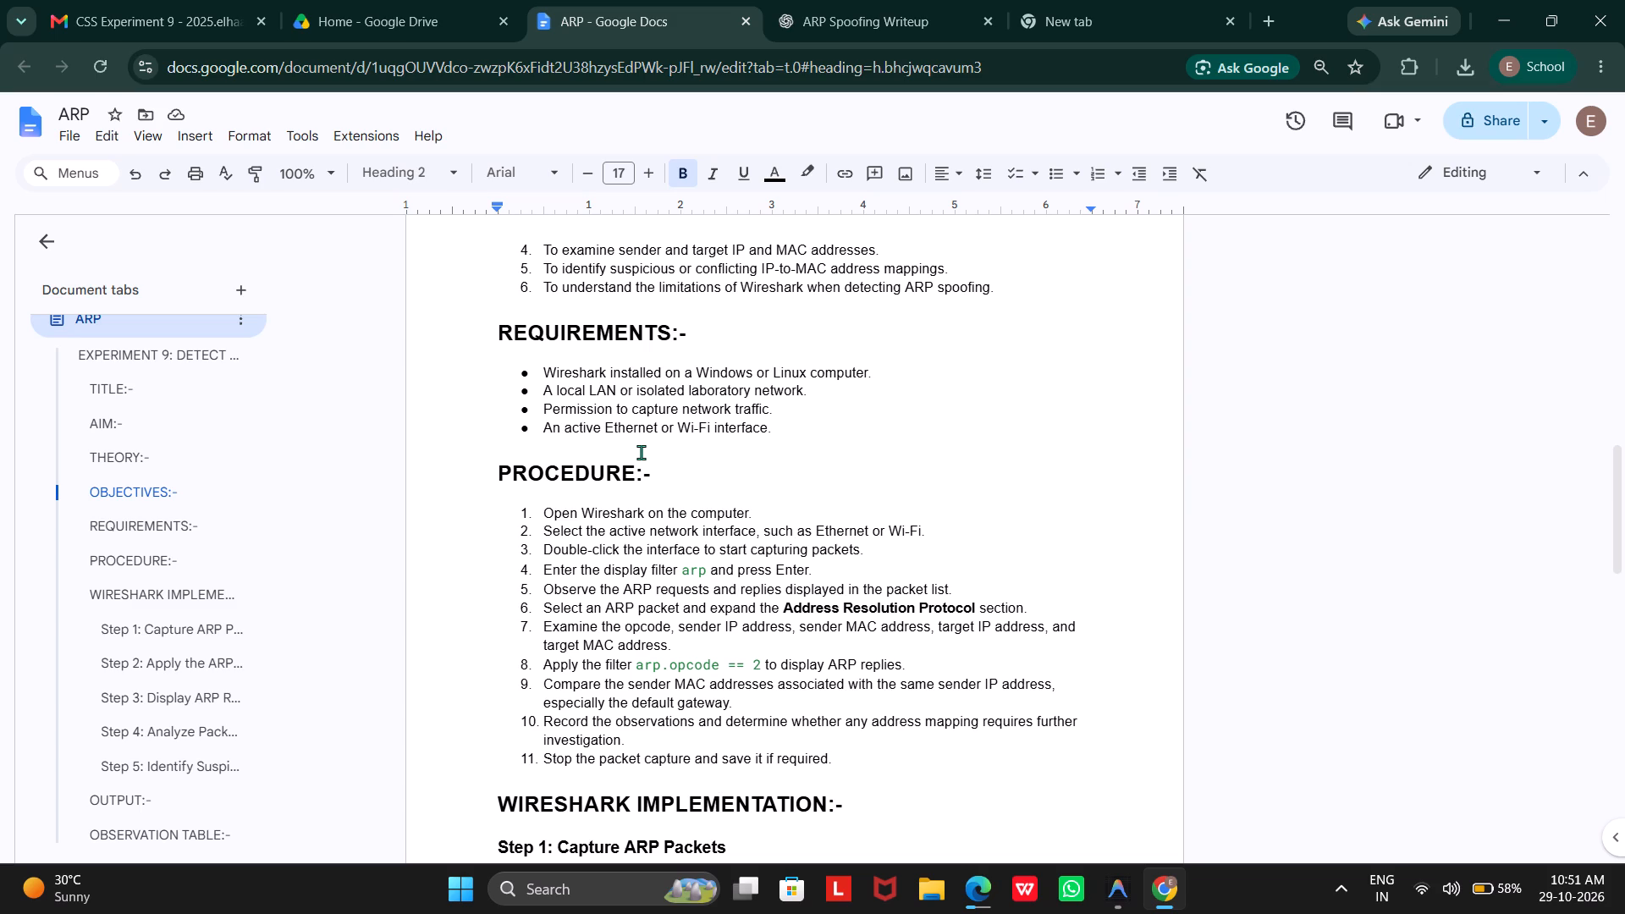
Underline the main heading "EXPERIMENT 9: DETECT ARP SPOOFING USING WIRESHARK" at the start of the document.
scroll(682, 364, up, 4)
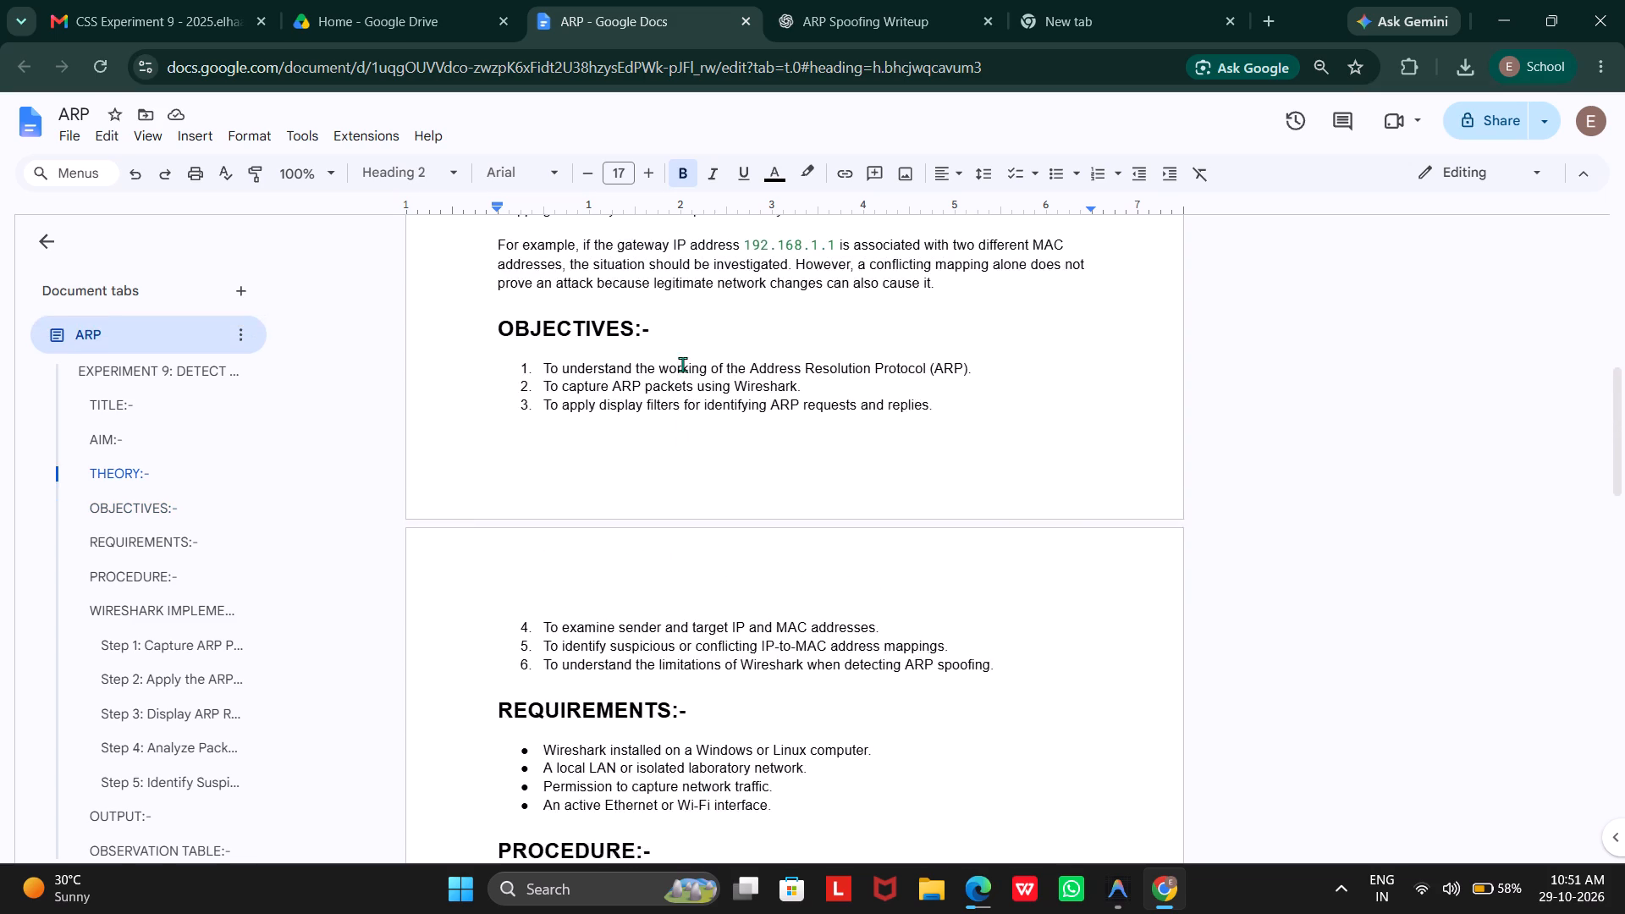
scroll(682, 364, up, 7)
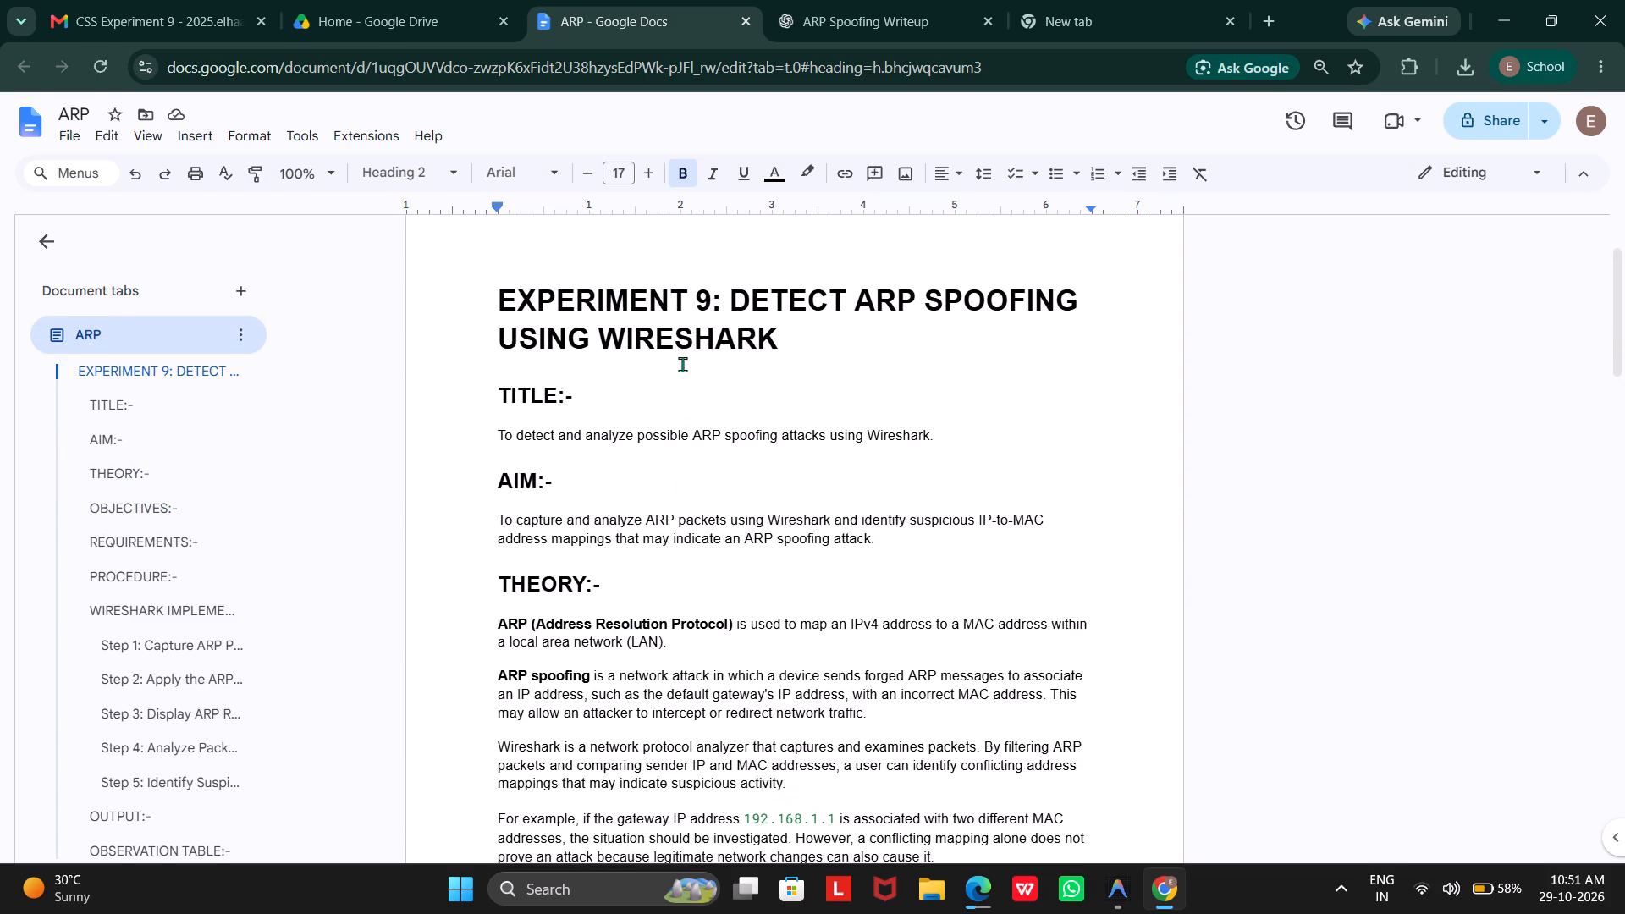
scroll(682, 364, up, 1)
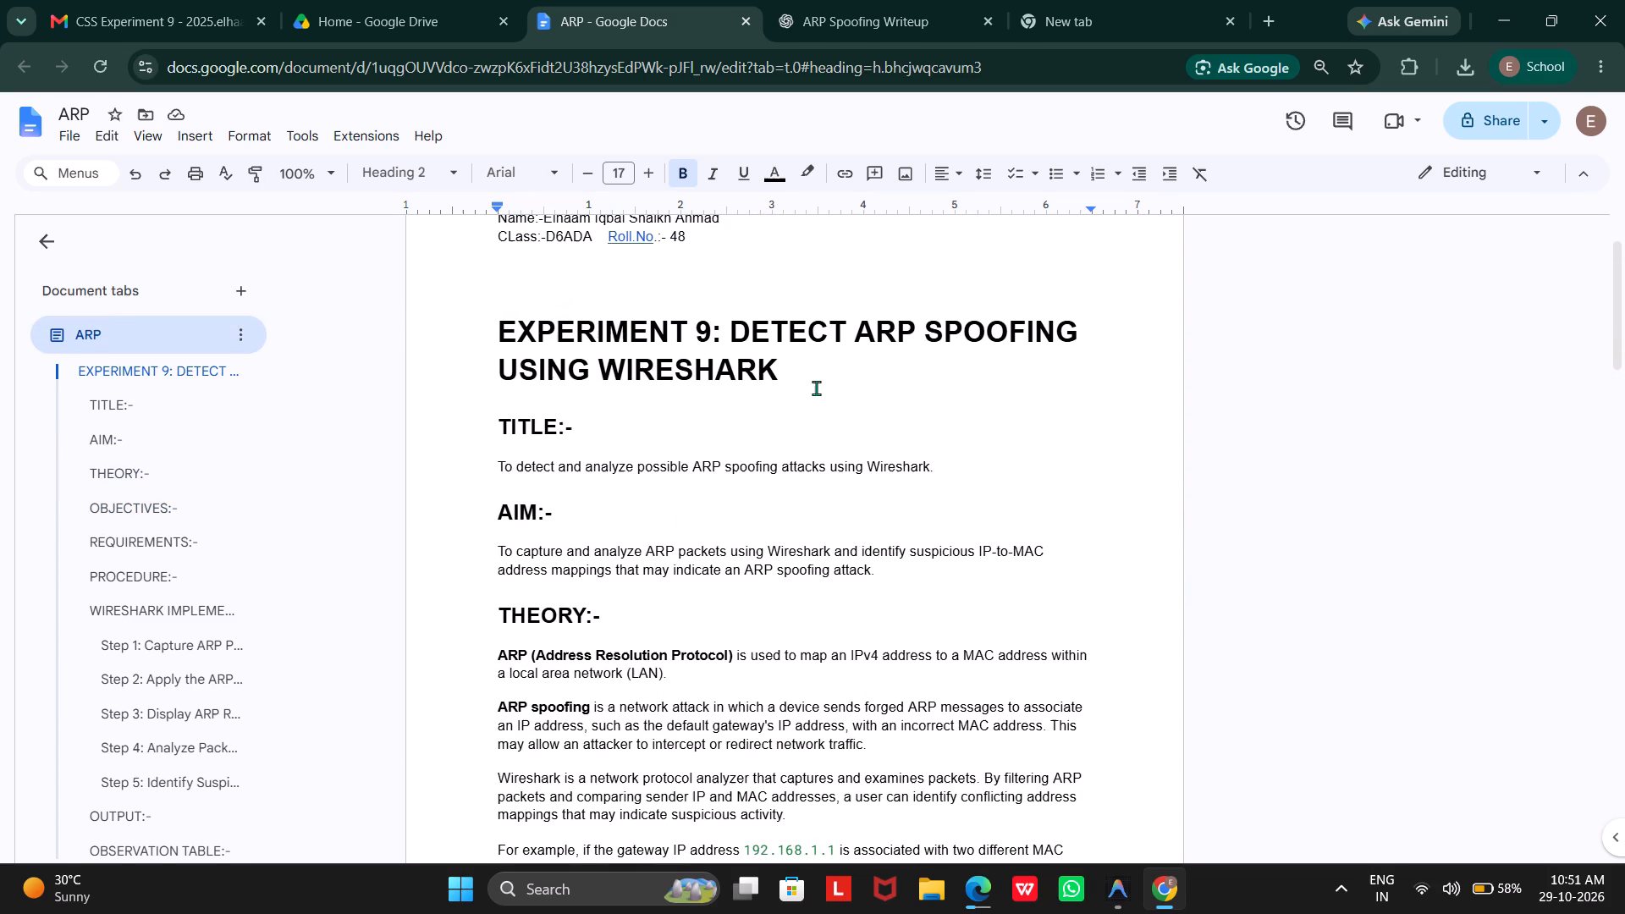
ctrl+click(816, 388)
ctrl+drag(816, 388, 505, 348)
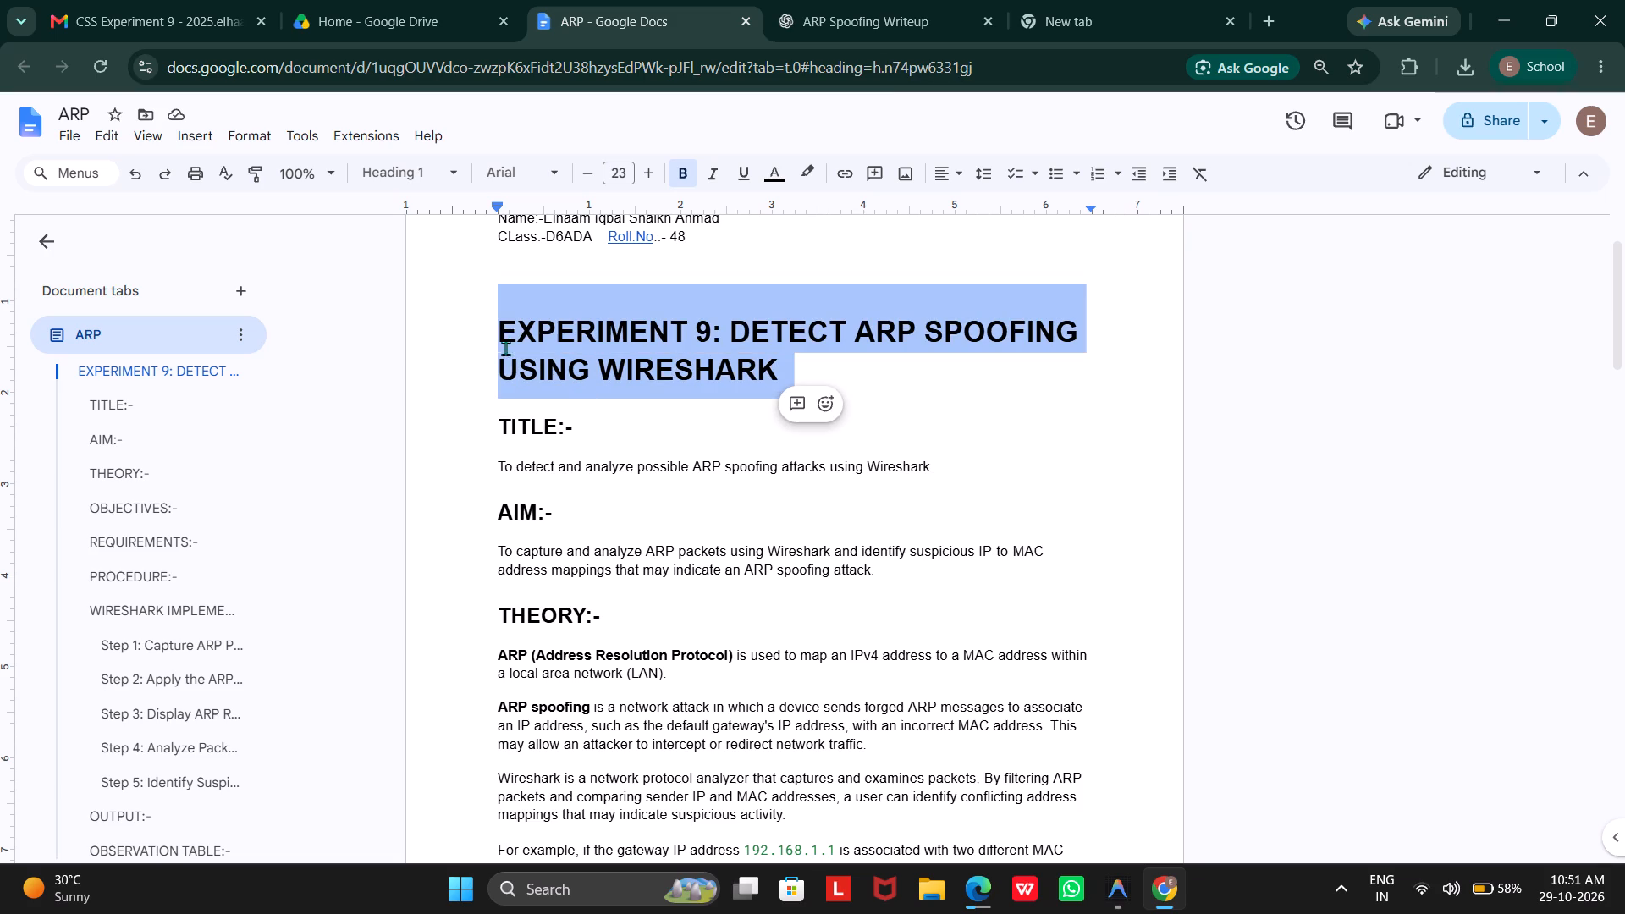
ctrl+drag(505, 348, 505, 334)
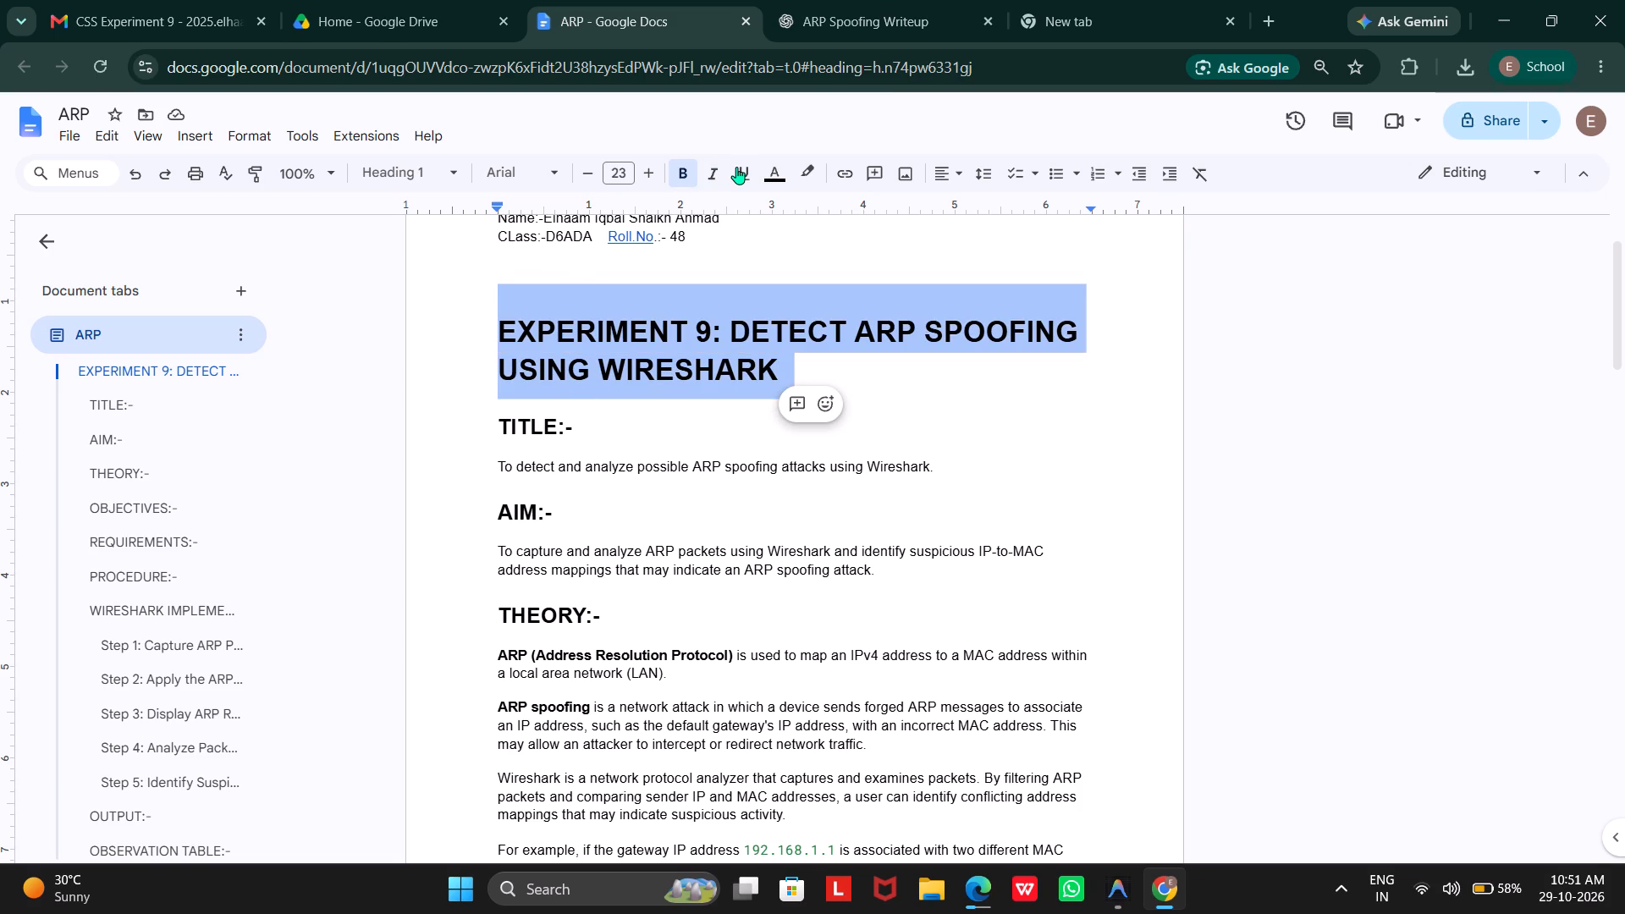
click(736, 167)
click(641, 439)
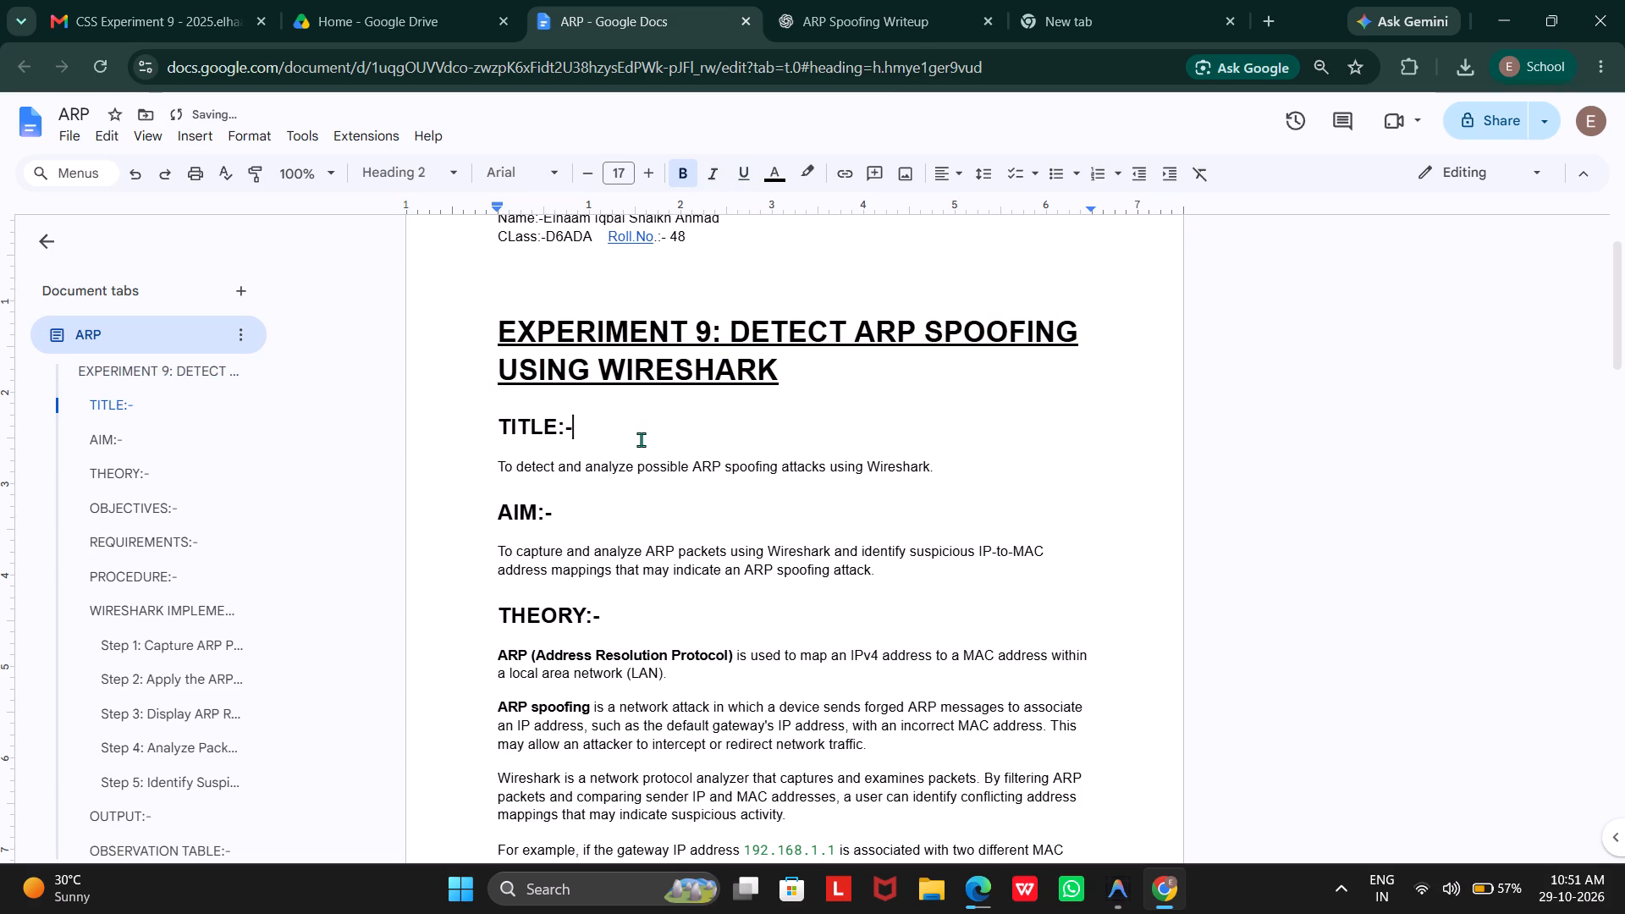
Underline the TITLE, AIM, THEORY and OBJECTIVES section headings together.
ctrl+drag(597, 438, 461, 440)
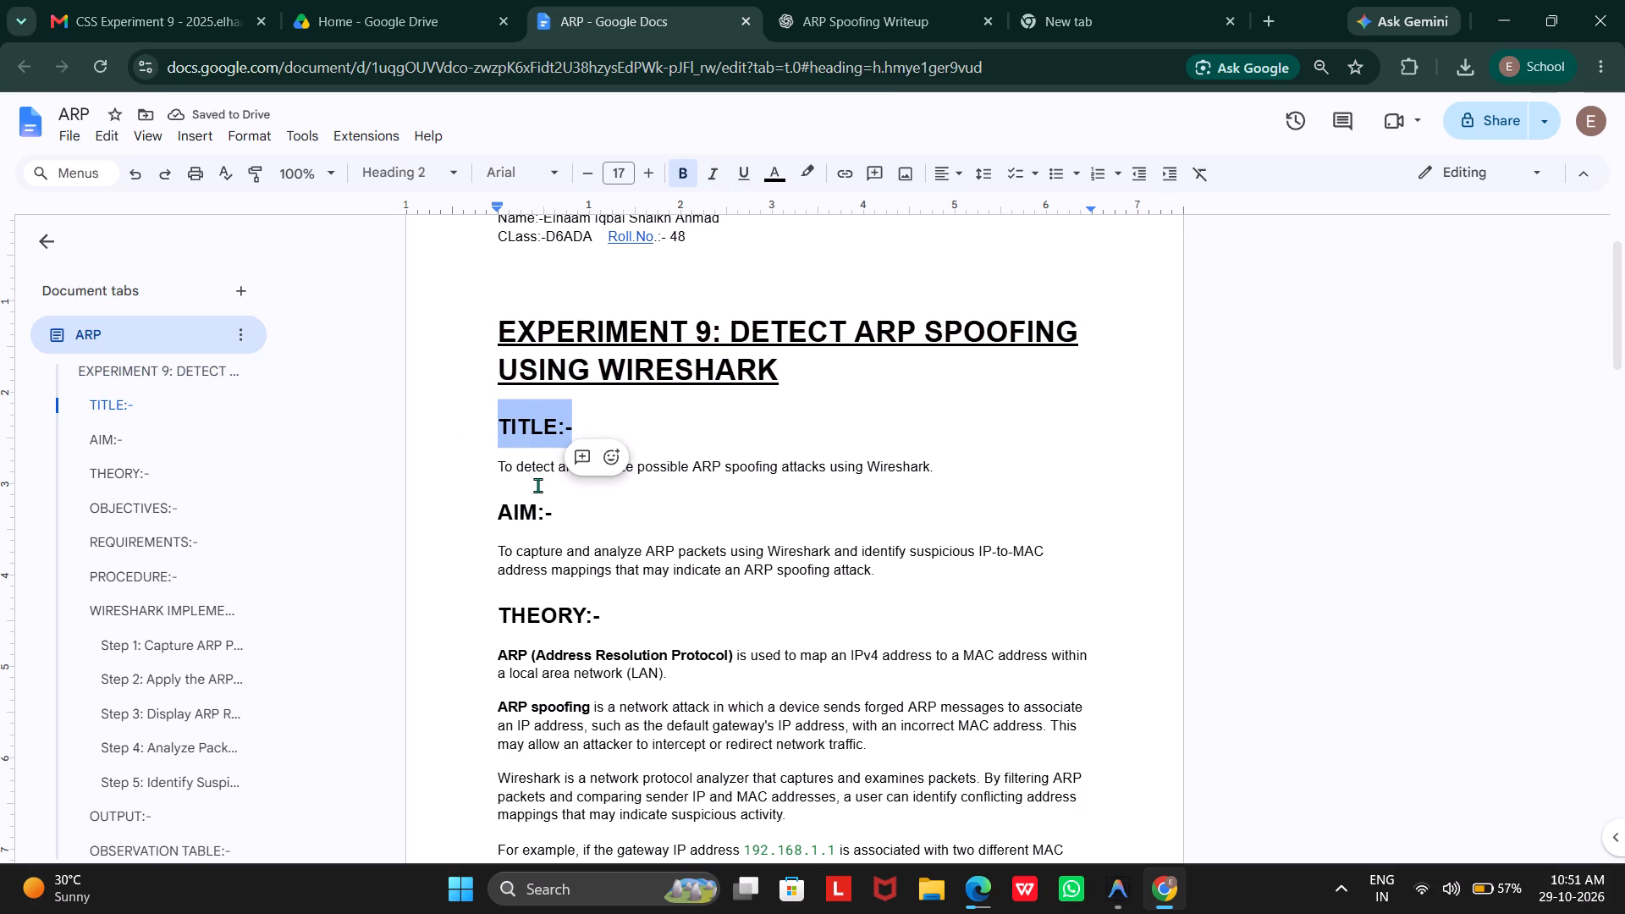
ctrl+drag(577, 504, 493, 508)
ctrl+drag(614, 612, 487, 621)
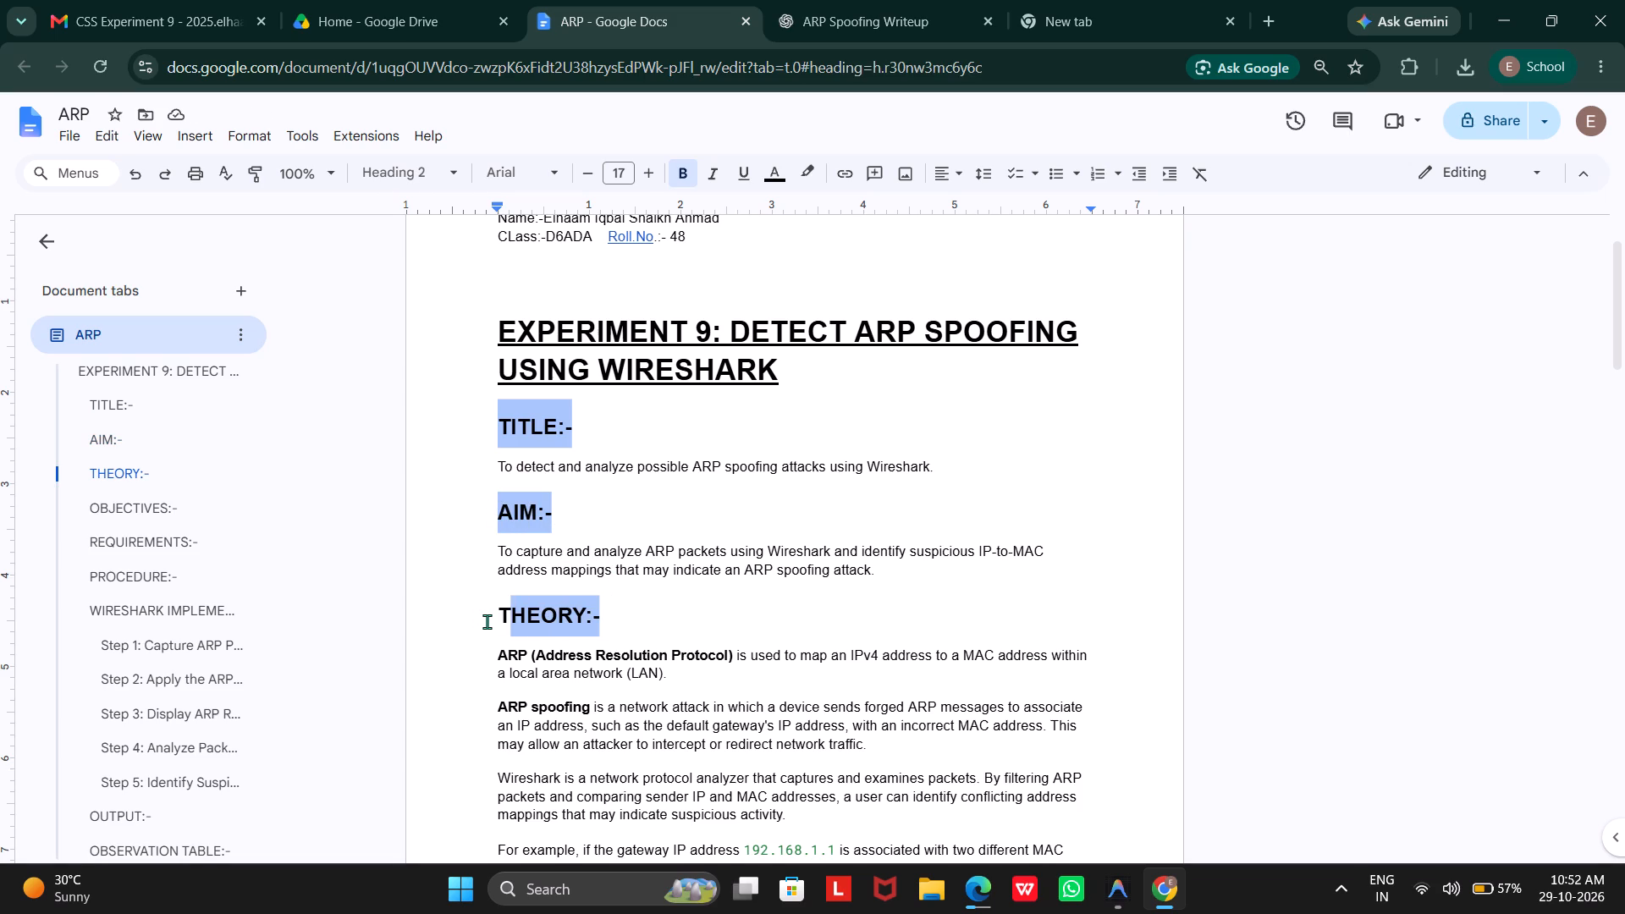
ctrl+drag(487, 621, 484, 622)
scroll(484, 622, down, 4)
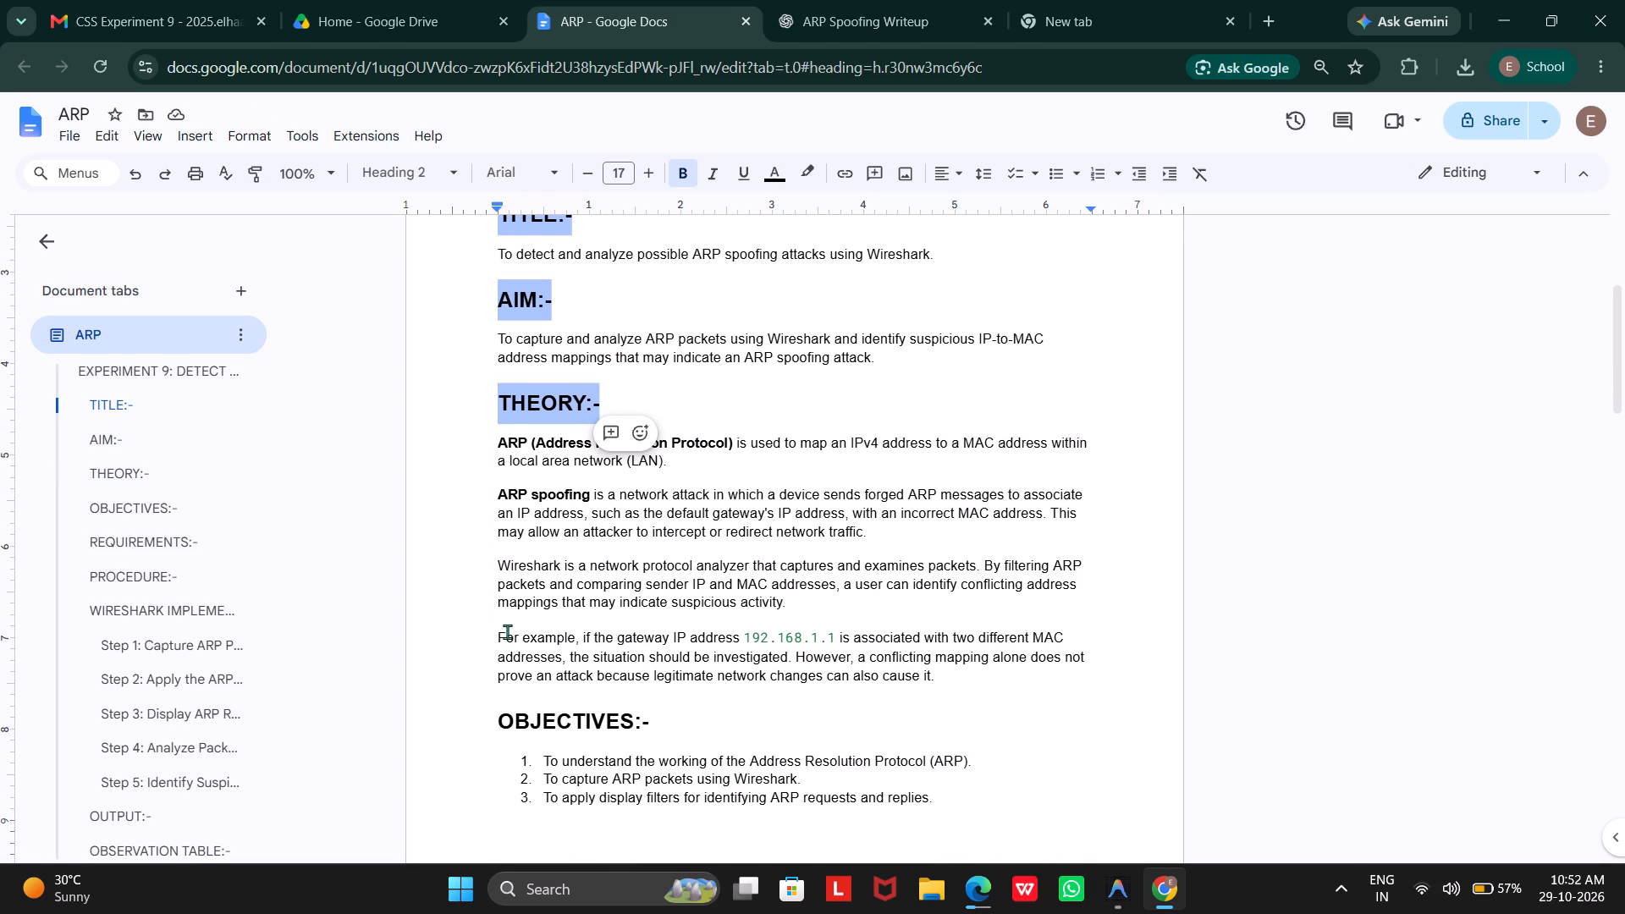
ctrl+drag(660, 717, 468, 733)
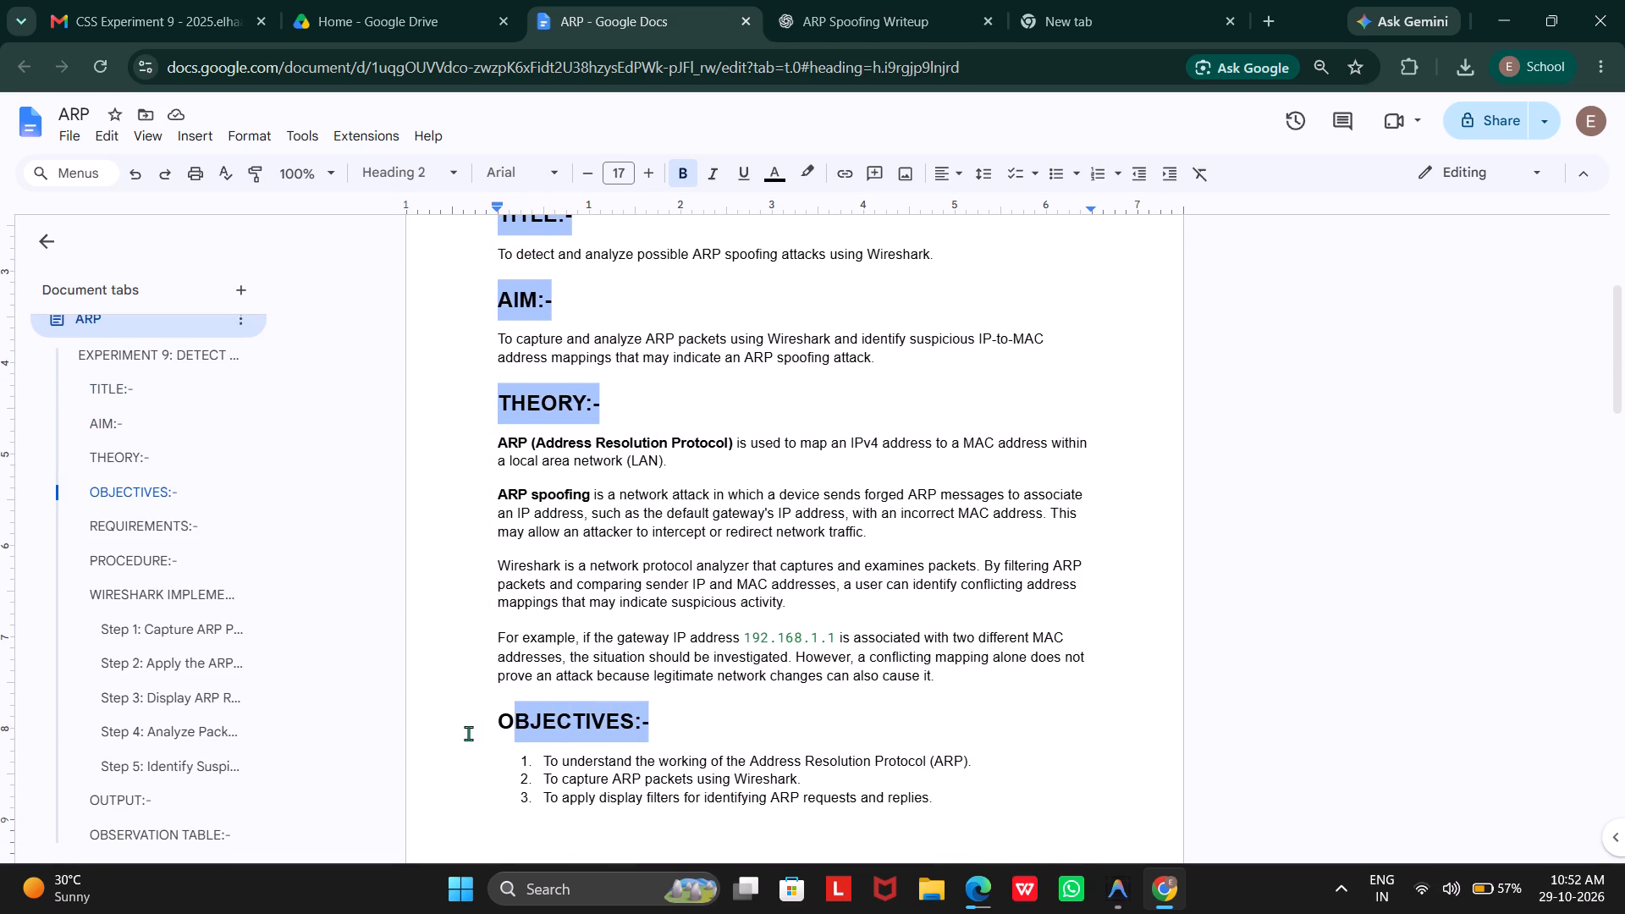
key(ctrl+i)
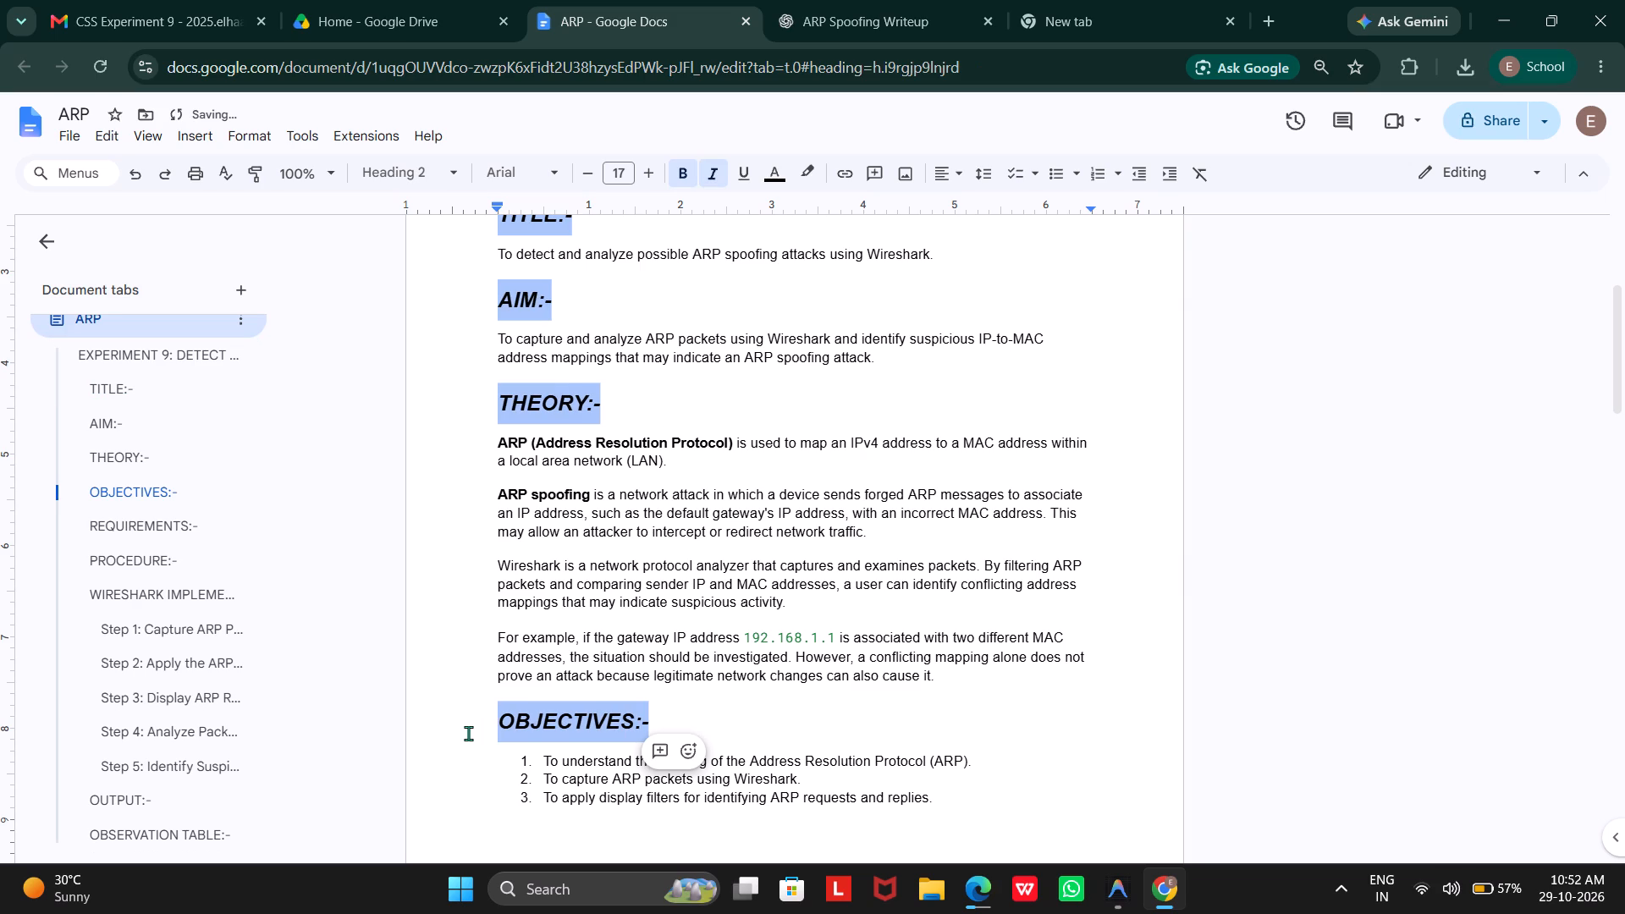
key(ctrl+i)
key(ctrl+u)
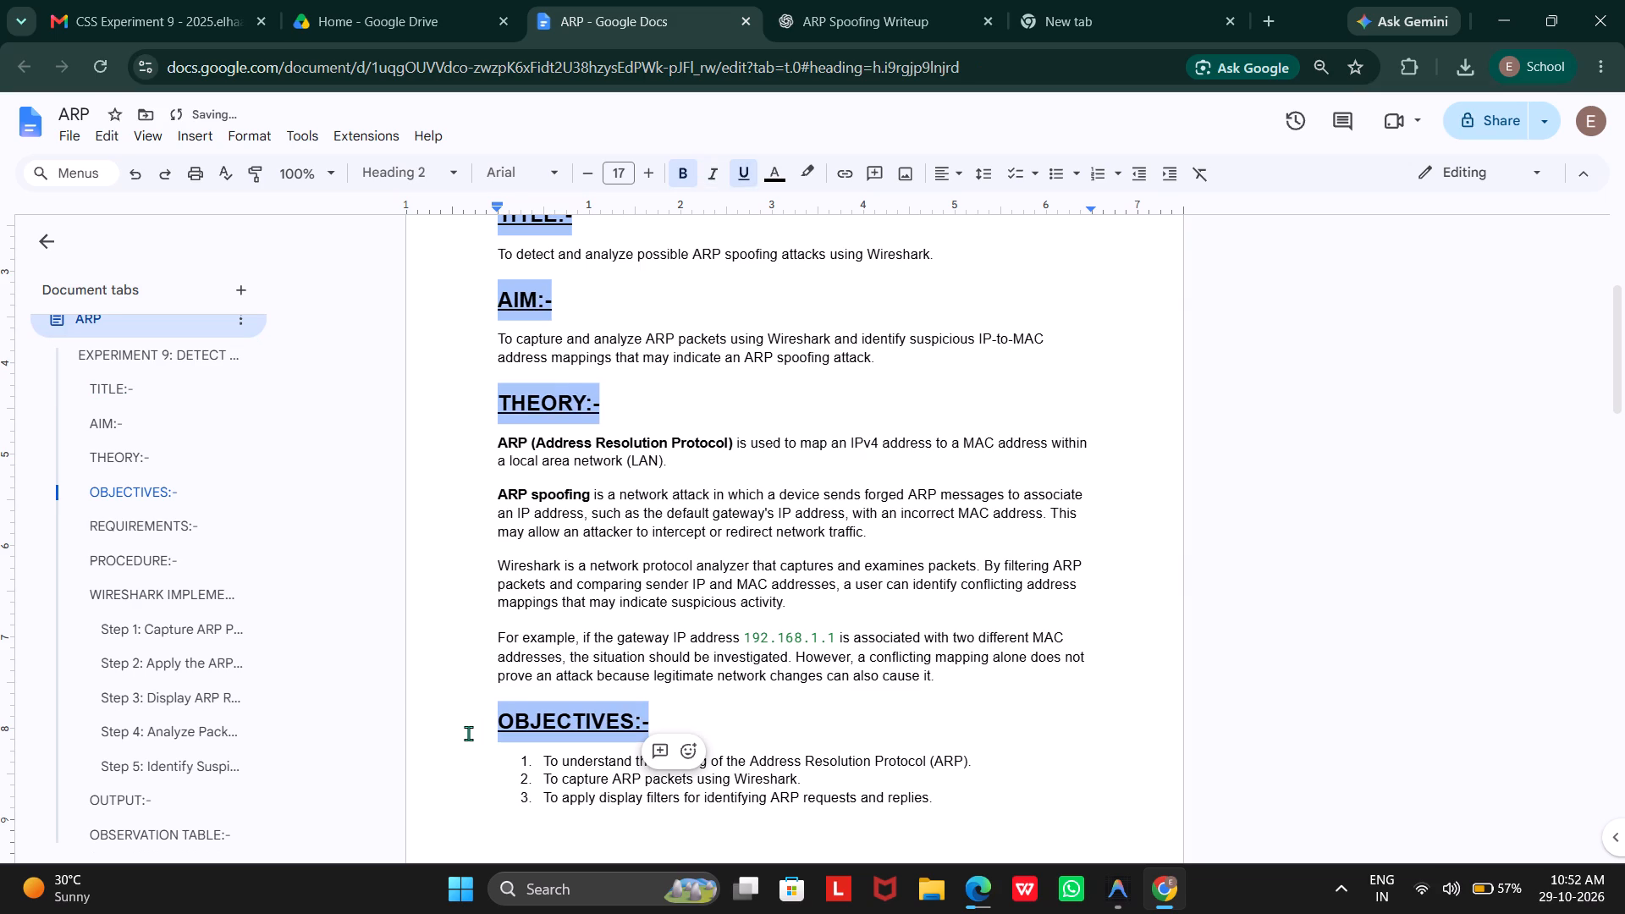
click(741, 703)
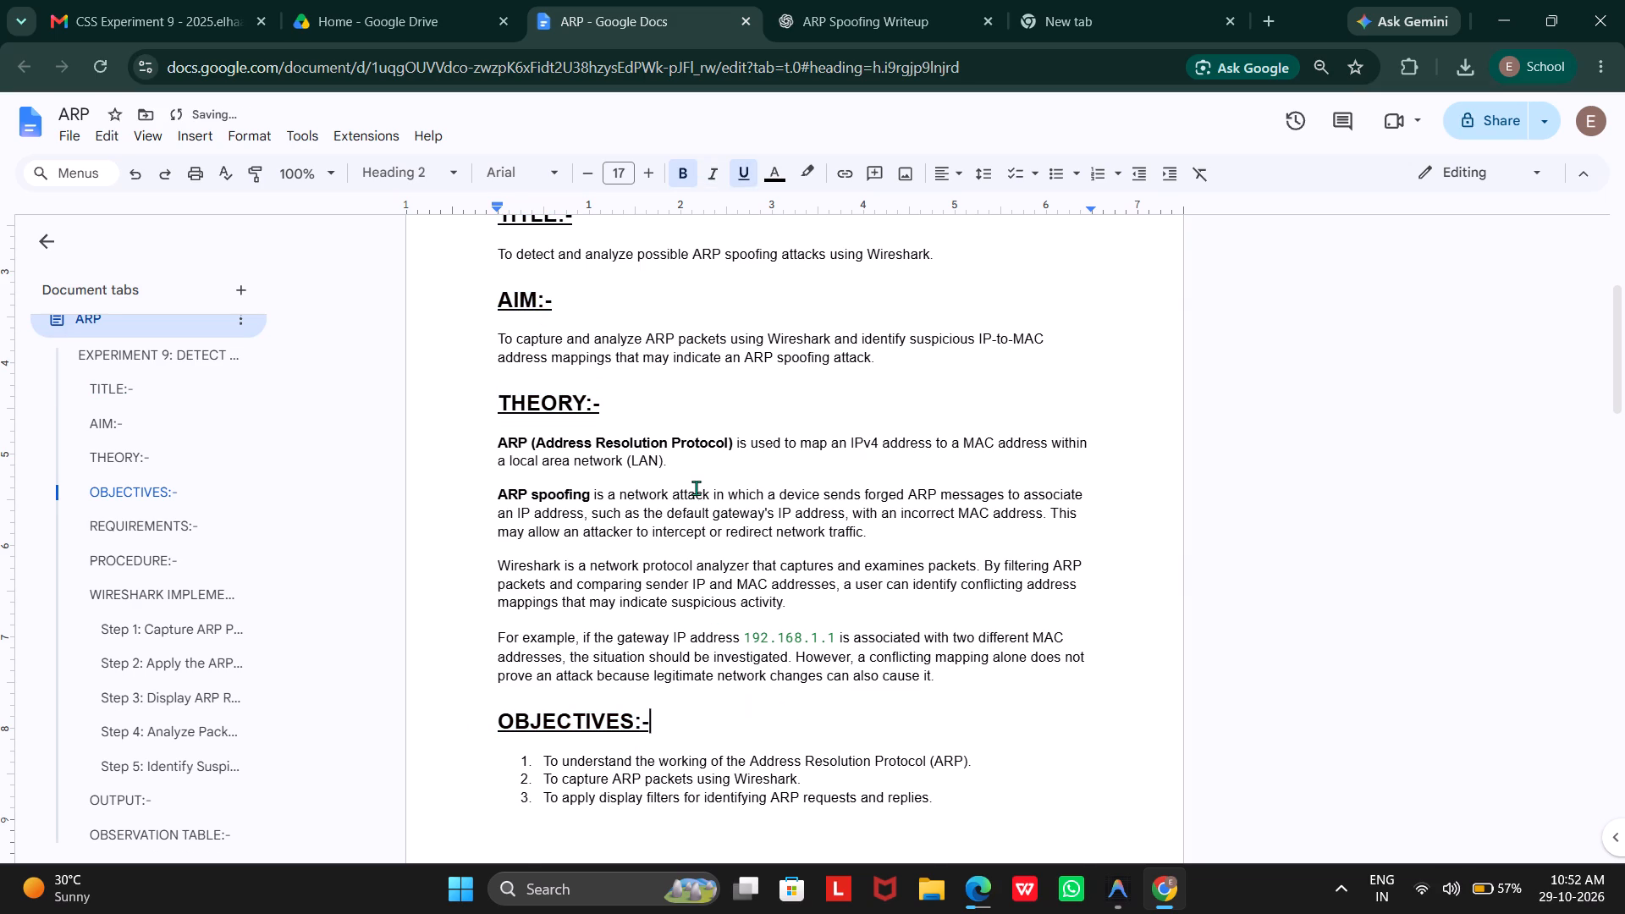
Make the paragraphs beneath the TITLE and AIM headings bold and italic.
scroll(696, 487, up, 2)
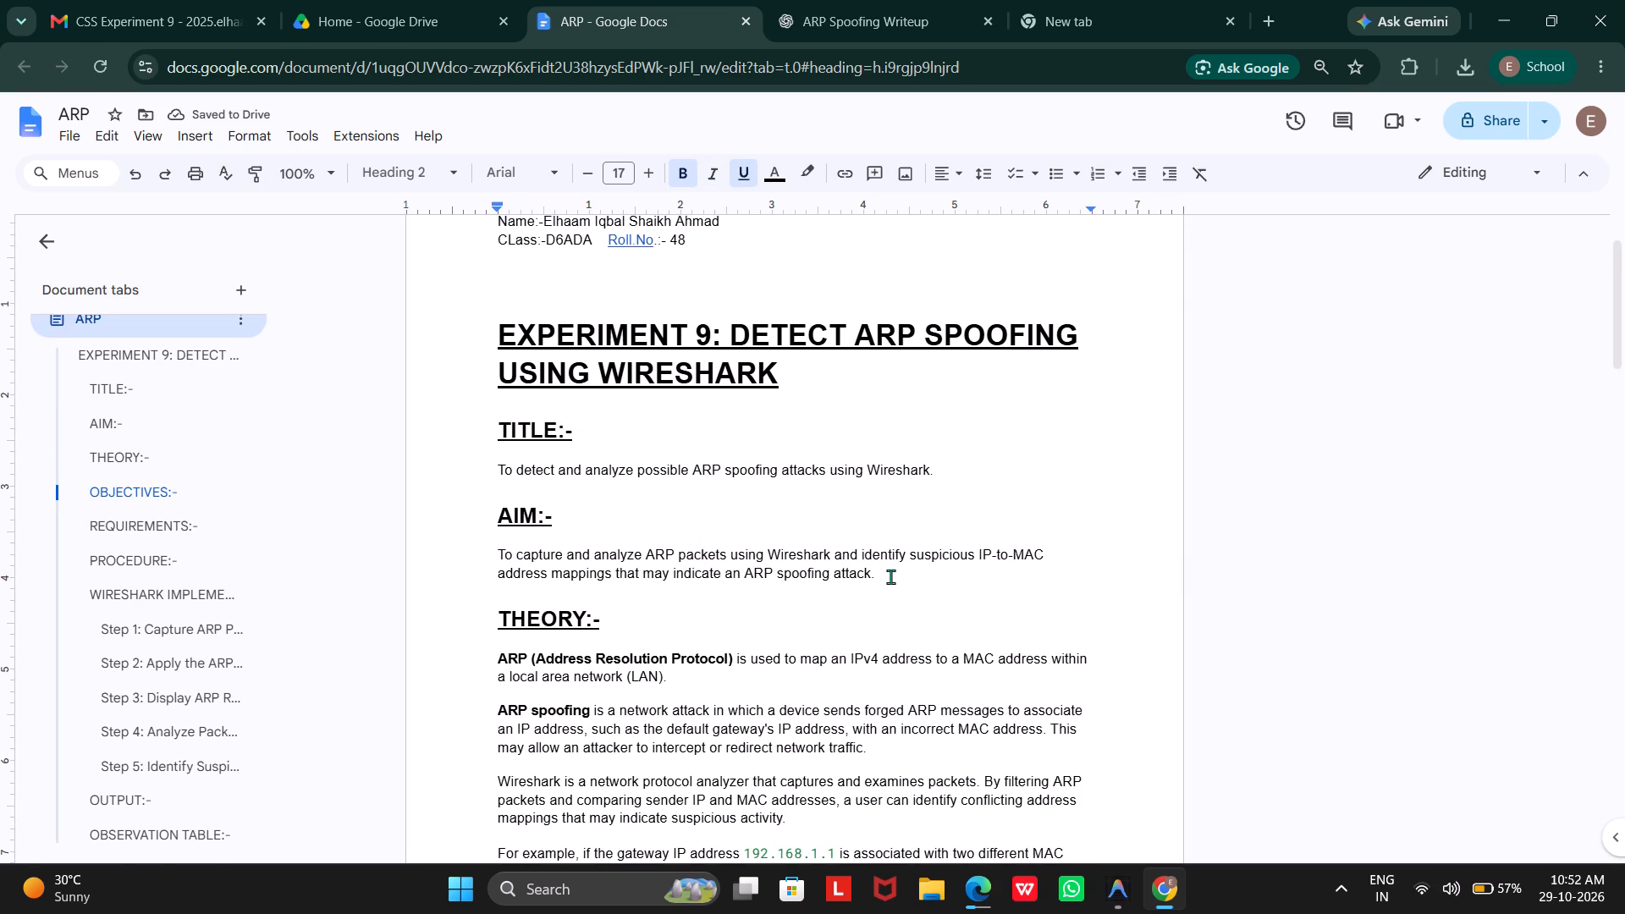
ctrl+drag(890, 576, 491, 554)
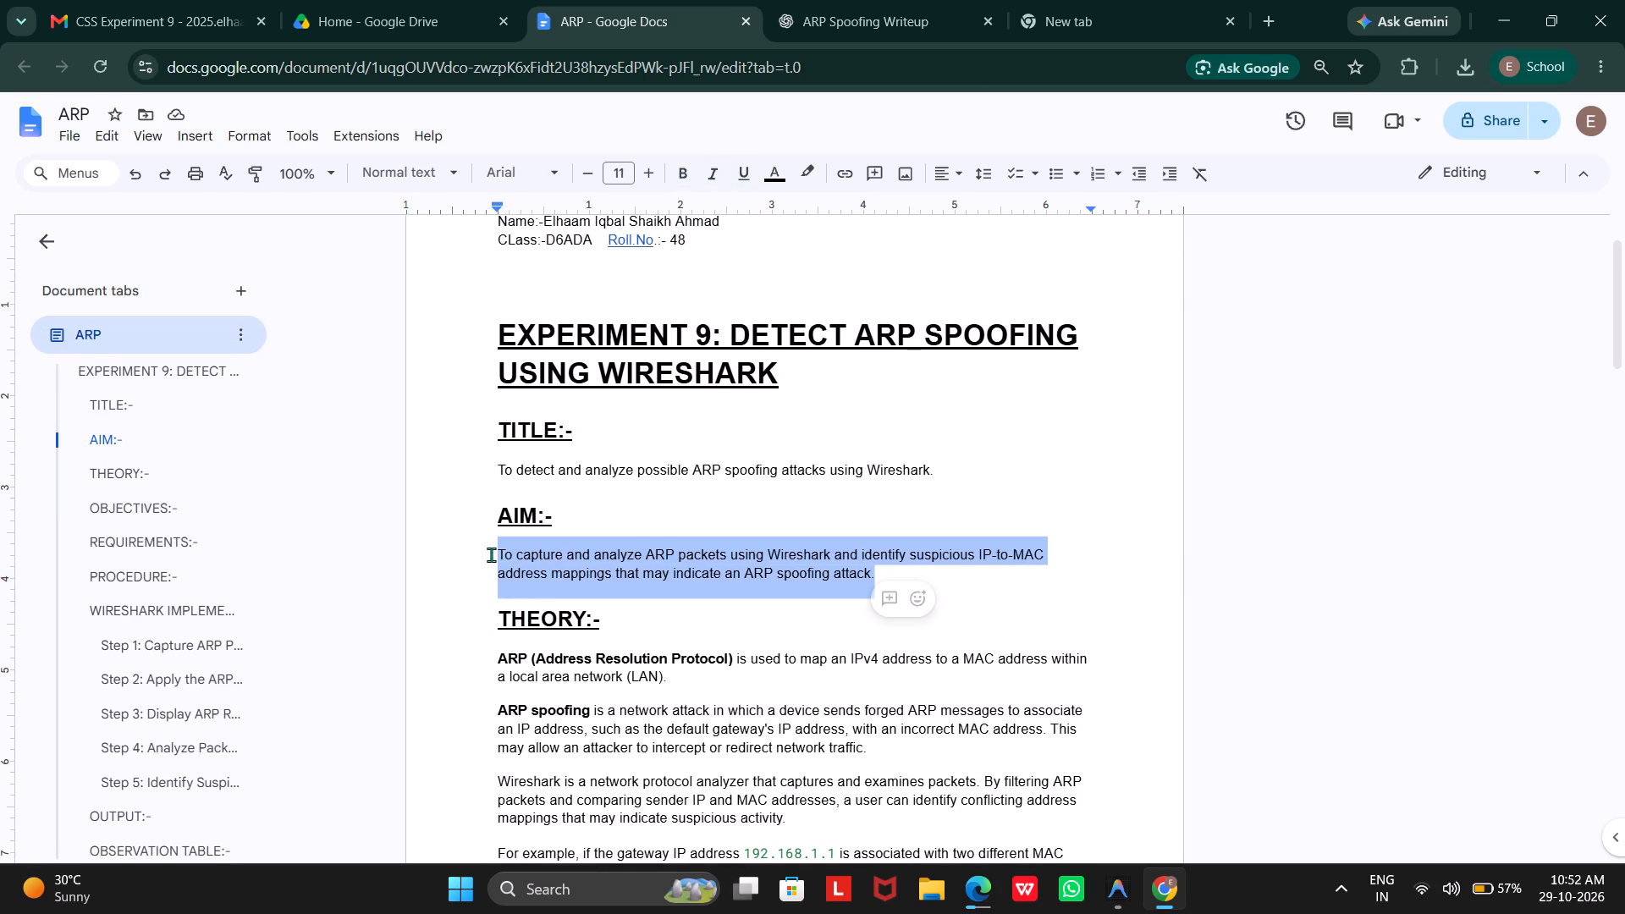
ctrl+drag(946, 471, 529, 499)
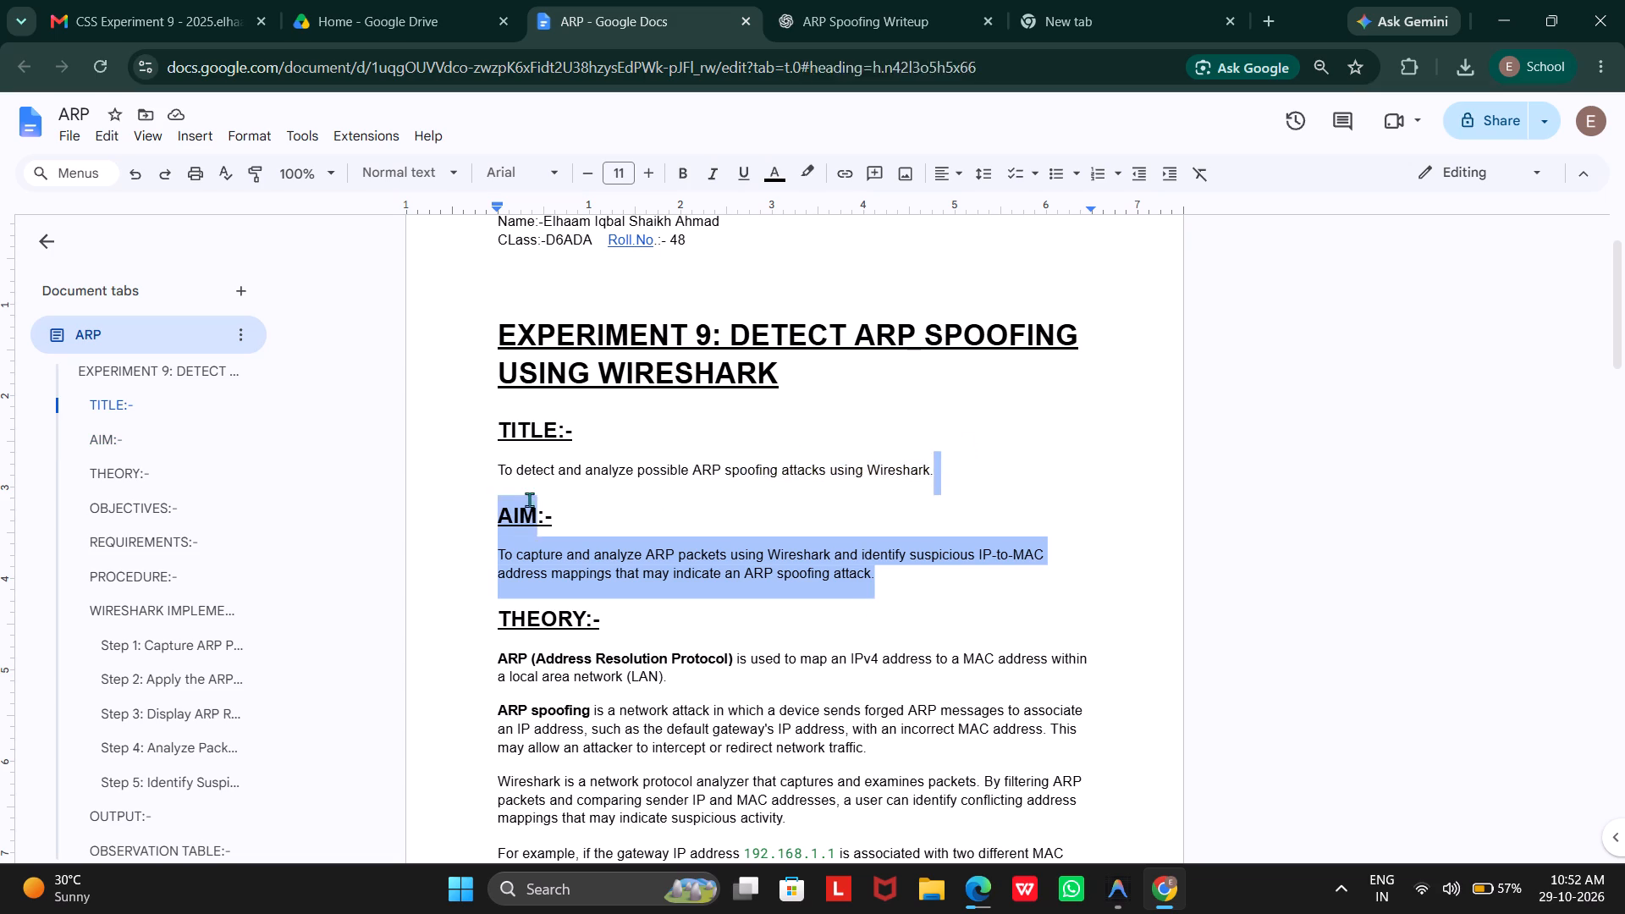
ctrl+drag(529, 499, 496, 474)
key(ctrl+b)
key(ctrl+u)
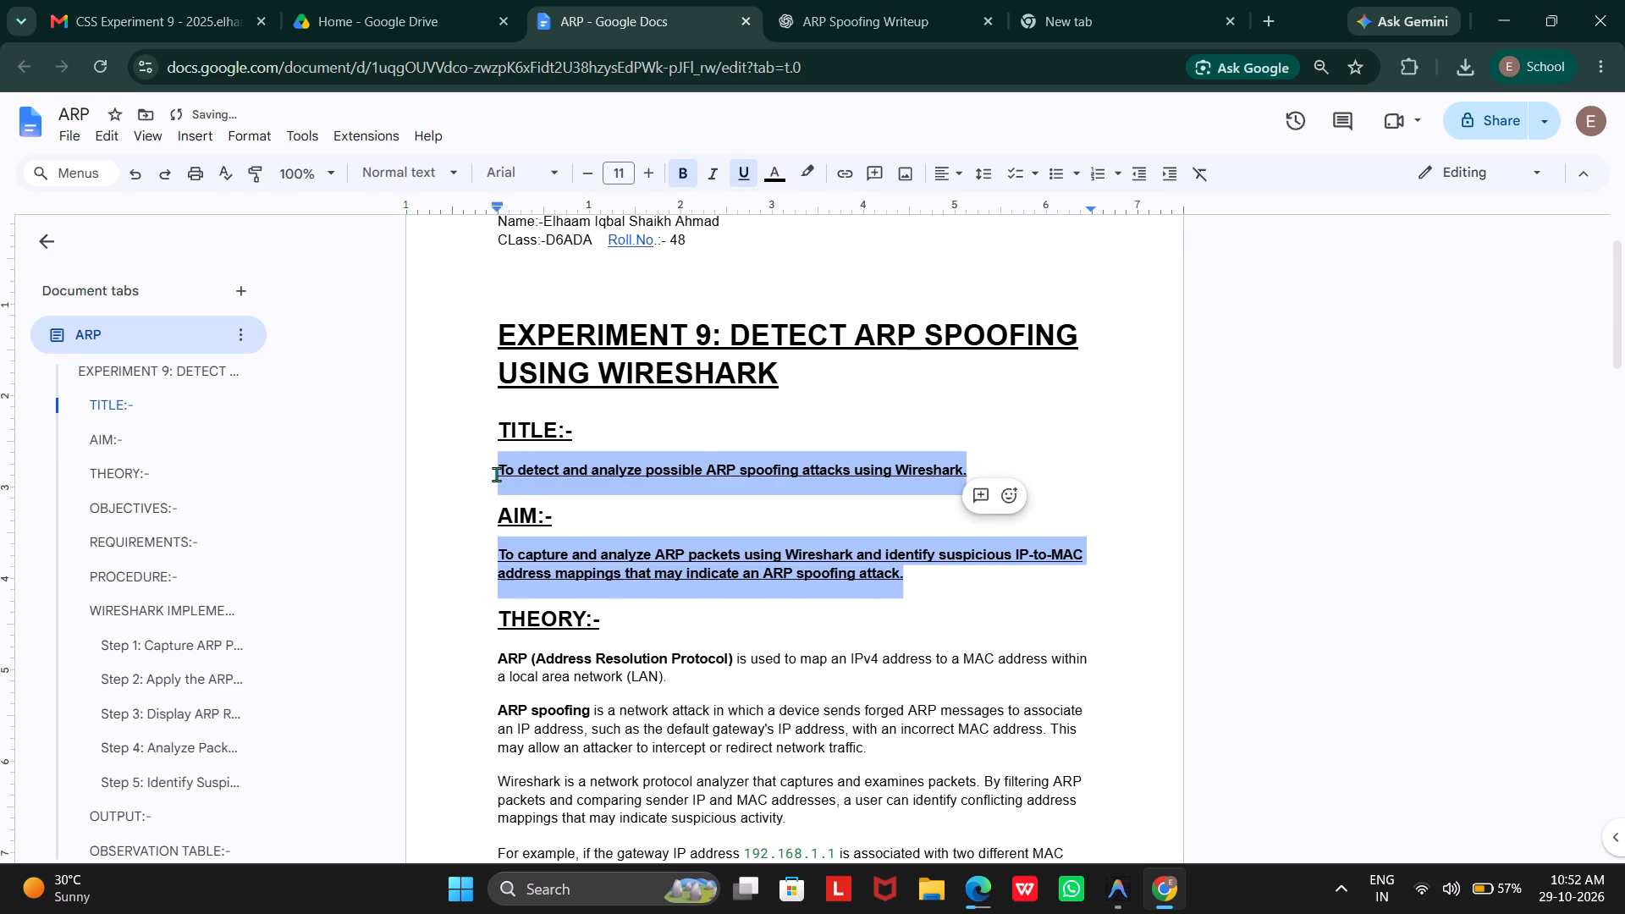
key(ctrl+u)
key(ctrl+i)
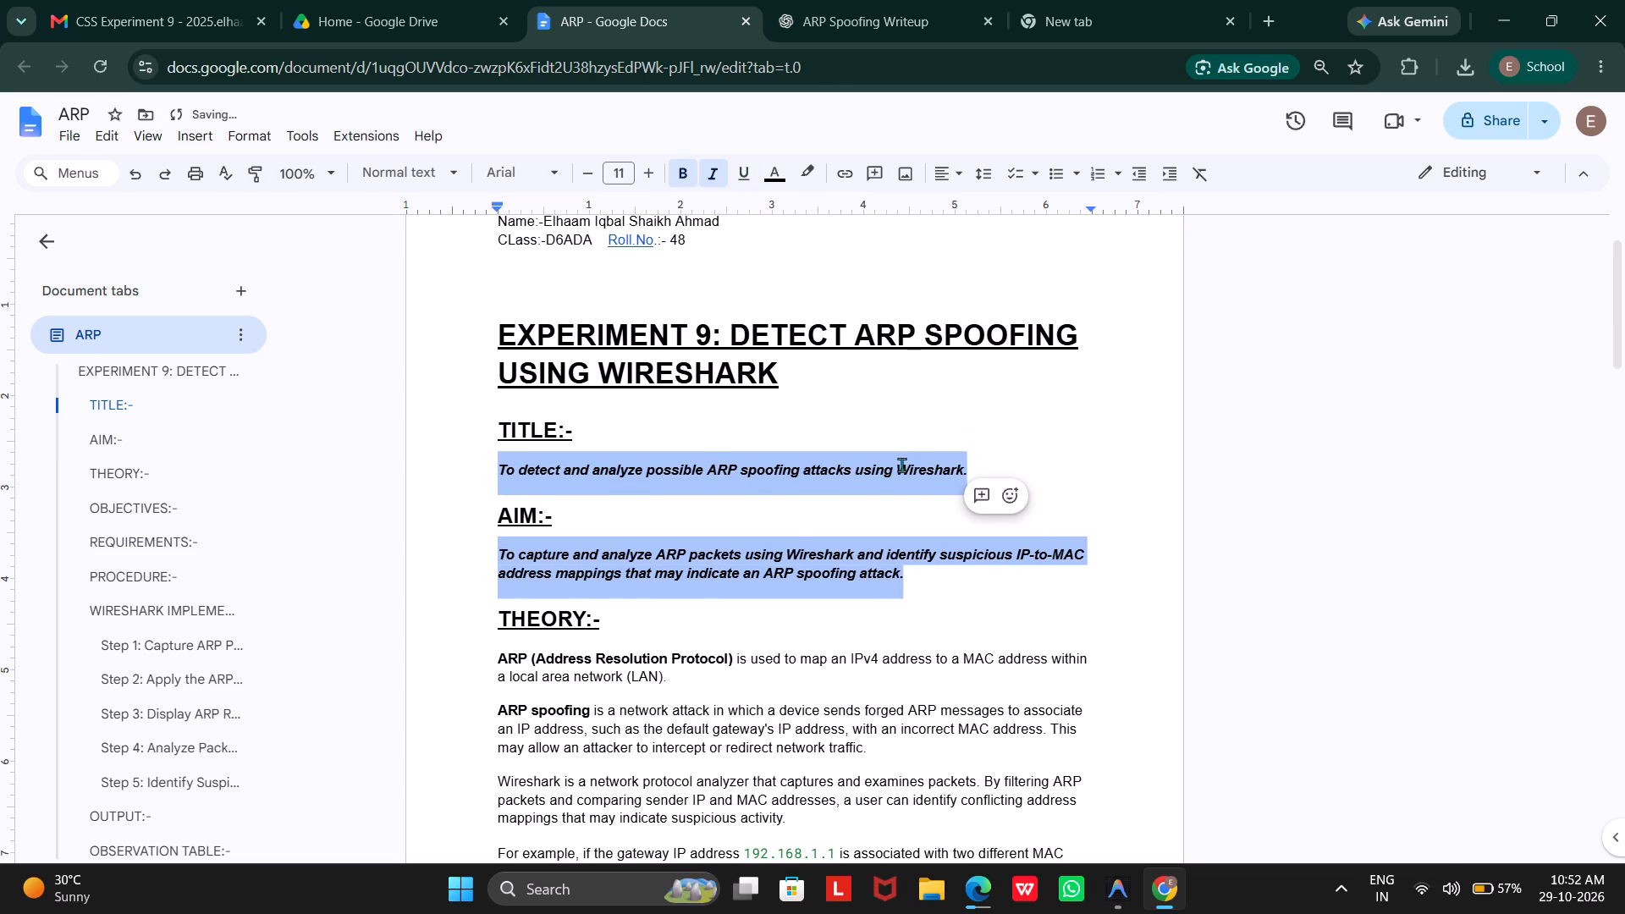
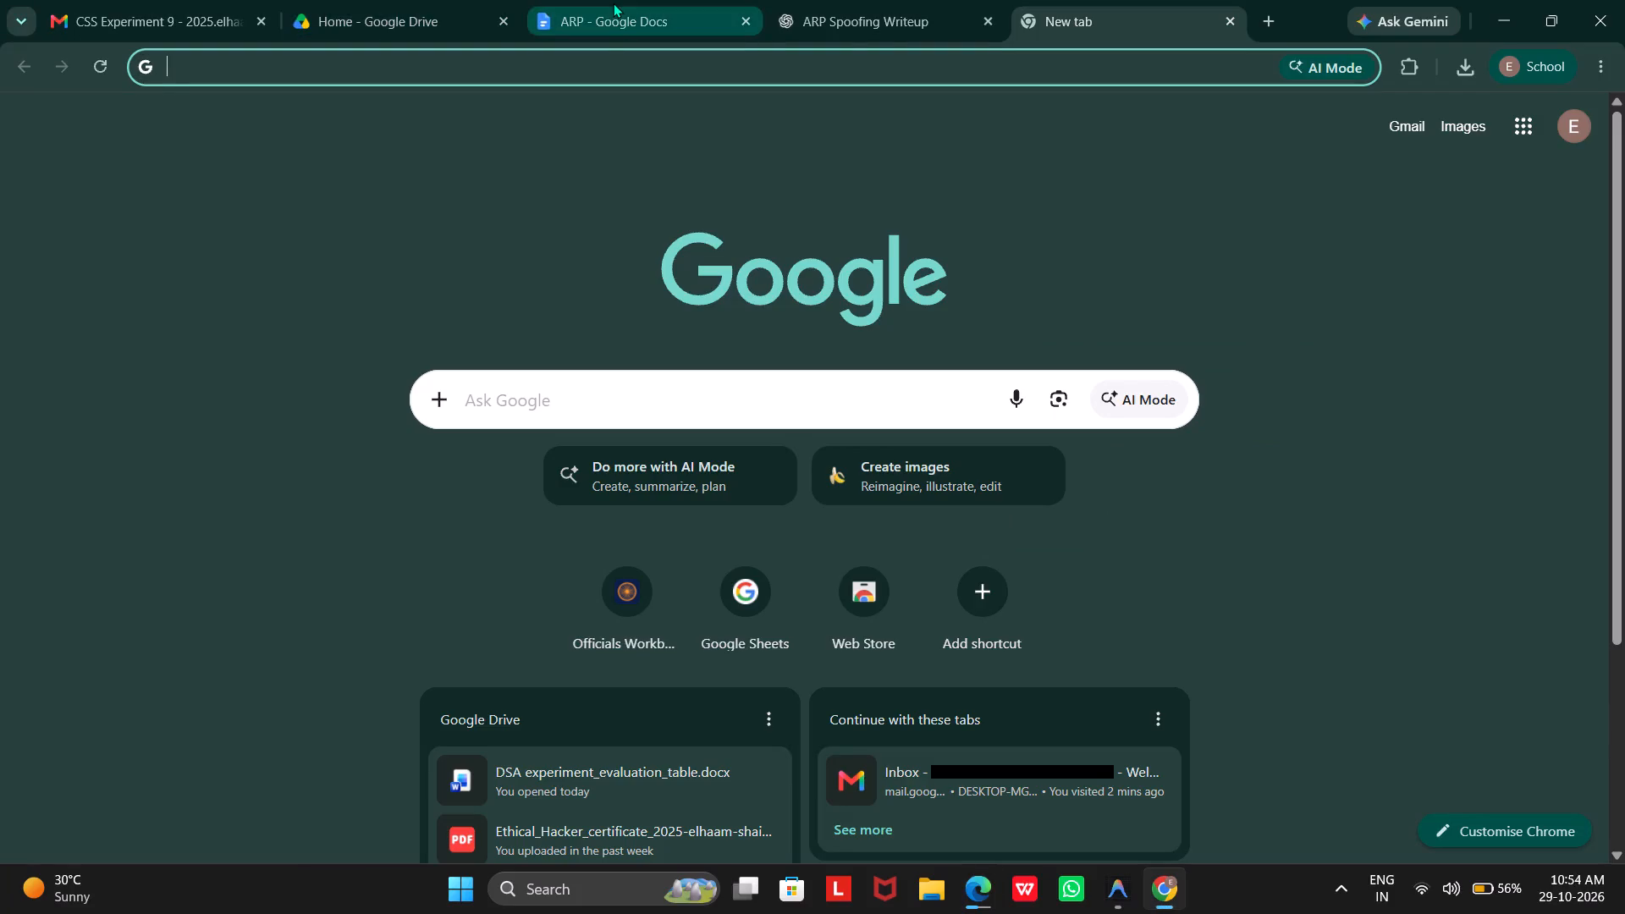
click(613, 3)
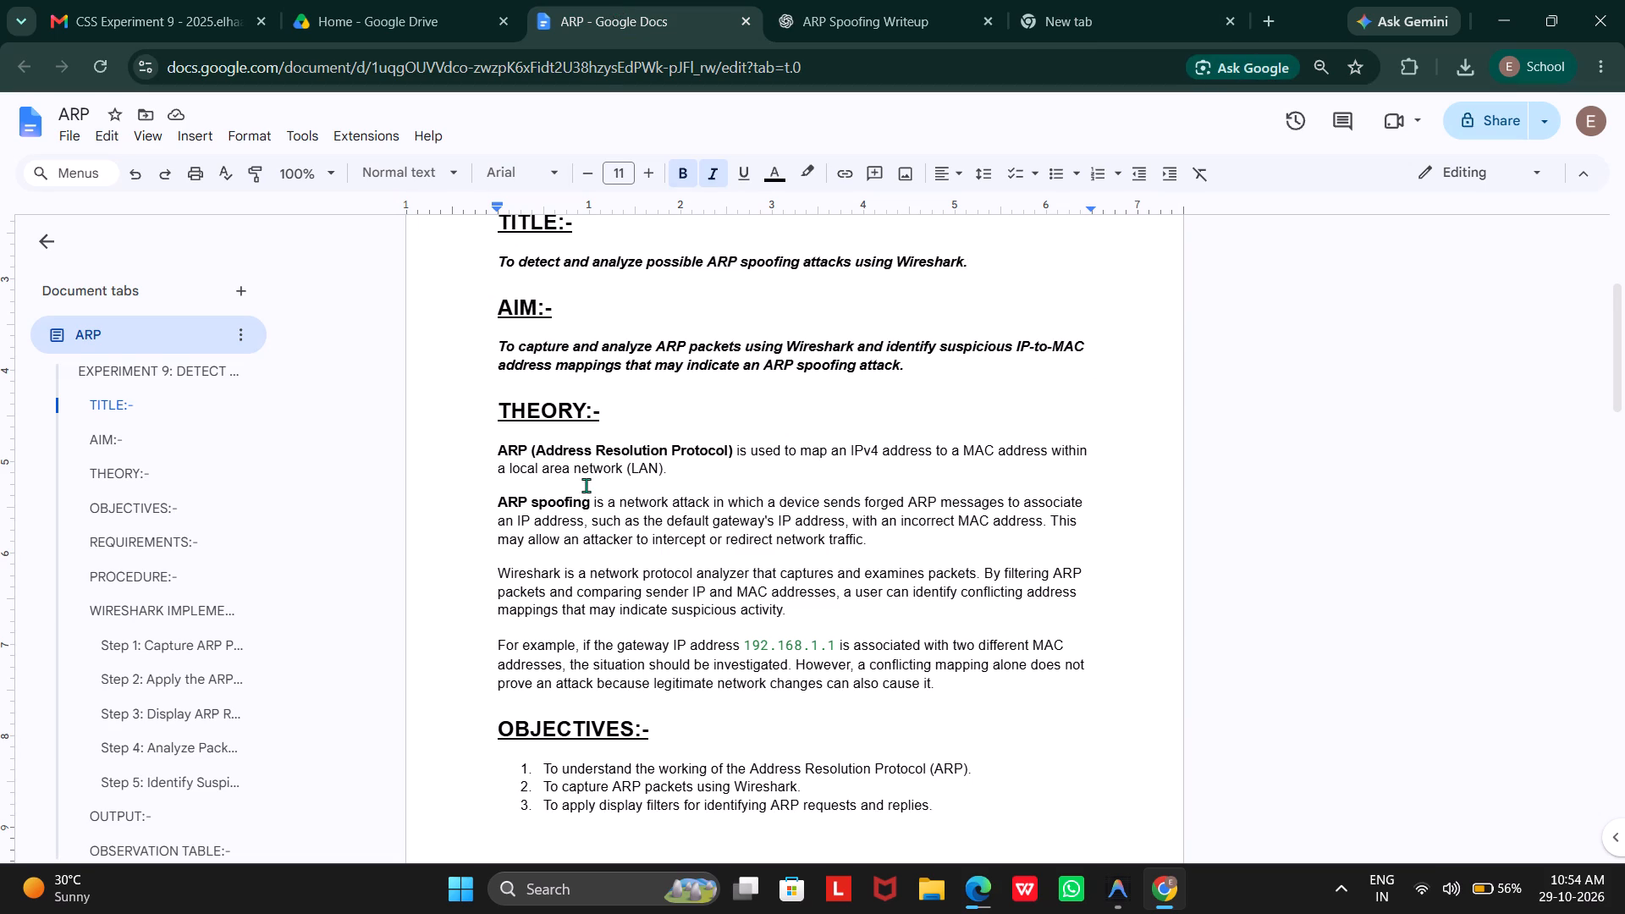
Underline the REQUIREMENTS and PROCEDURE section headings together.
scroll(586, 485, down, 8)
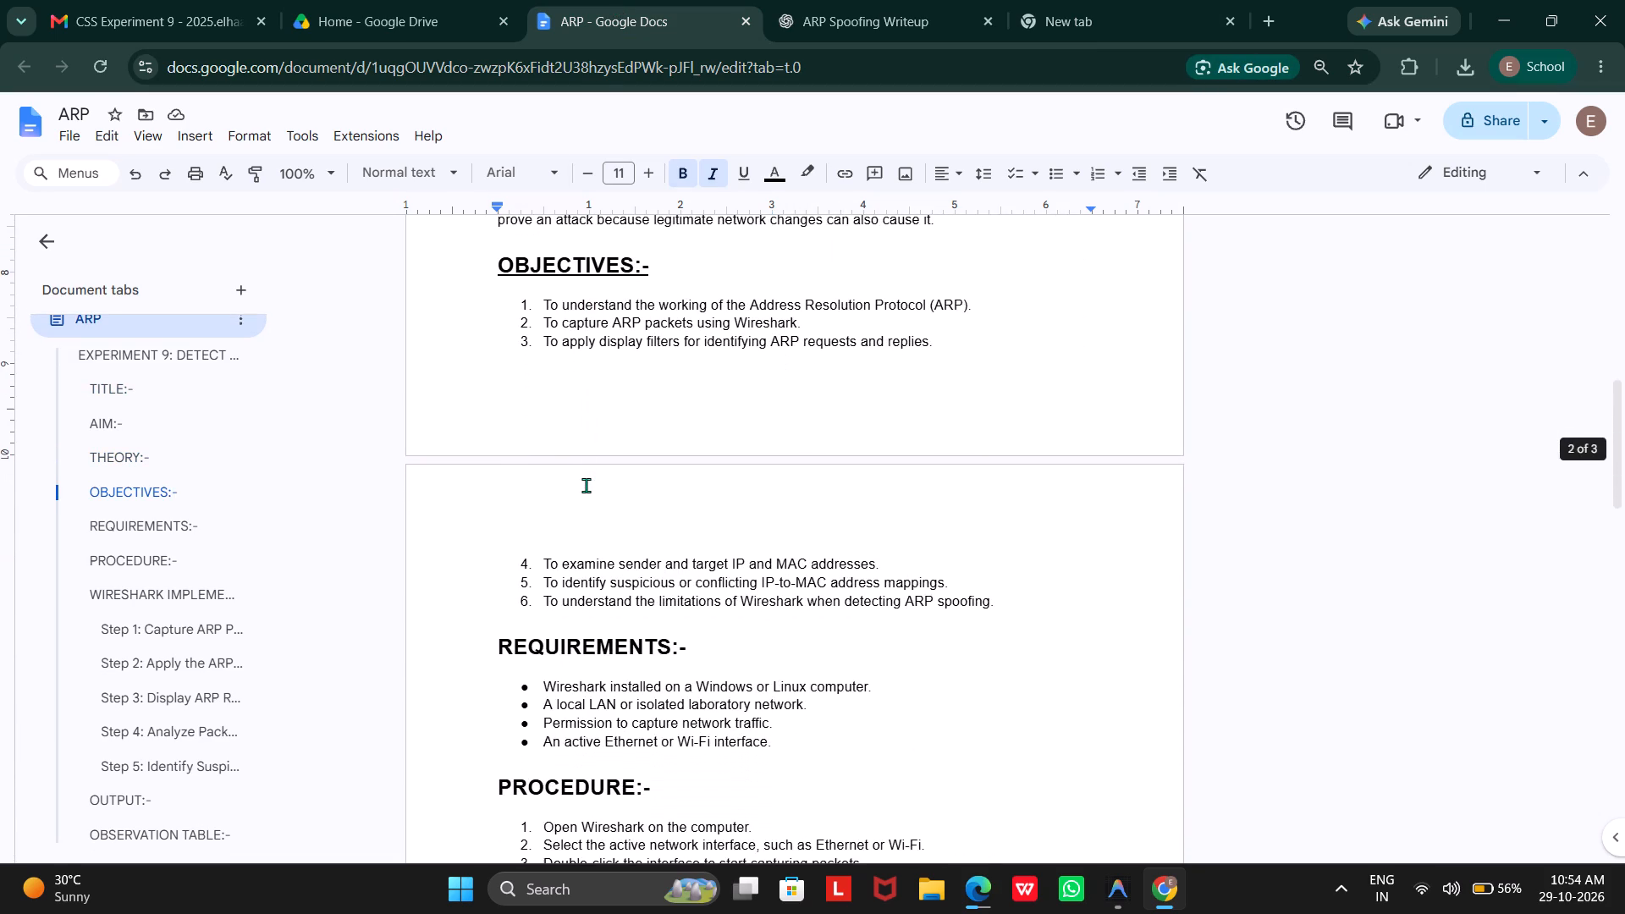
scroll(586, 485, down, 2)
click(664, 631)
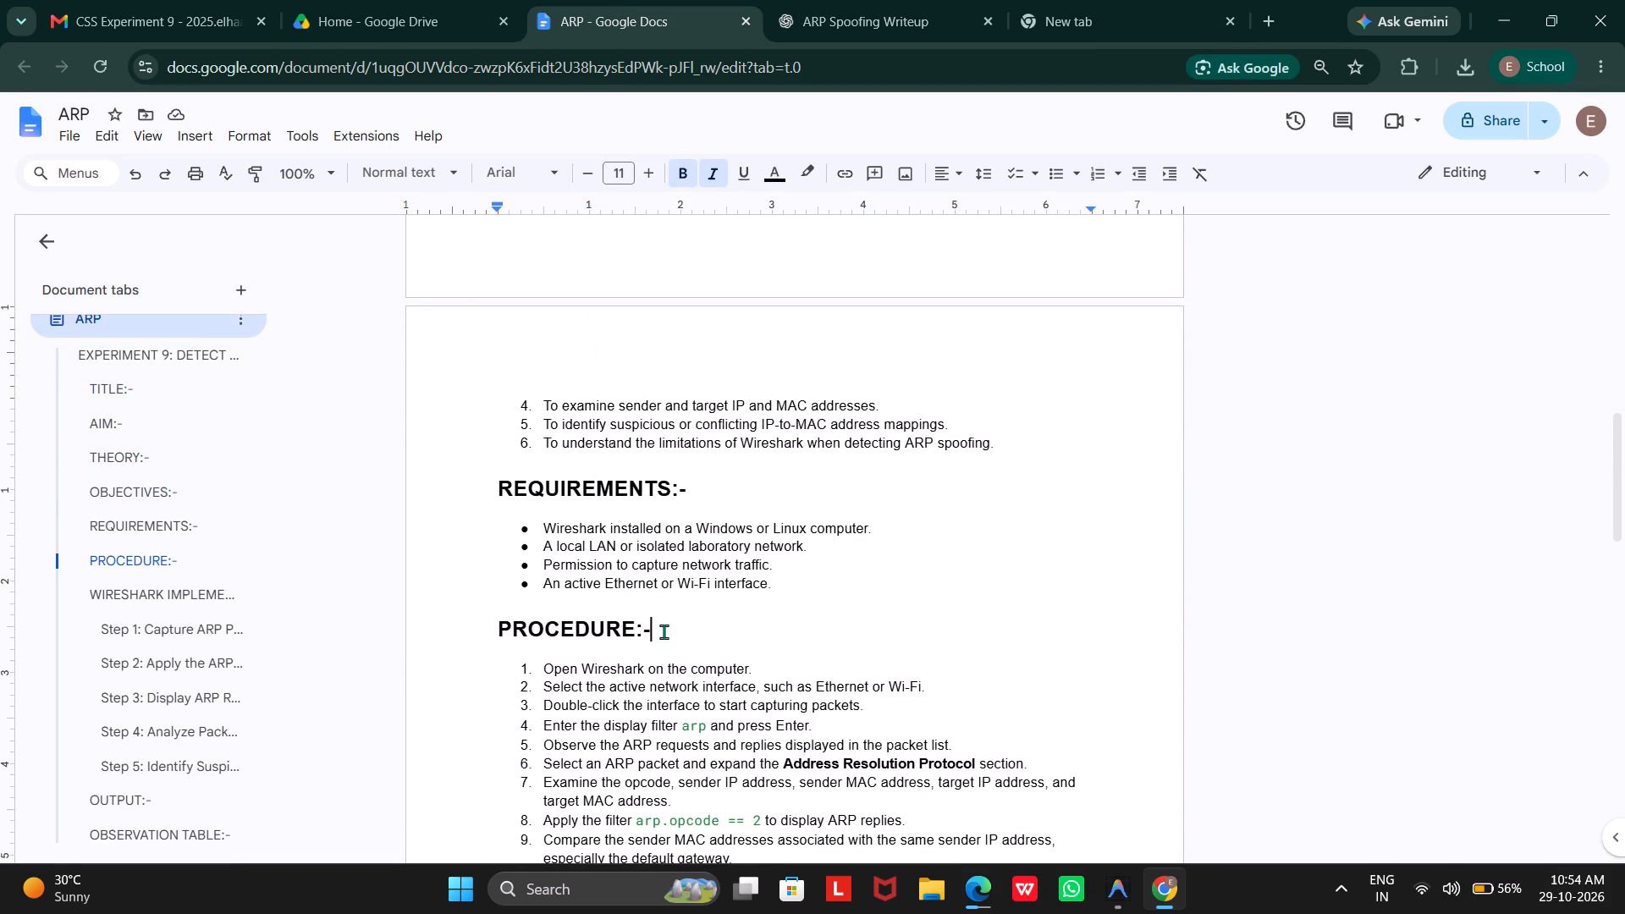
ctrl+drag(669, 630, 434, 636)
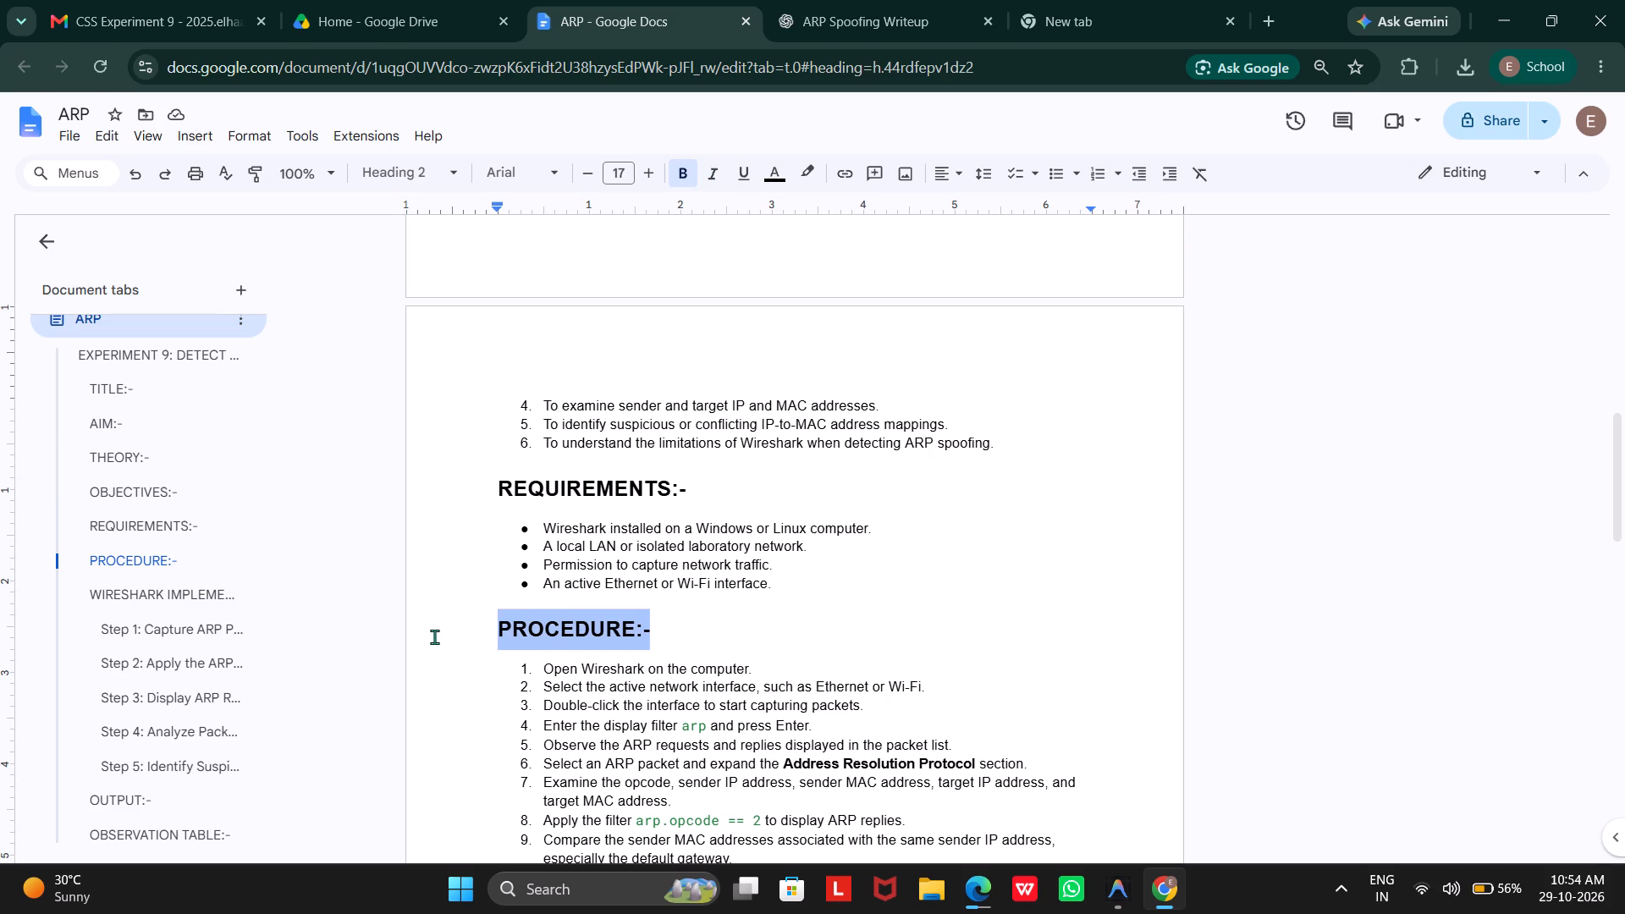
click(705, 498)
ctrl+drag(705, 498, 450, 497)
ctrl+drag(680, 630, 661, 630)
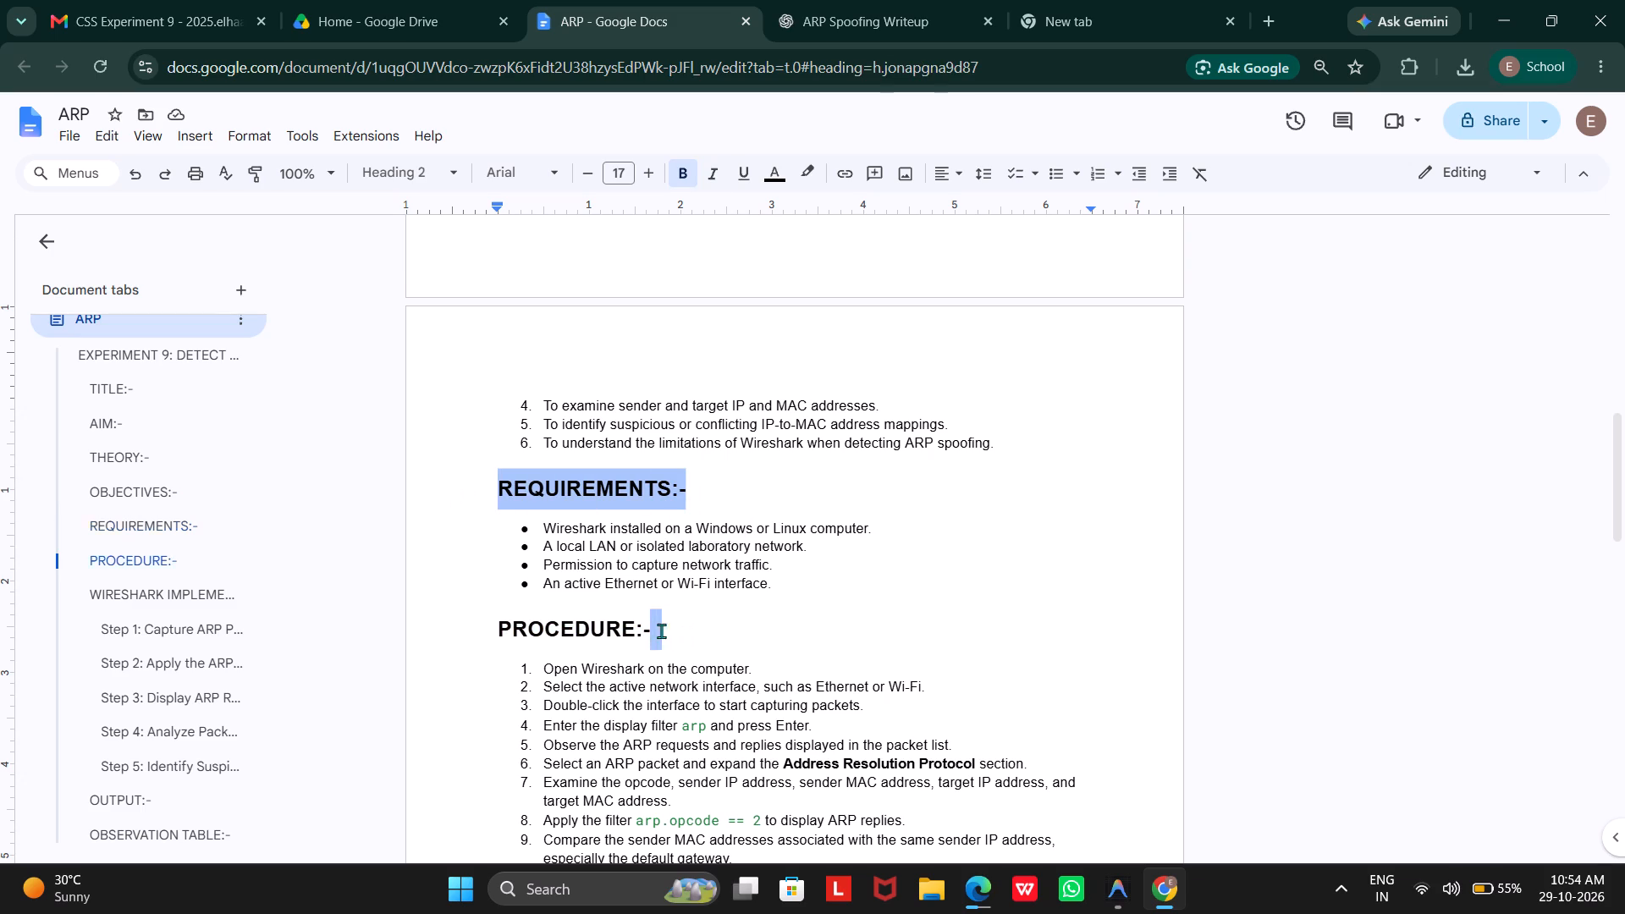
ctrl+drag(661, 630, 487, 641)
key(ctrl+i)
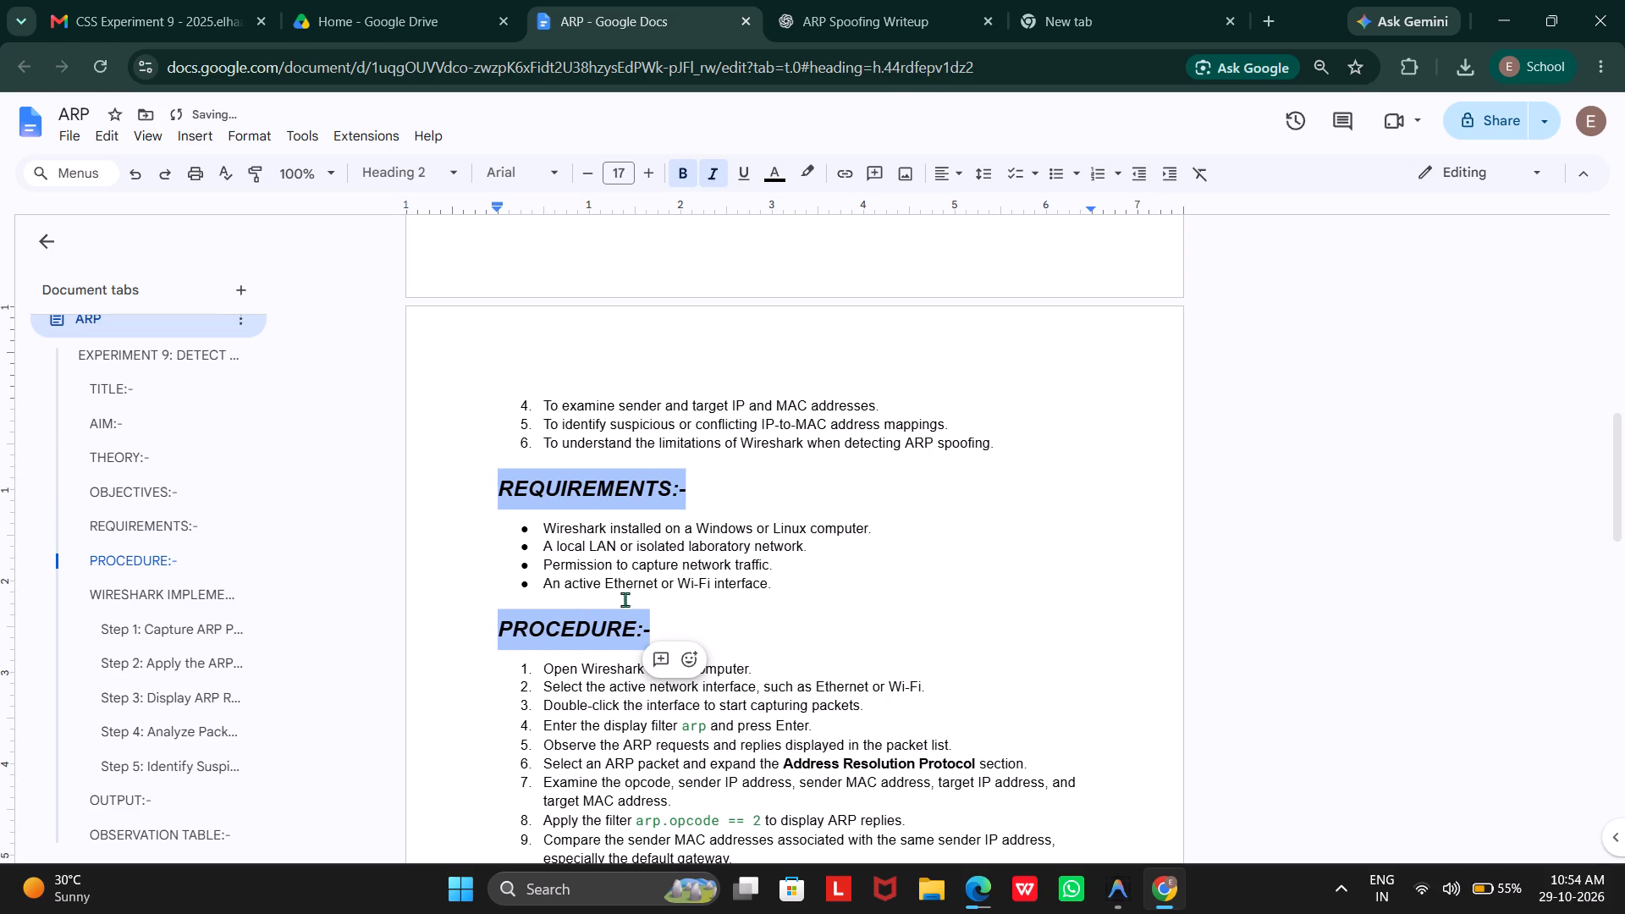
key(ctrl+i)
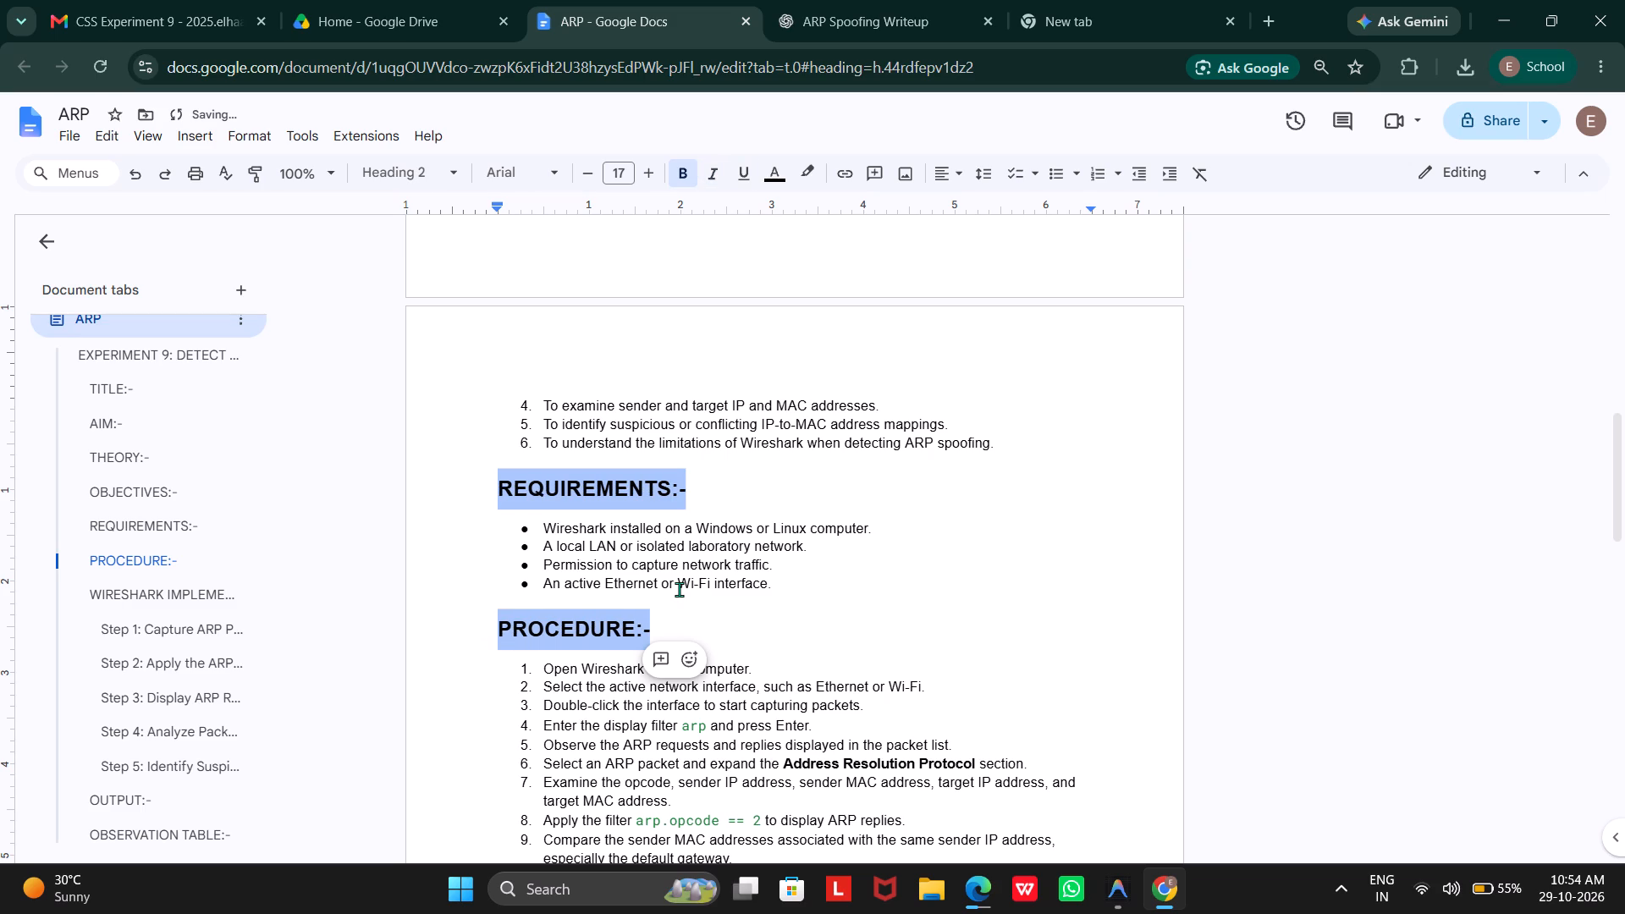
key(ctrl+u)
click(718, 625)
Underline the WIRESHARK IMPLEMENTATION section heading.
scroll(718, 625, down, 2)
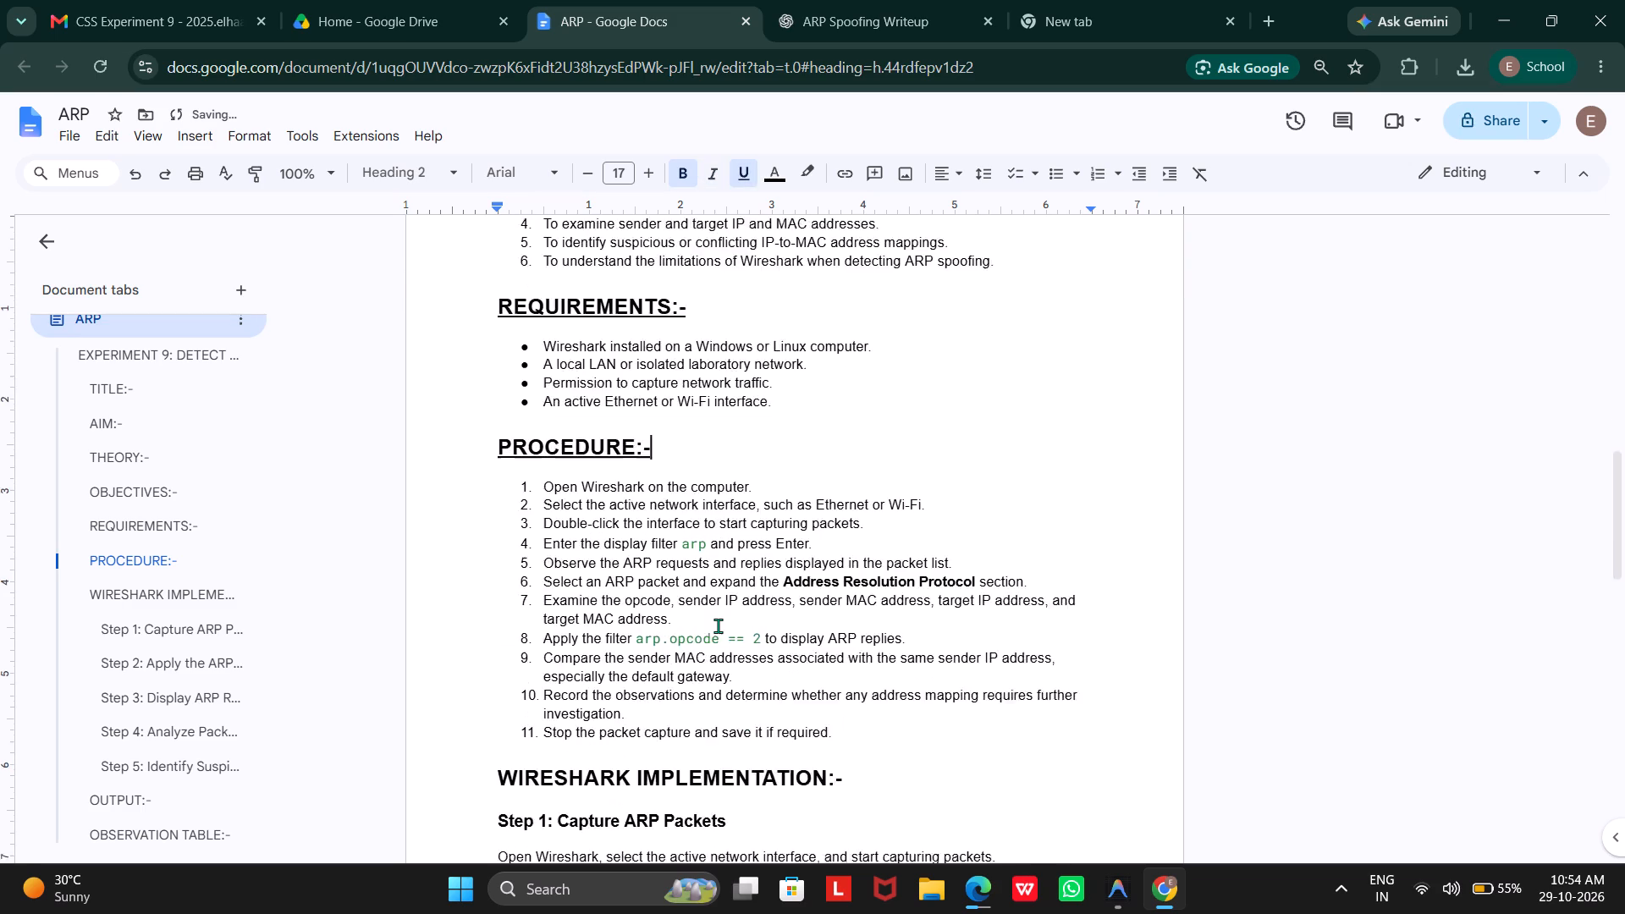
scroll(718, 625, down, 4)
click(862, 420)
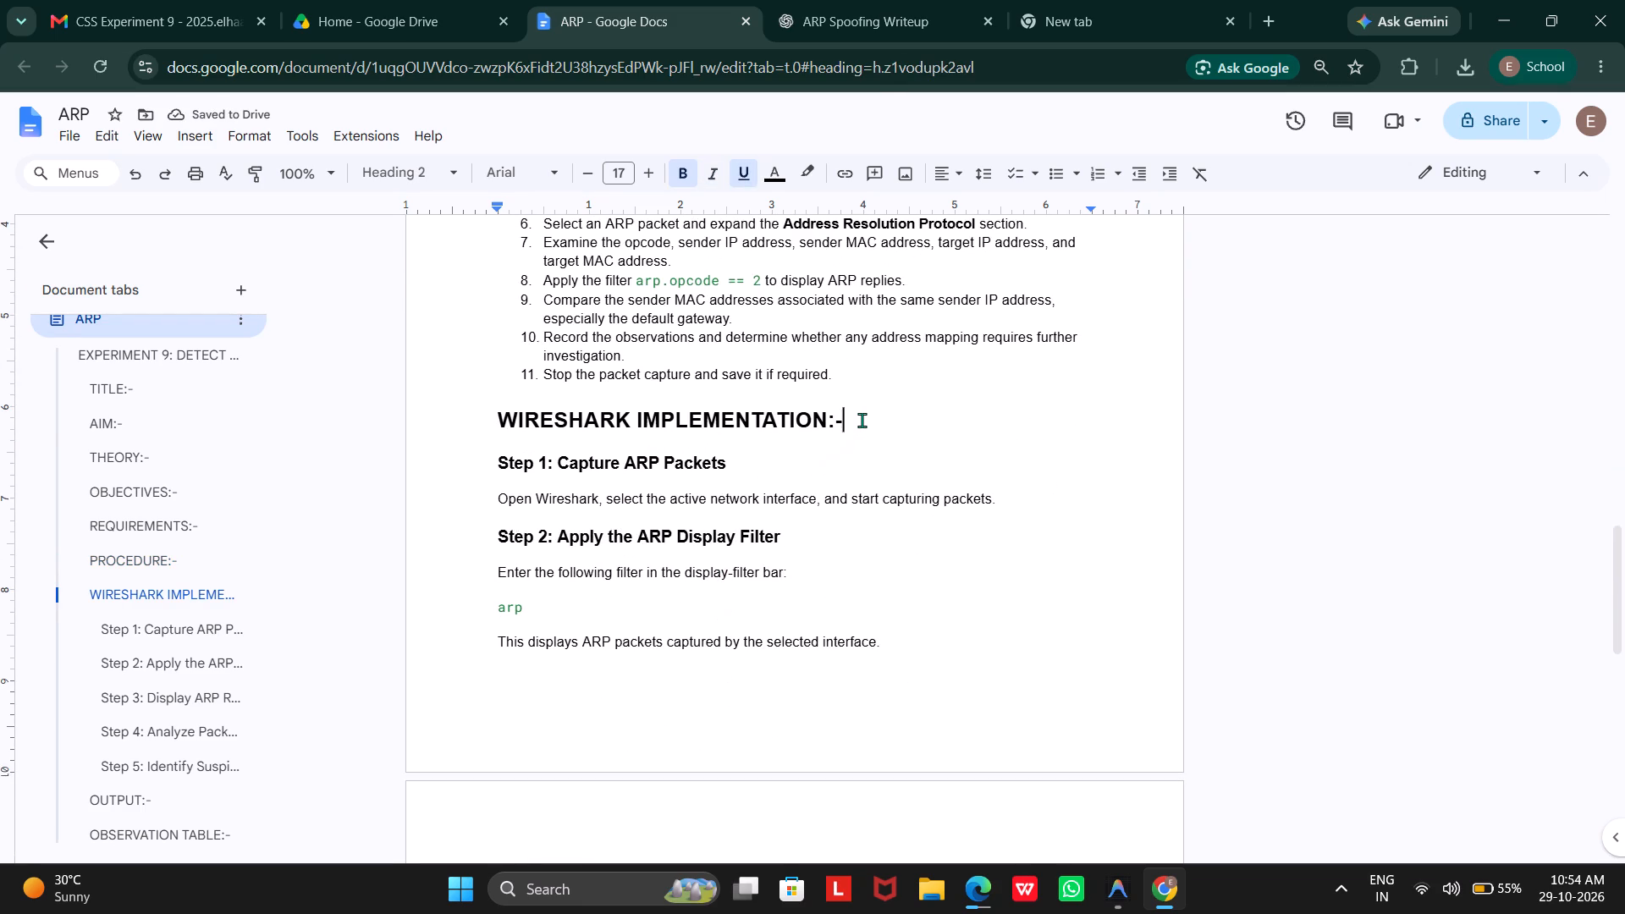
ctrl+drag(862, 420, 499, 428)
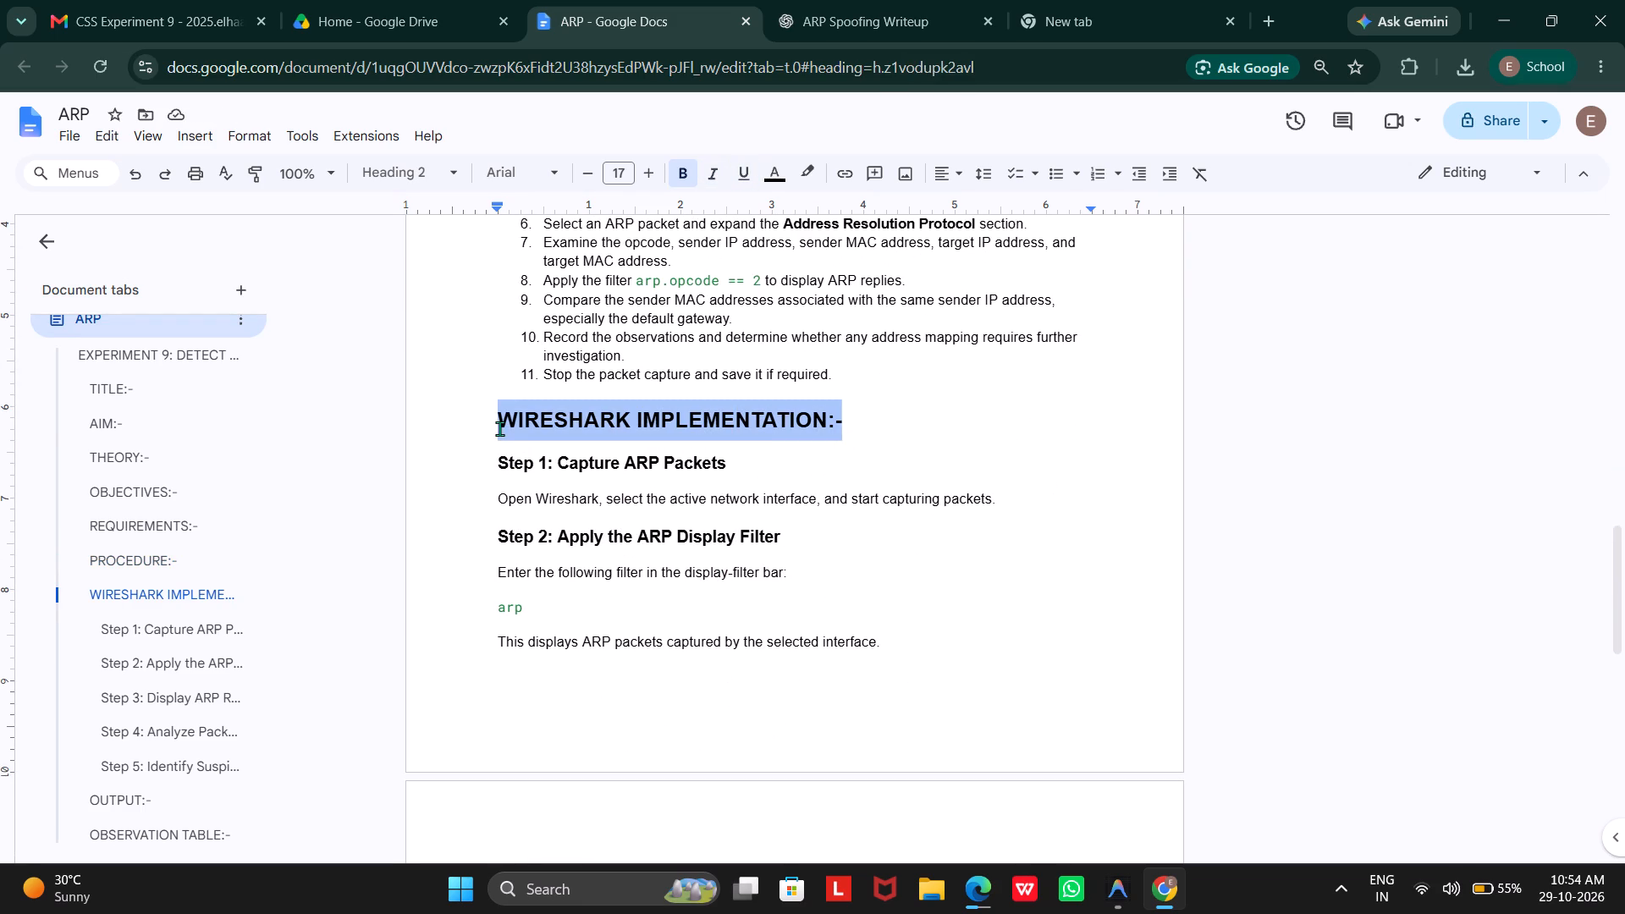
key(ctrl+i)
key(ctrl+i)
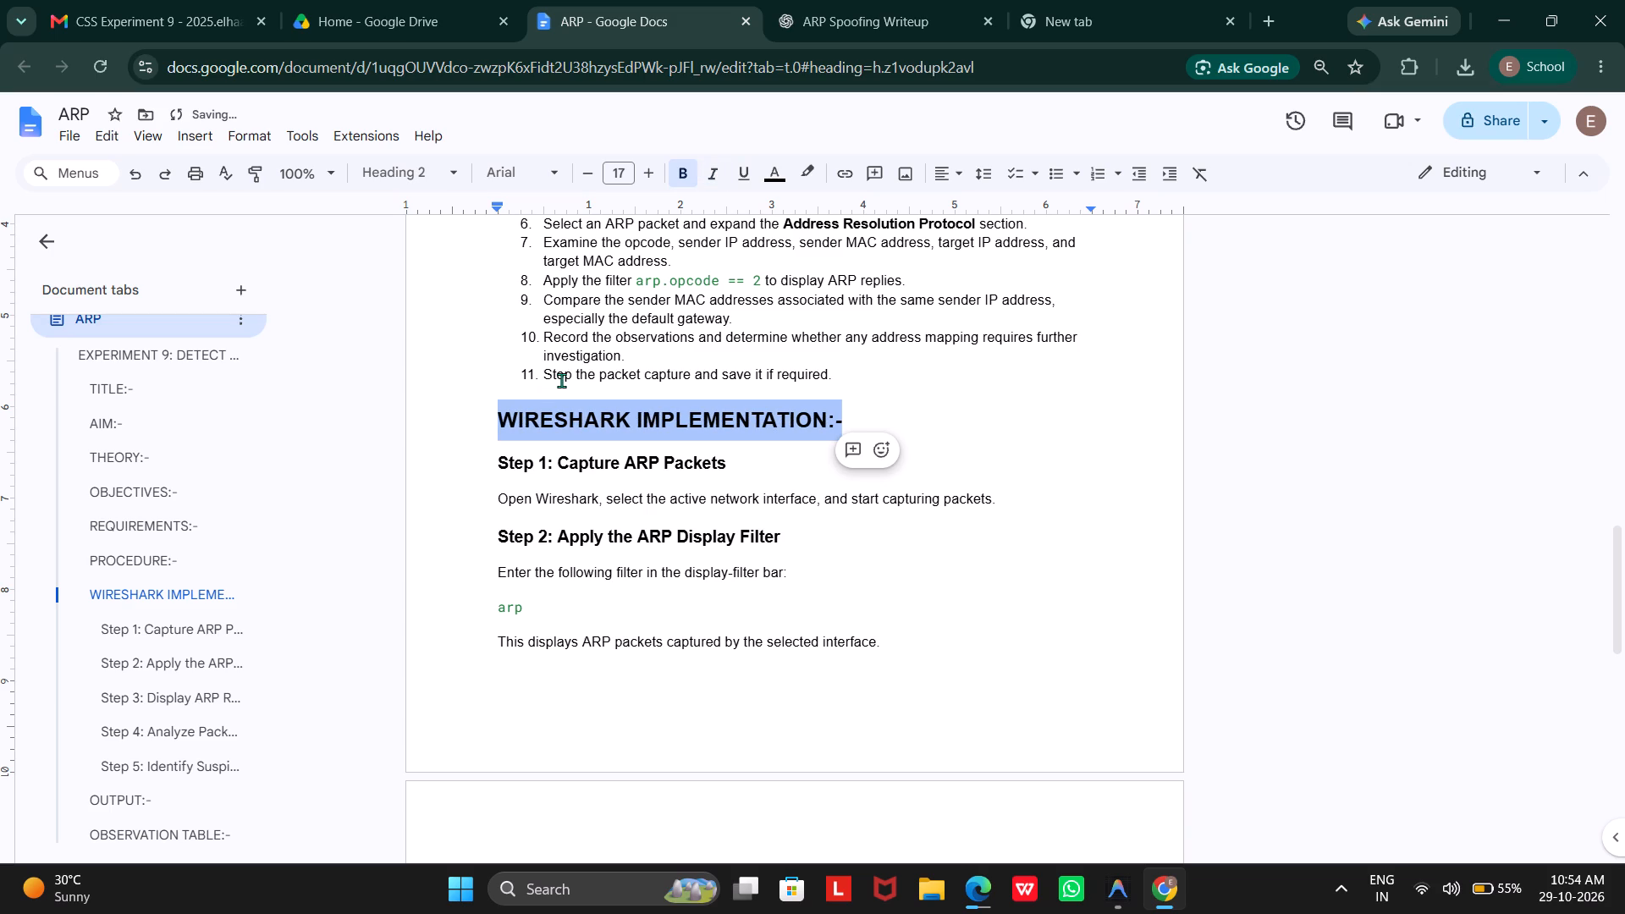
key(ctrl+u)
click(876, 406)
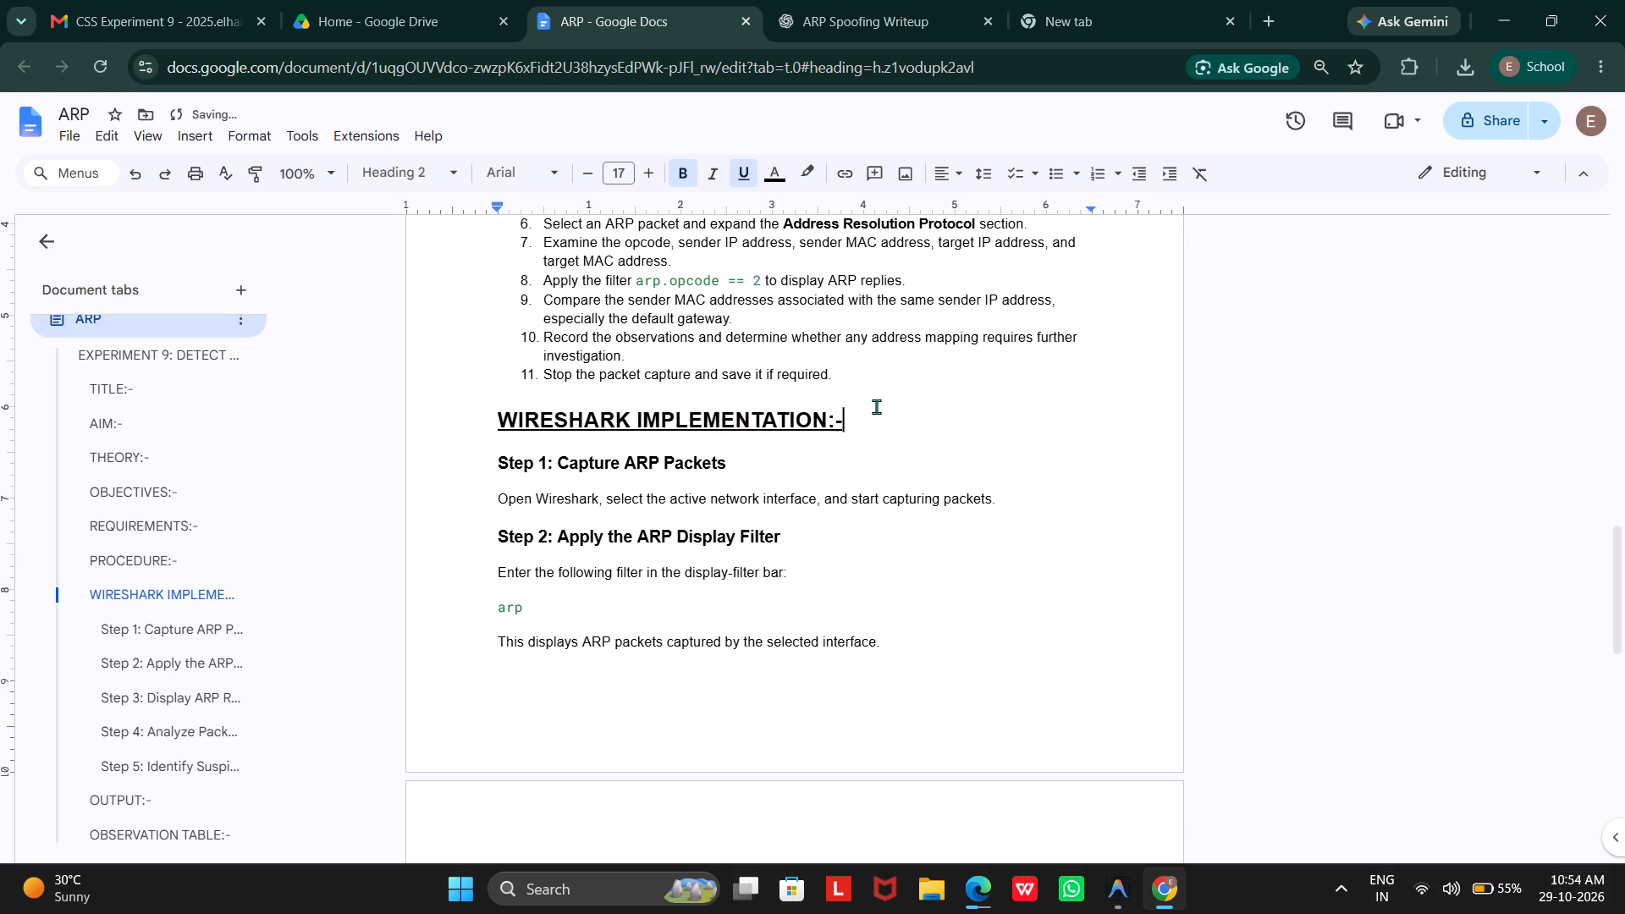
Locate the OUTPUT and OBSERVATION TABLE headings near the end of the write-up.
scroll(624, 729, down, 5)
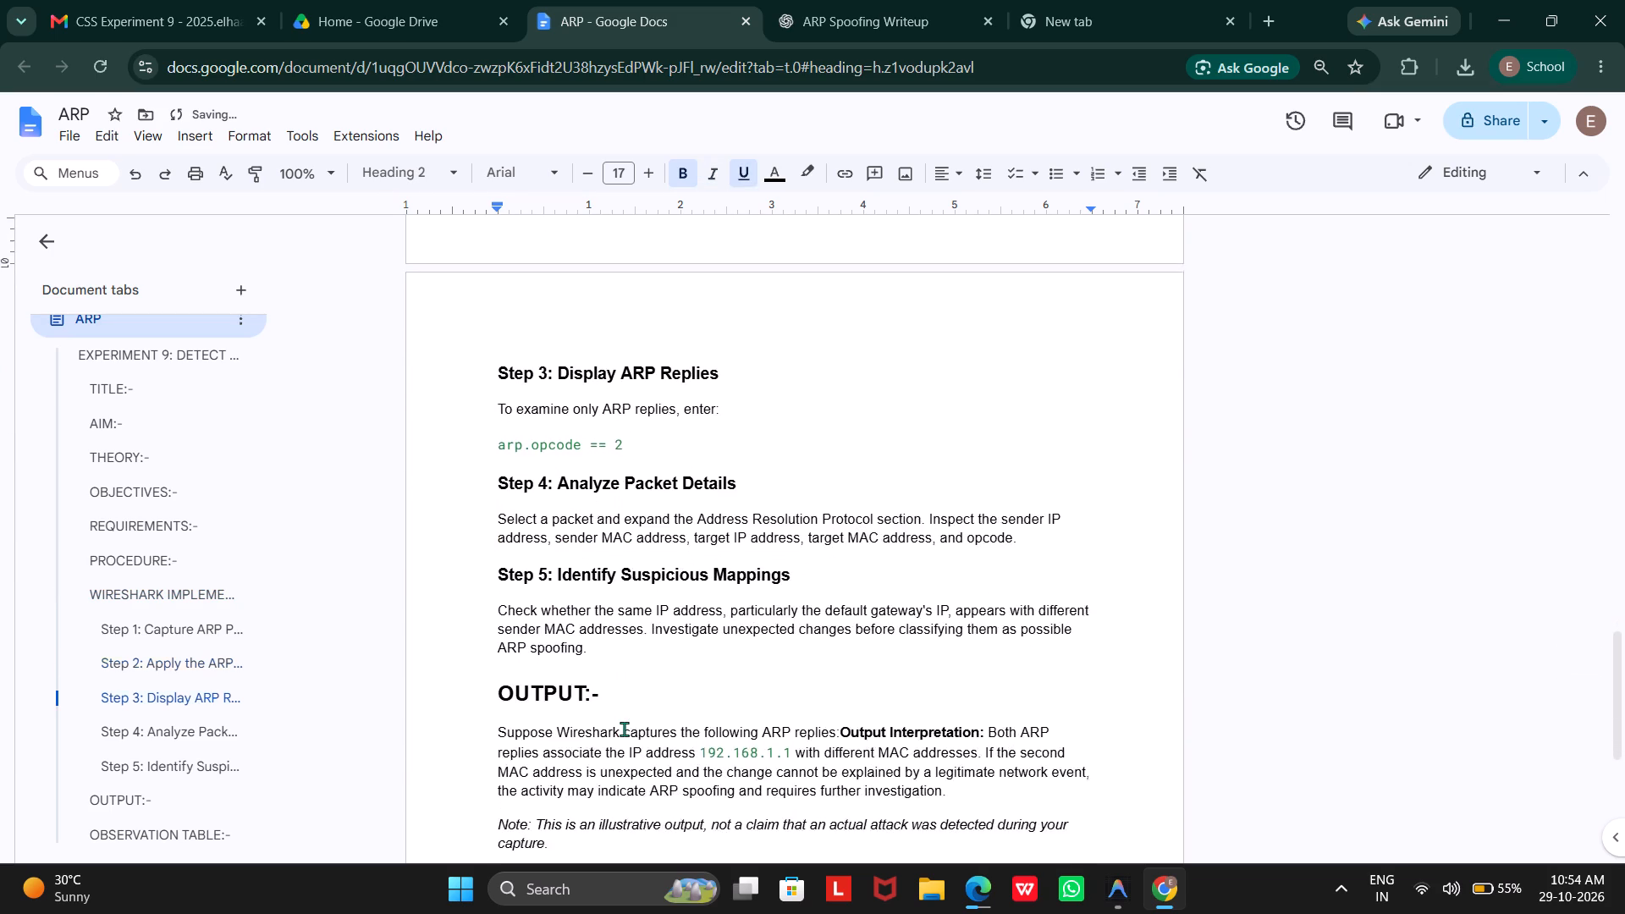
scroll(624, 729, down, 2)
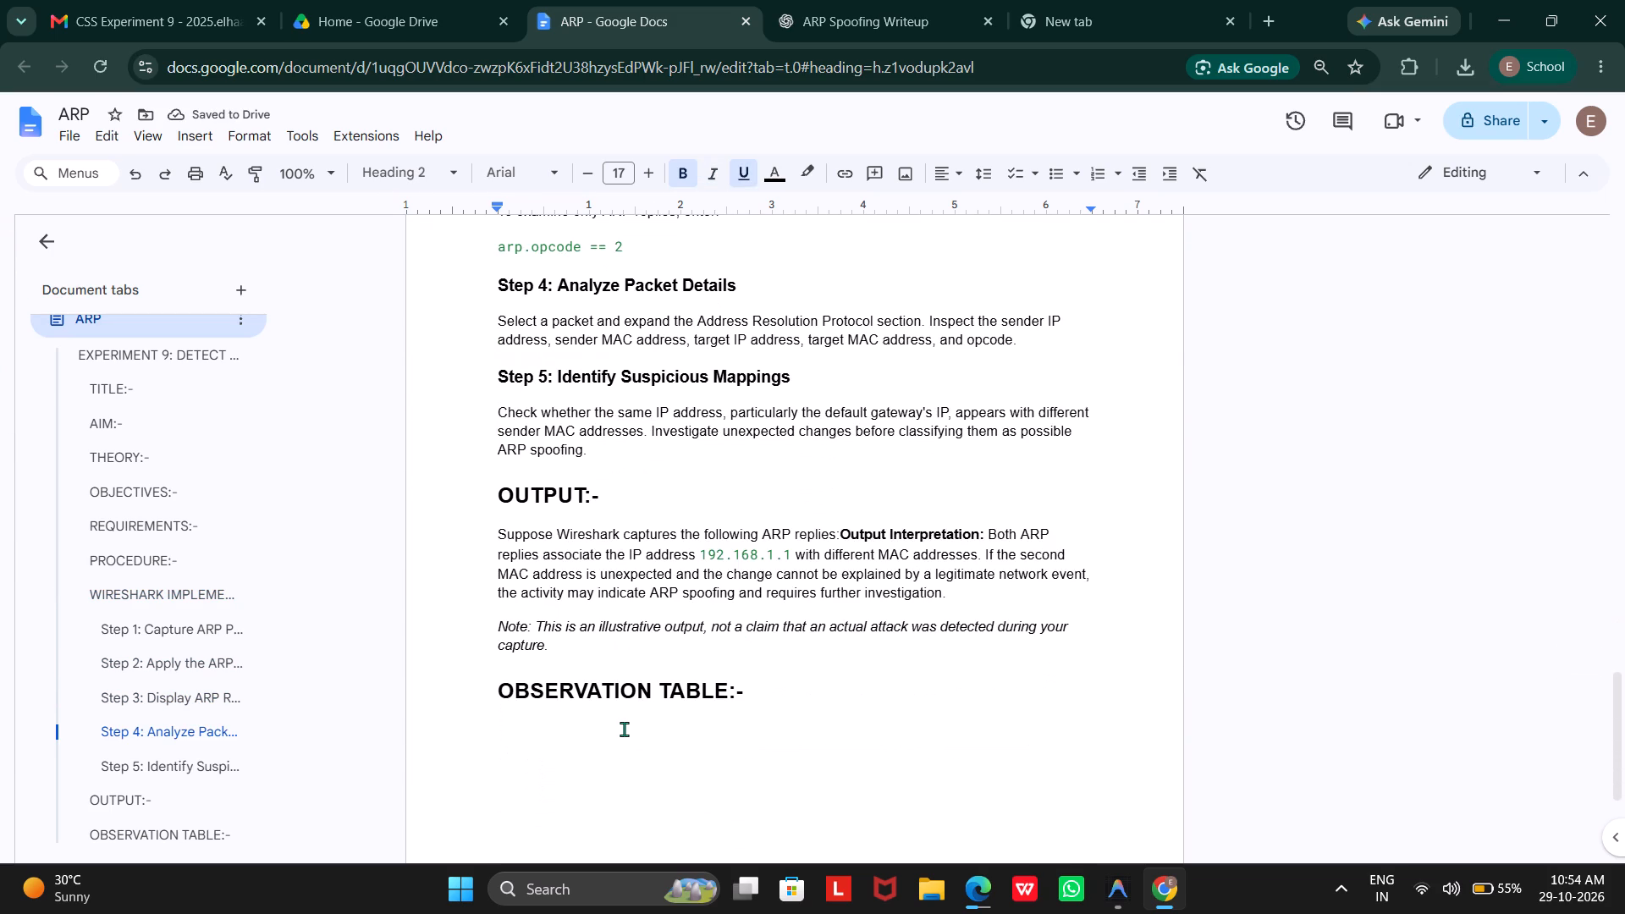
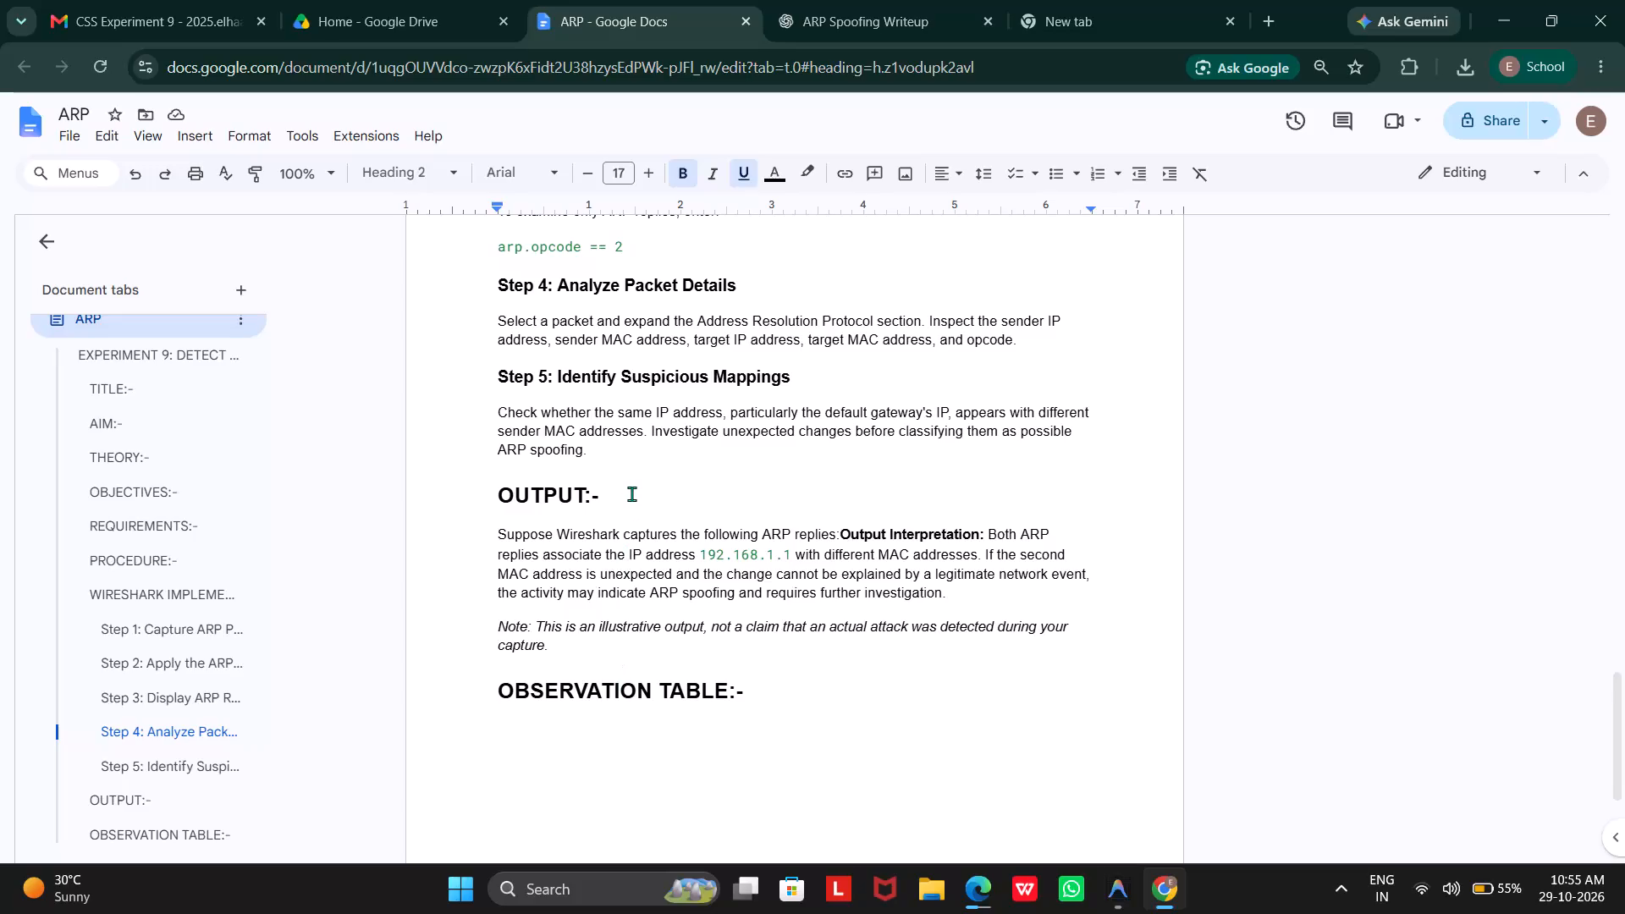
Underline the OUTPUT and OBSERVATION TABLE section headings together.
click(631, 493)
ctrl+drag(631, 493, 435, 493)
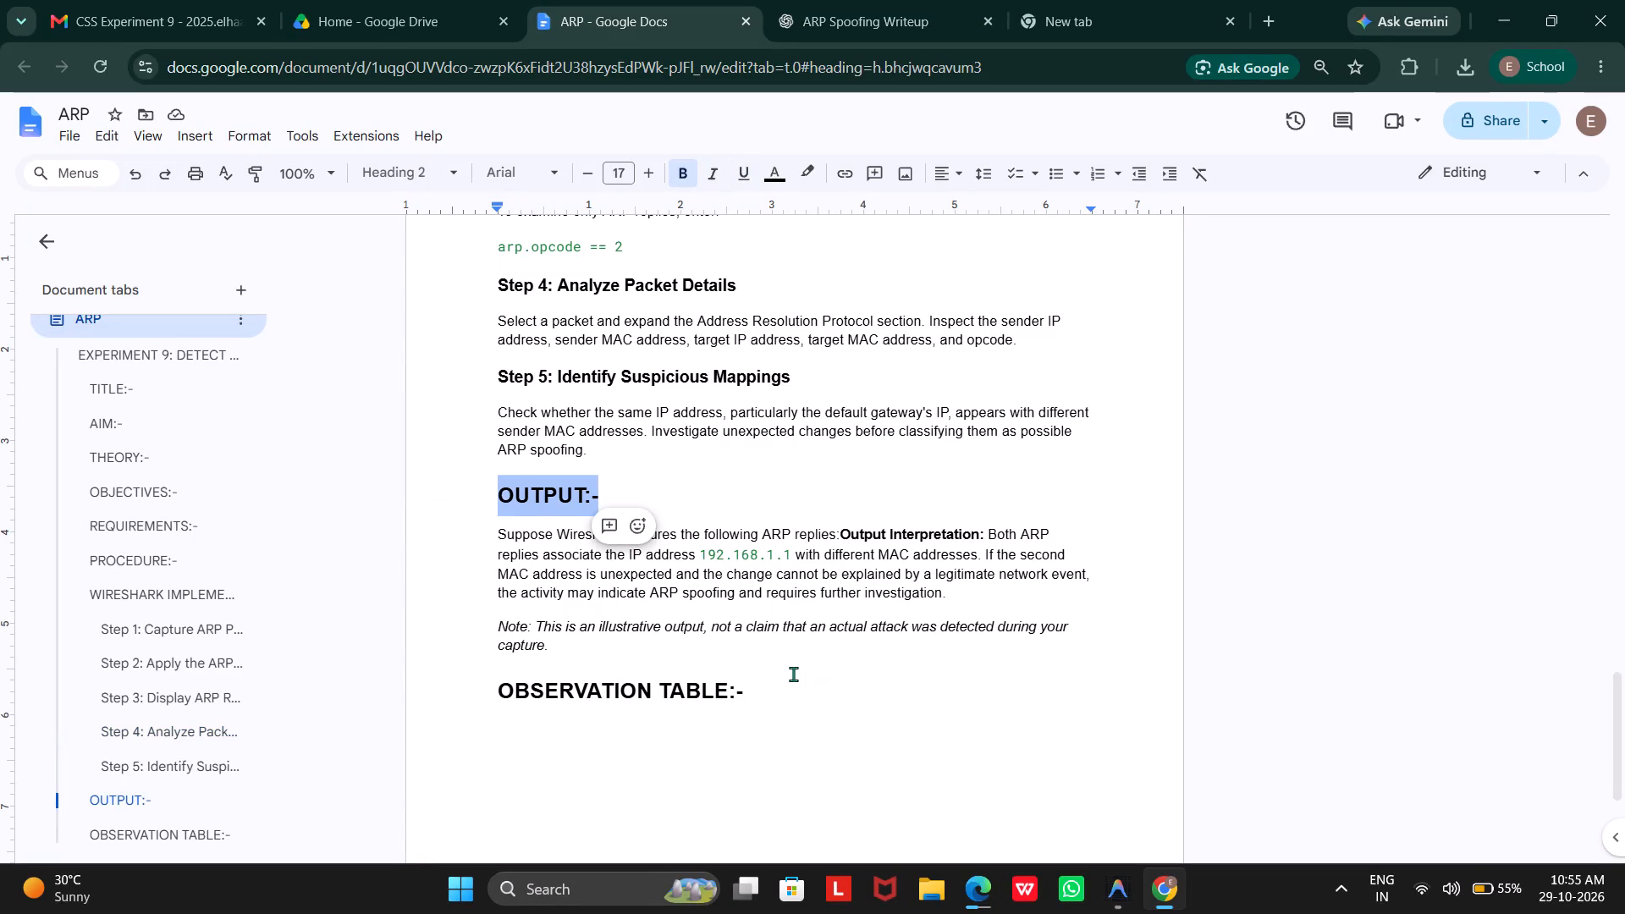
ctrl+drag(764, 689, 483, 700)
key(ctrl+u)
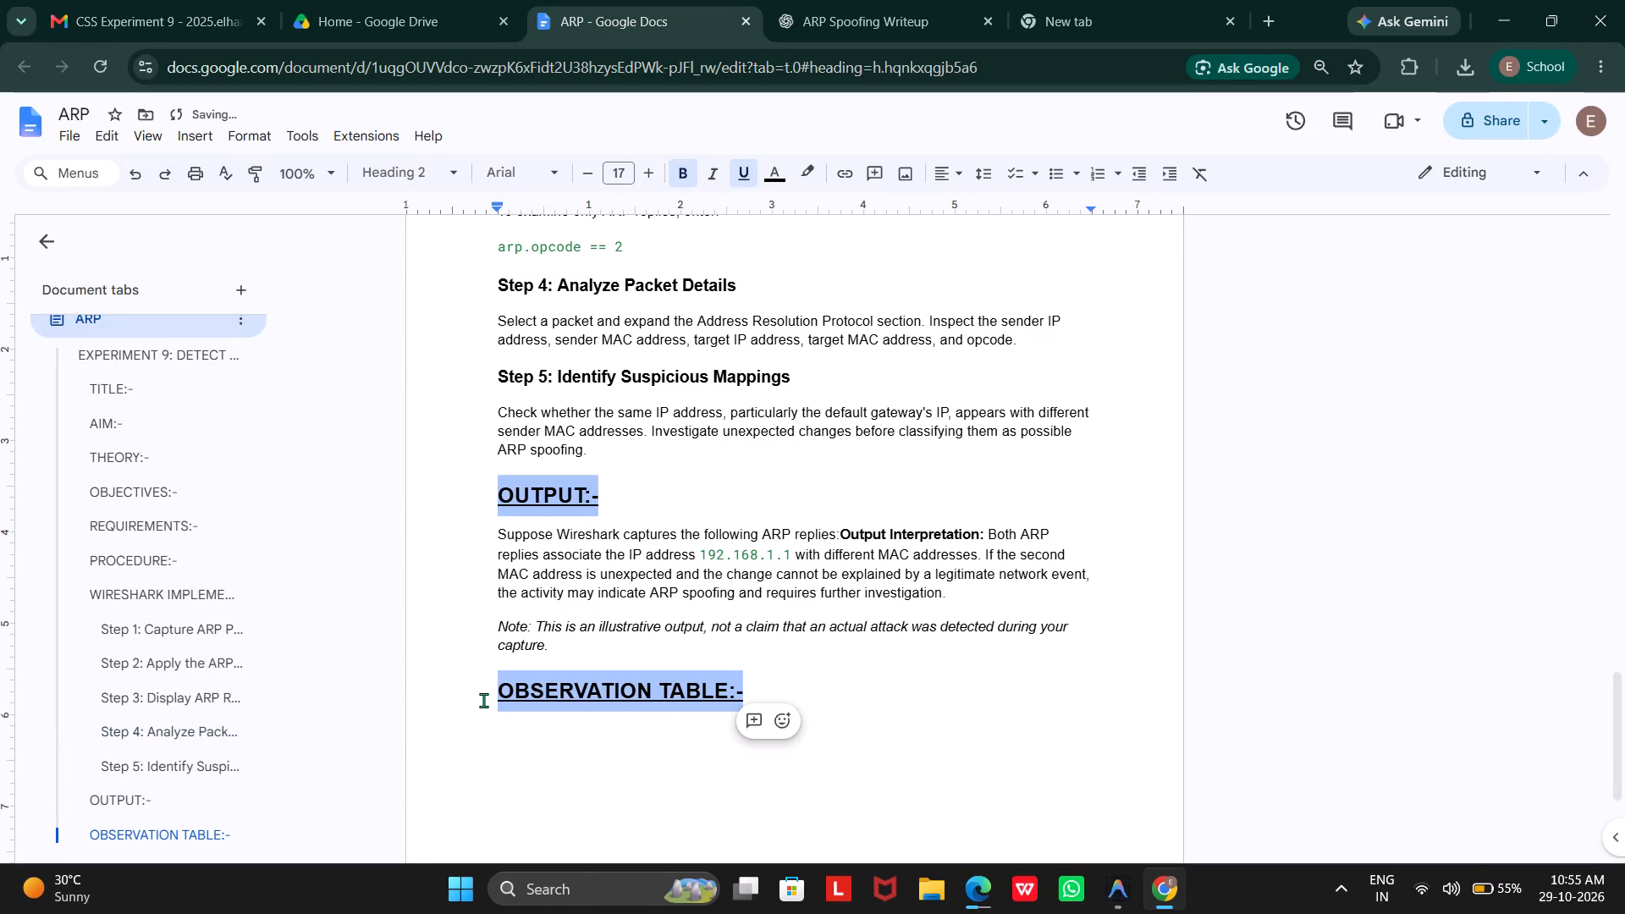
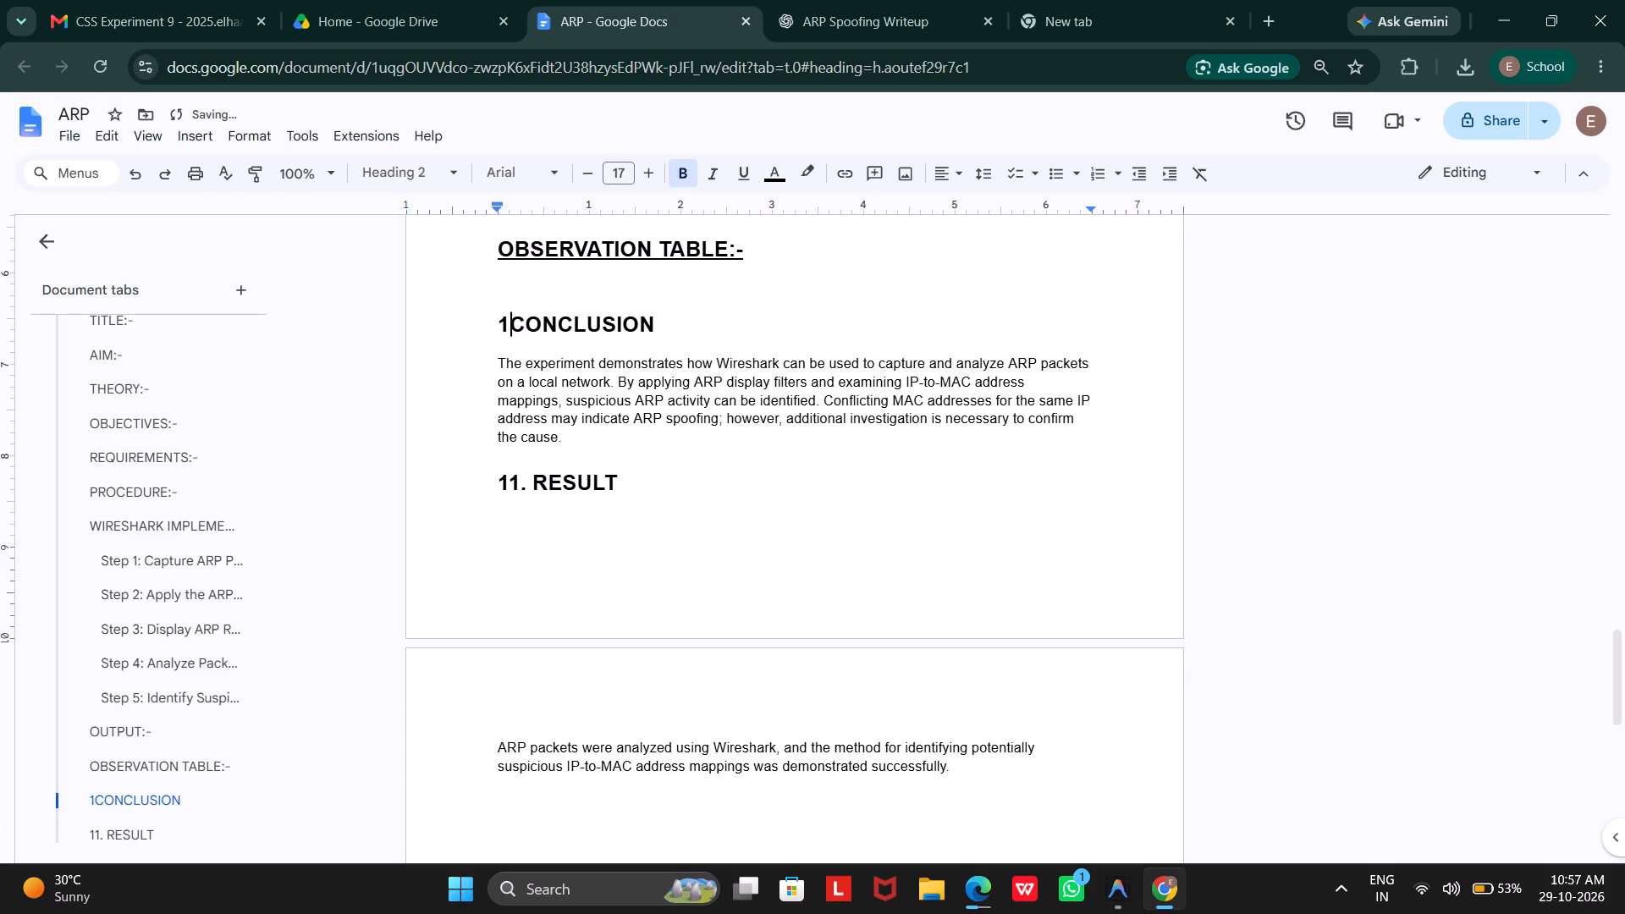
key(BackSpace)
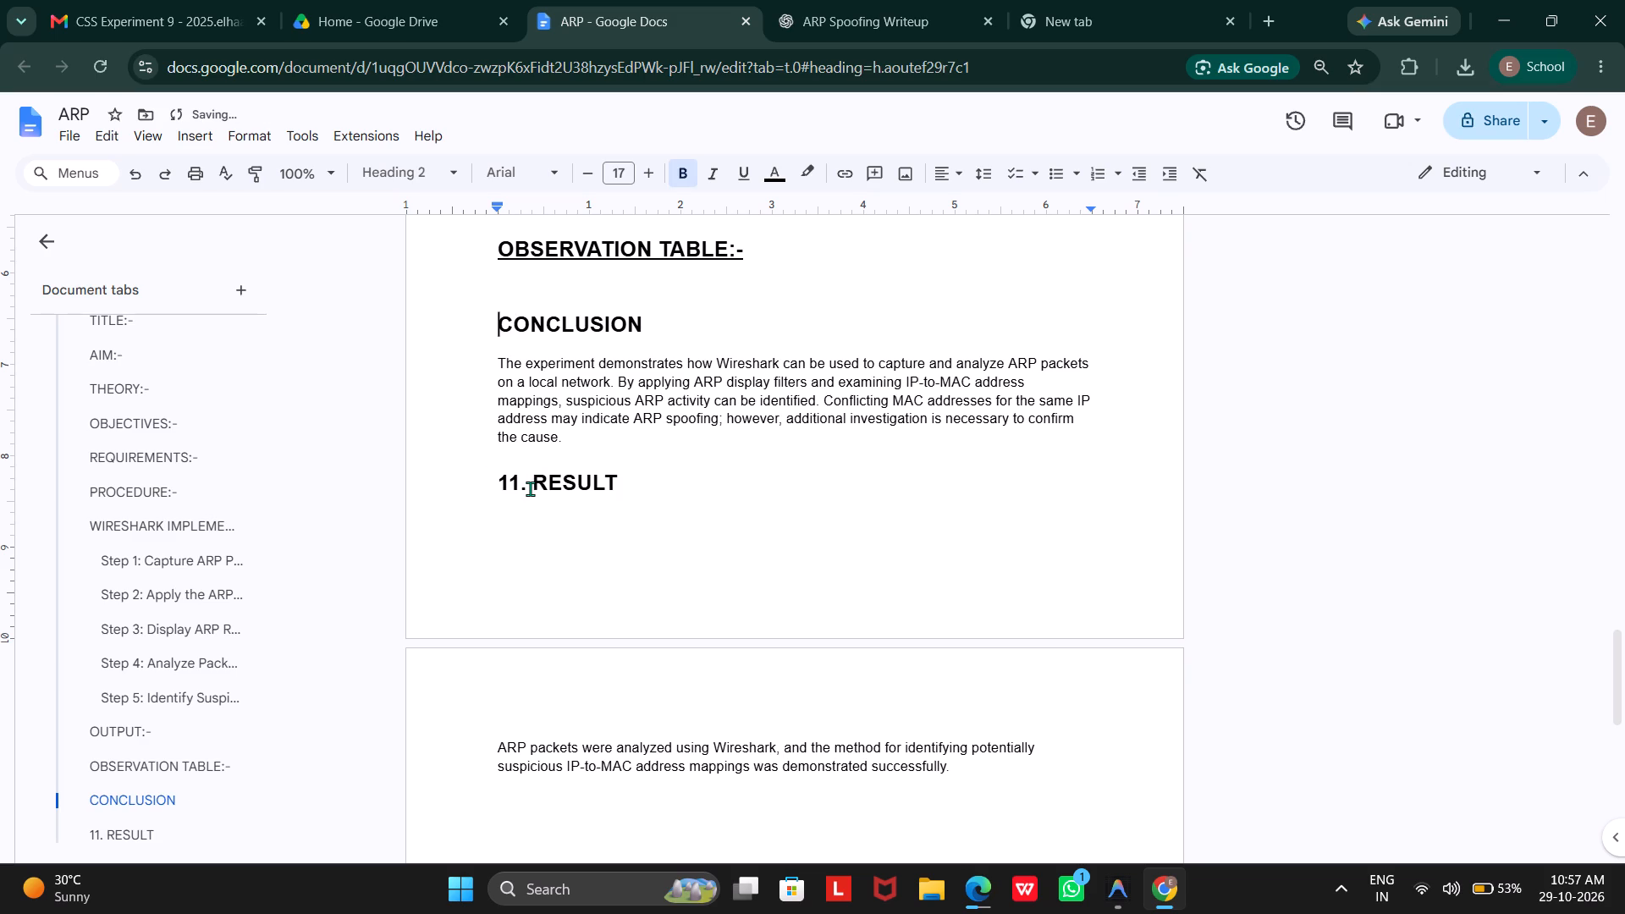
click(530, 488)
key(BackSpace)
key(BackSpace)
key(BackSpace)
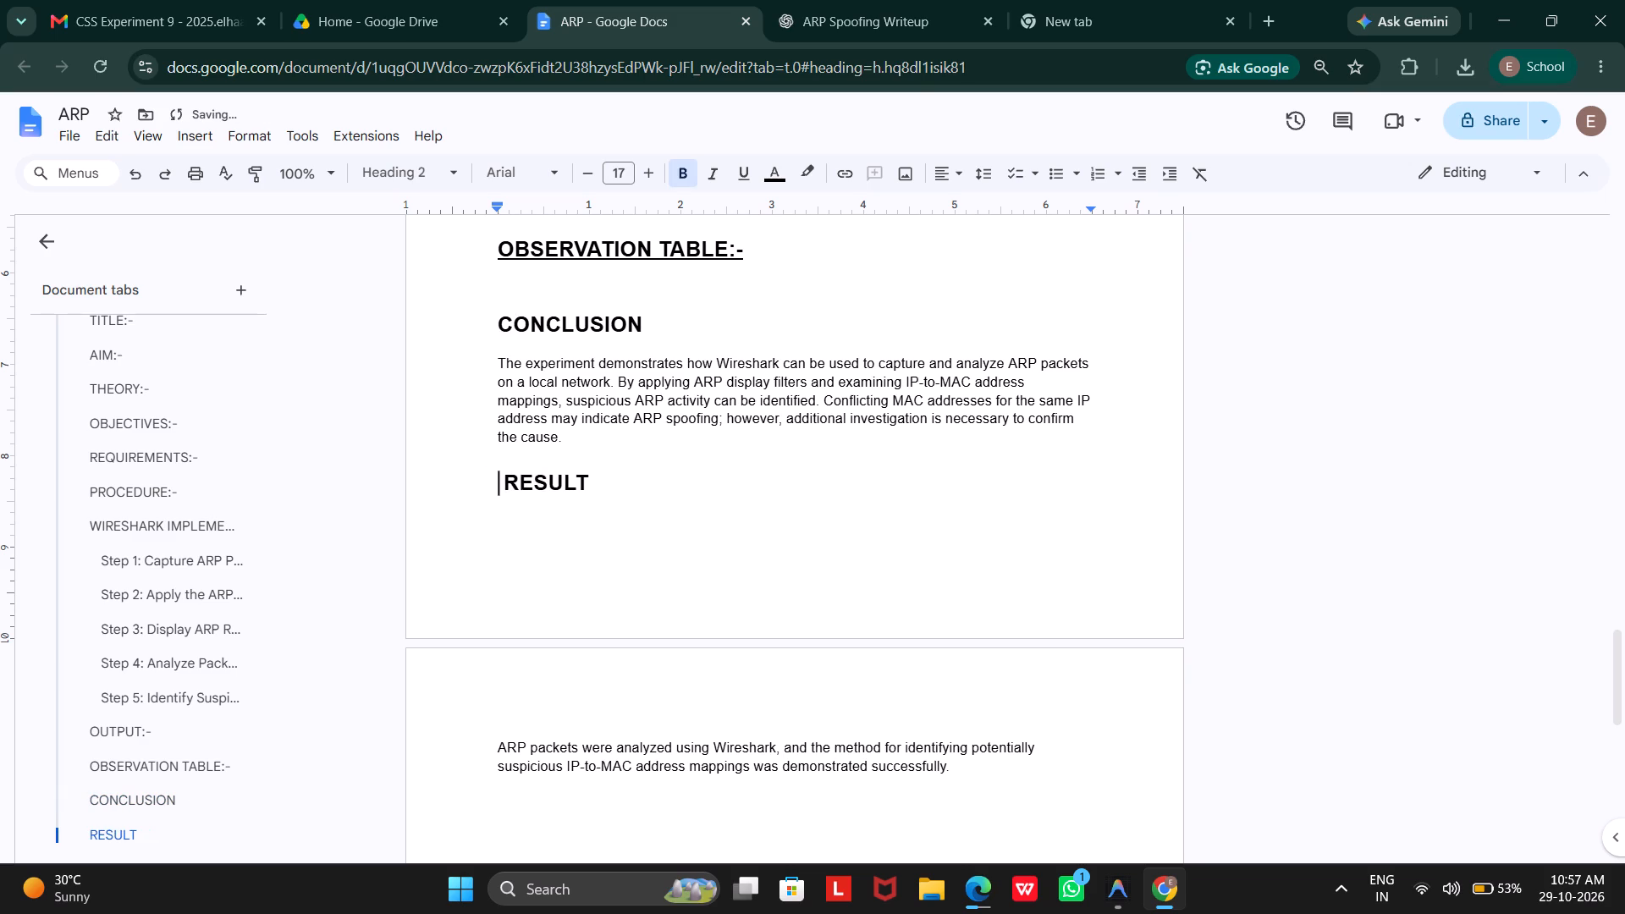
key(BackSpace)
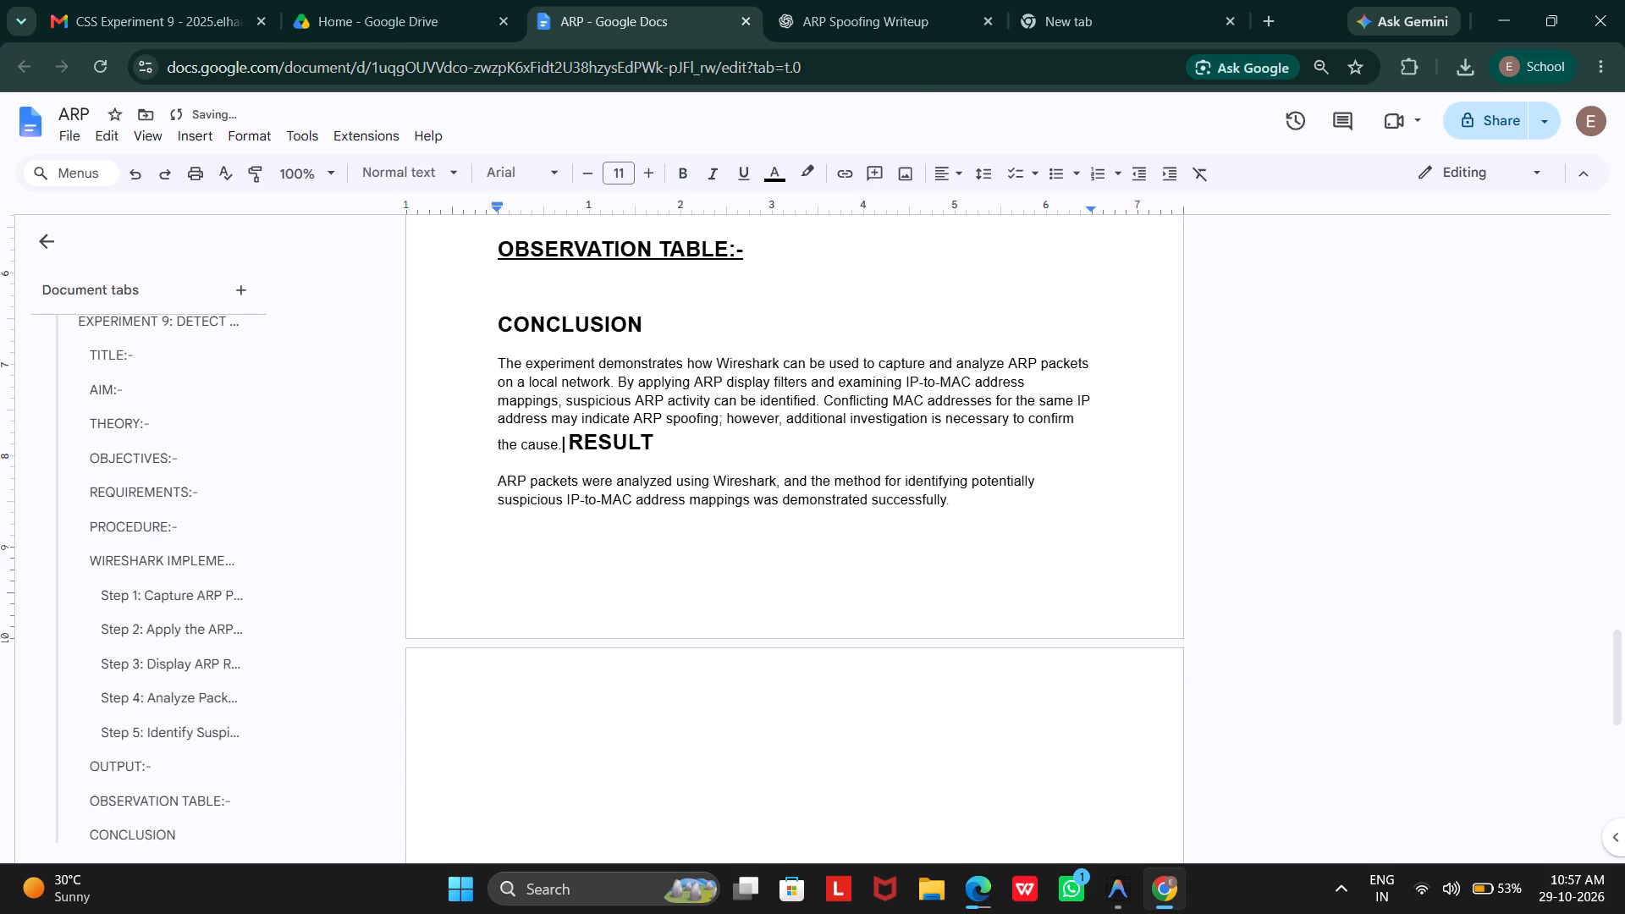
key(ctrl+z)
key(BackSpace)
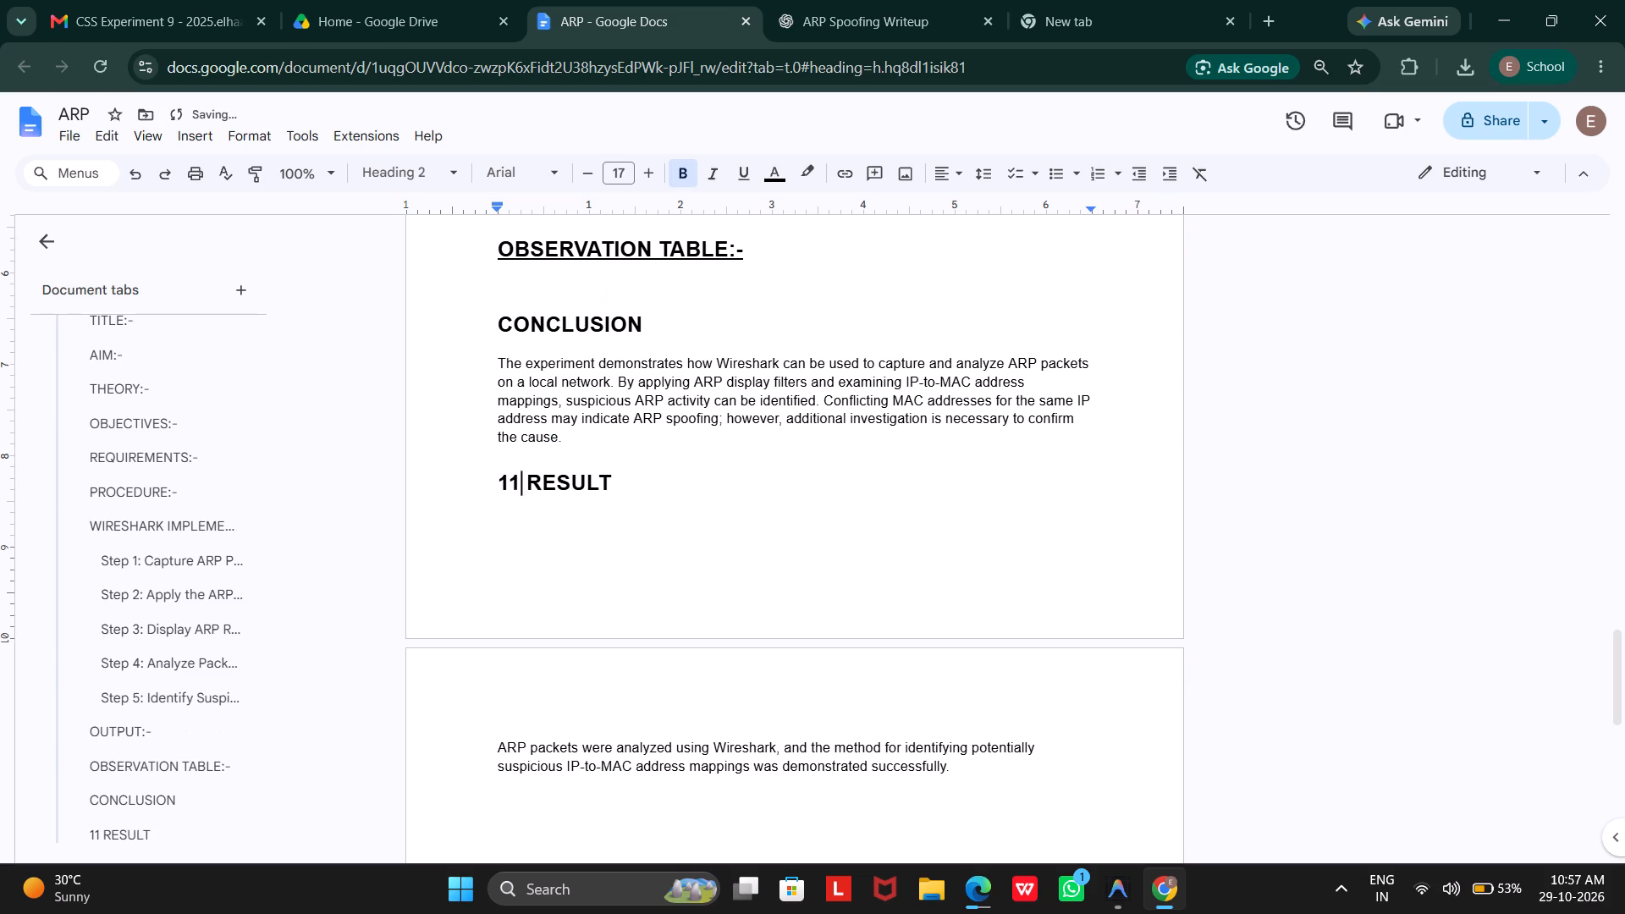
key(BackSpace)
key(BackSpace)
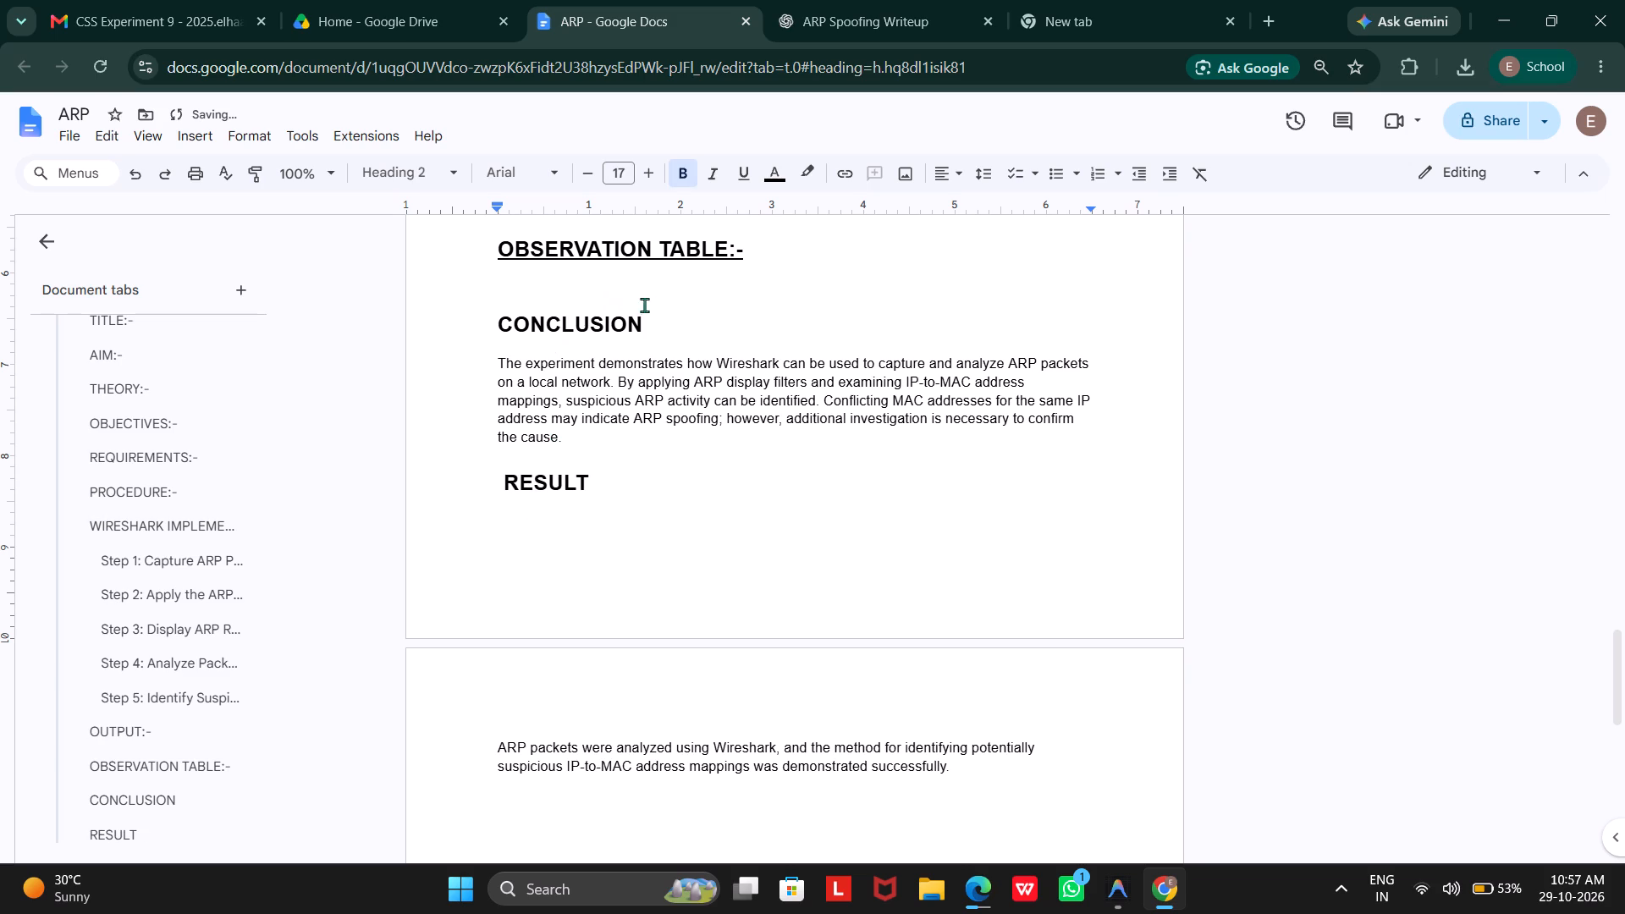
Append ":-" to the CONCLUSION and RESULT headings.
click(665, 316)
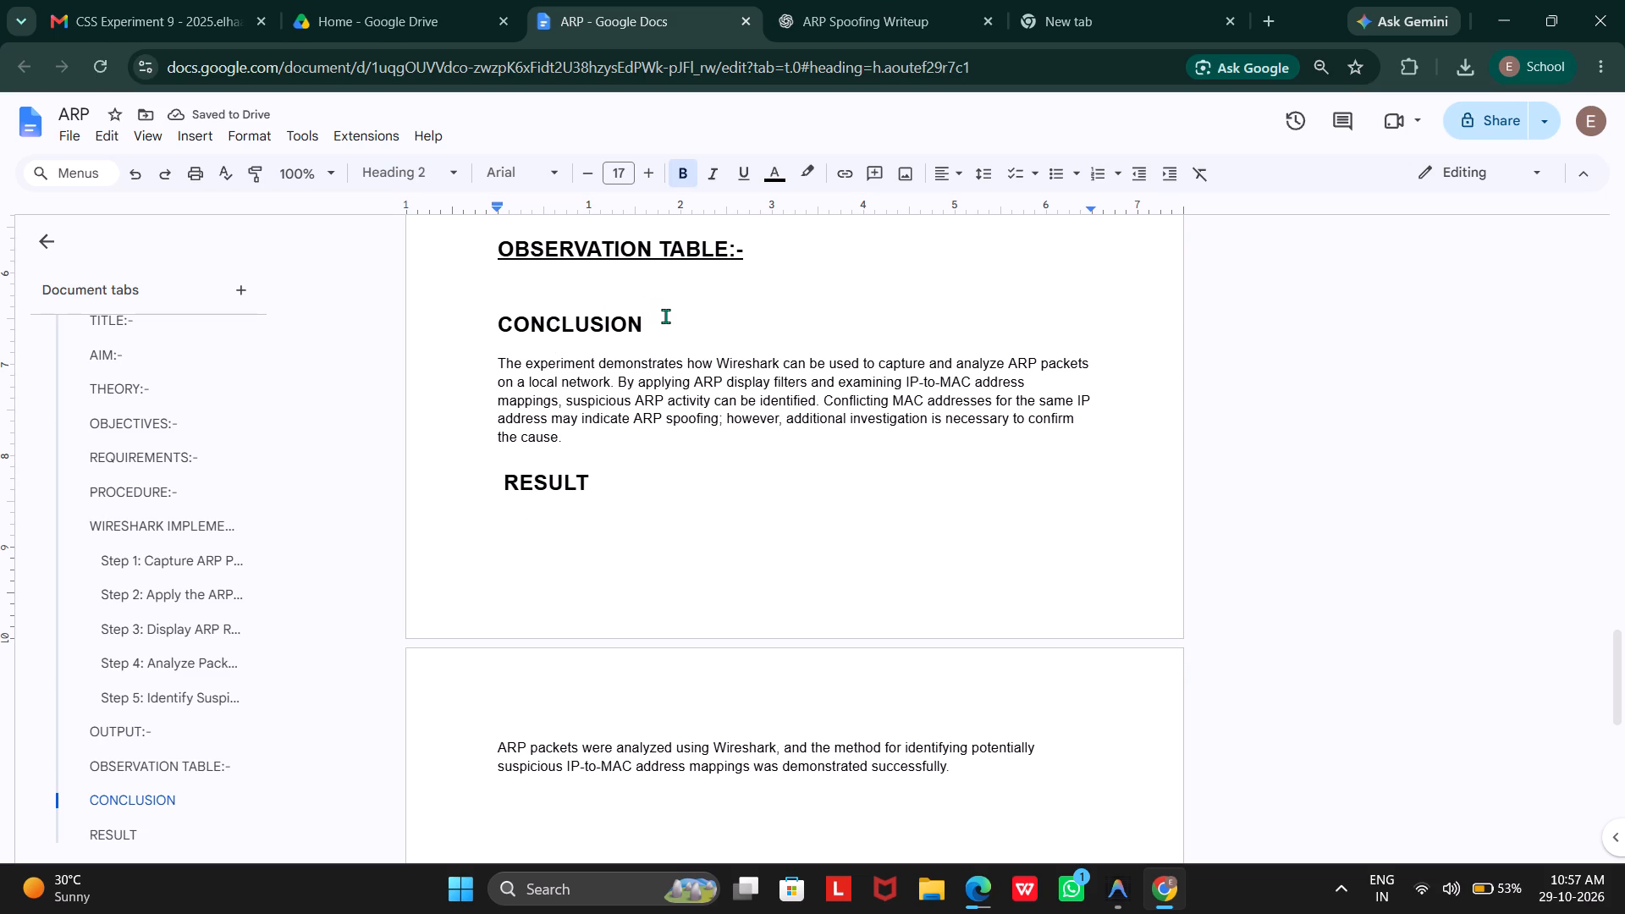
key(shift+colon)
key(minus)
click(599, 475)
text(:-)
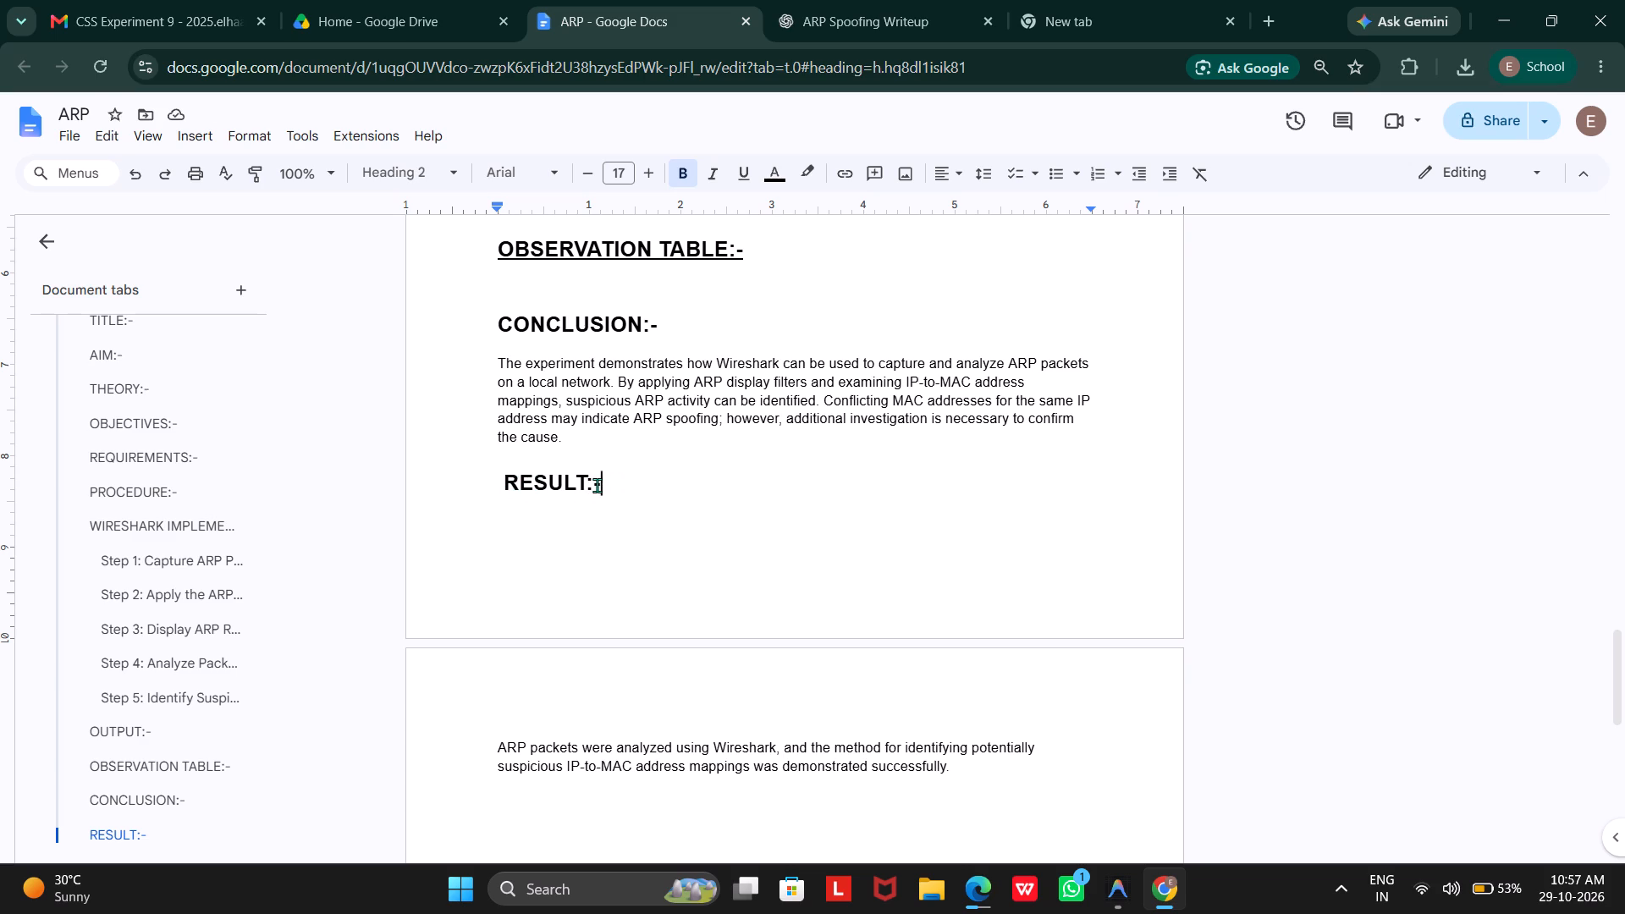
Underline the CONCLUSION:- and RESULT:- headings, leaving them non-italic.
drag(631, 493, 565, 493)
drag(565, 493, 482, 491)
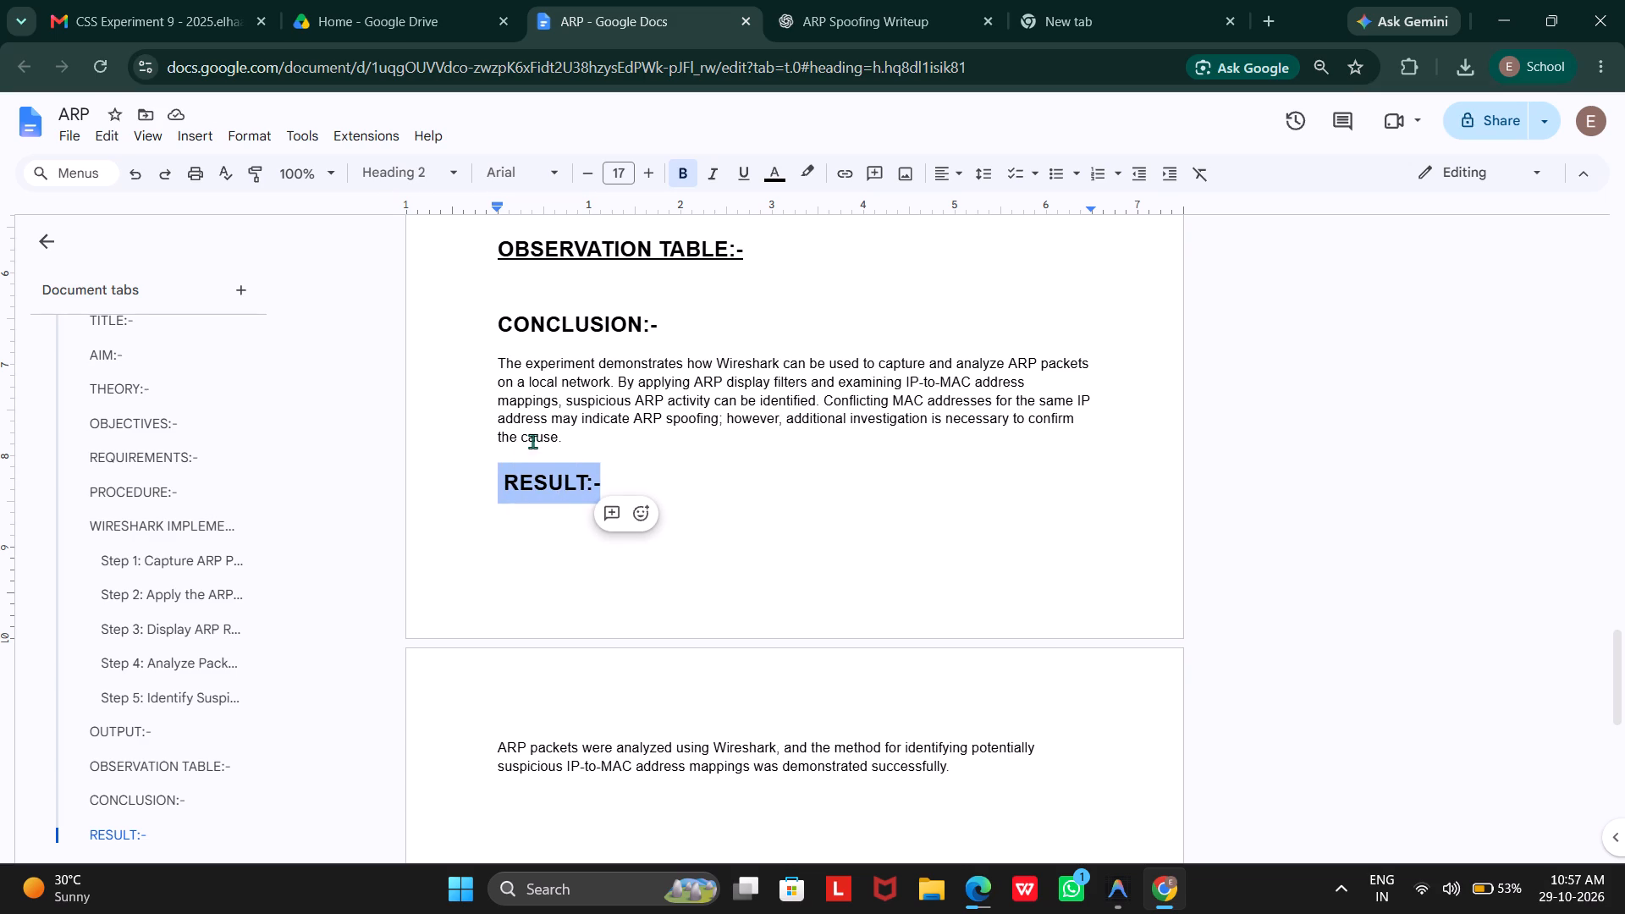
ctrl+drag(671, 318, 498, 336)
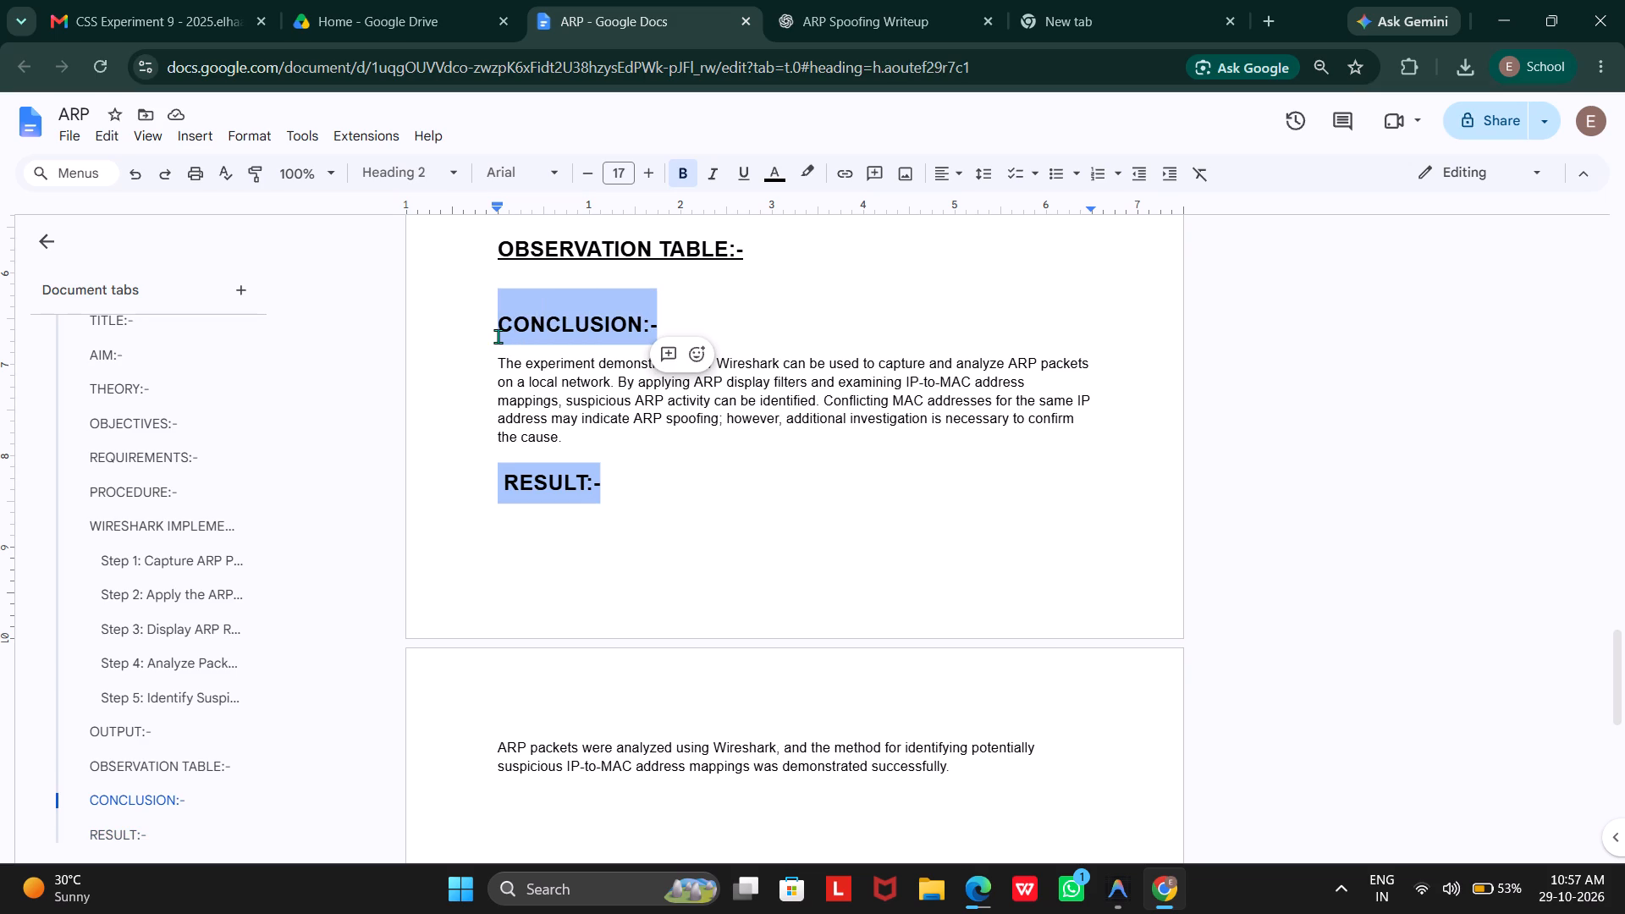
key(ctrl+i)
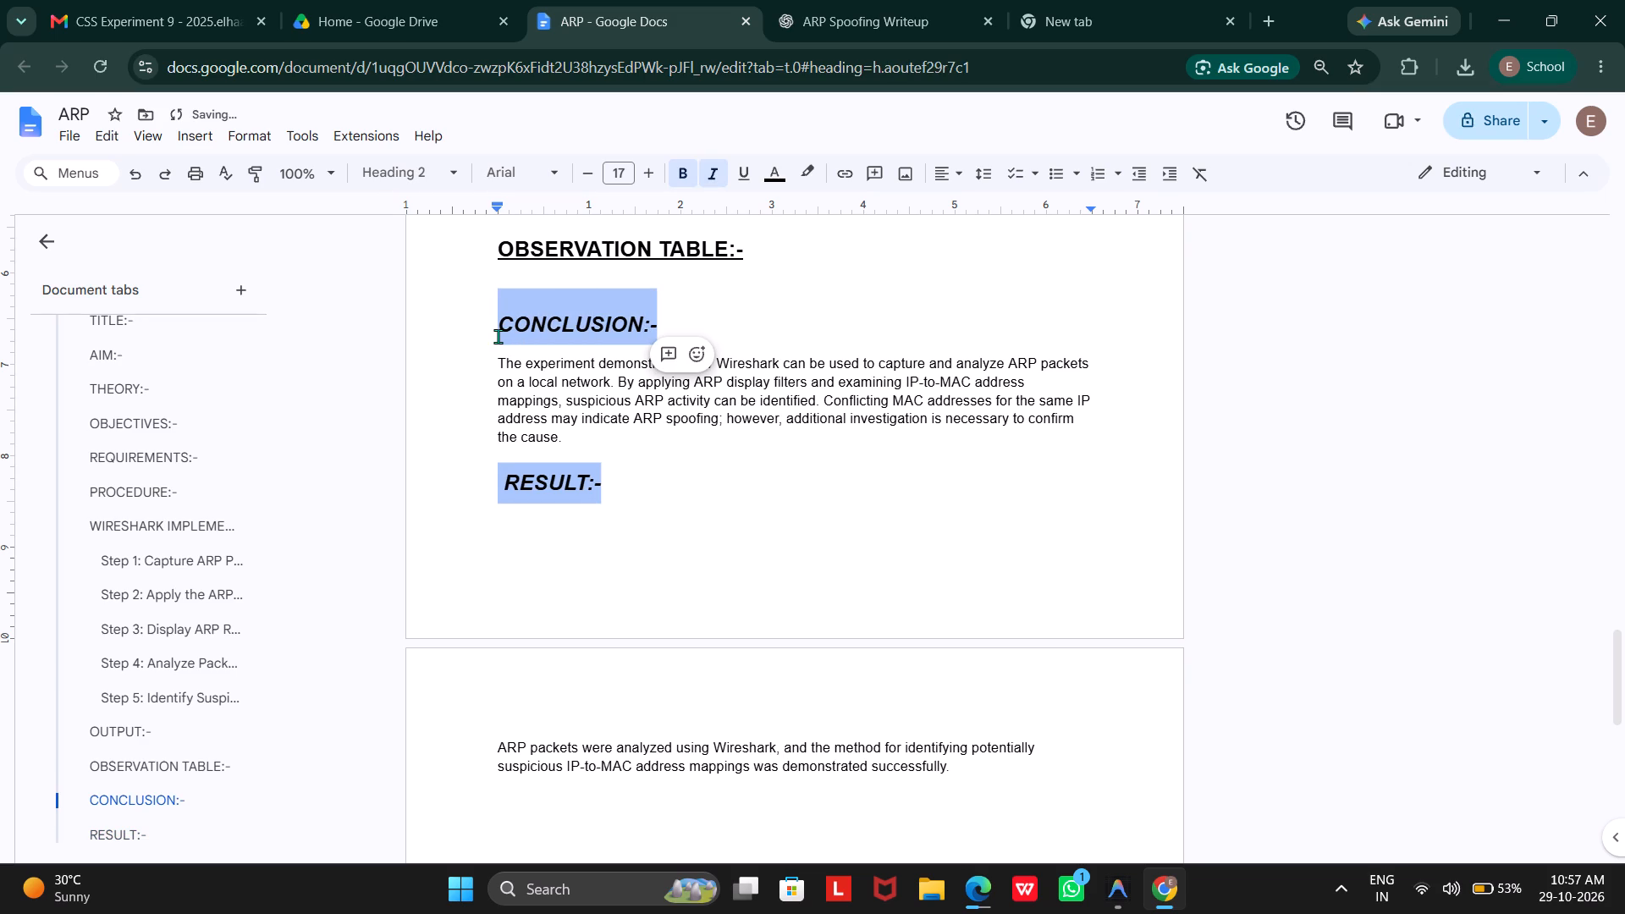
key(ctrl+i)
key(ctrl+u)
click(674, 512)
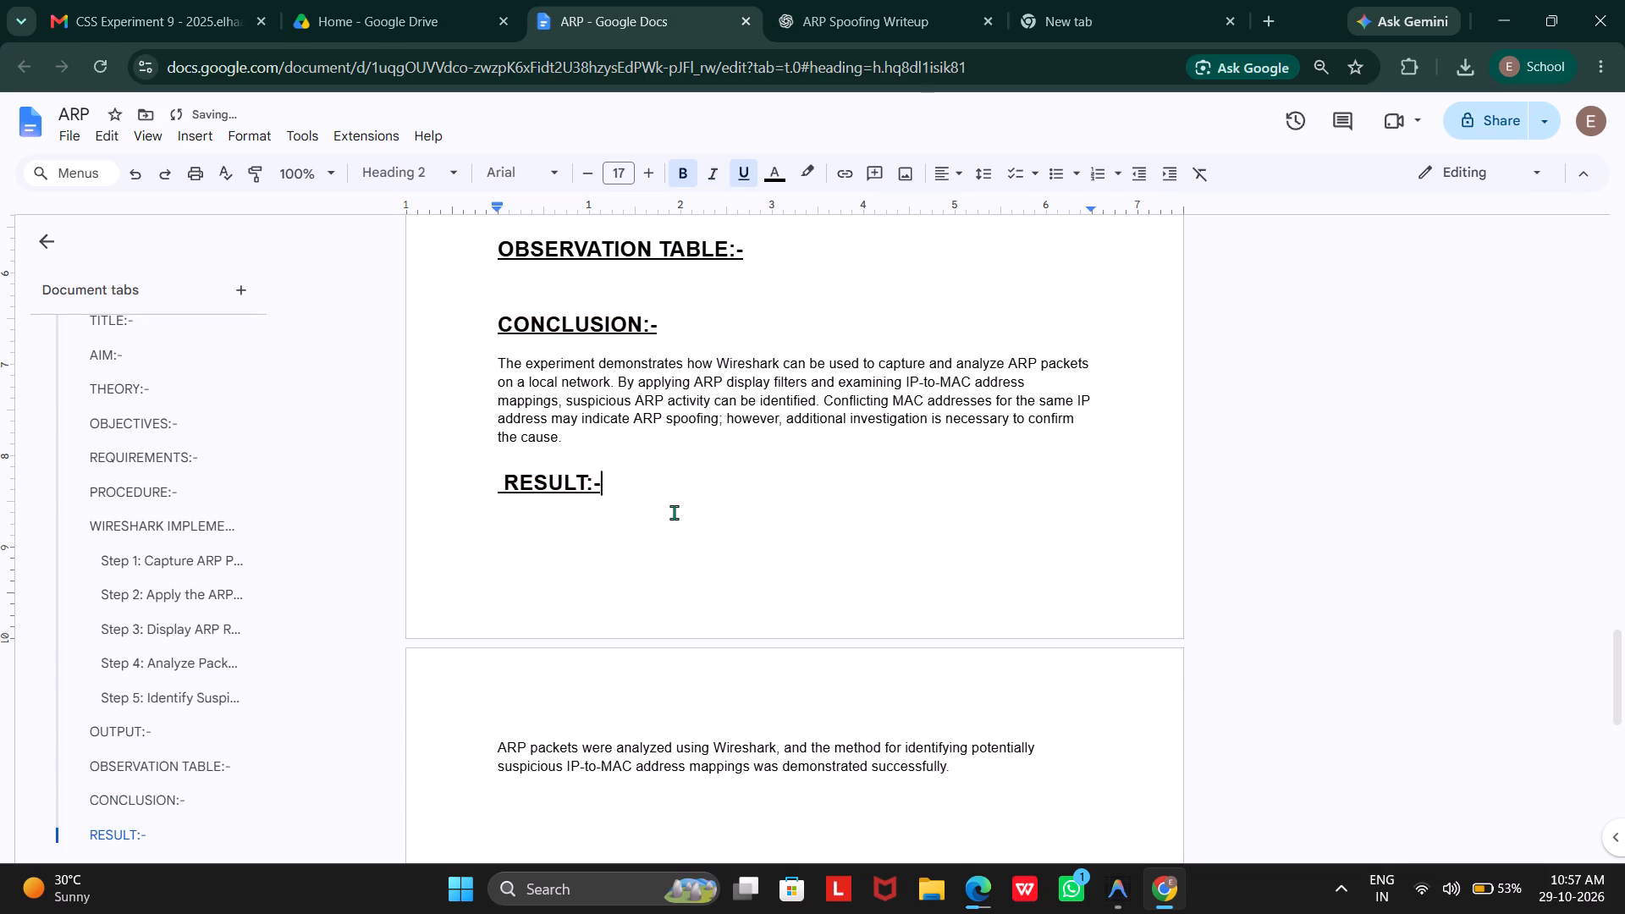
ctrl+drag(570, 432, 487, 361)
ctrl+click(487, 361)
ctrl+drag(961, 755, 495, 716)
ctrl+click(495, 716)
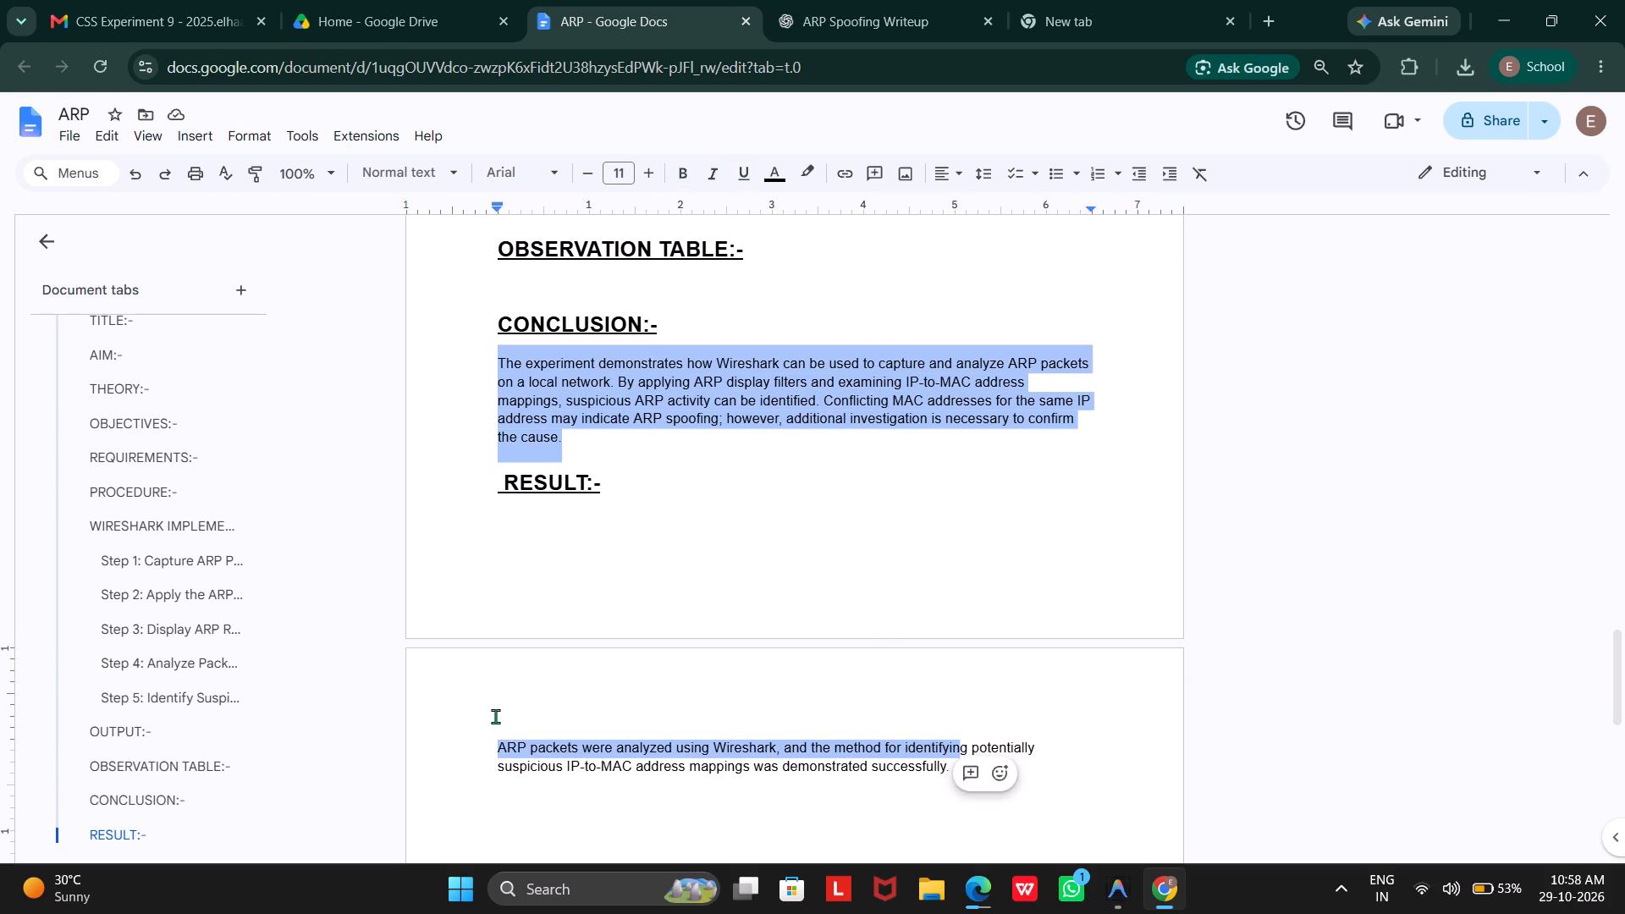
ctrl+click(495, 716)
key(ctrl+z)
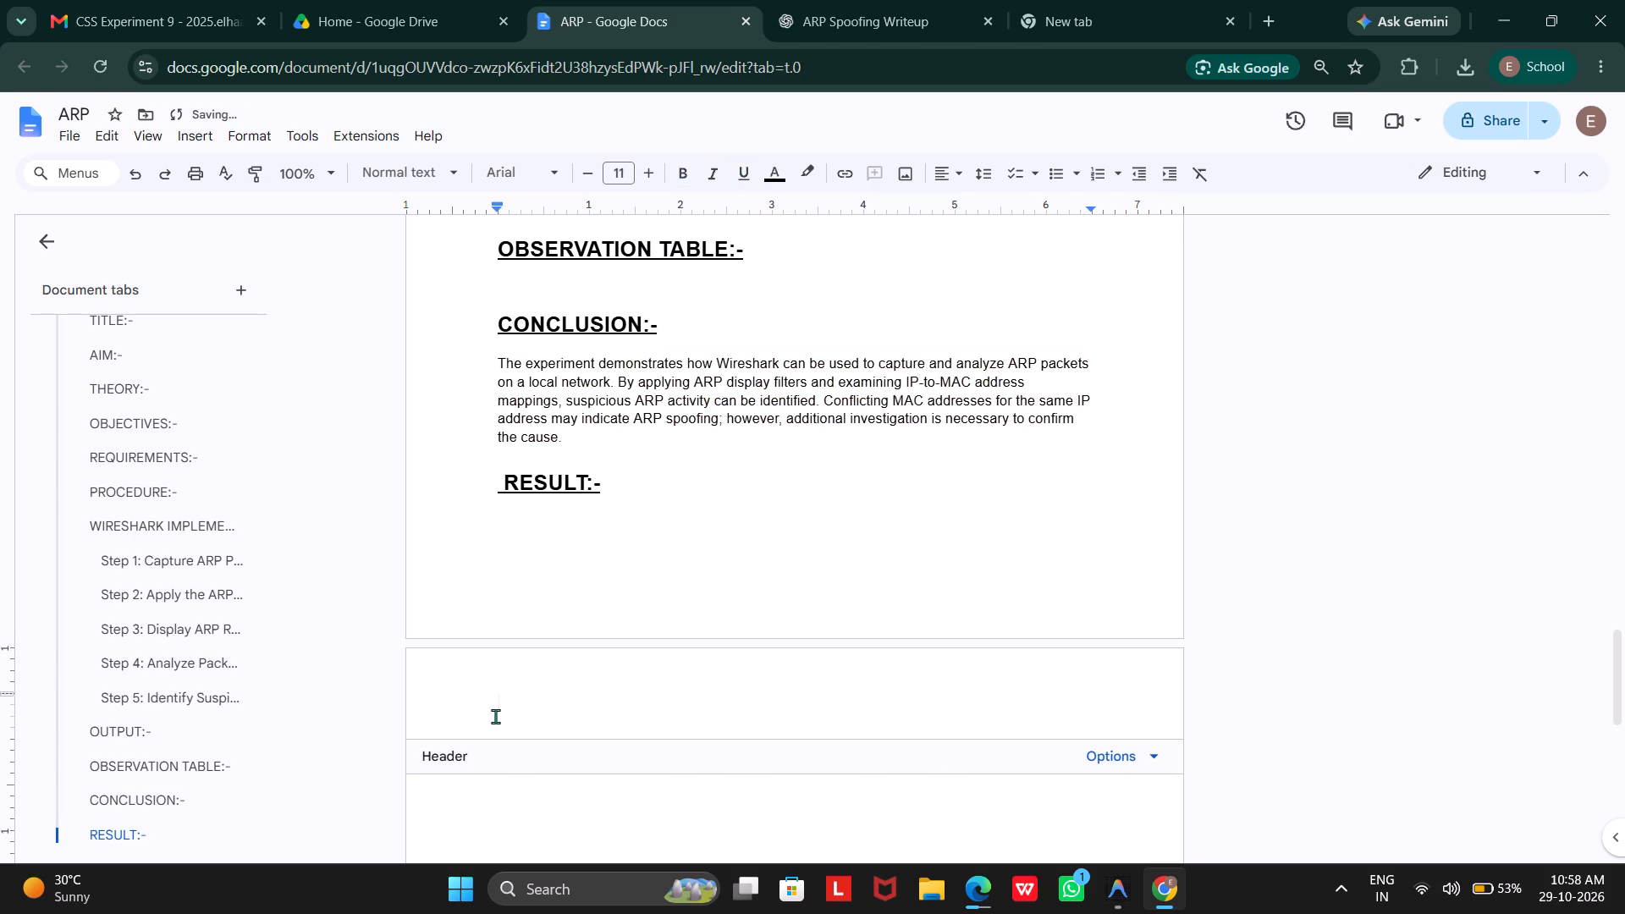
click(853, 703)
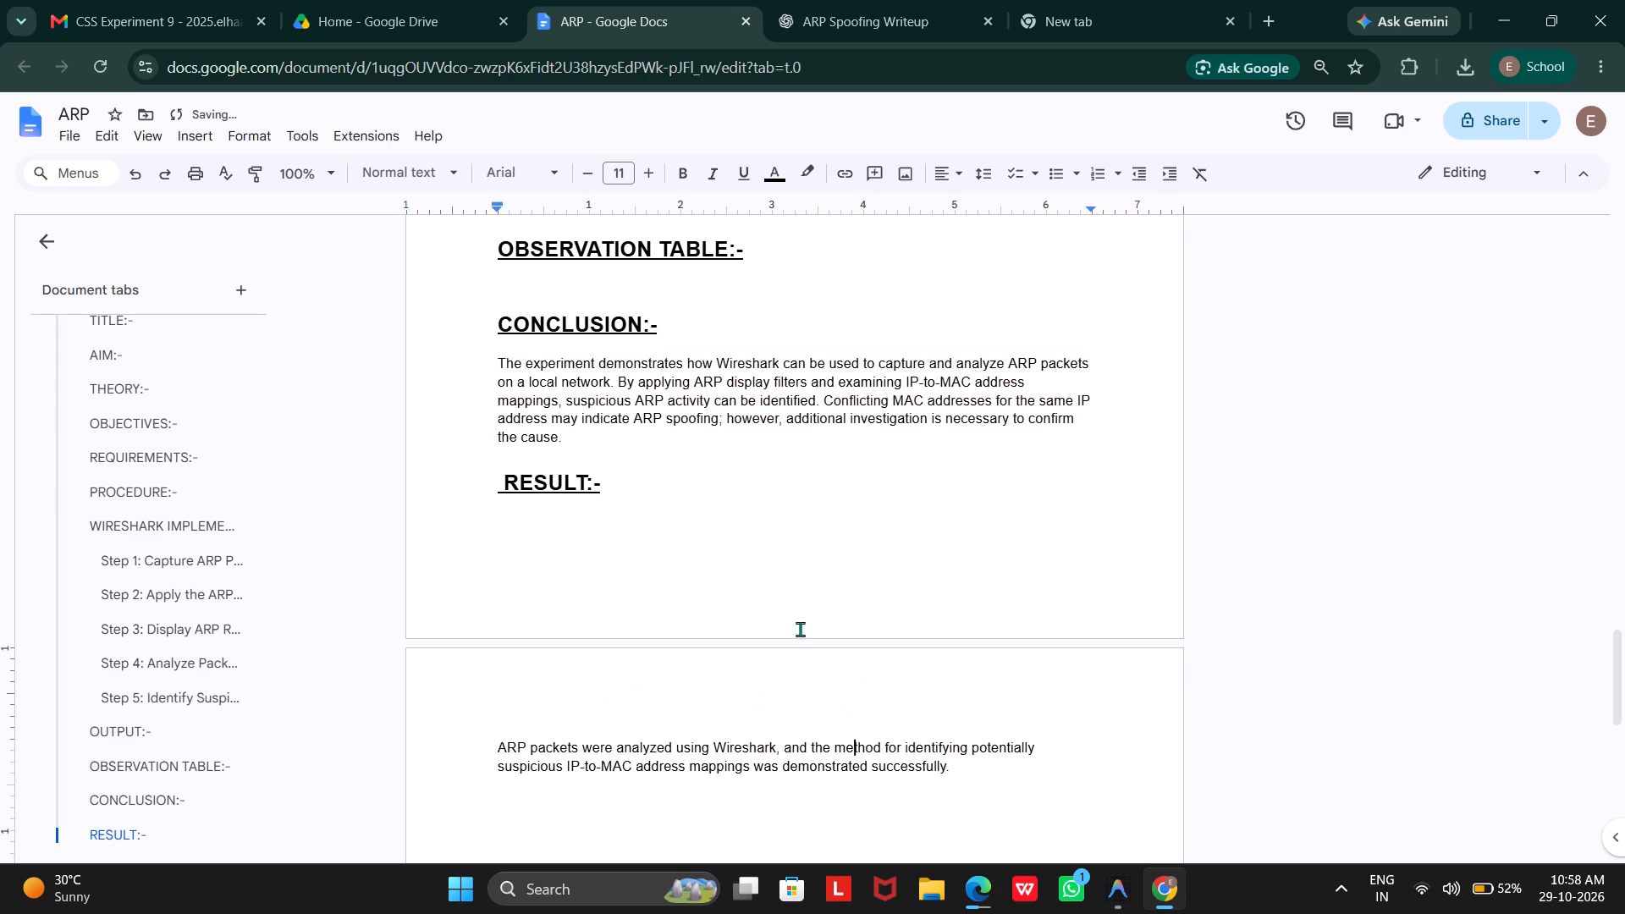
Make the body paragraphs under CONCLUSION:- and RESULT:- bold and italic.
ctrl+drag(575, 444, 490, 365)
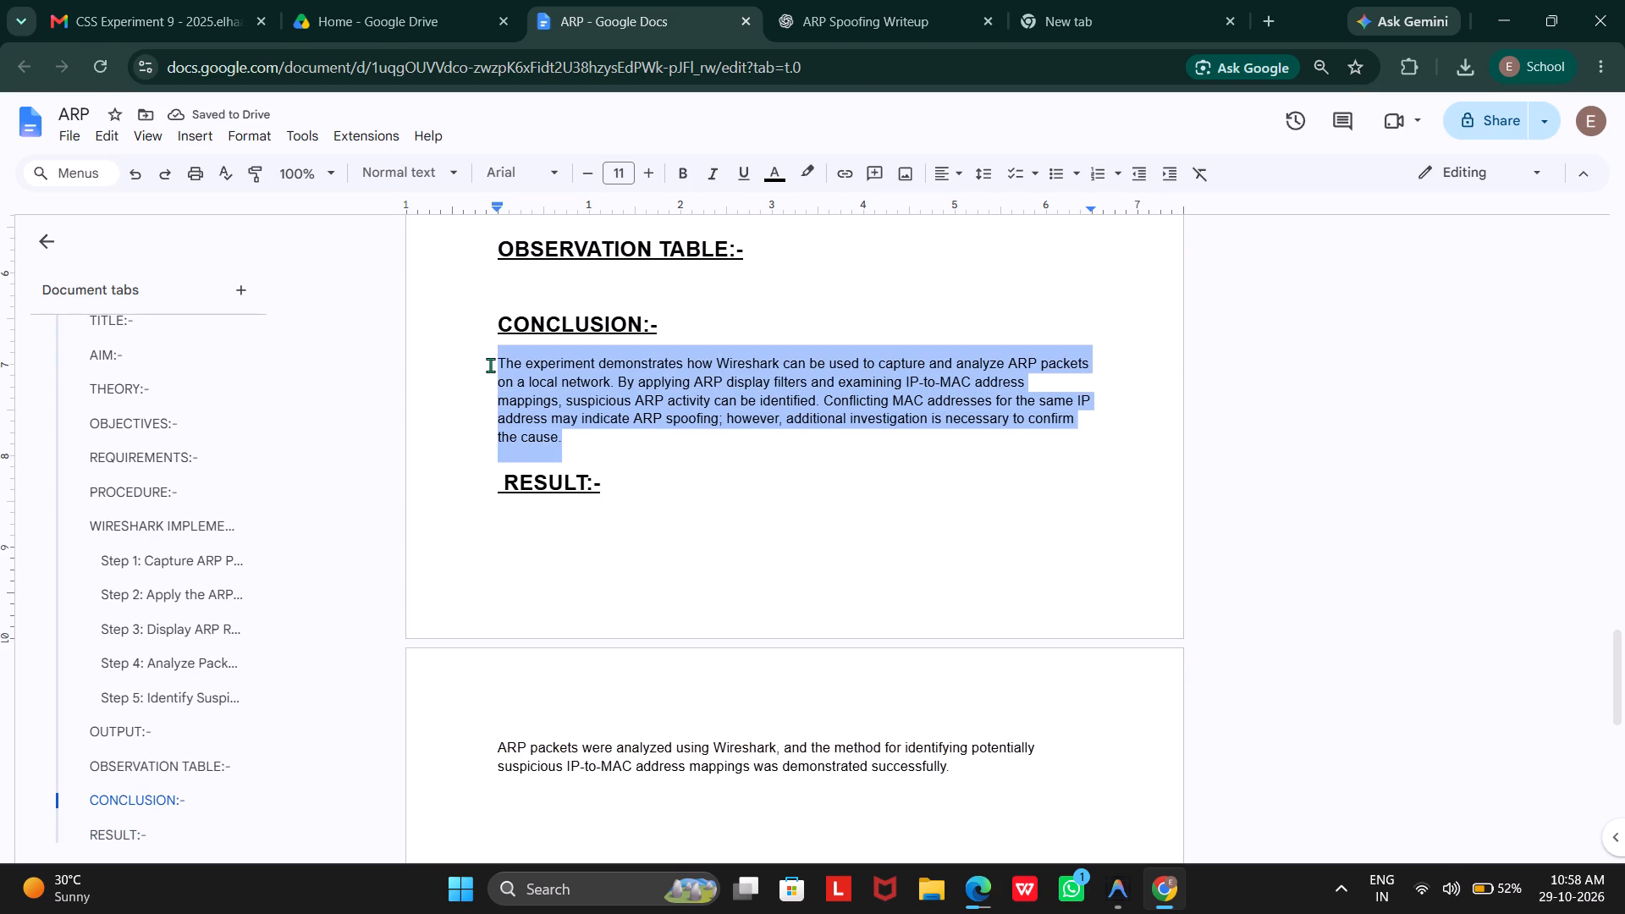
ctrl+drag(490, 365, 490, 364)
key(ctrl+b)
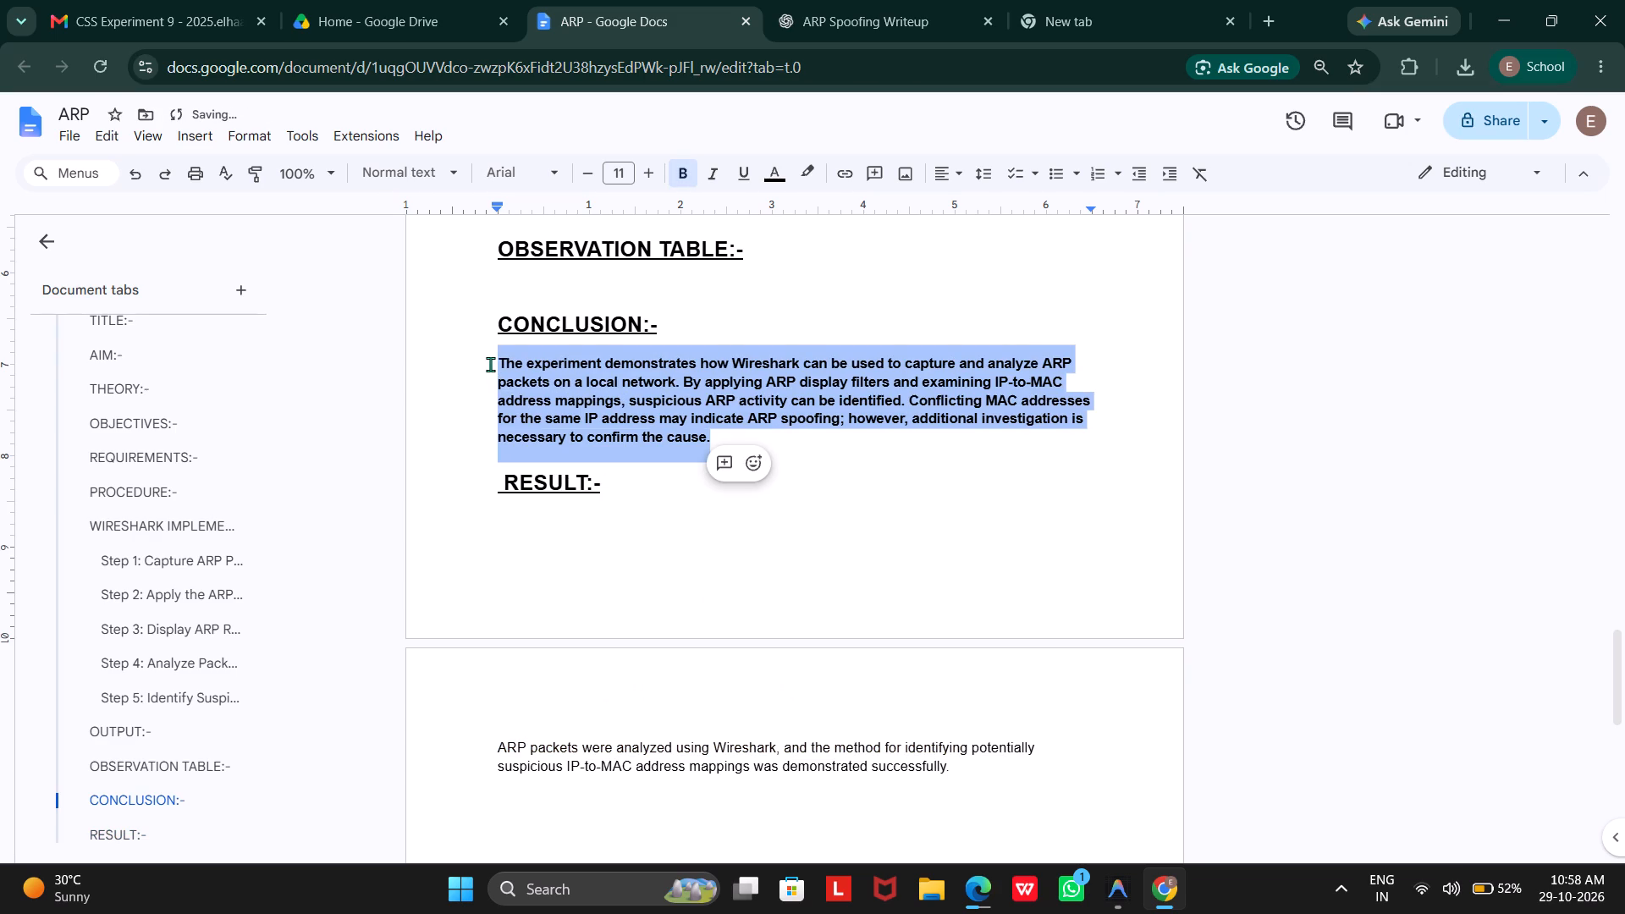
key(ctrl+i)
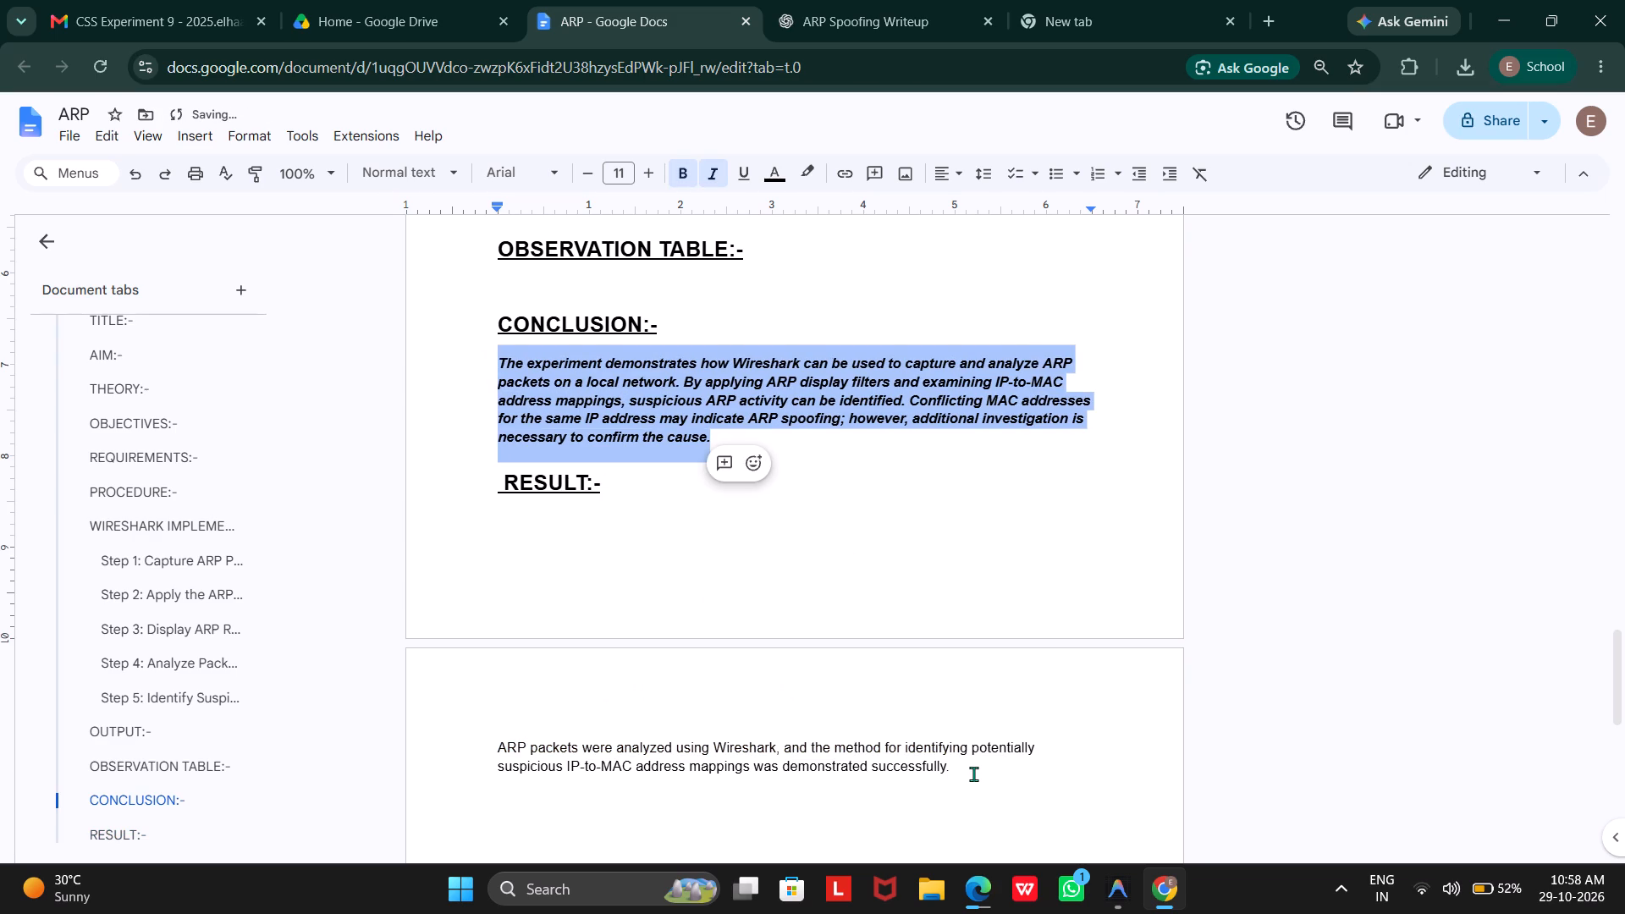
click(973, 774)
ctrl+drag(973, 774, 481, 749)
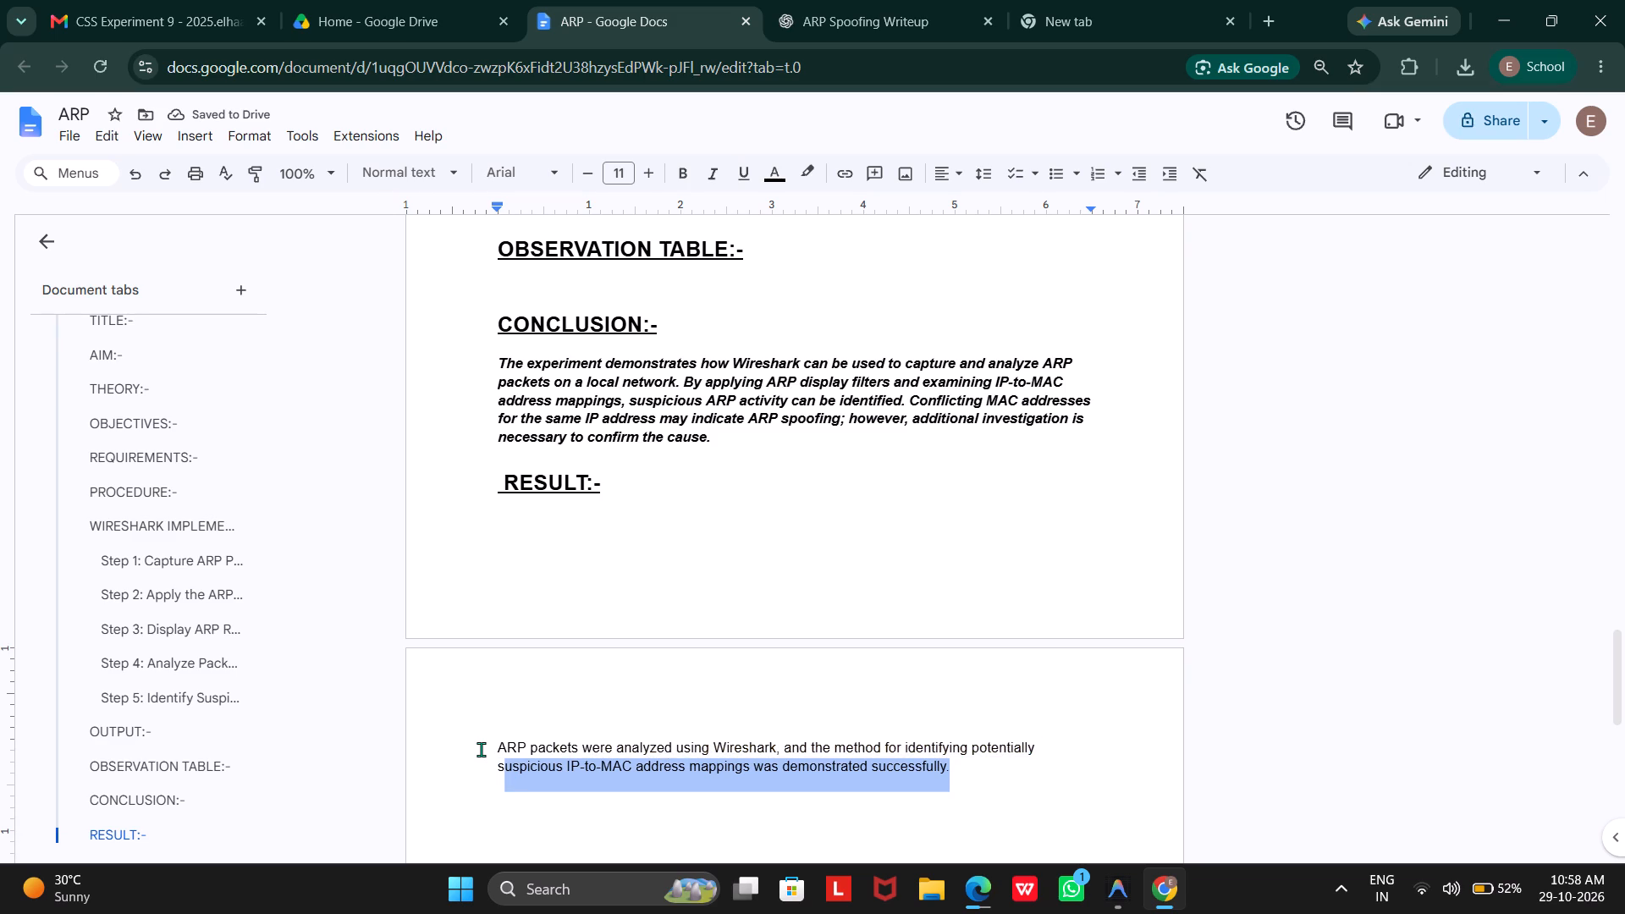
ctrl+drag(481, 749, 480, 741)
key(ctrl+i)
key(ctrl+b)
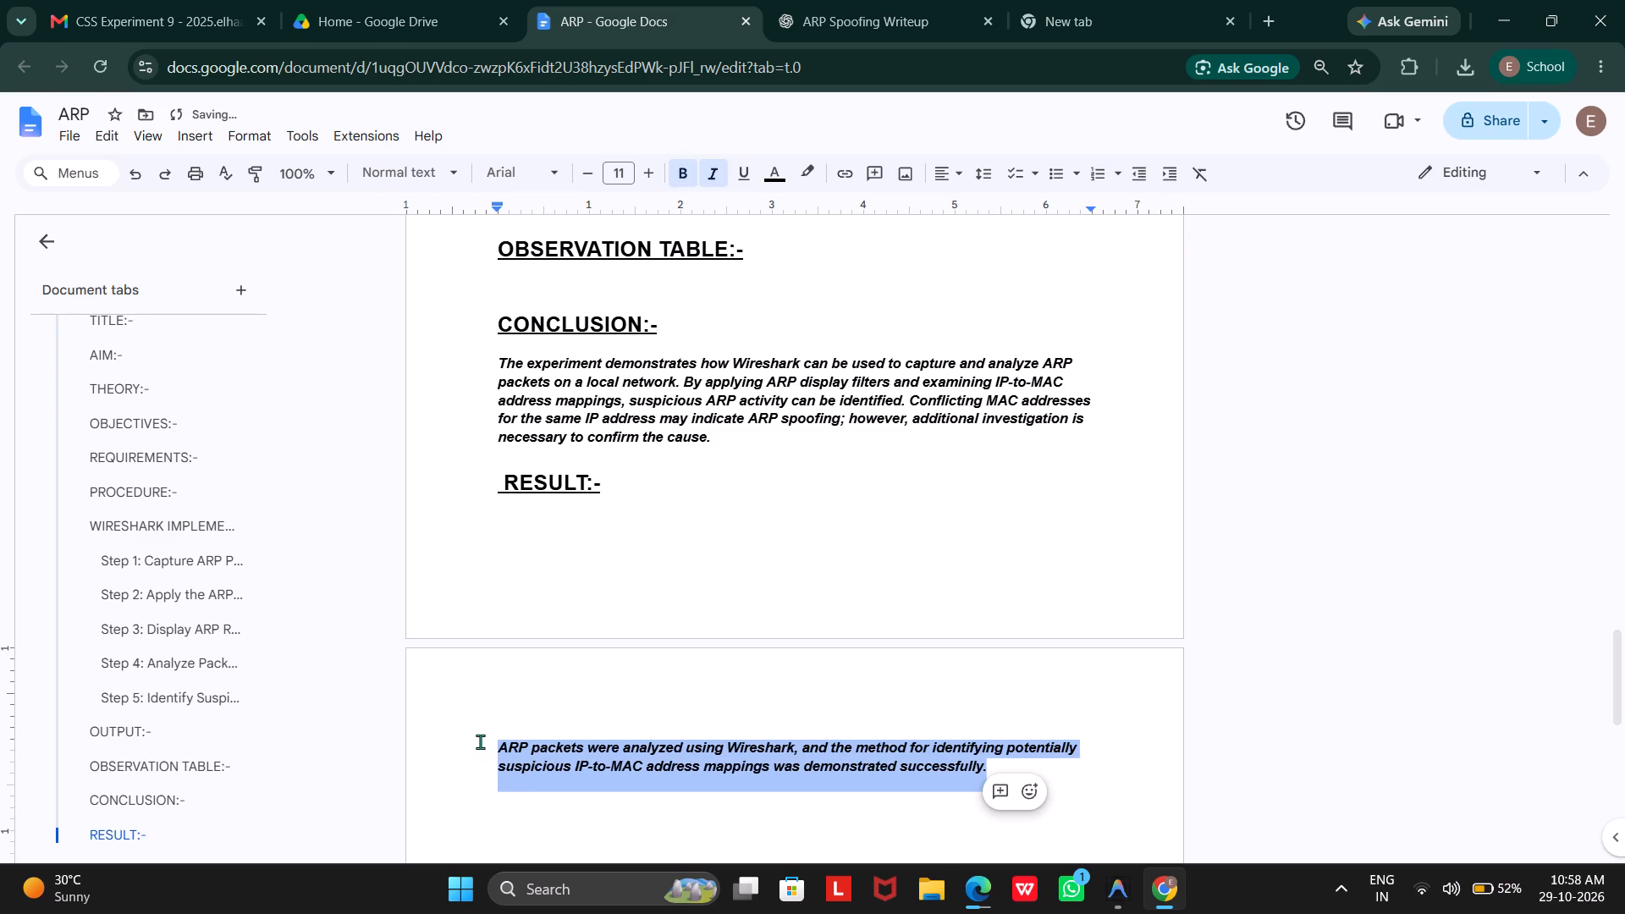
Insert two blank lines after the conclusion paragraph to push the RESULT:- heading onto the following page with its text.
click(716, 436)
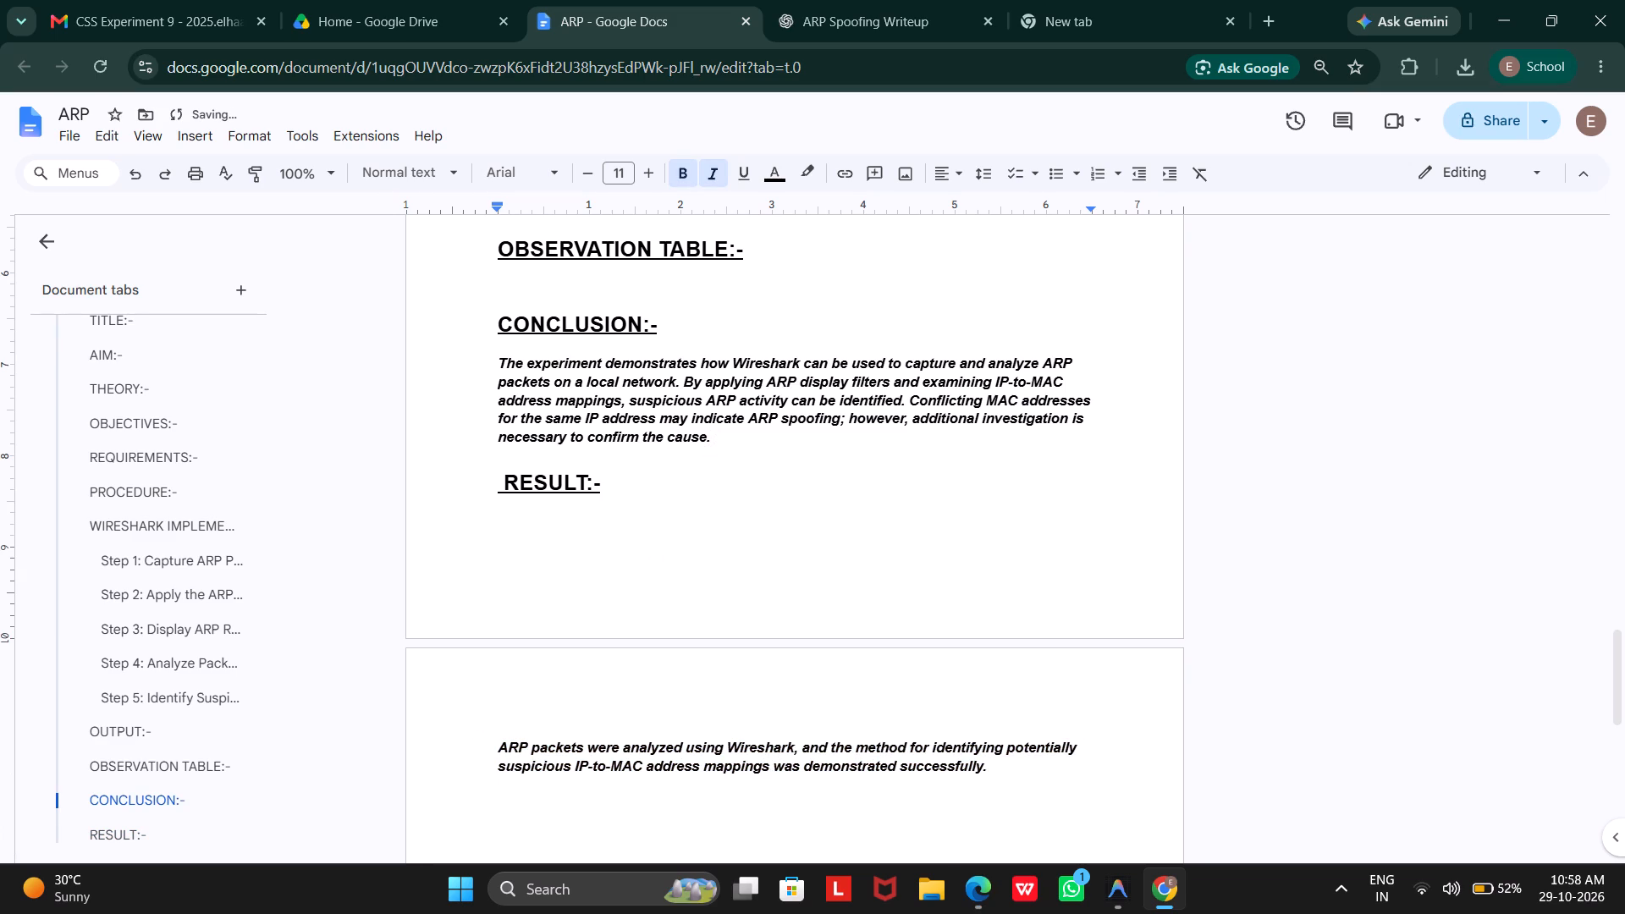
key(Return)
key(Return)
key(Return)
key(BackSpace)
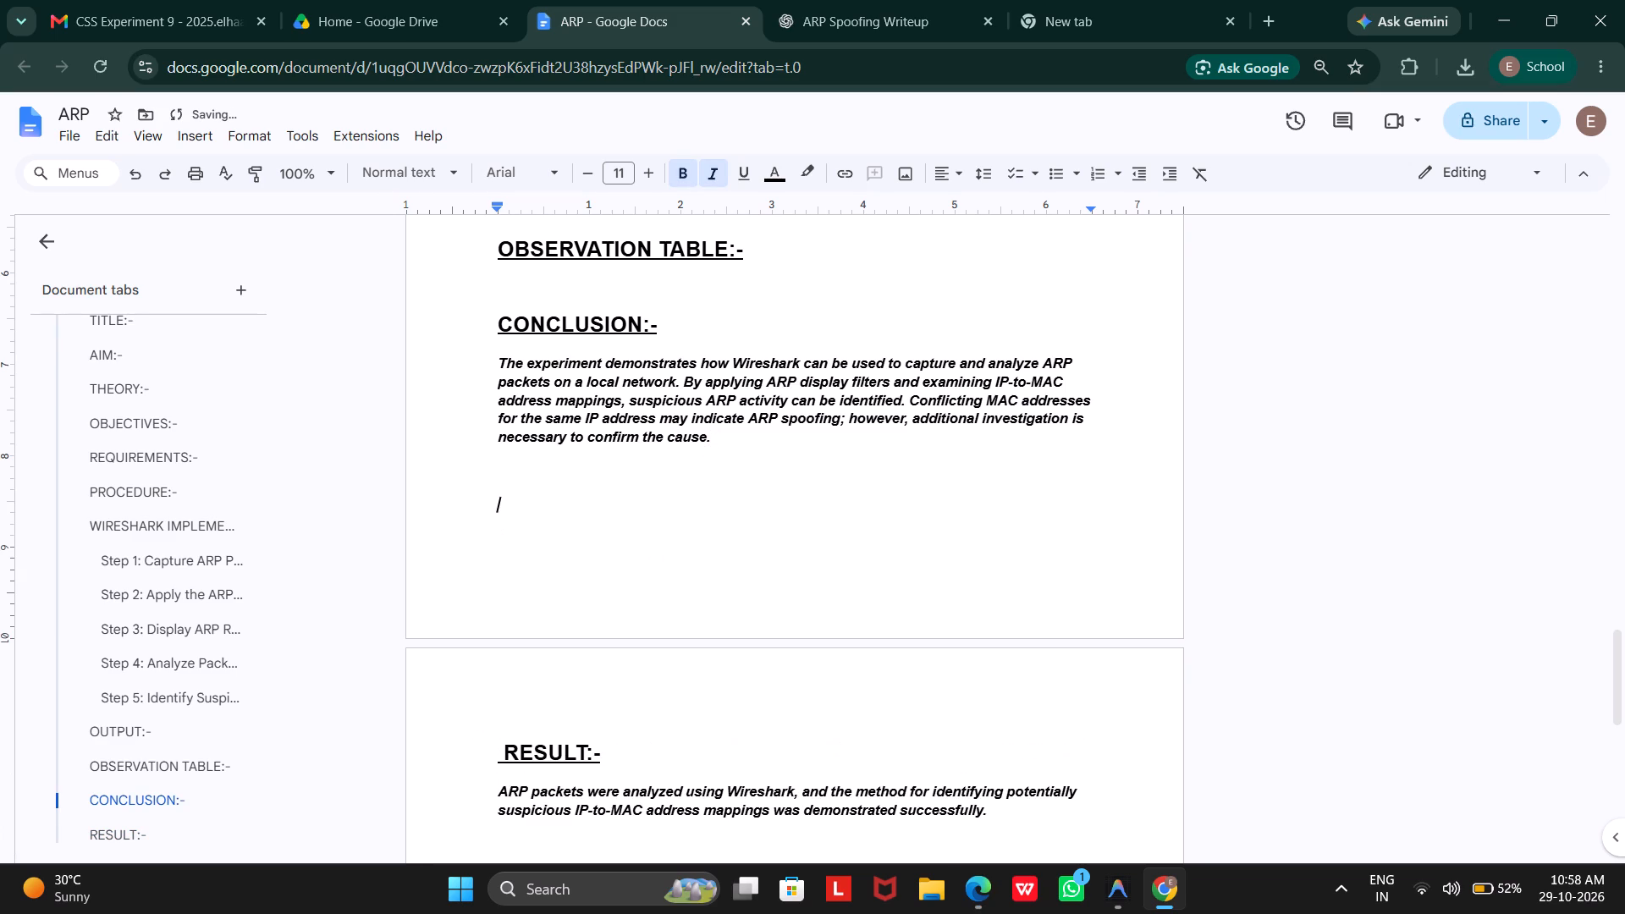
key(BackSpace)
key(Return)
click(741, 727)
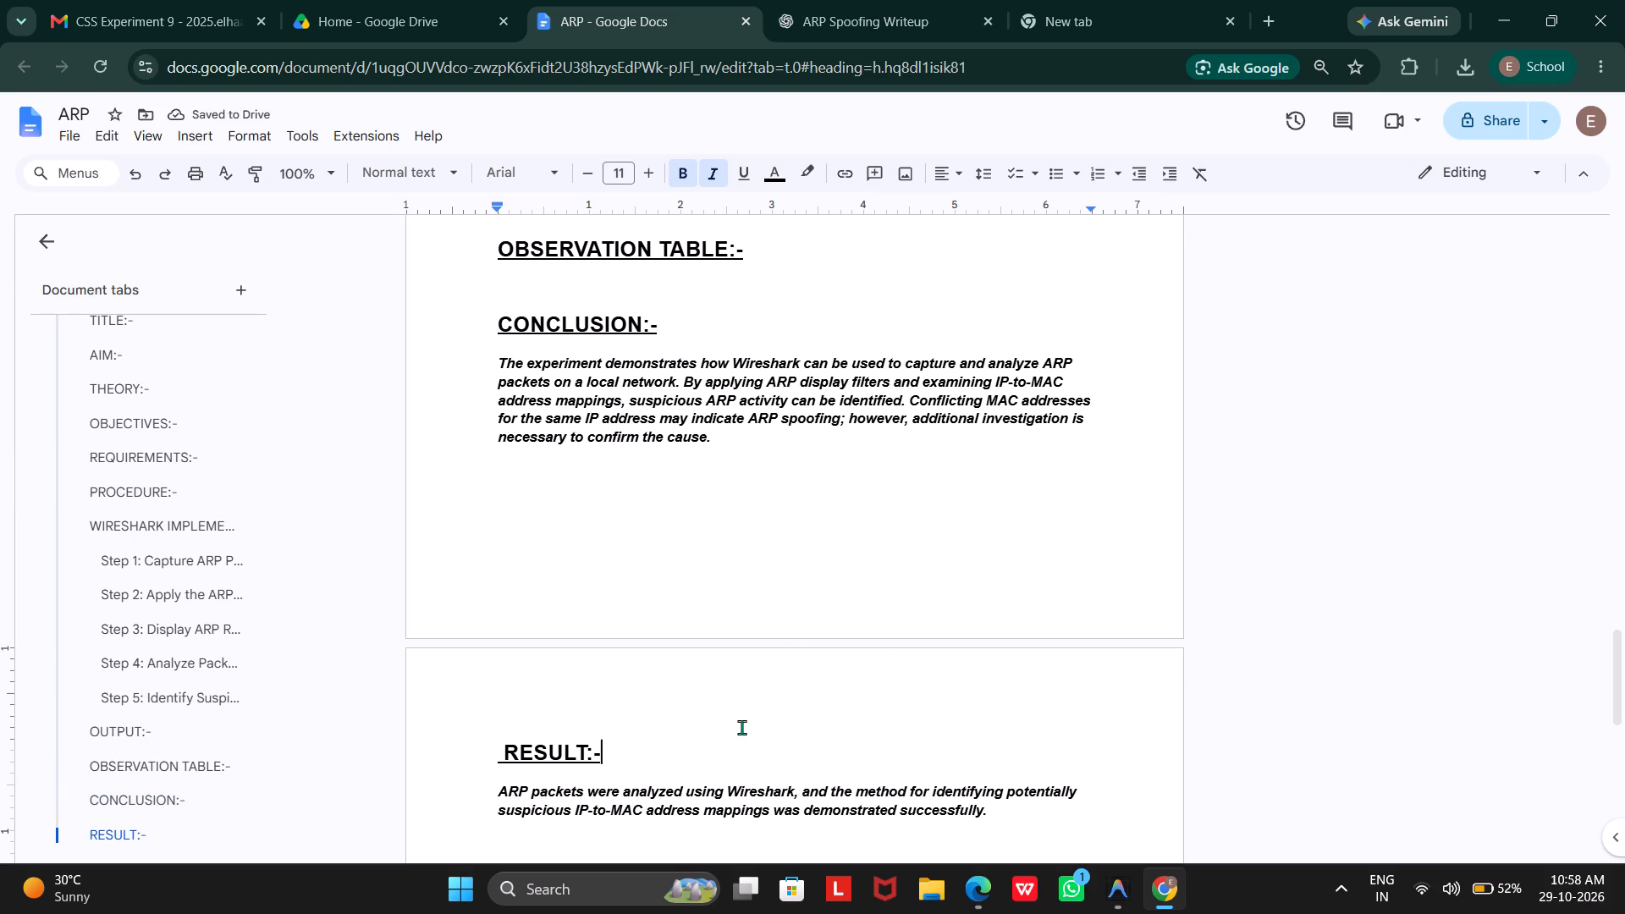
Review the formatting of the ARP document from the final sections back up to the experiment title.
scroll(762, 486, up, 3)
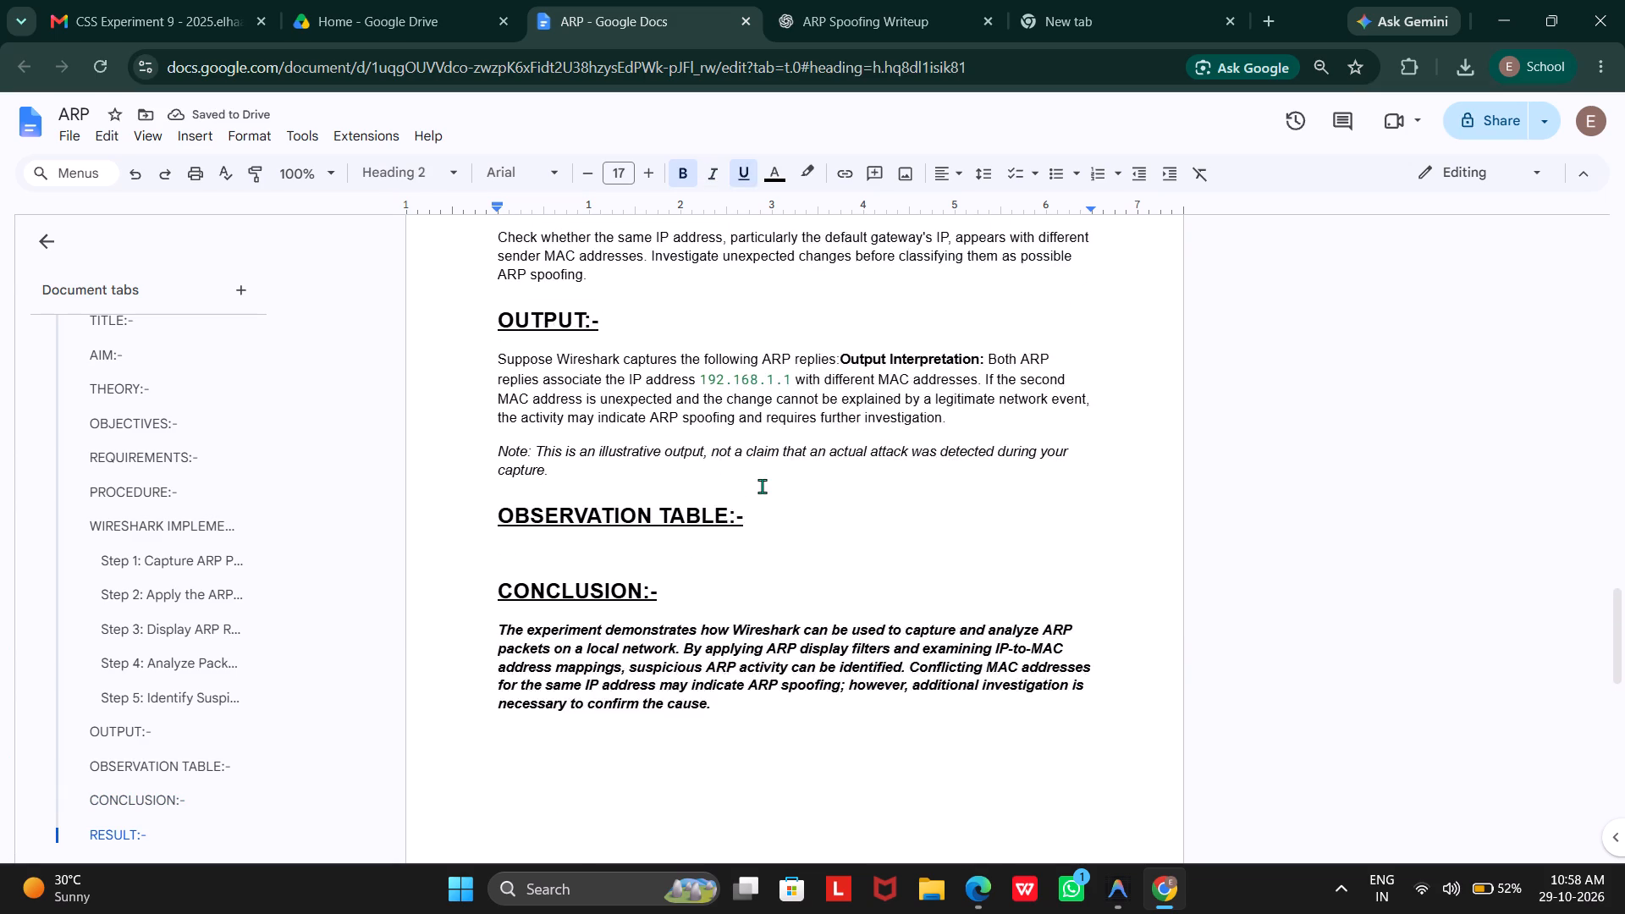
scroll(762, 486, up, 5)
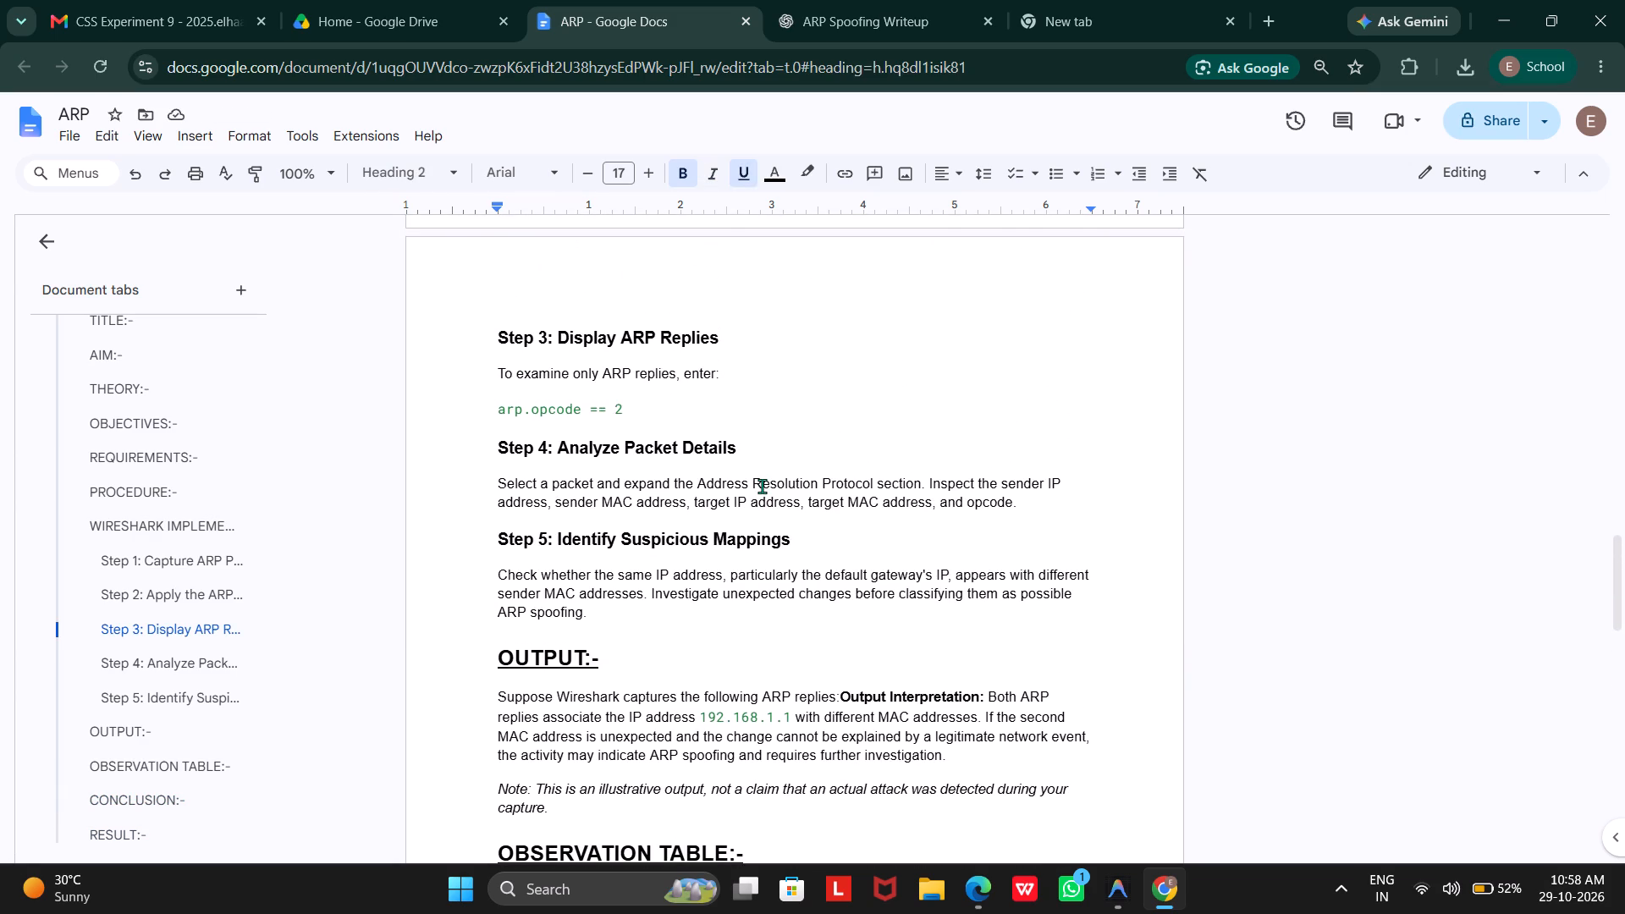
scroll(762, 486, up, 6)
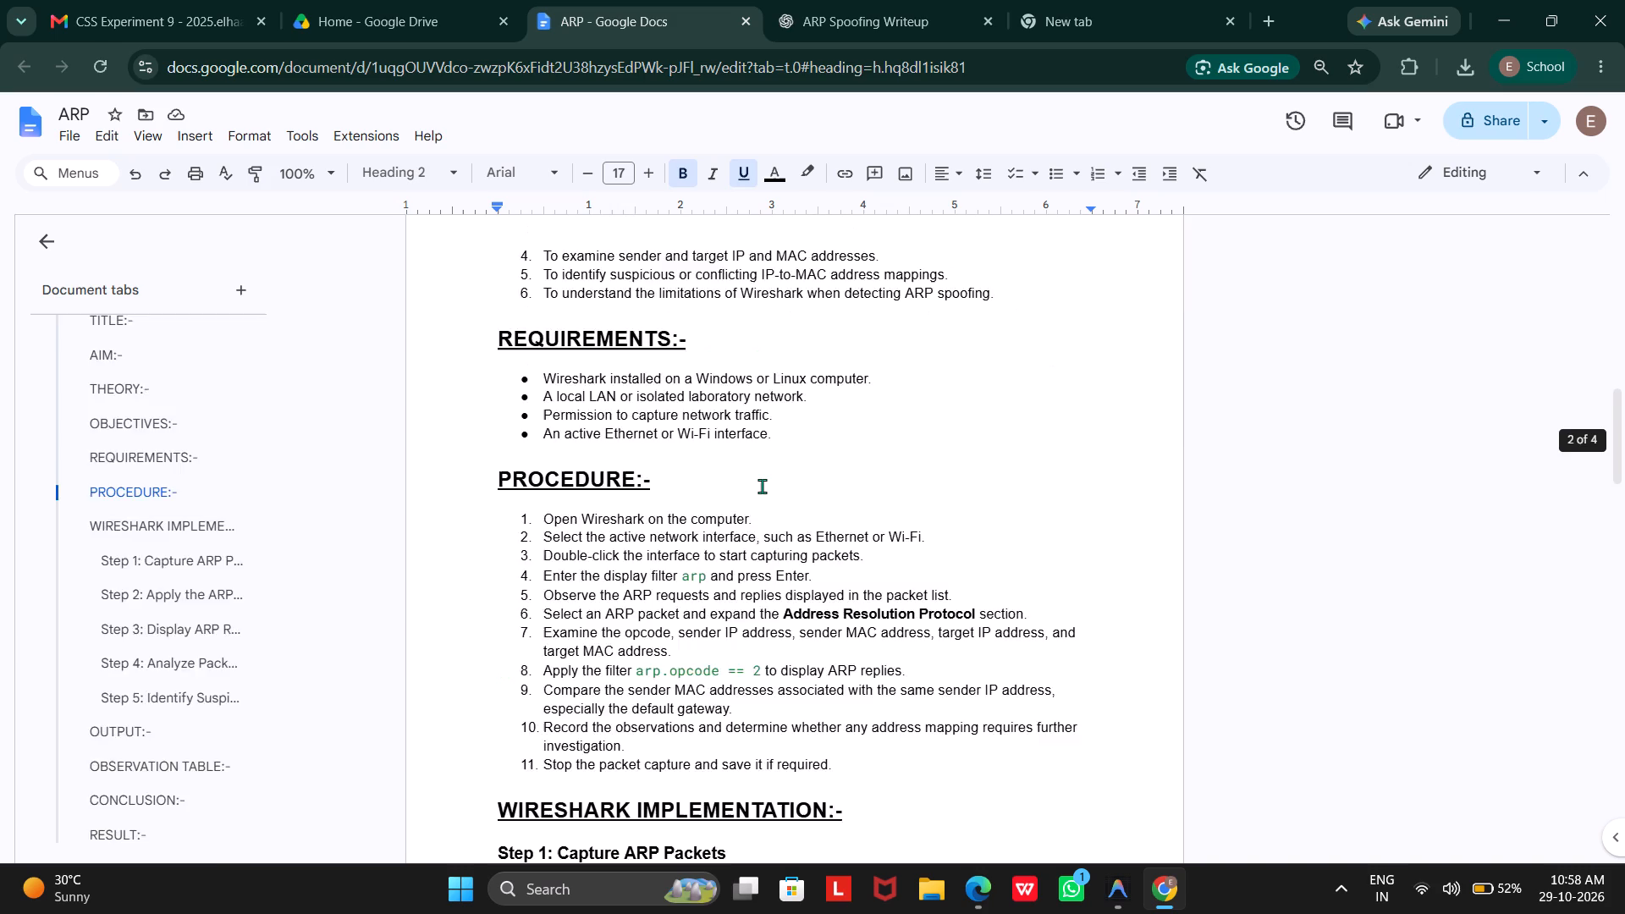
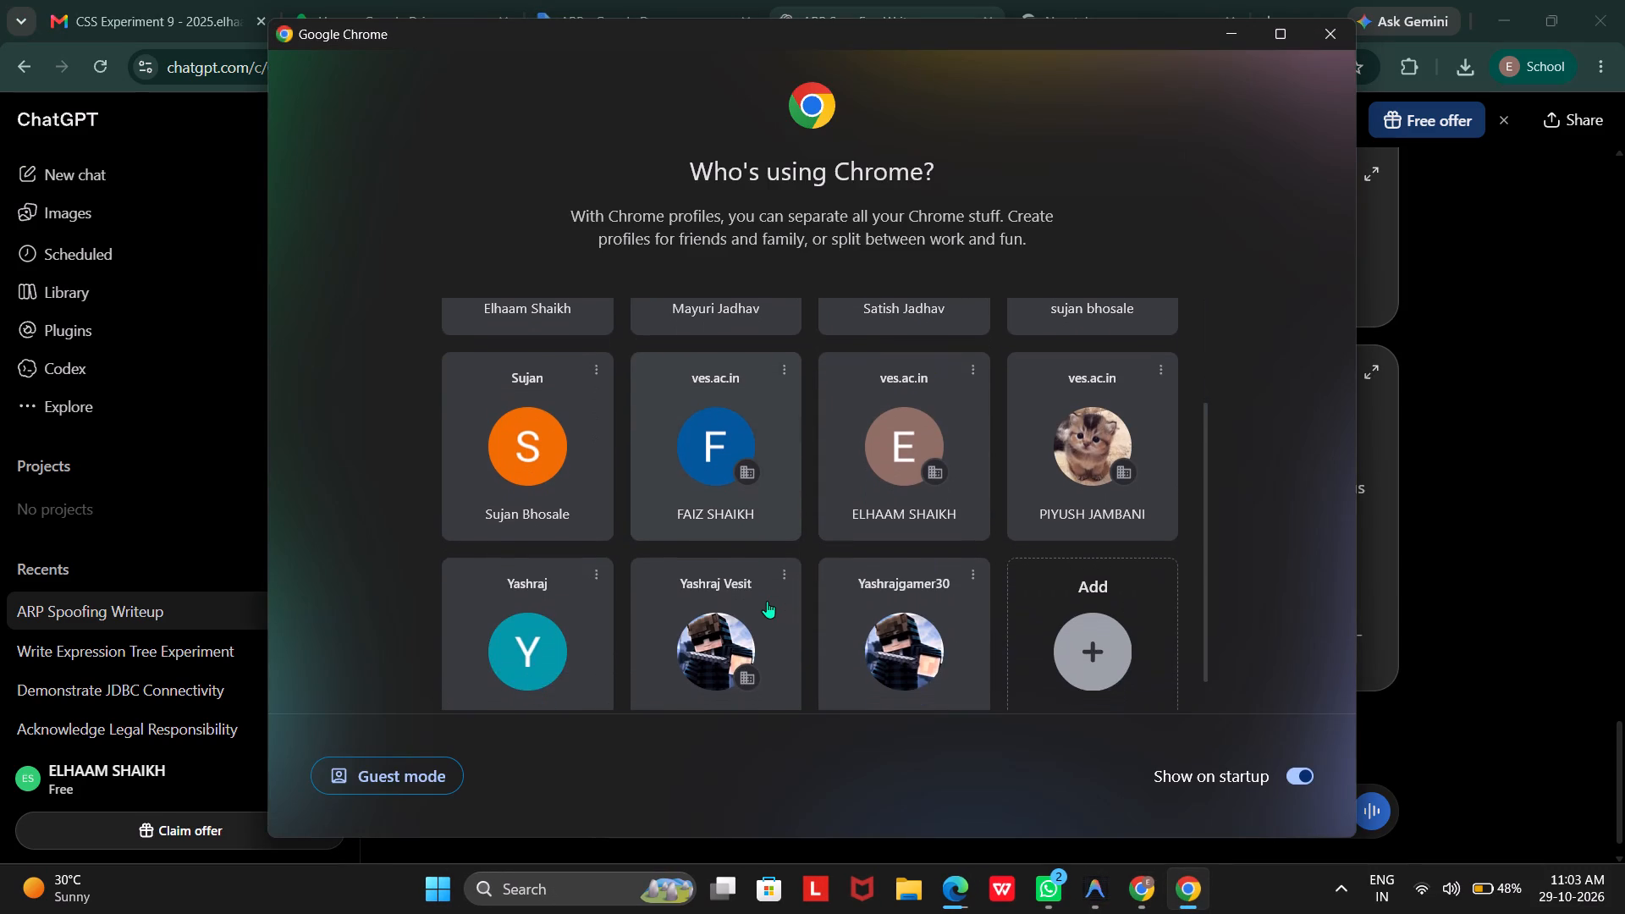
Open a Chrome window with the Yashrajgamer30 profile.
scroll(767, 601, down, 1)
scroll(767, 601, right, 1)
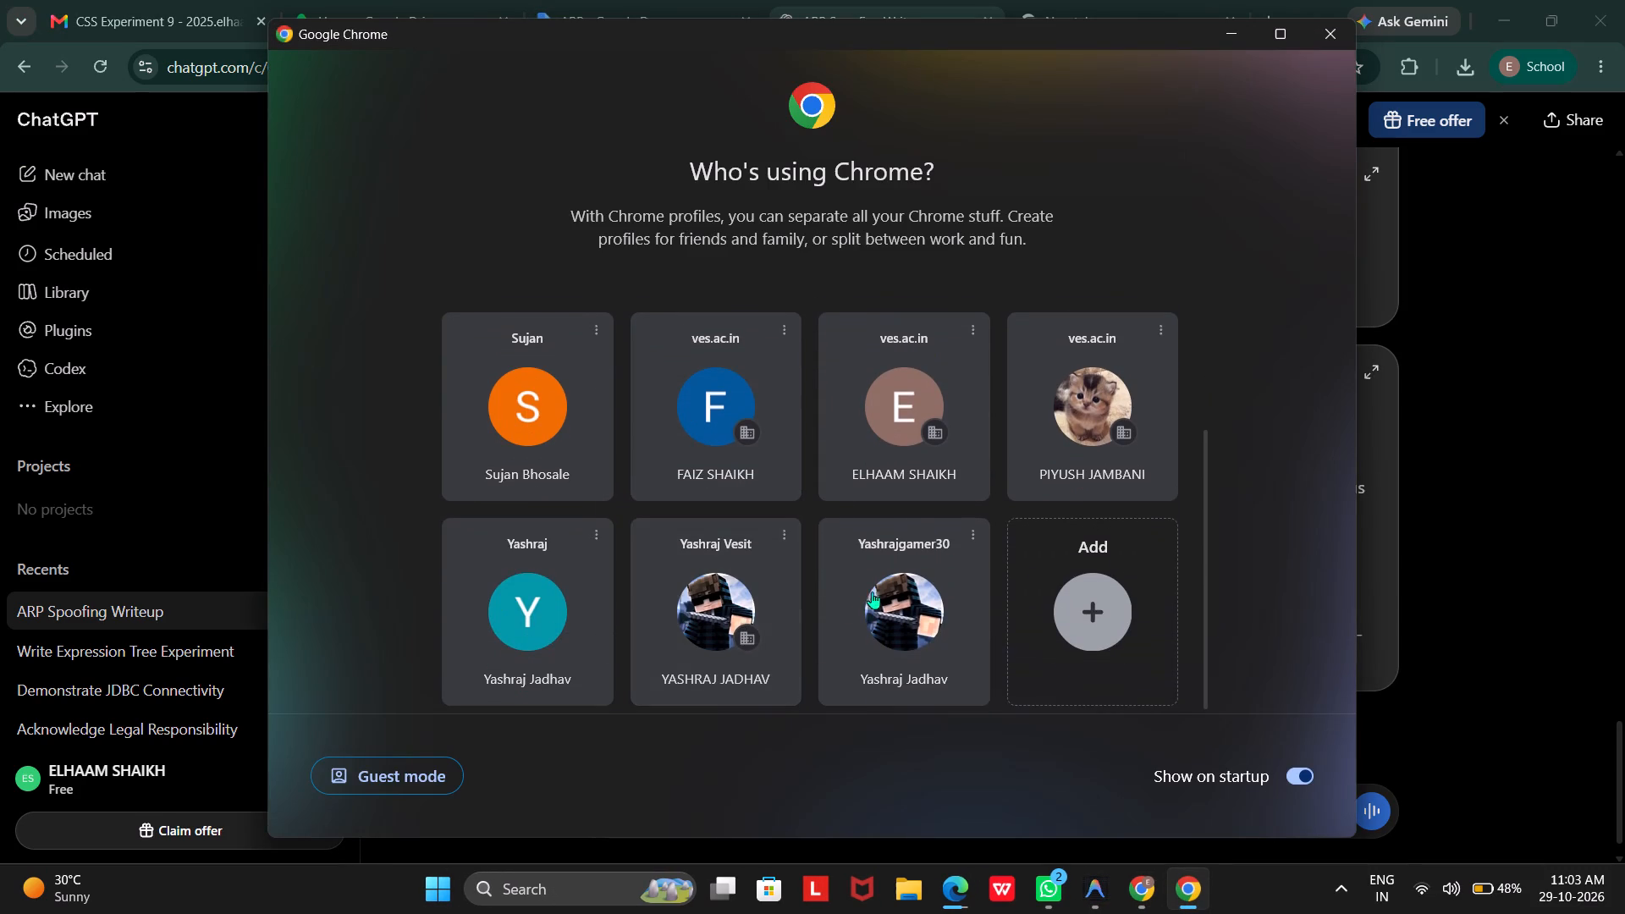
click(876, 633)
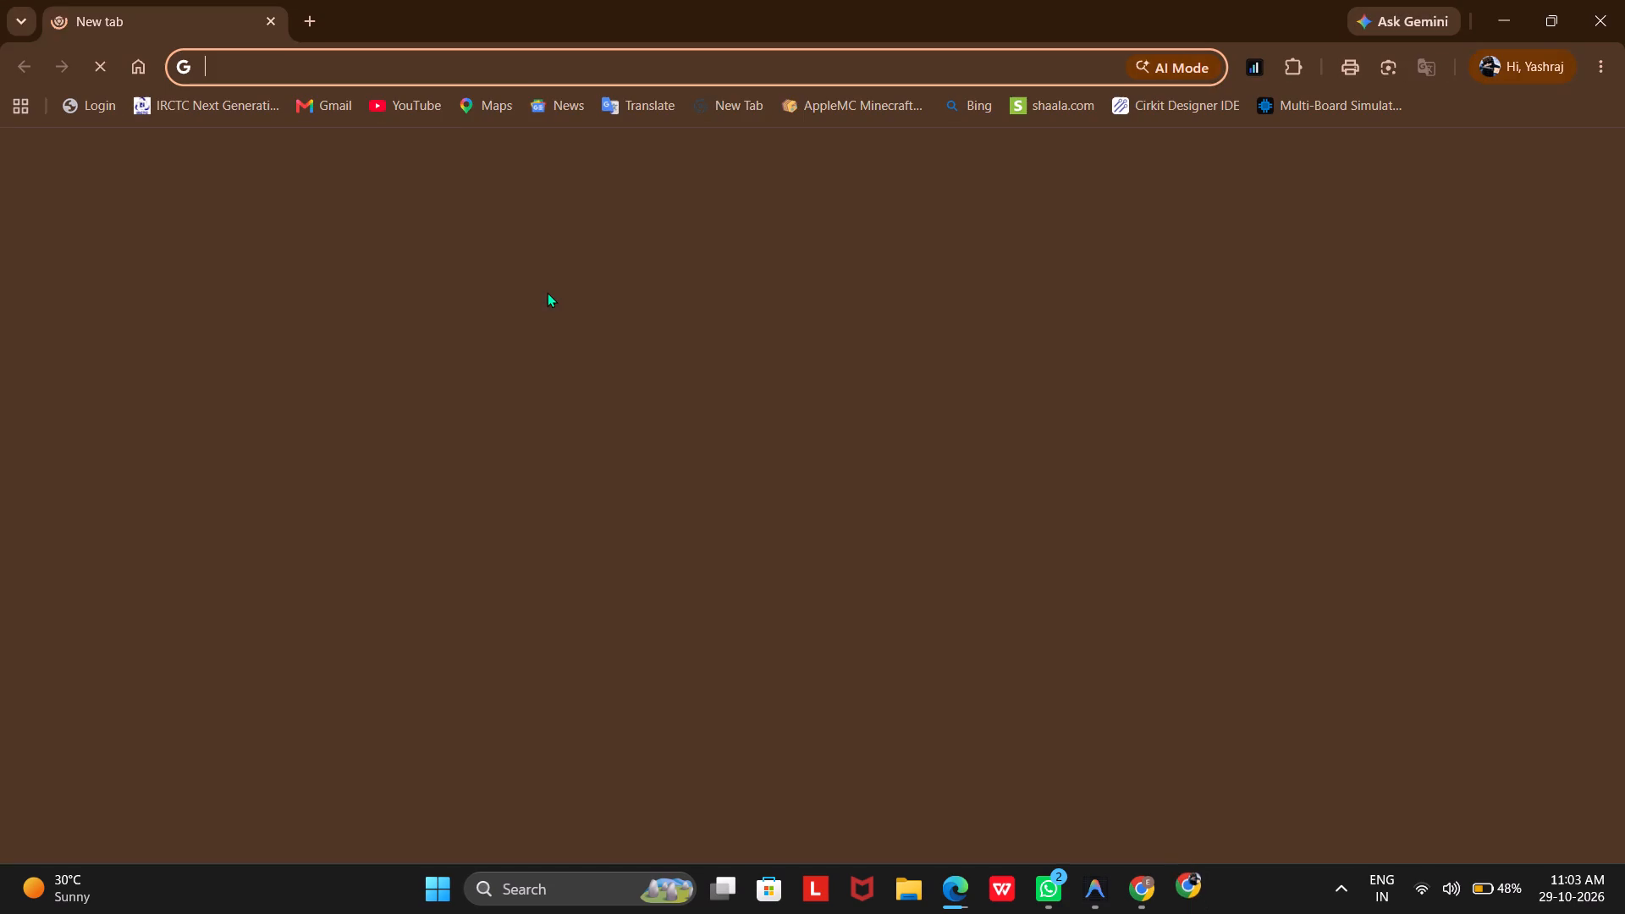
Go to GitHub using the query "github", add a blank new tab, and return to the GitHub page.
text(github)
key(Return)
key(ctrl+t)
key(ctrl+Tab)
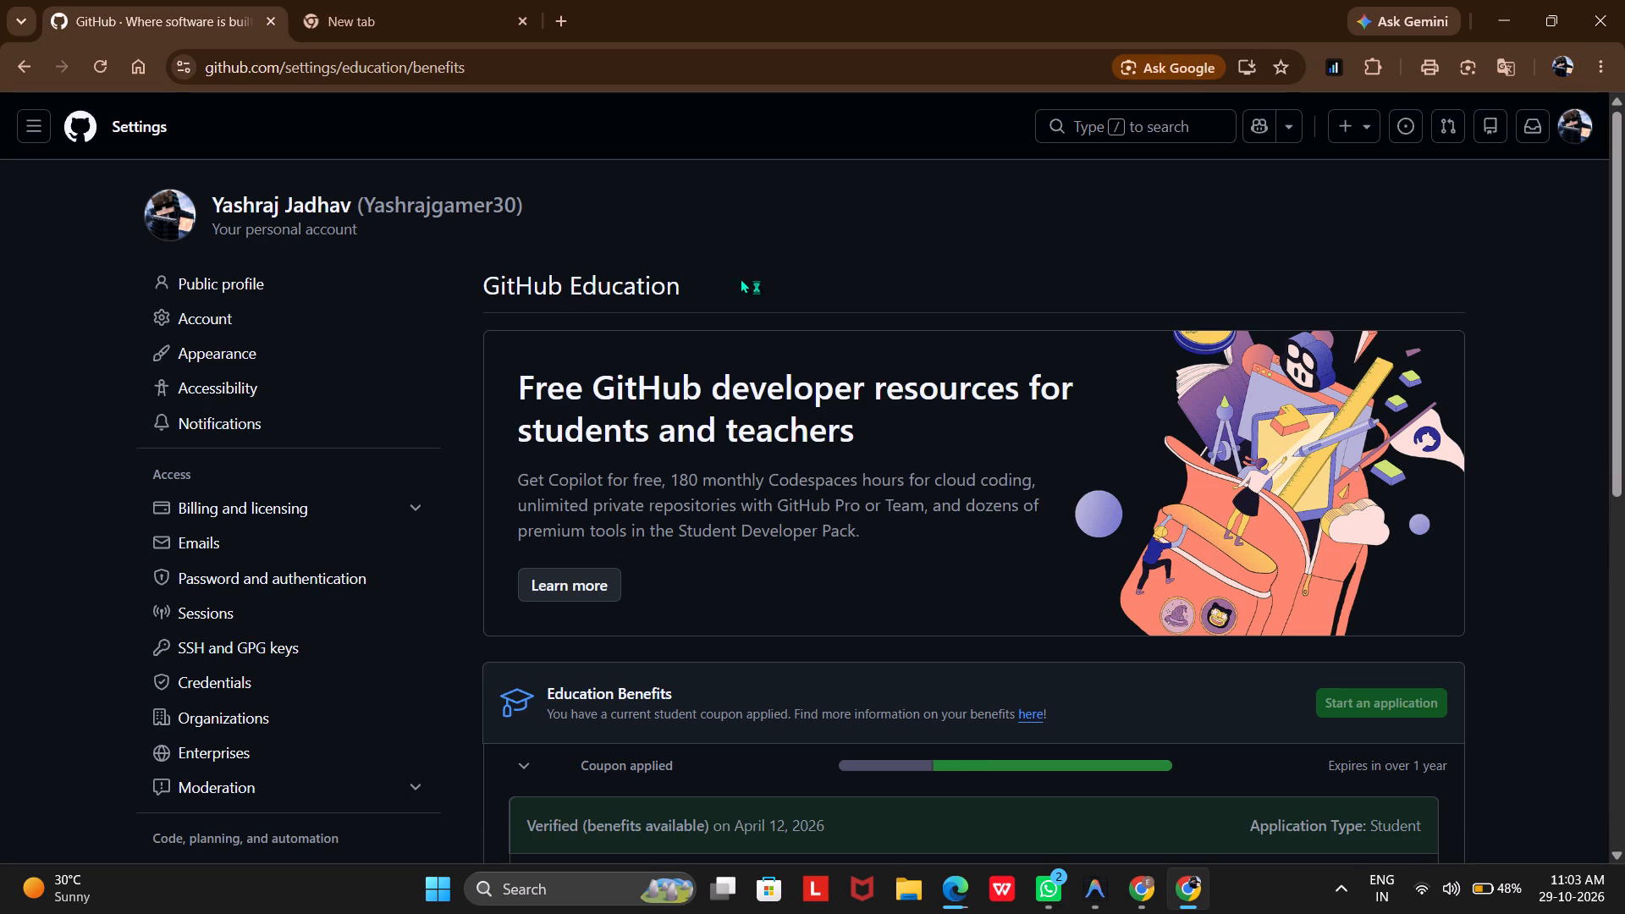
Examine the Education Benefits section and its coupon application details in the GitHub Education settings.
scroll(649, 365, right, 1)
scroll(649, 365, down, 1)
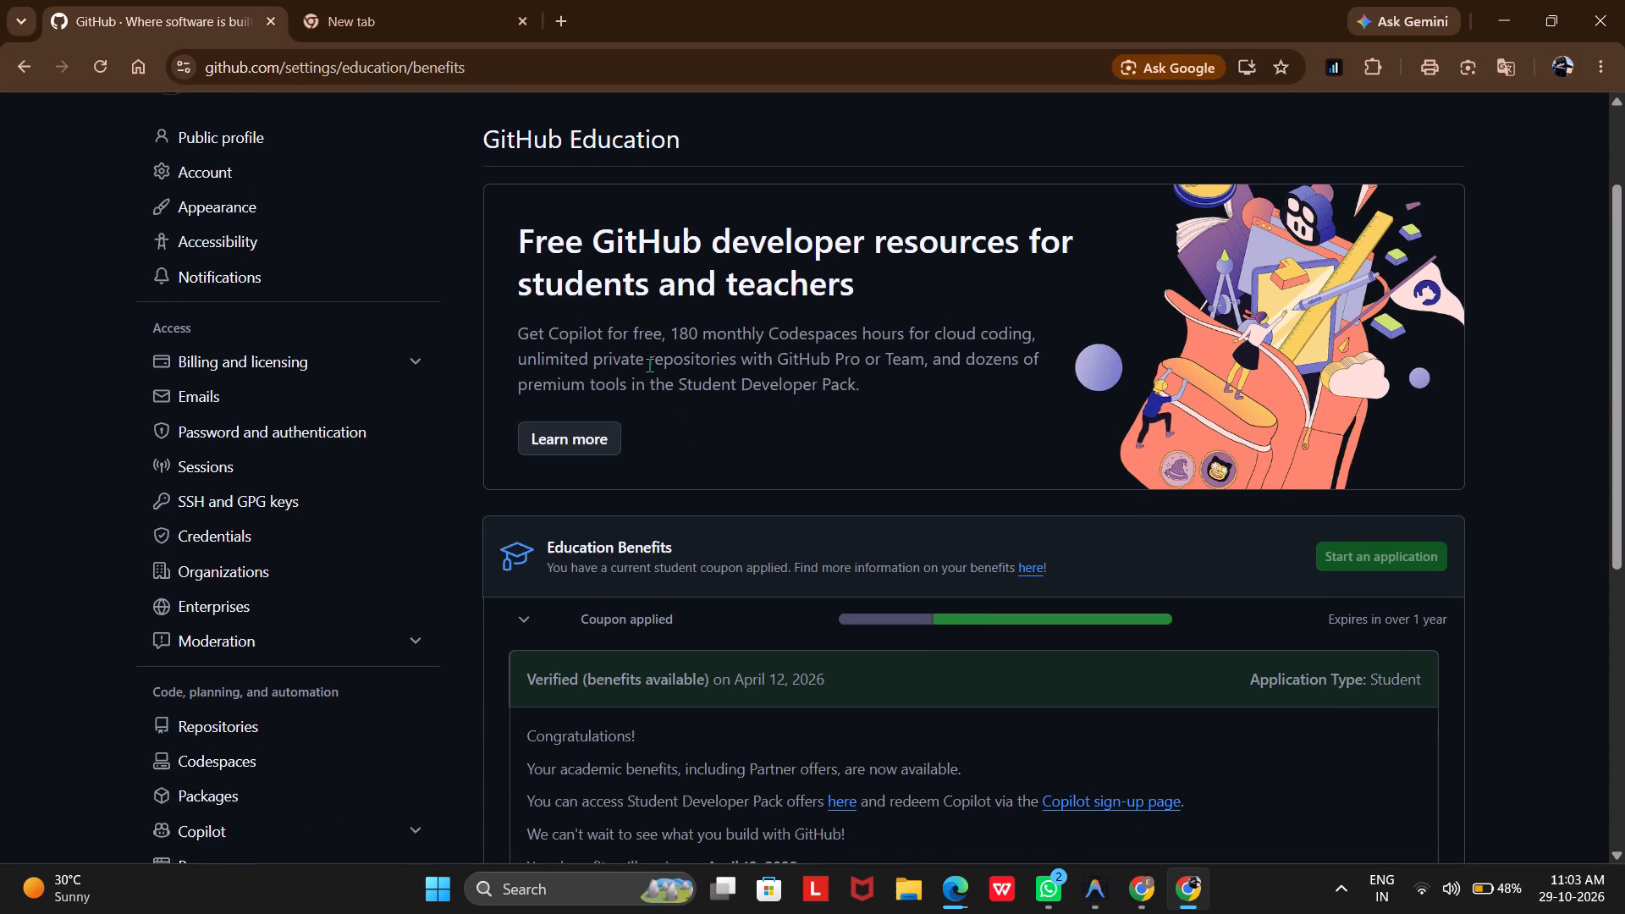
scroll(649, 365, down, 2)
scroll(649, 365, right, 1)
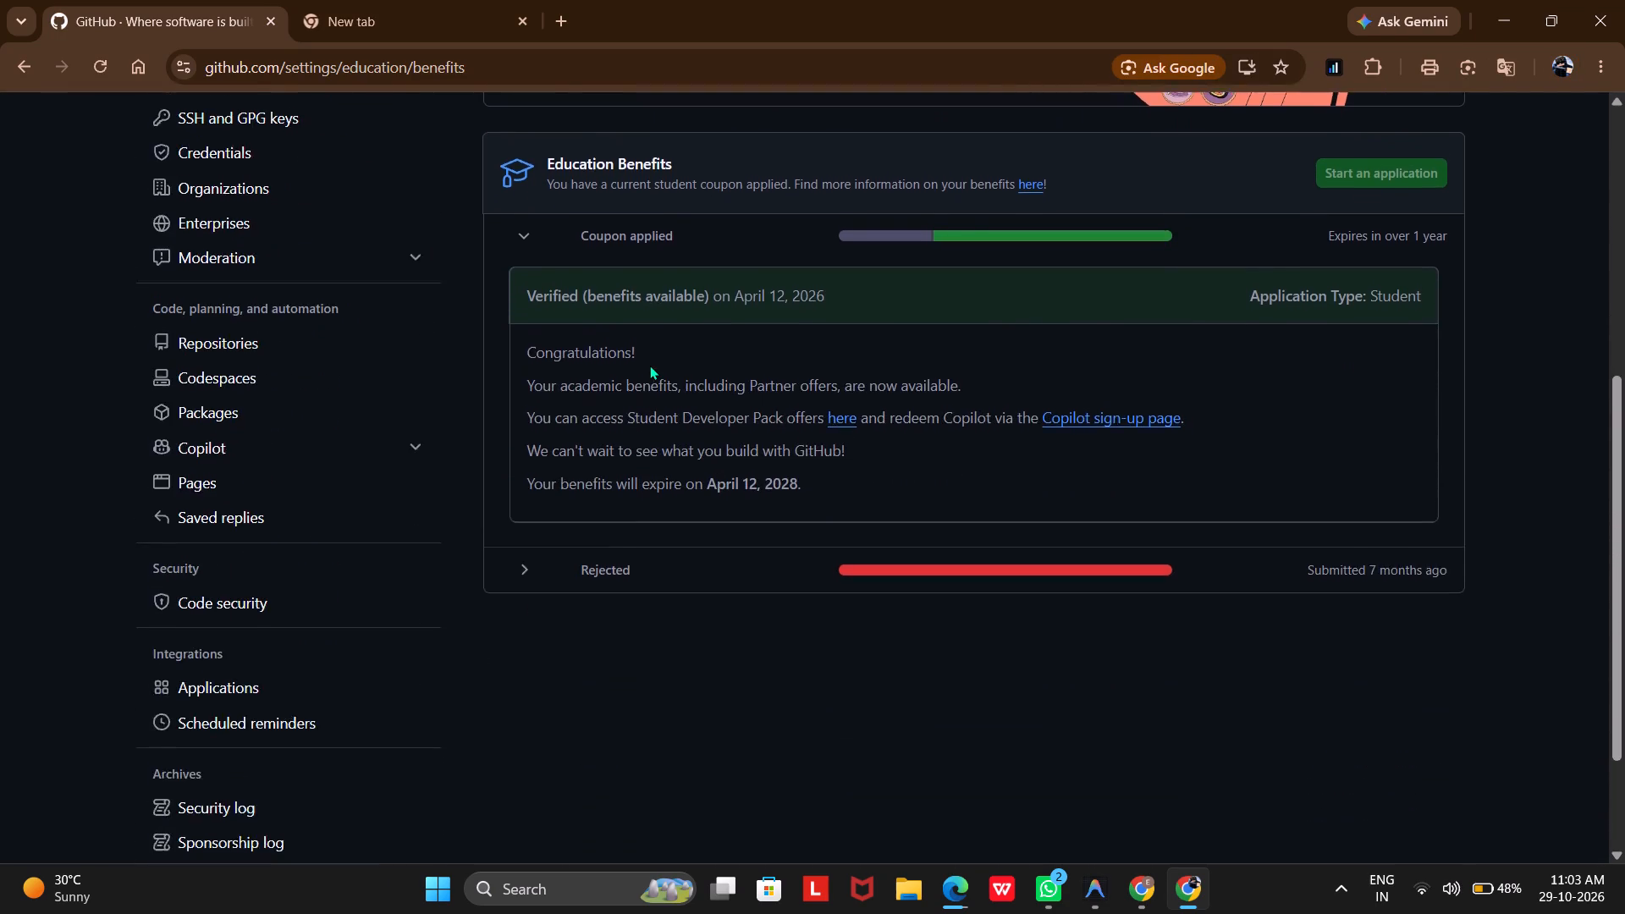
scroll(649, 365, right, 1)
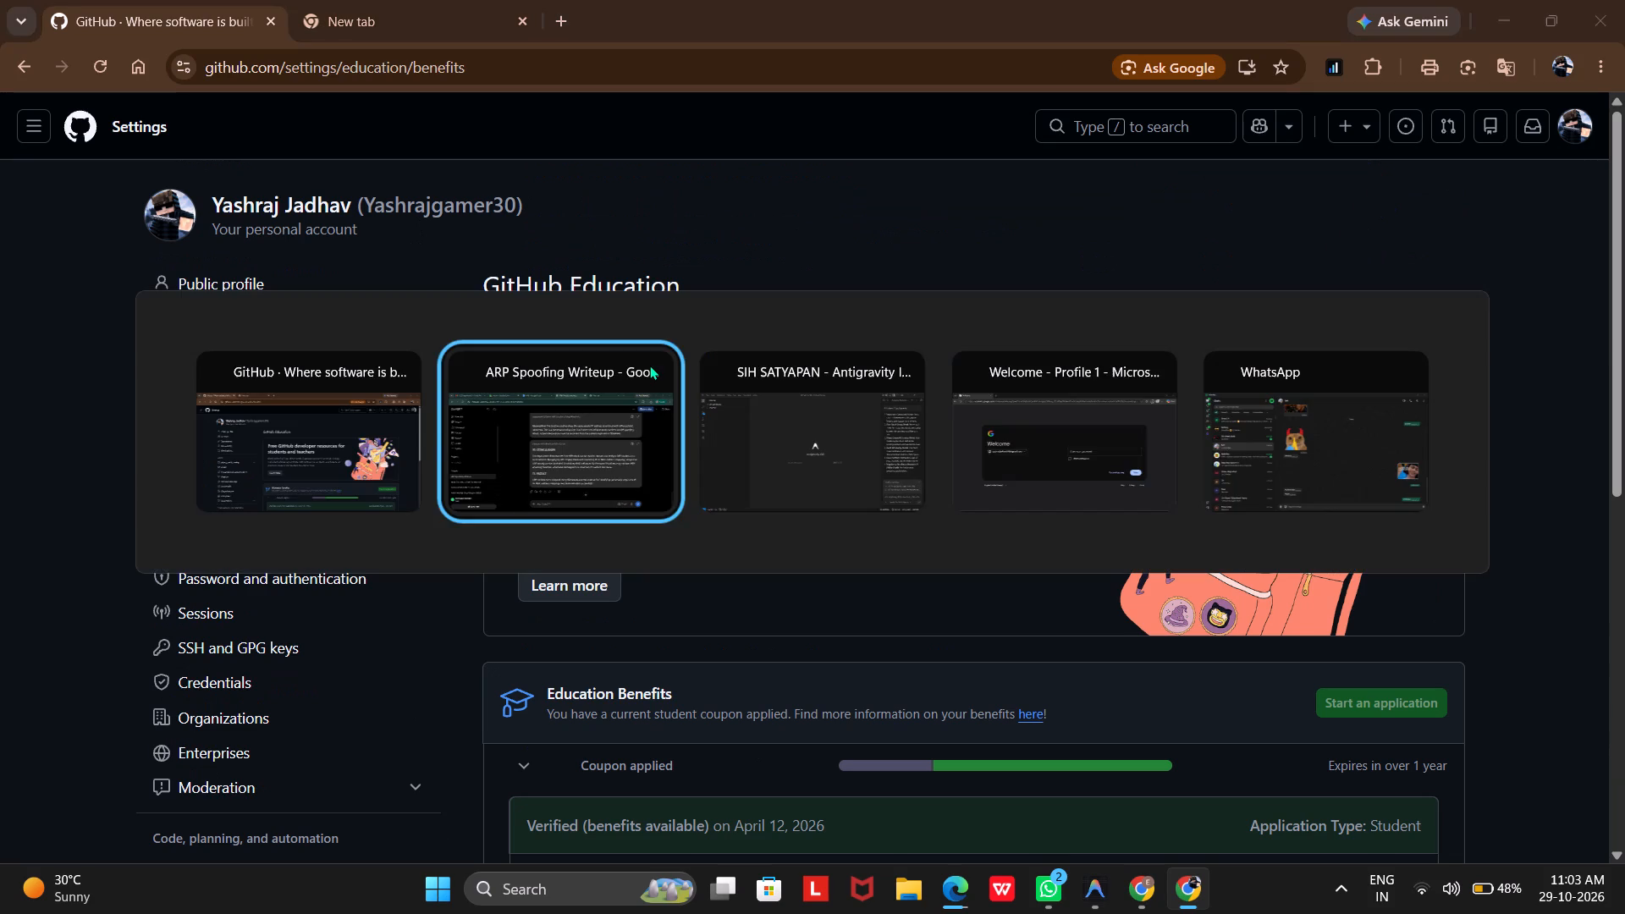
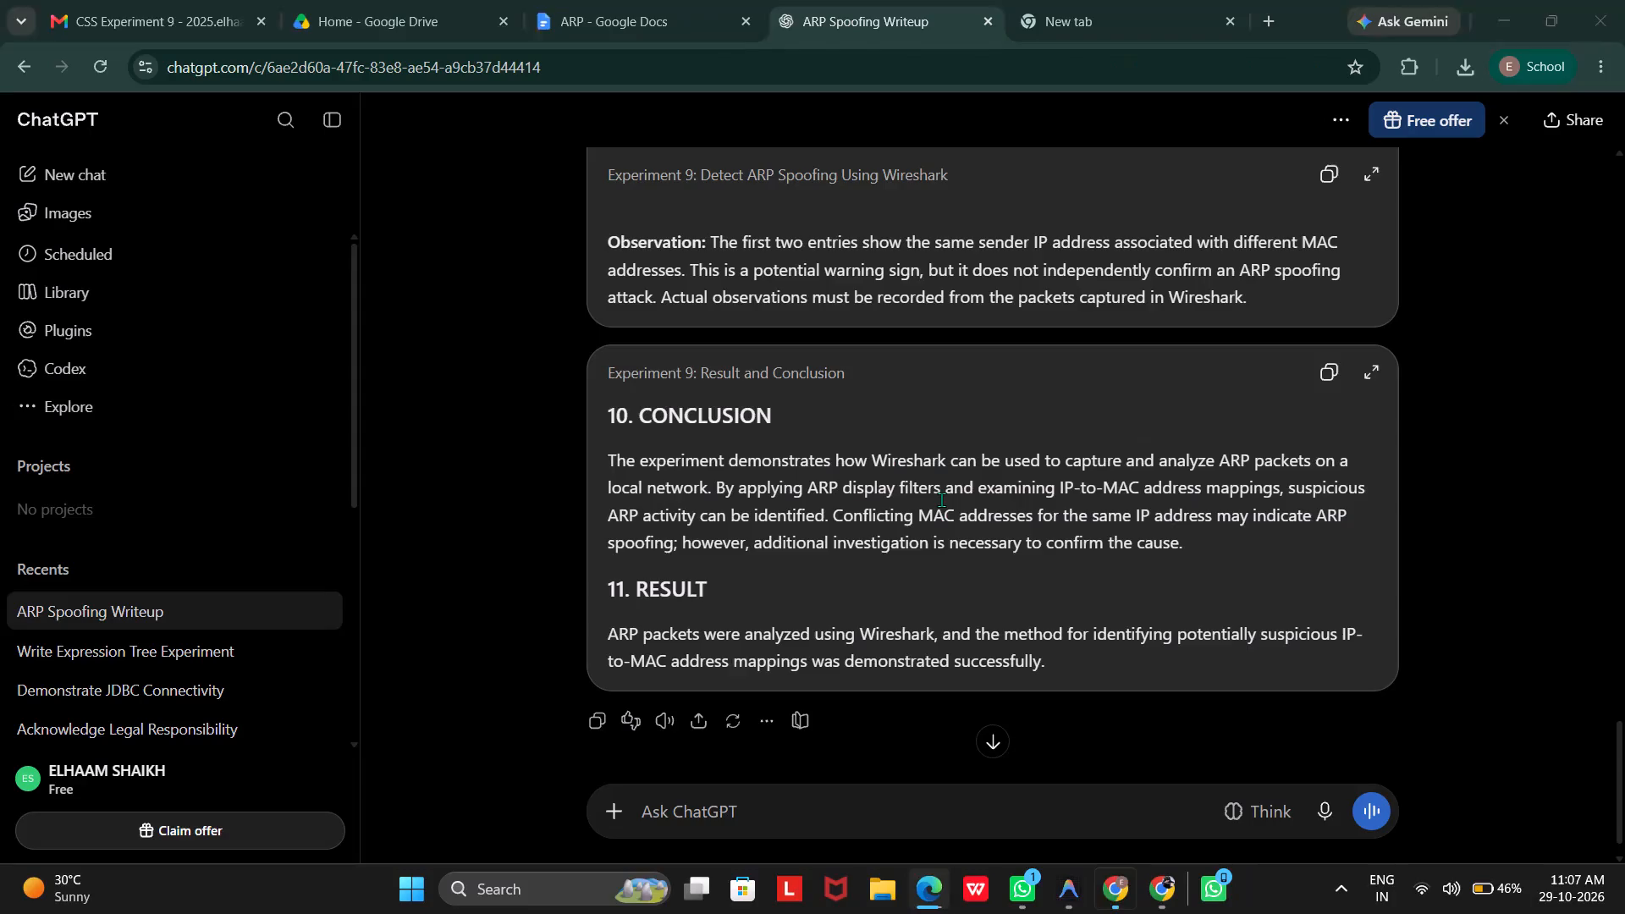
Search Google for SIH in a new browser window and open the Smart India Hackathon website from the results.
key(ctrl+Tab)
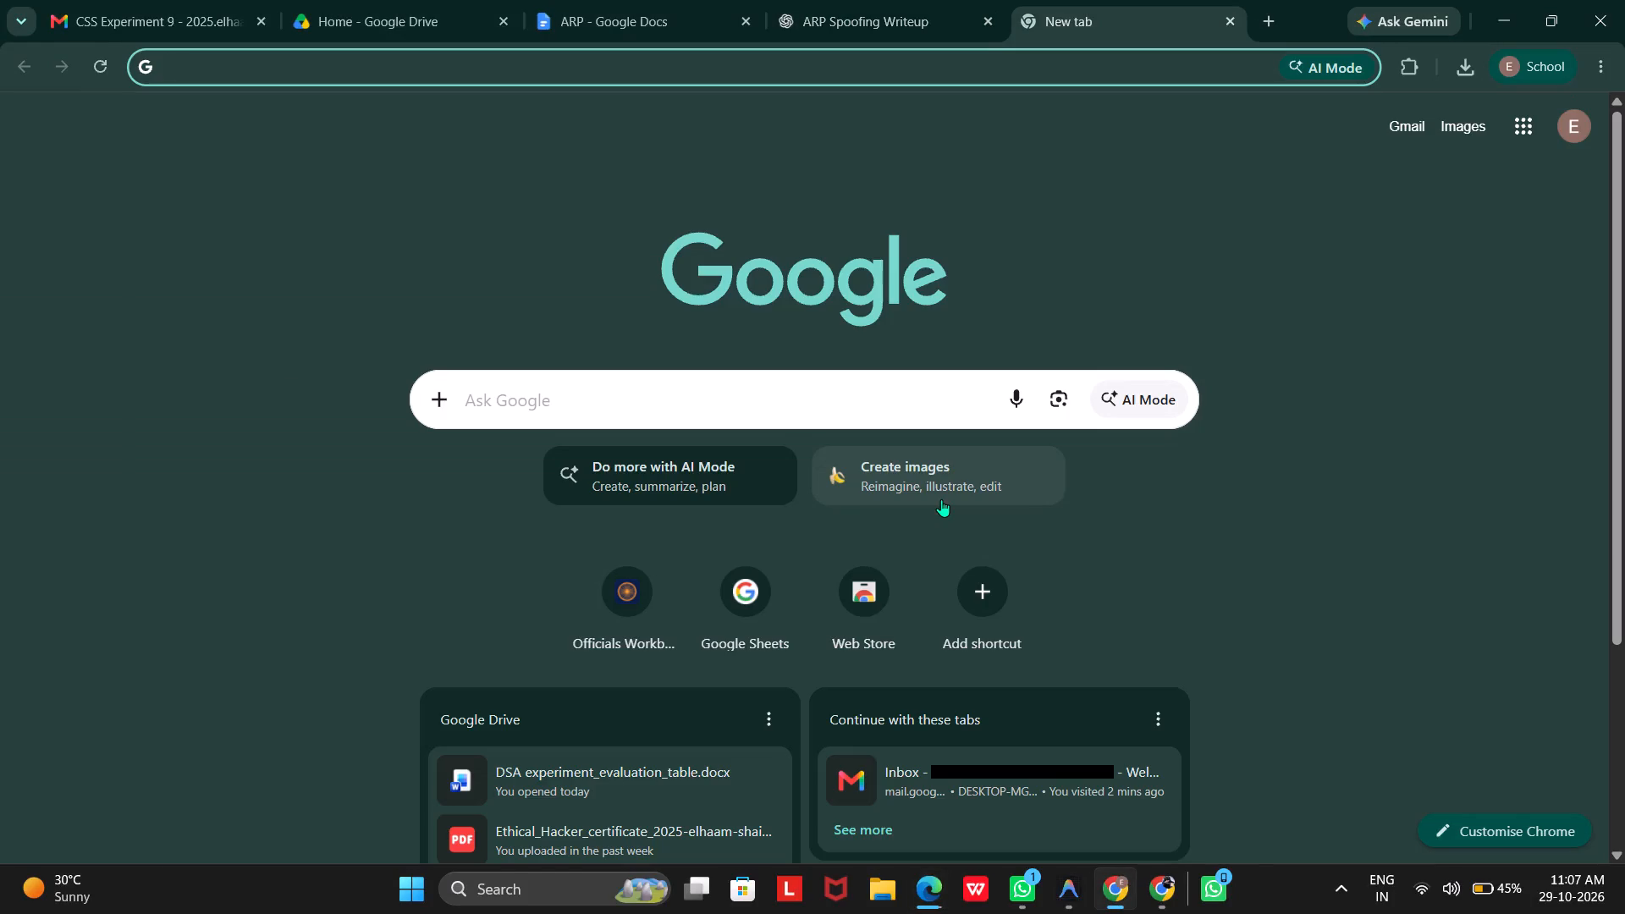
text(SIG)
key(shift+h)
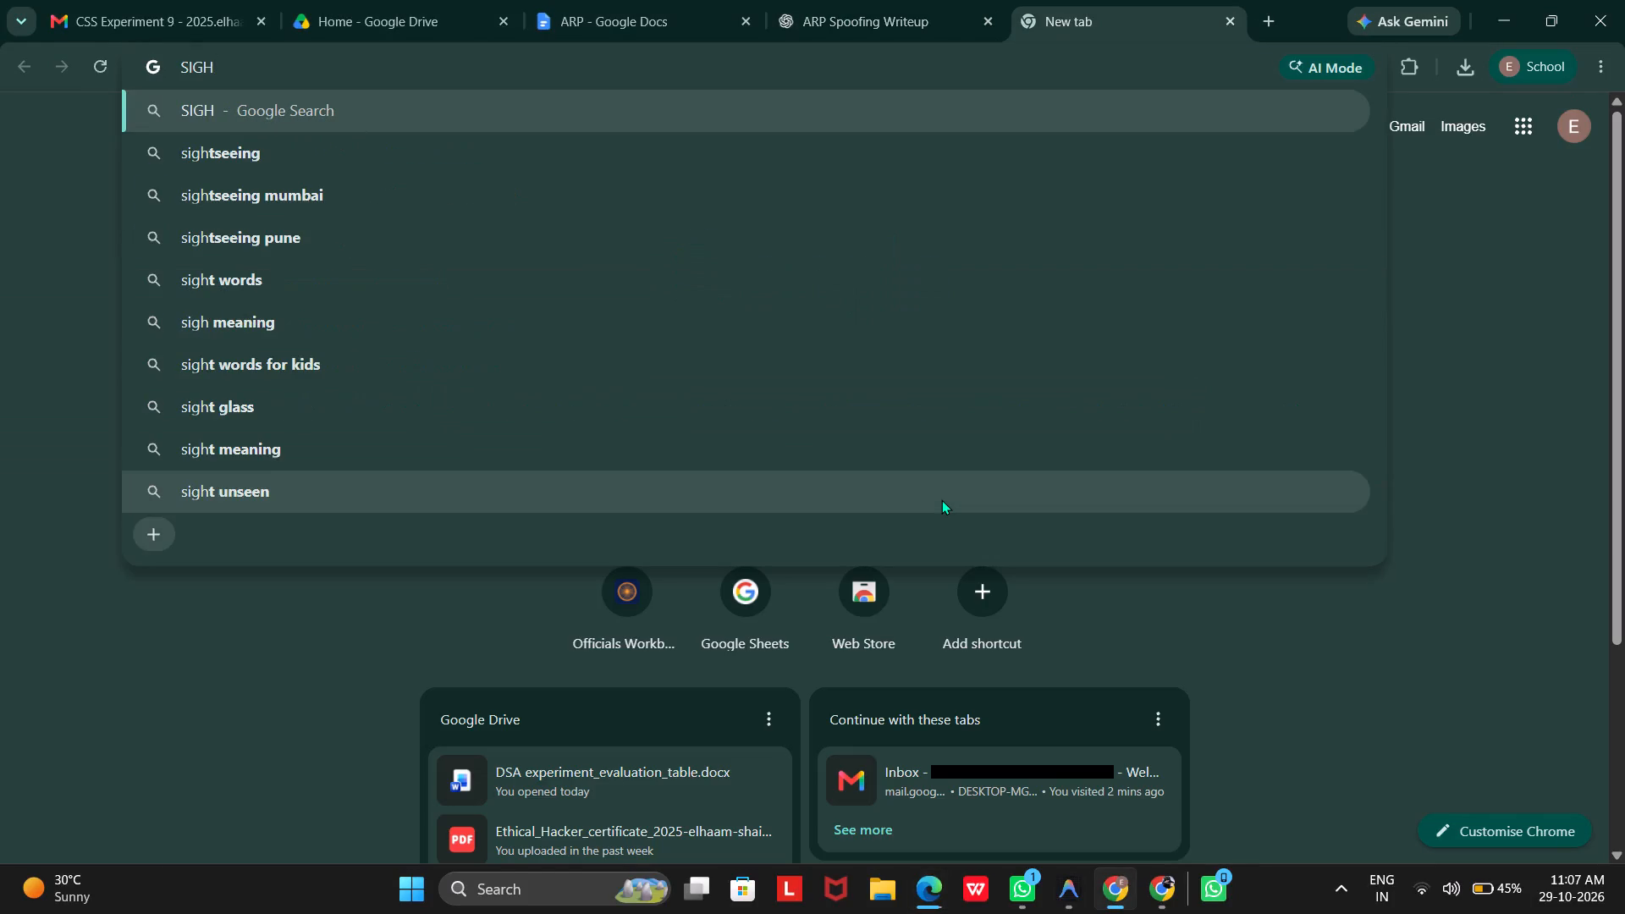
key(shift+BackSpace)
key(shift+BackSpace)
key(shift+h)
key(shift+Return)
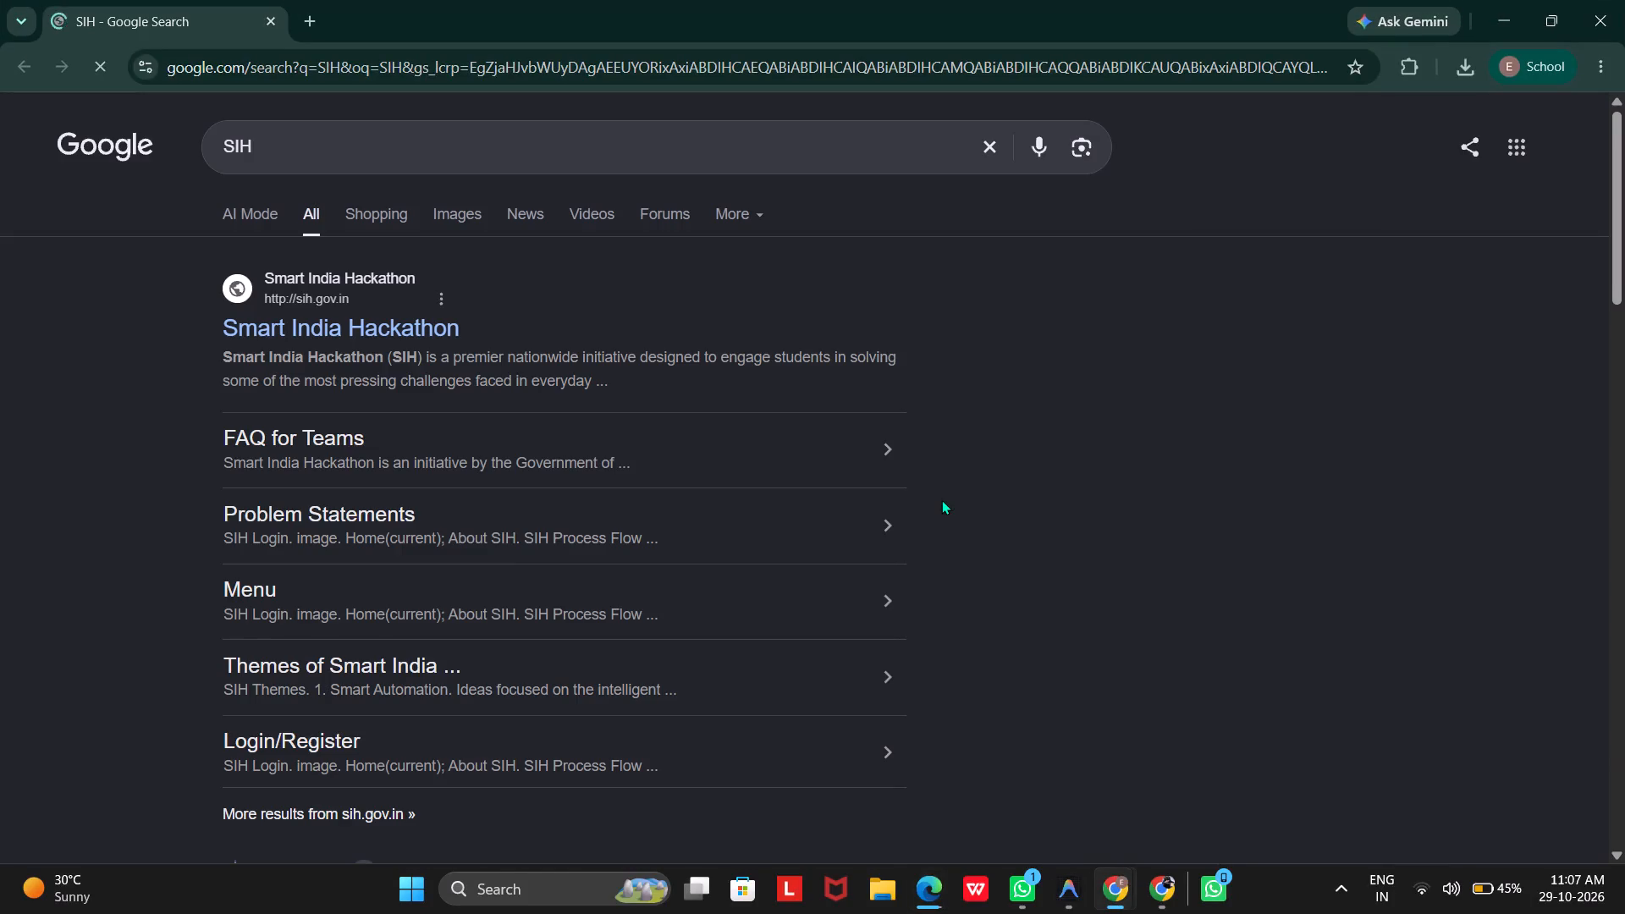
click(384, 333)
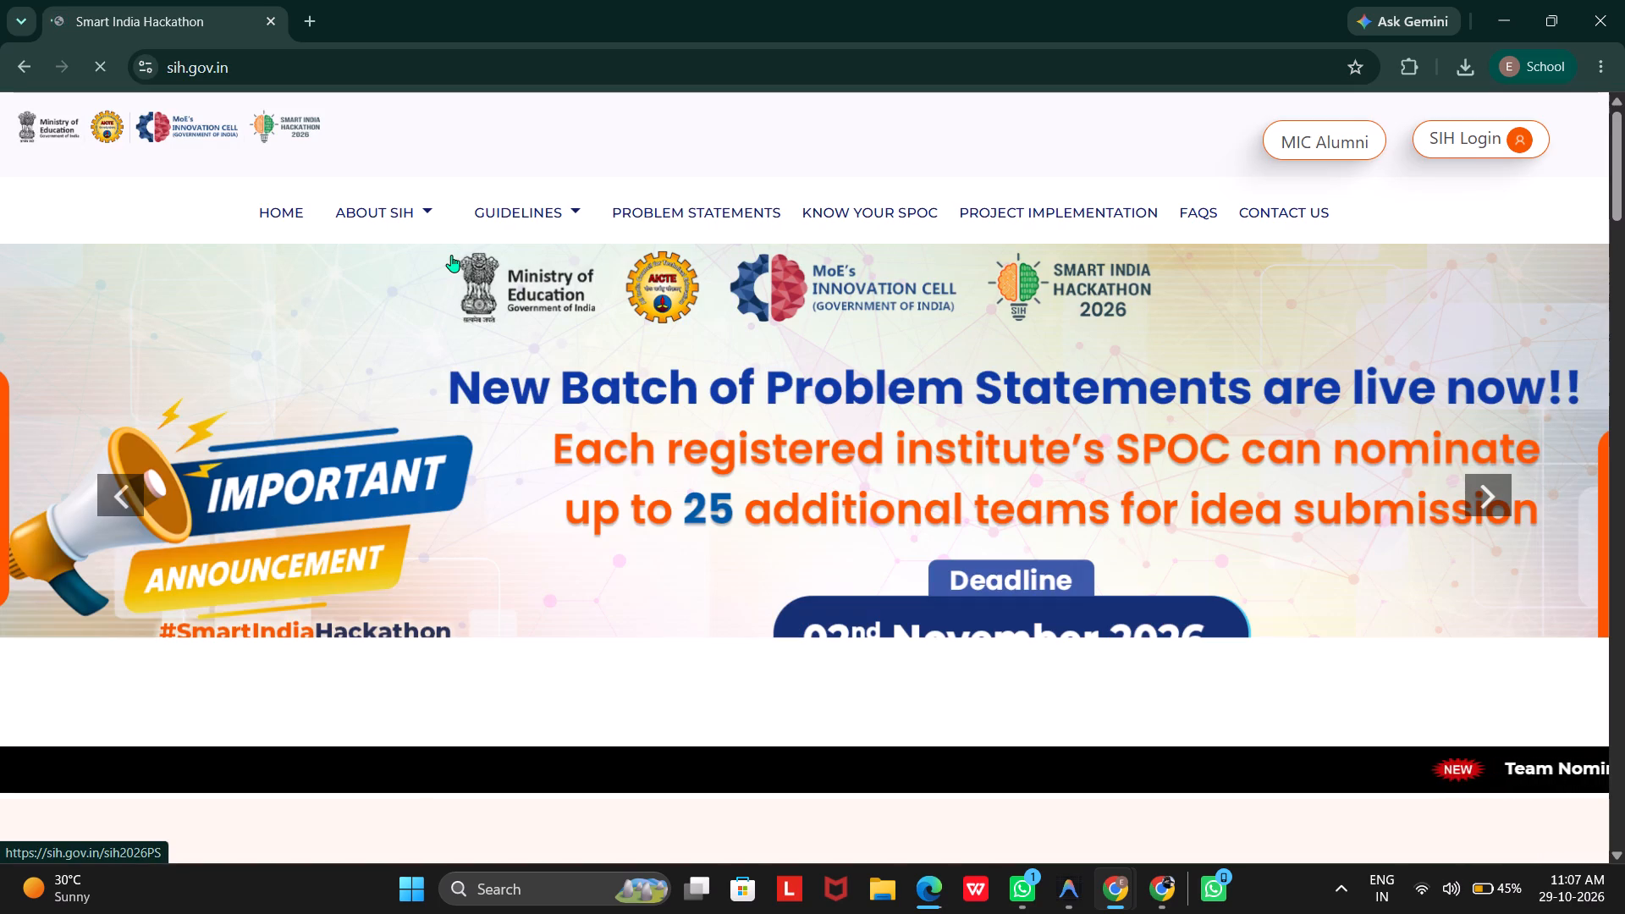
Open the problem statements page of the Smart India Hackathon 2026 site.
scroll(955, 532, down, 1)
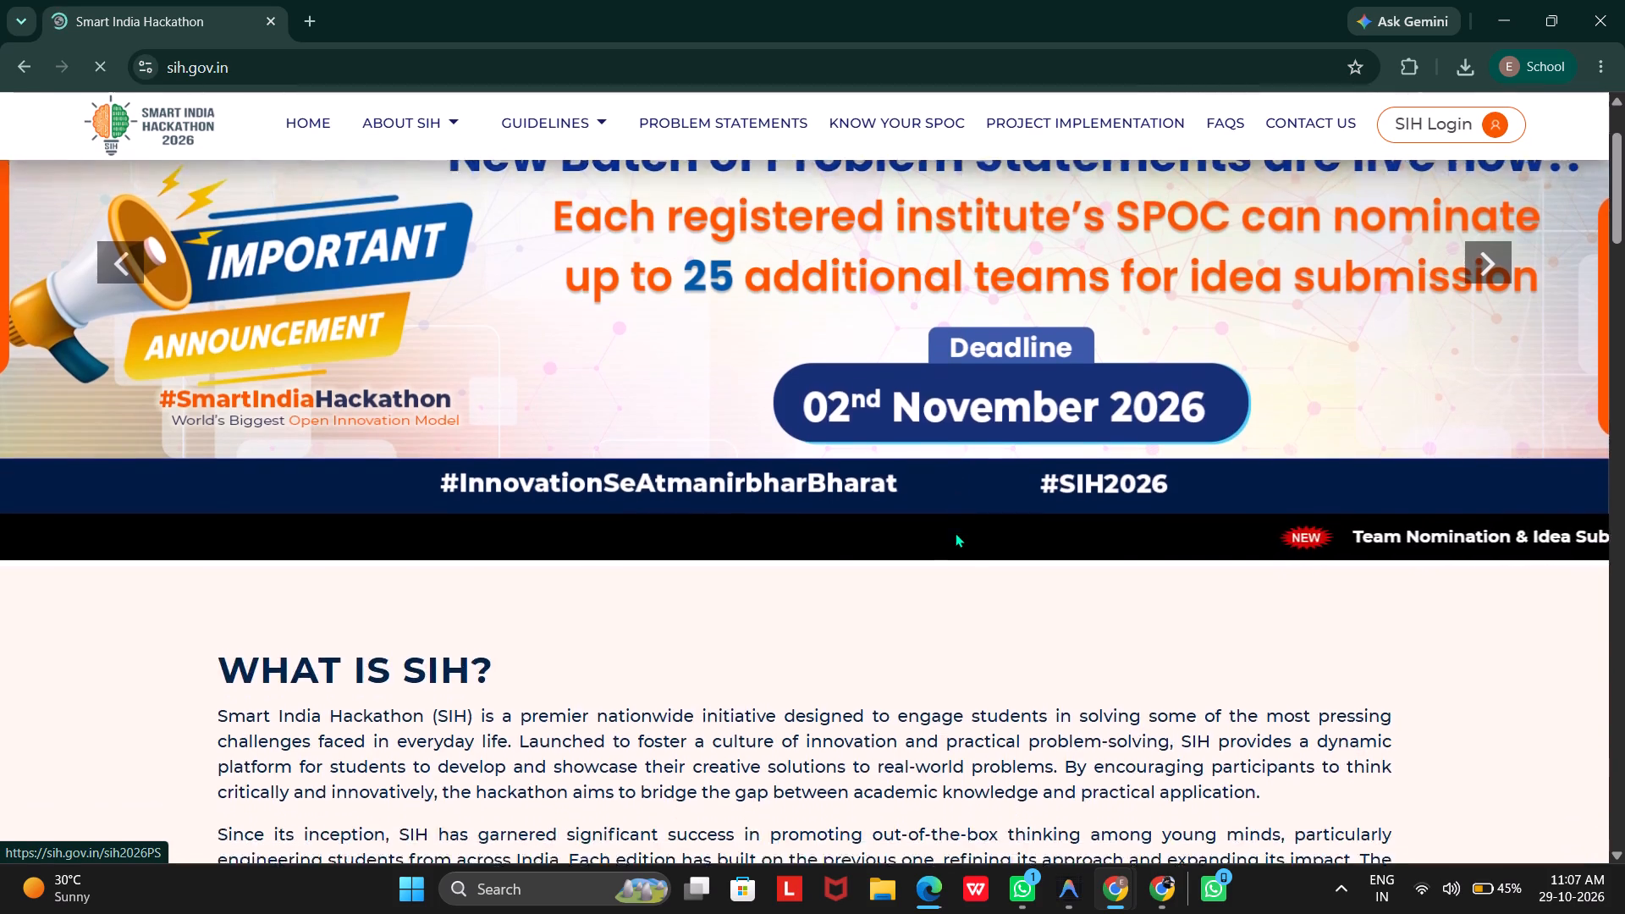
scroll(955, 532, down, 1)
scroll(966, 454, up, 5)
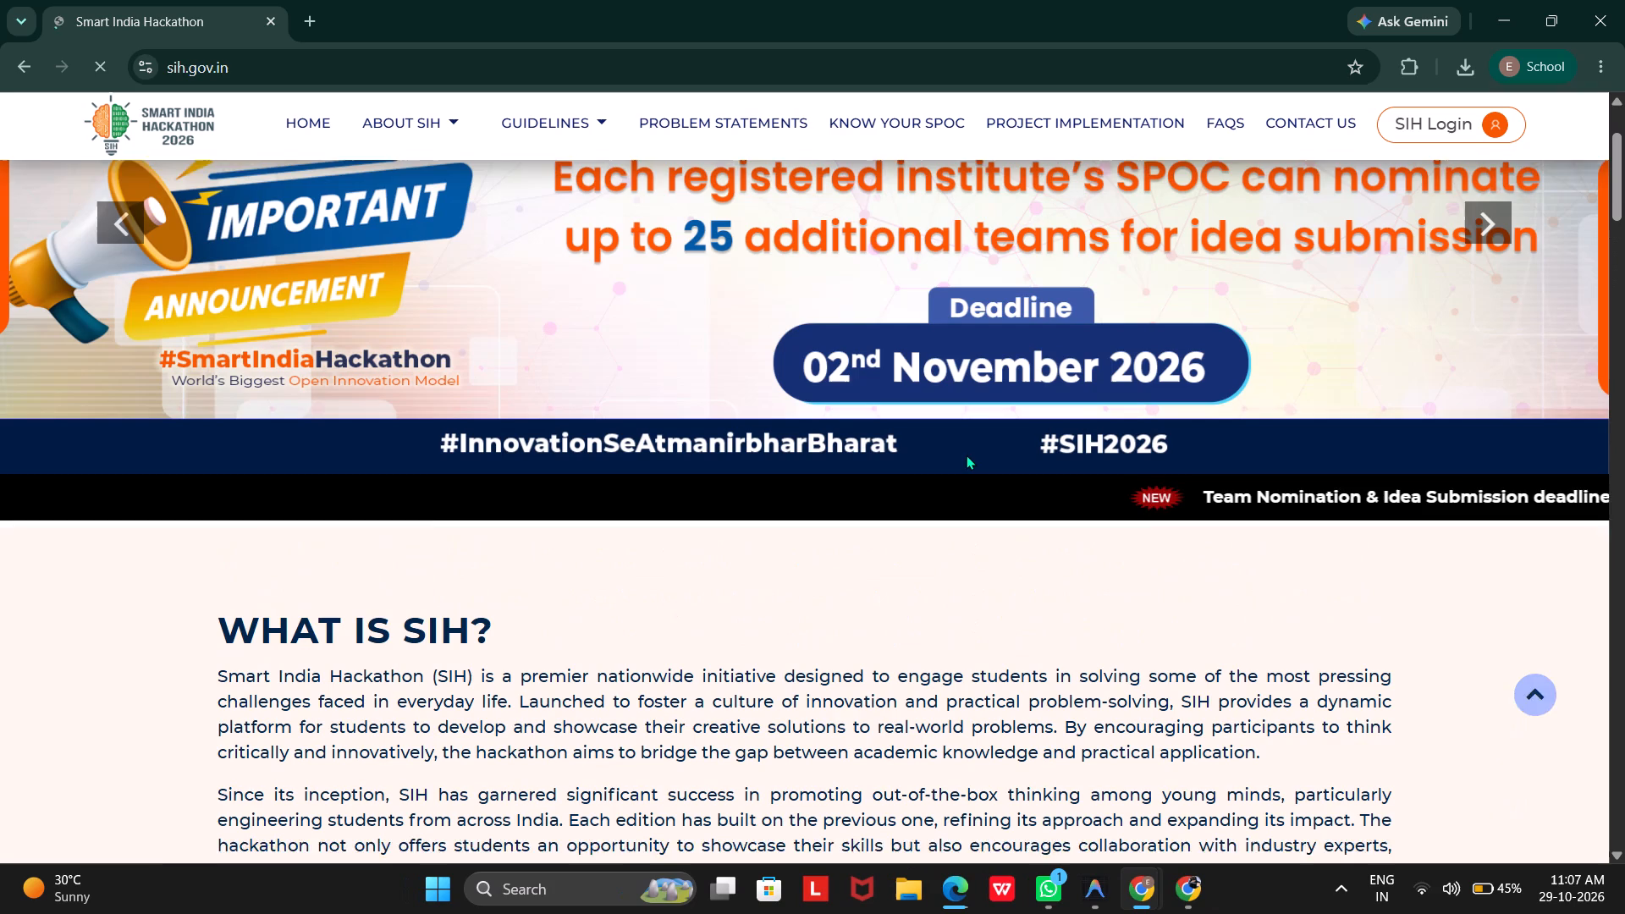
scroll(966, 454, up, 1)
click(1009, 372)
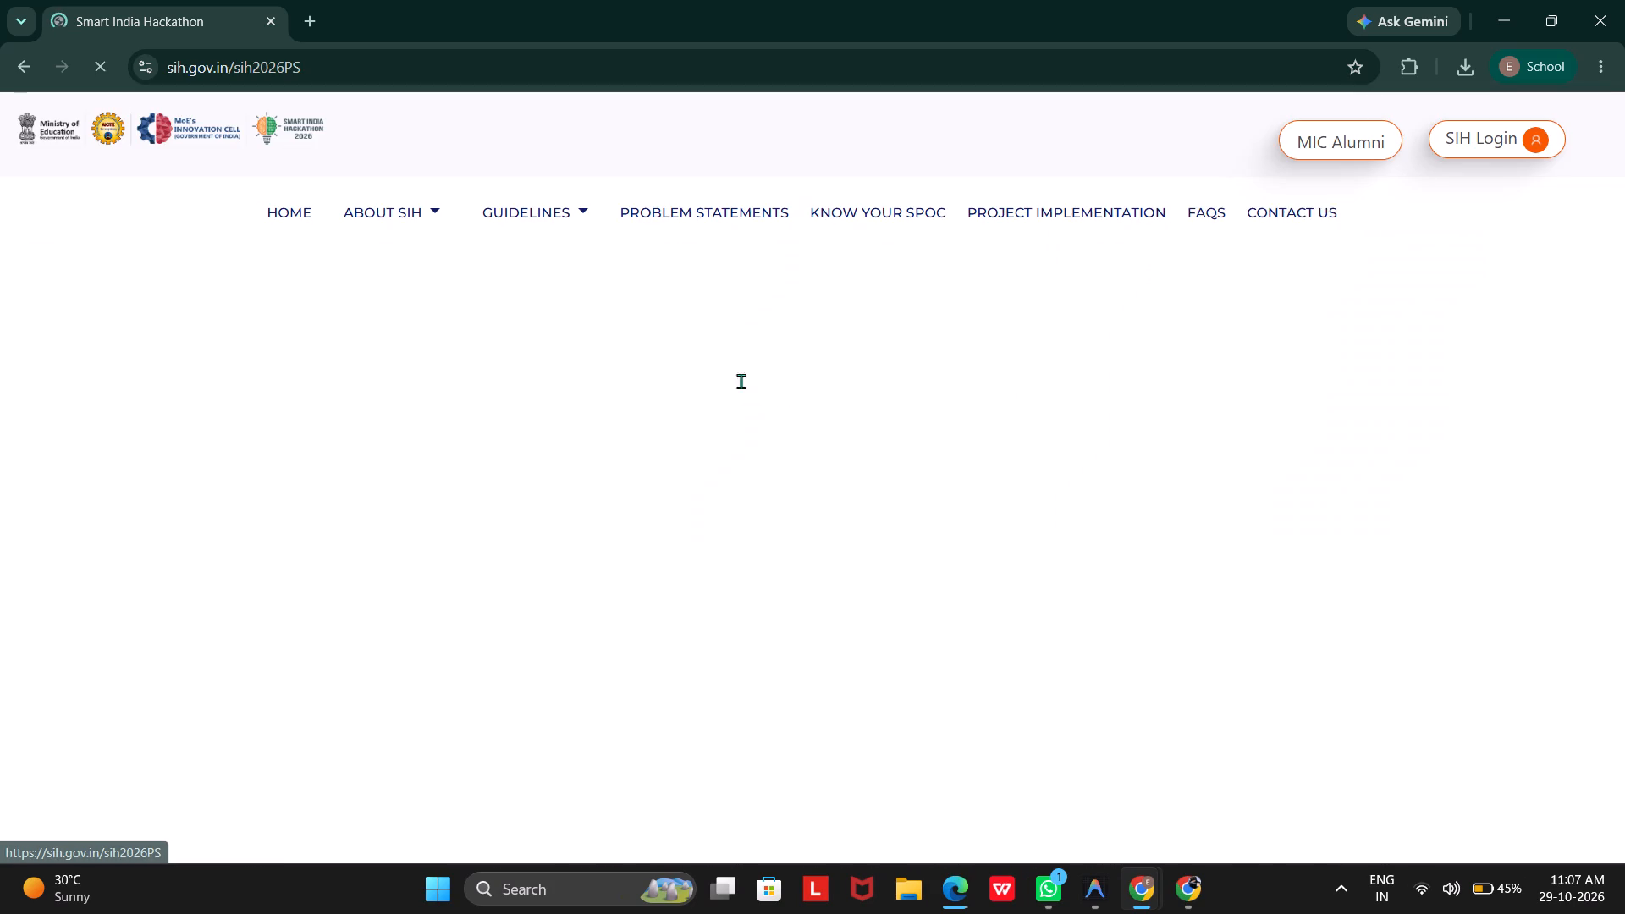
Examine the problem statements table, including titles, categories, PS numbers, submitted idea counts, themes and submission deadlines.
scroll(748, 438, down, 2)
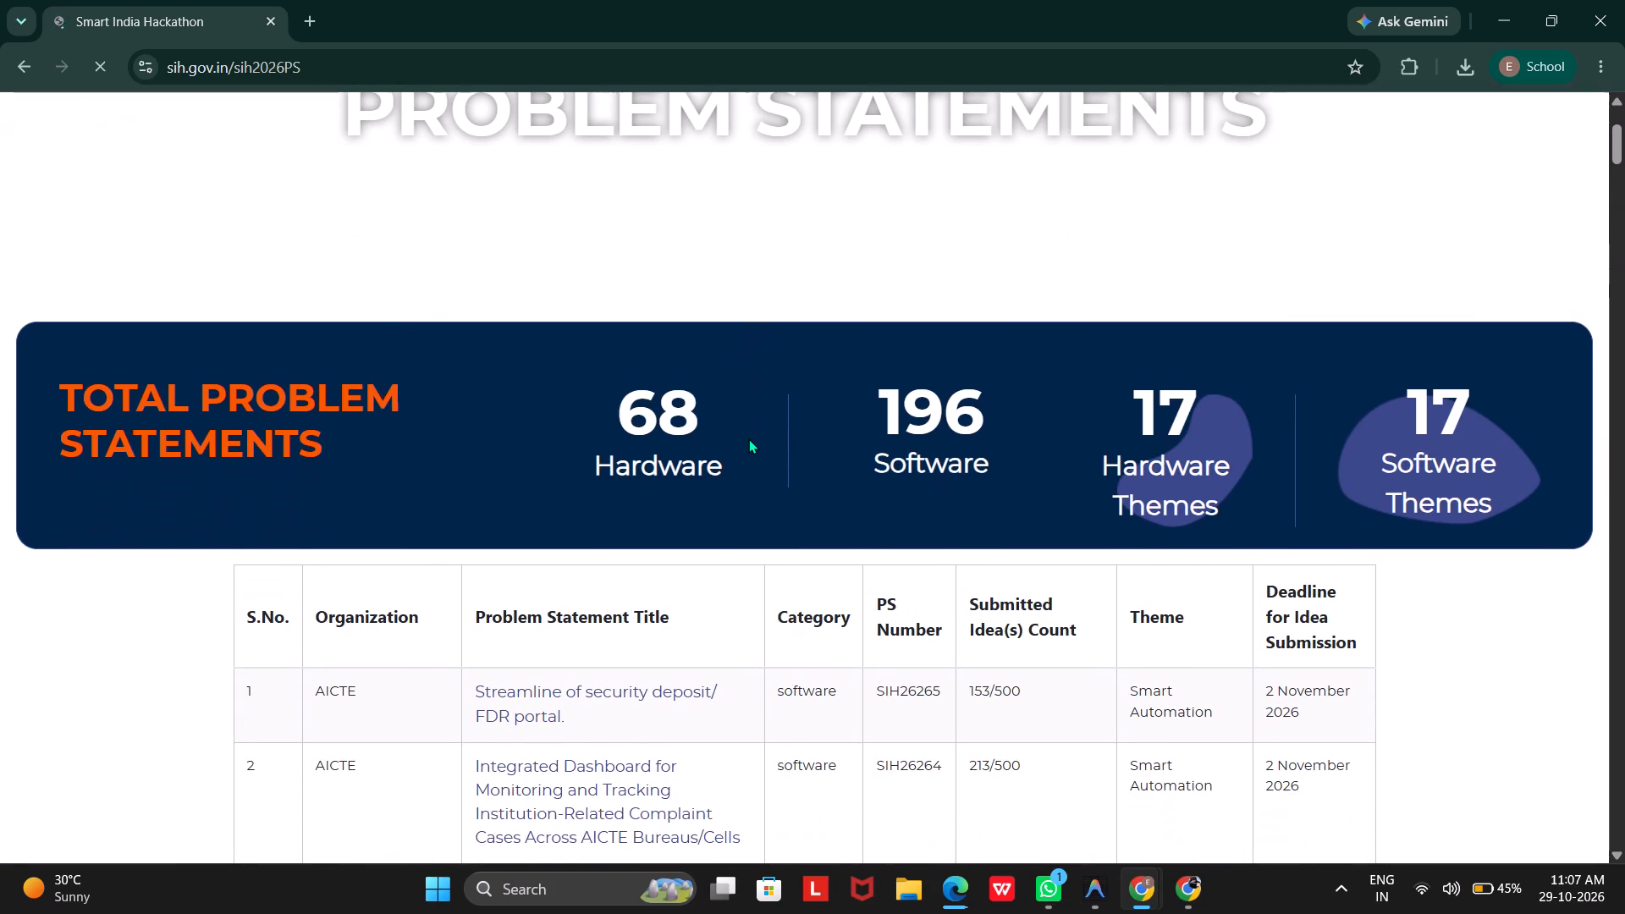
scroll(748, 438, down, 2)
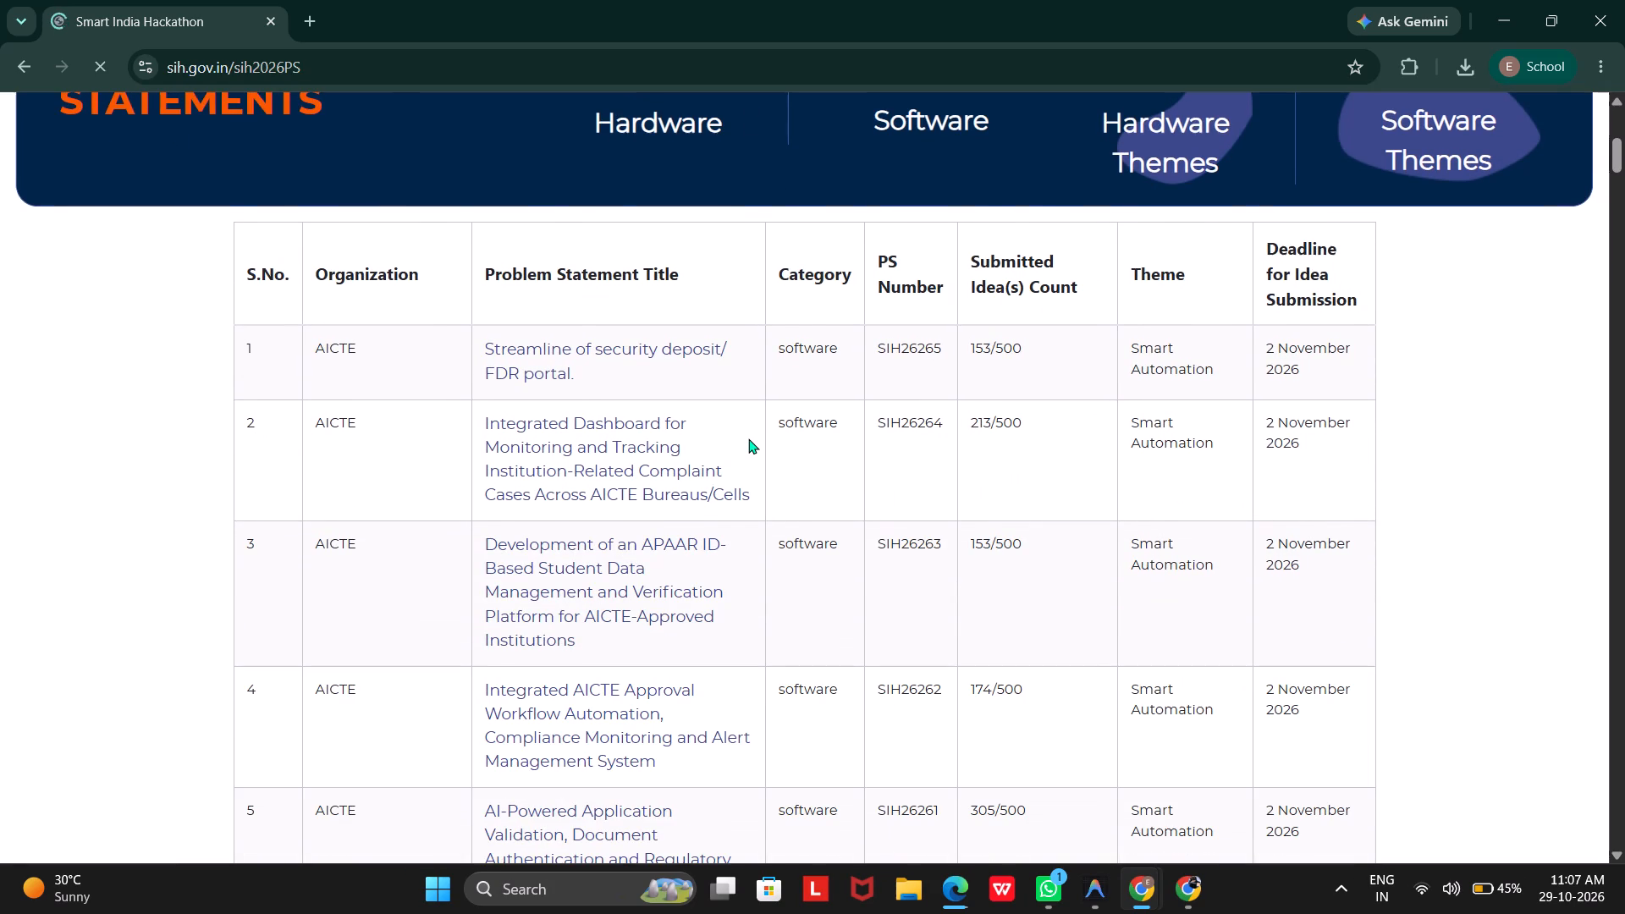
scroll(929, 550, down, 1)
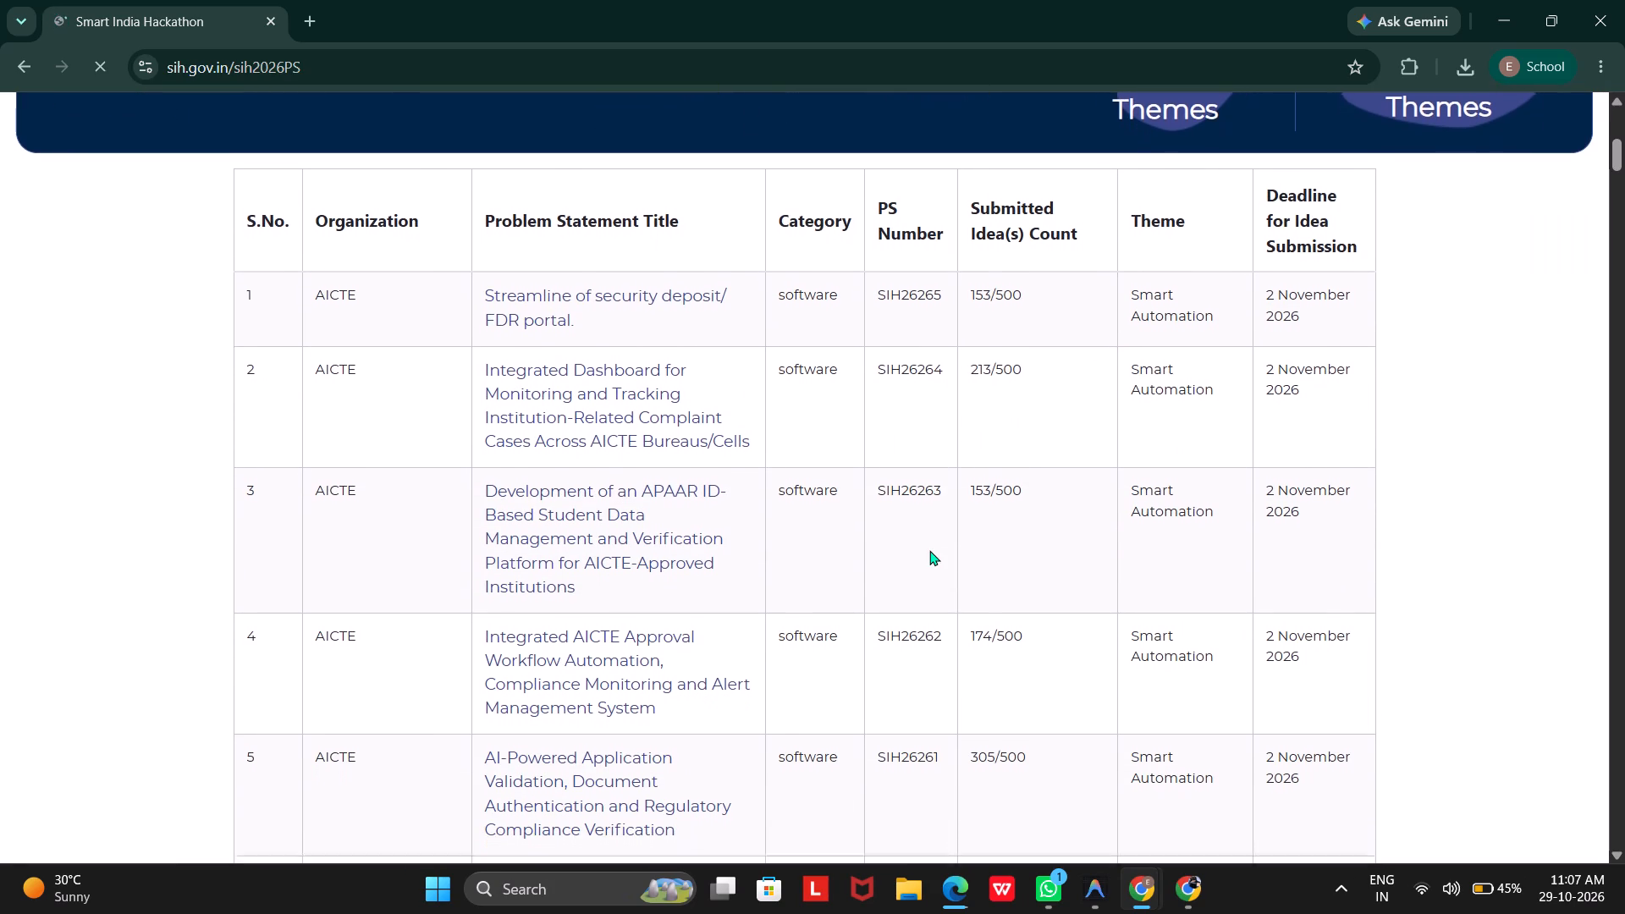
scroll(929, 550, down, 1)
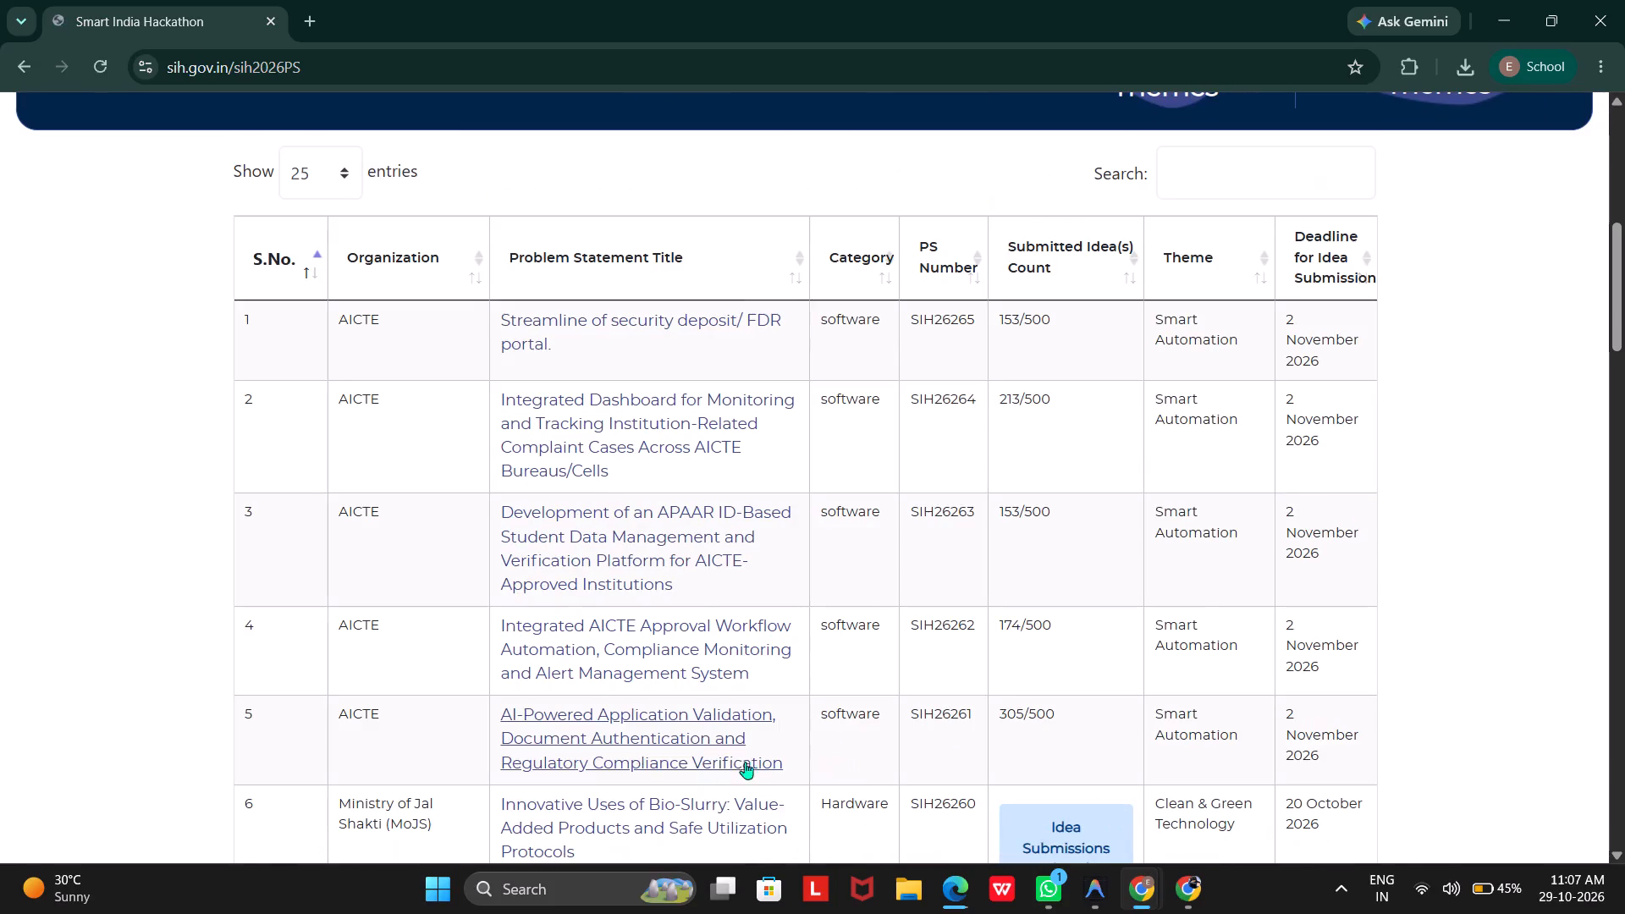
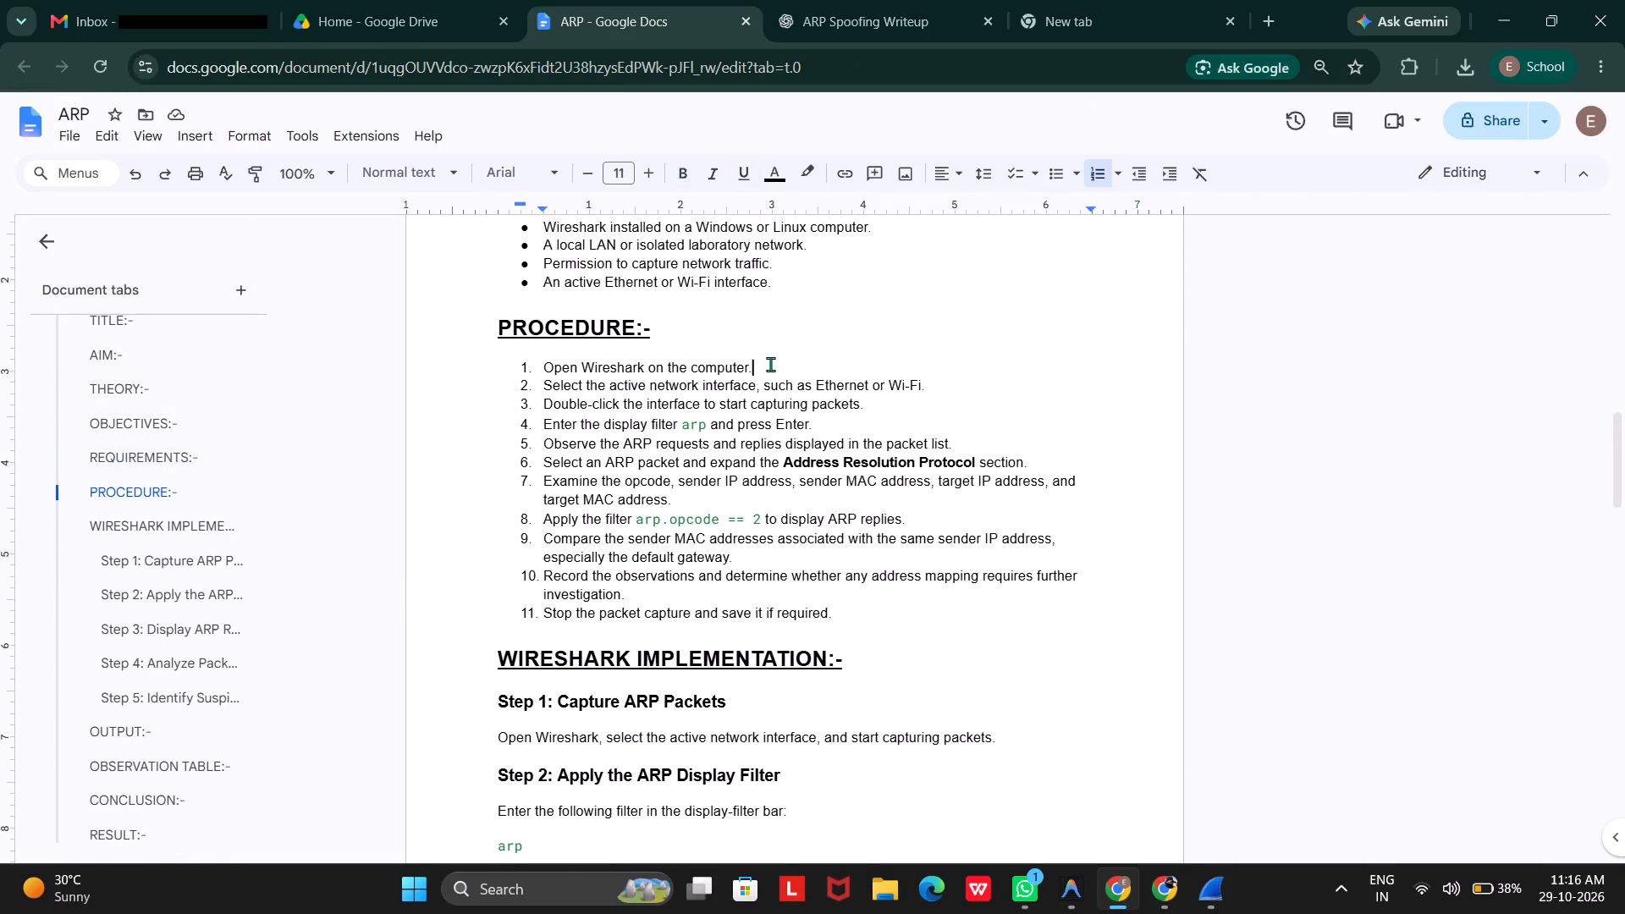
Insert an unnumbered blank line below the procedure item "Open Wireshark on the computer." in the ARP document.
key(Return)
key(BackSpace)
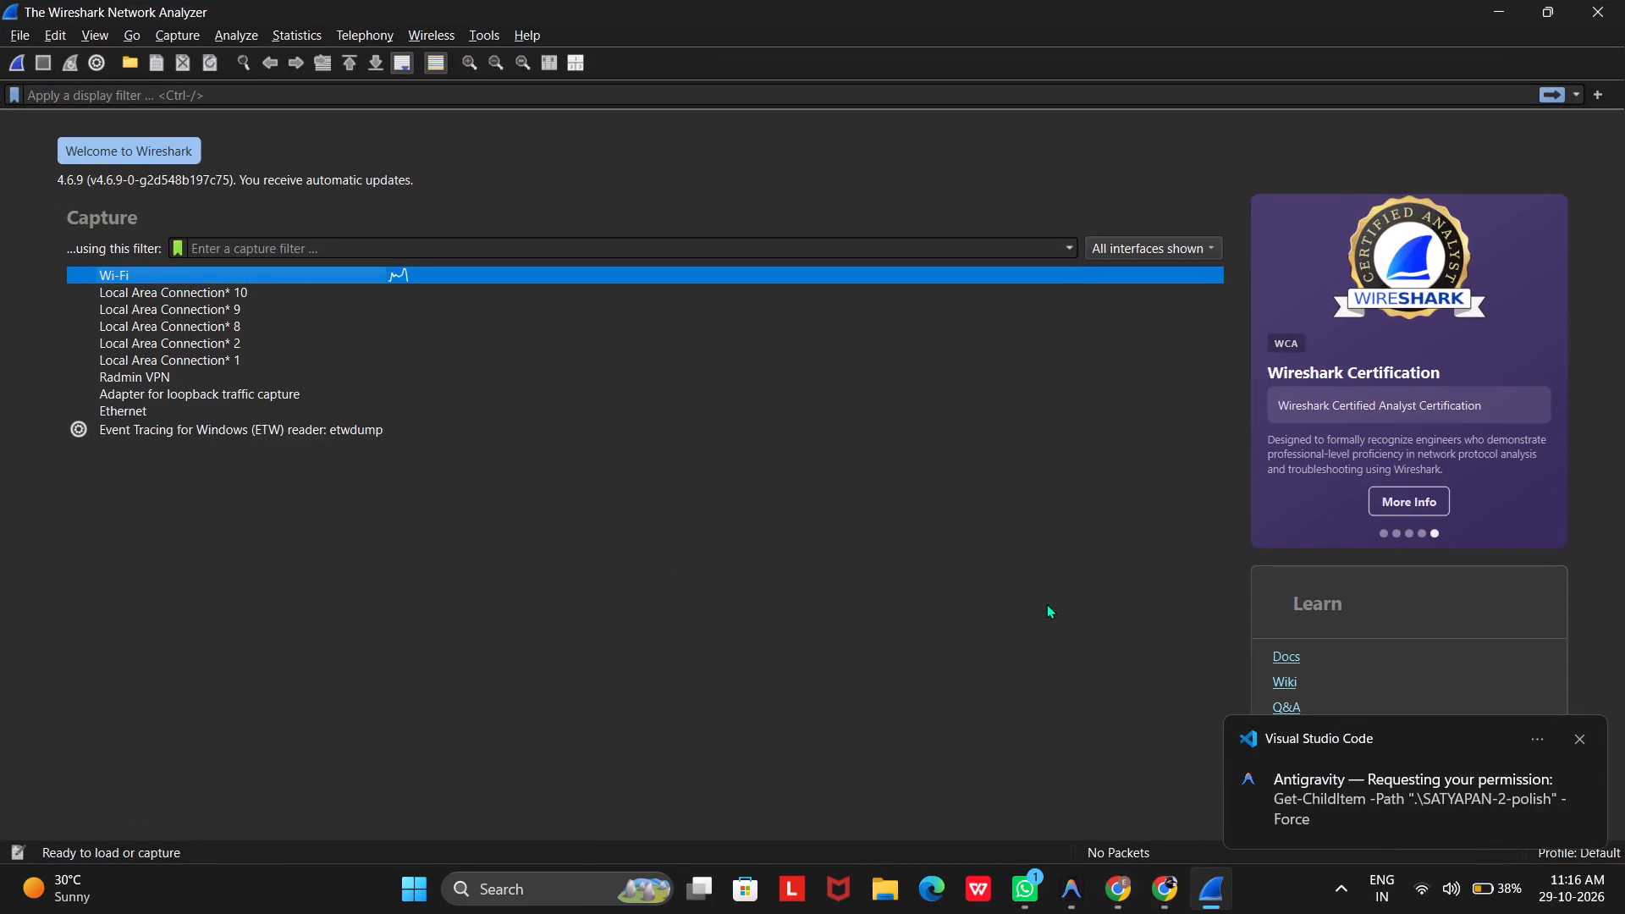
In Wireshark, dismiss the Antigravity notification and take a region screenshot of the welcome page covering the capture interface list.
click(1578, 735)
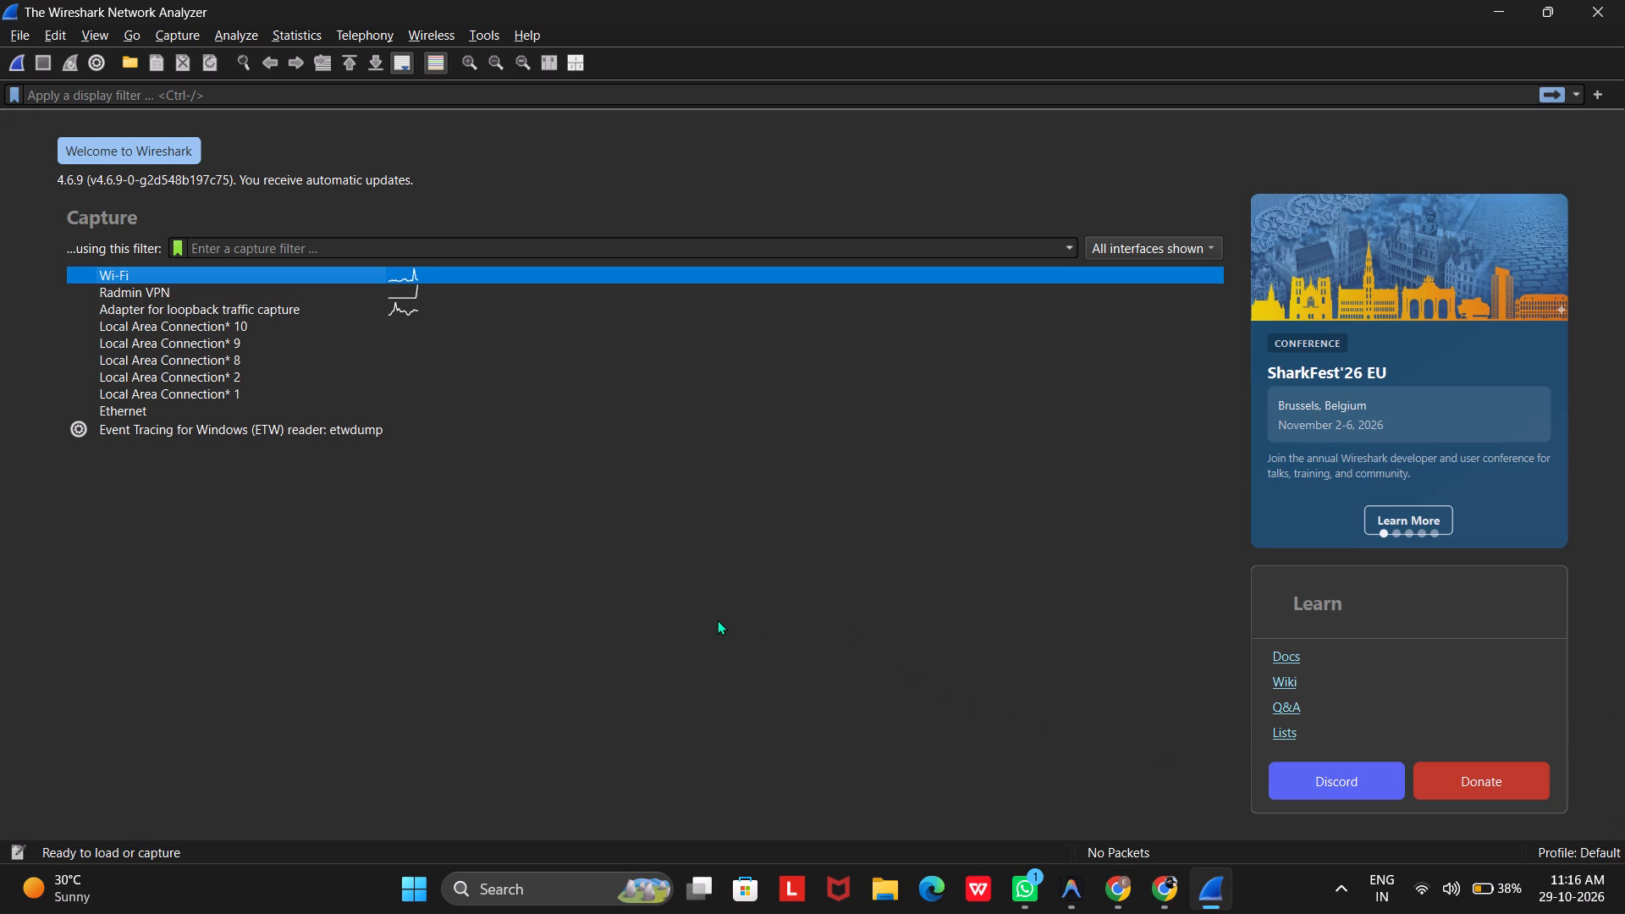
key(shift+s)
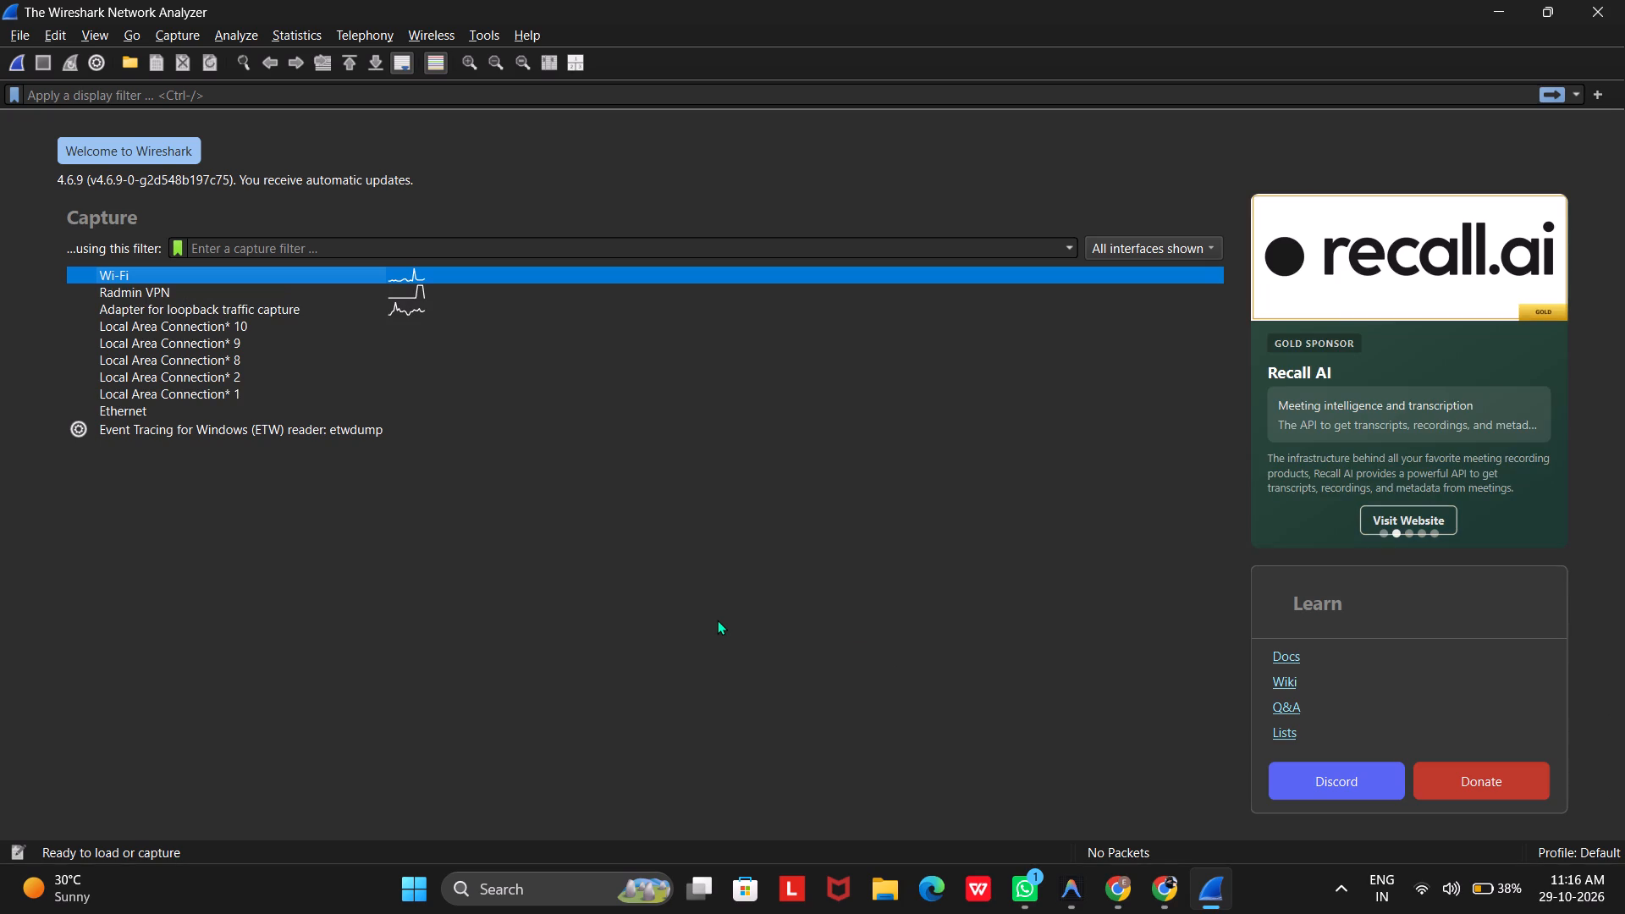
key(shift+super+s)
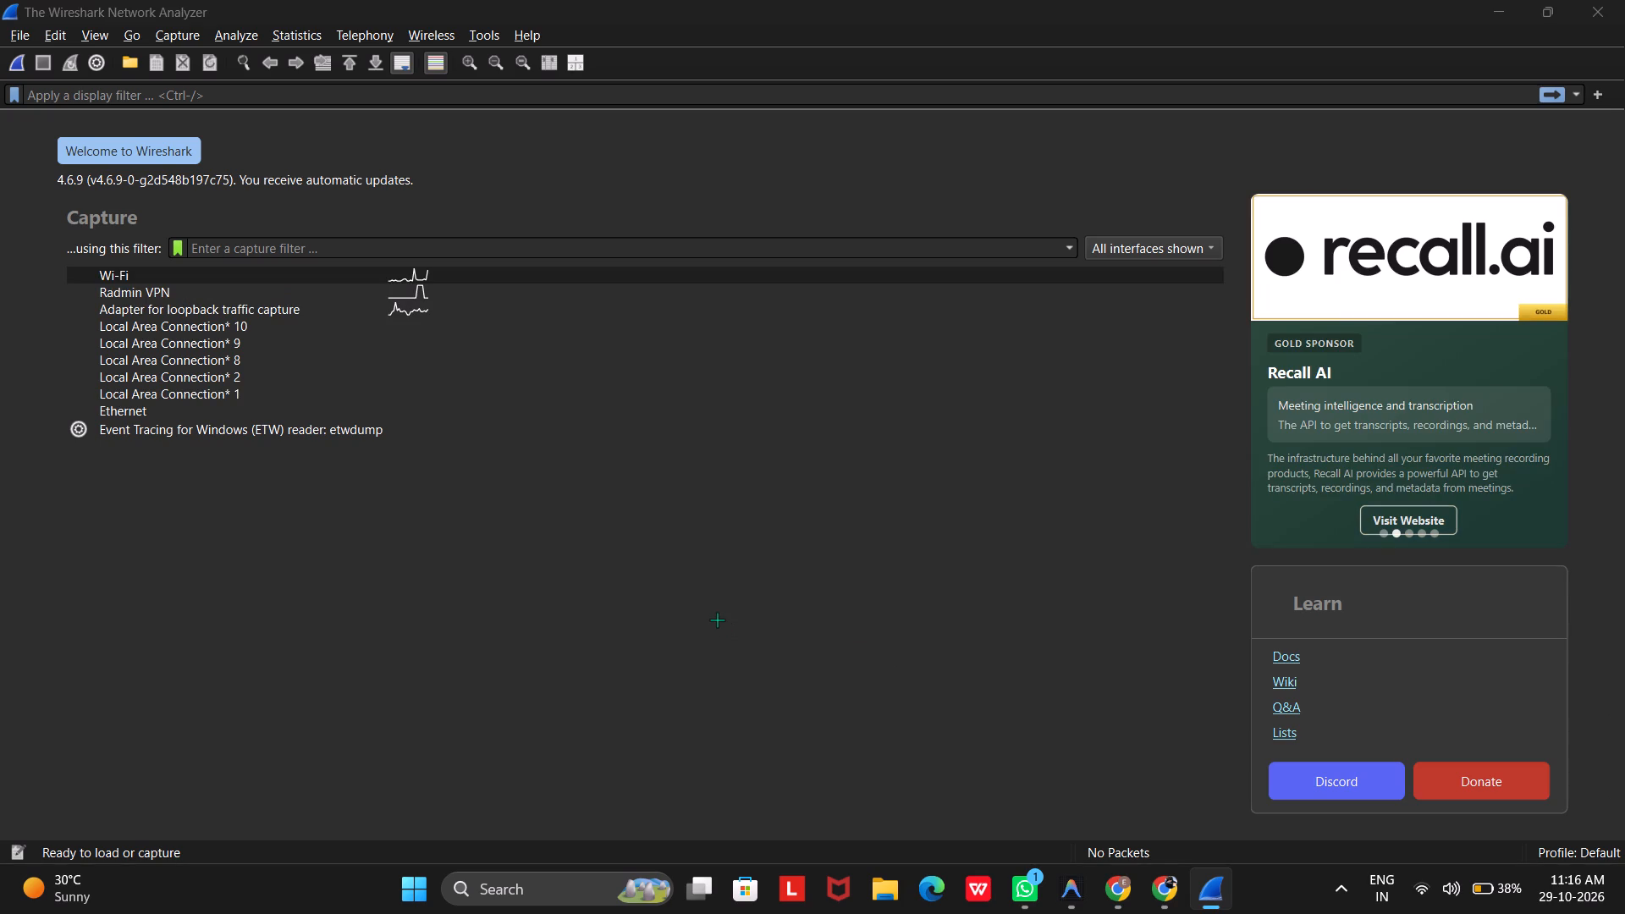
drag(0, 0, 649, 439)
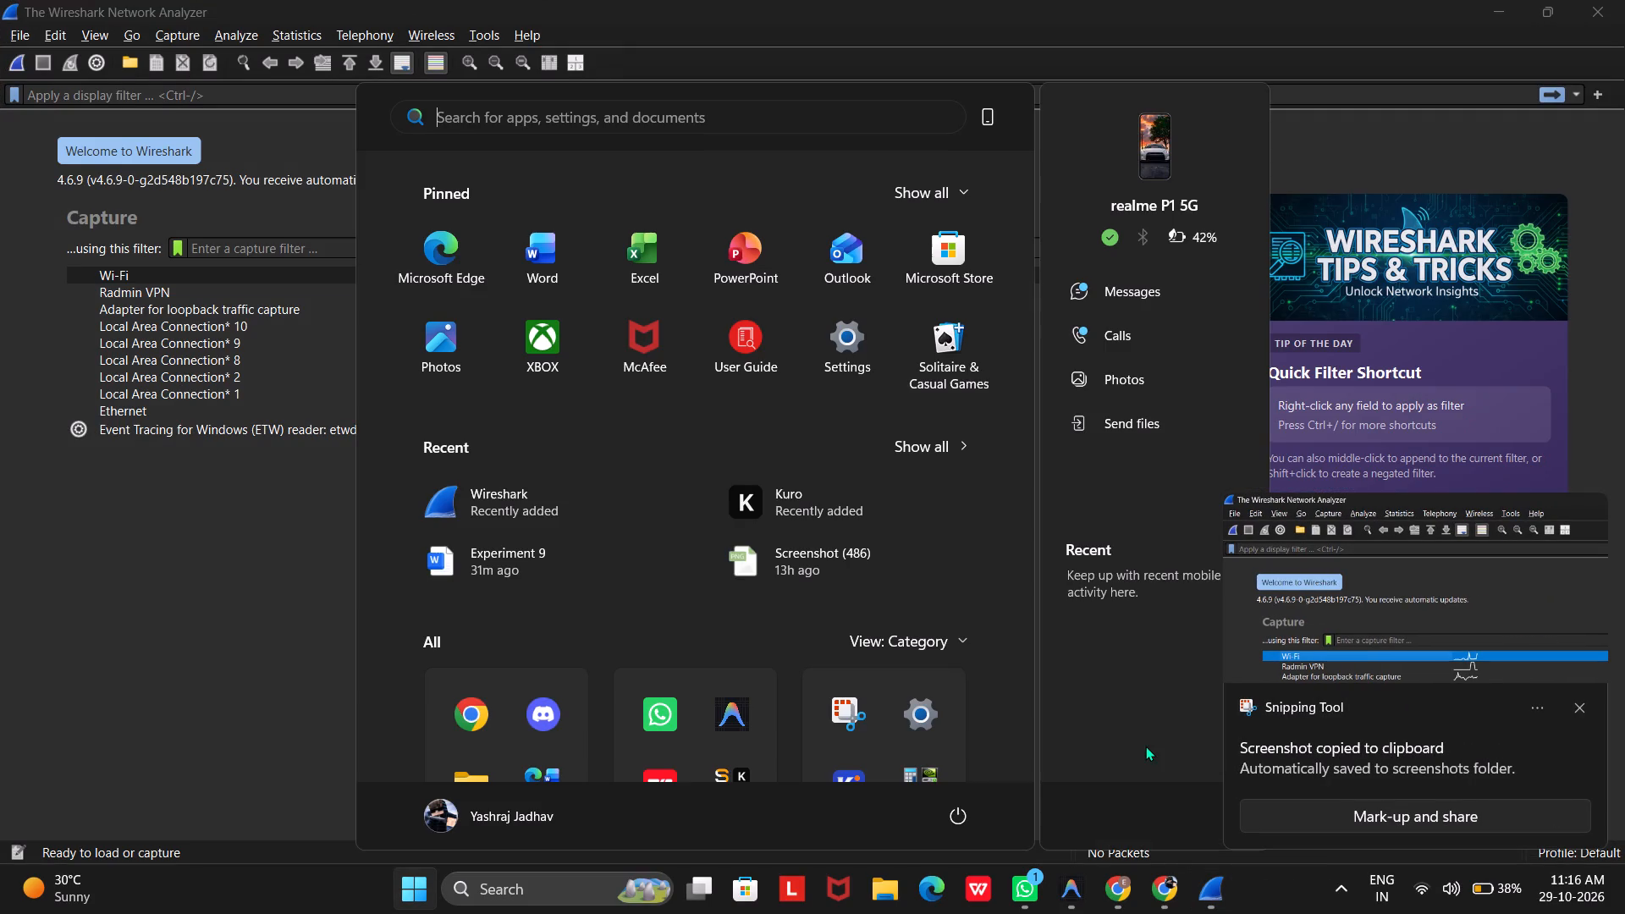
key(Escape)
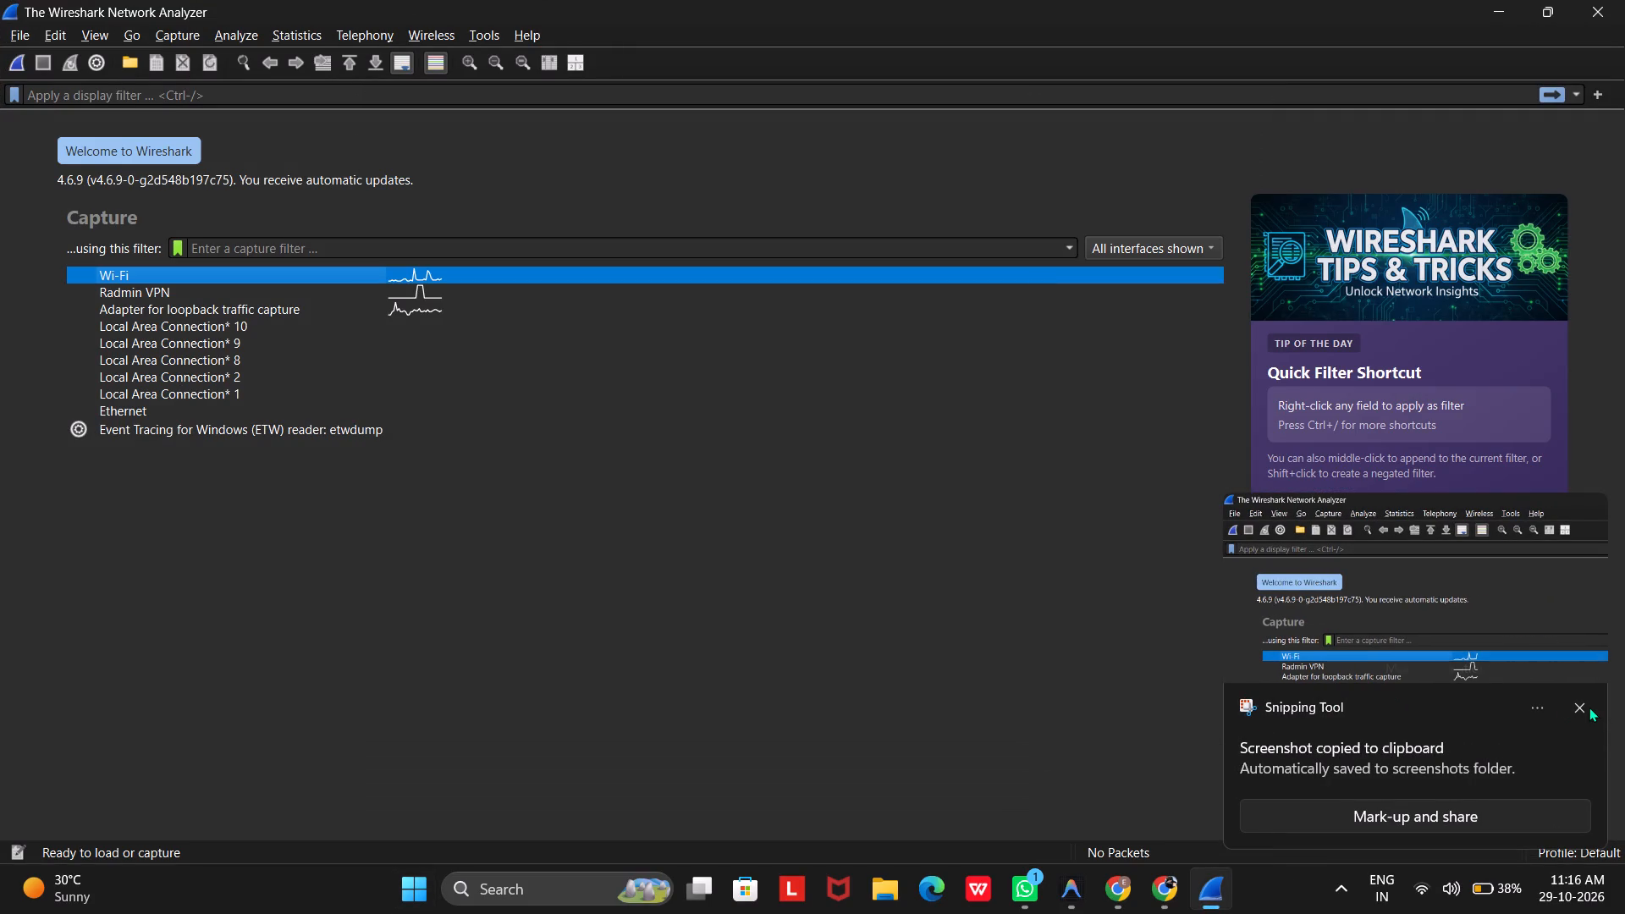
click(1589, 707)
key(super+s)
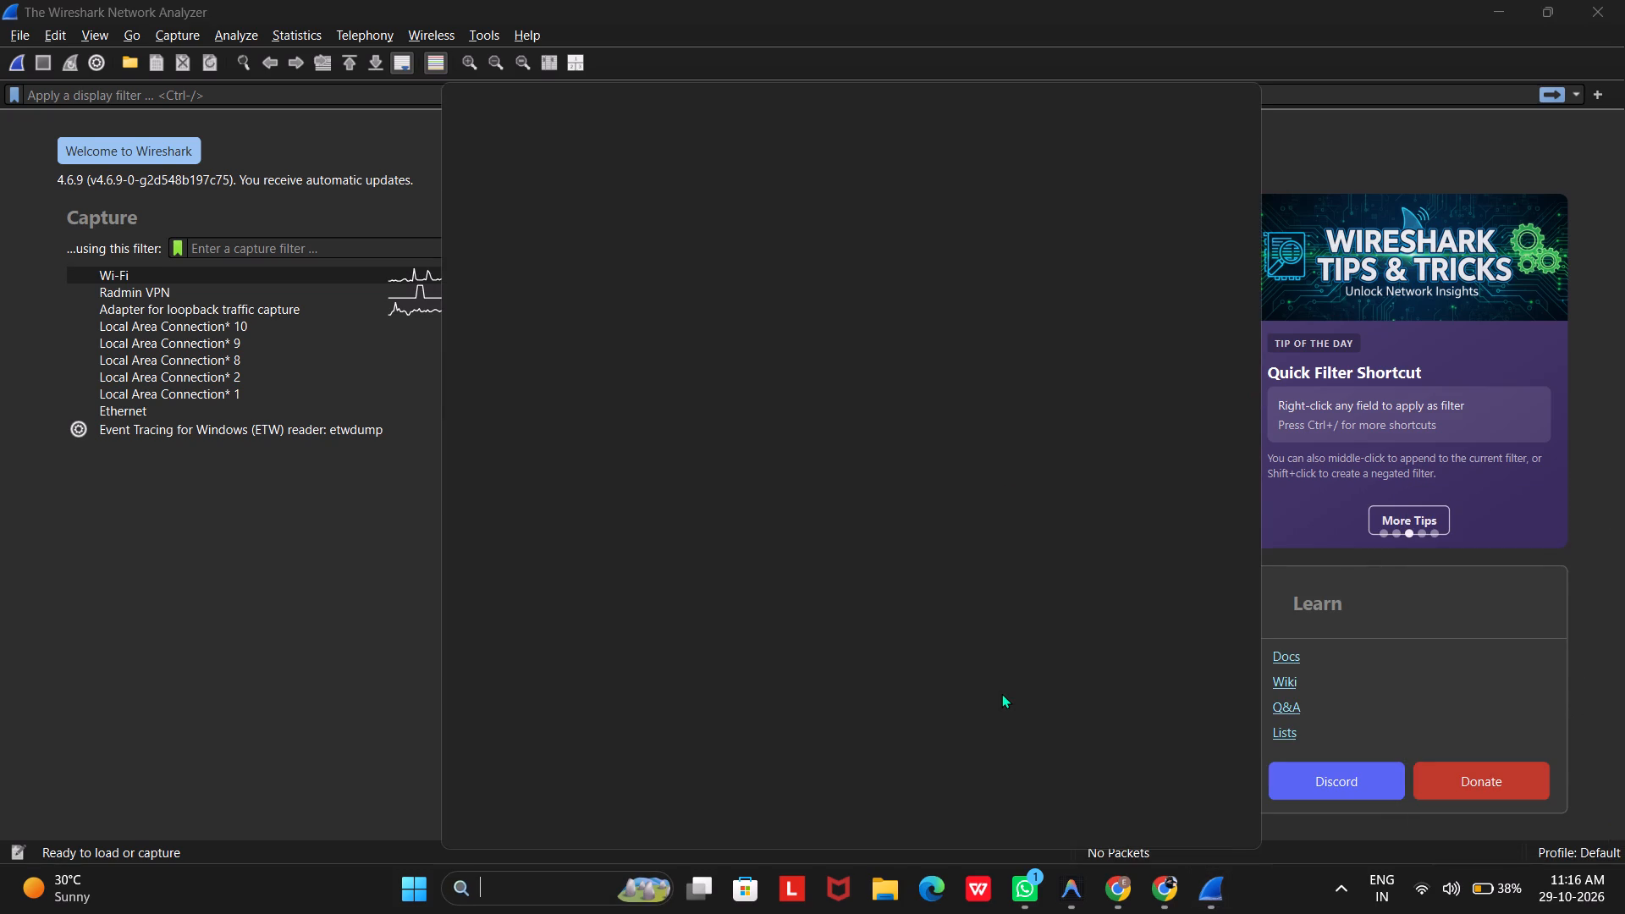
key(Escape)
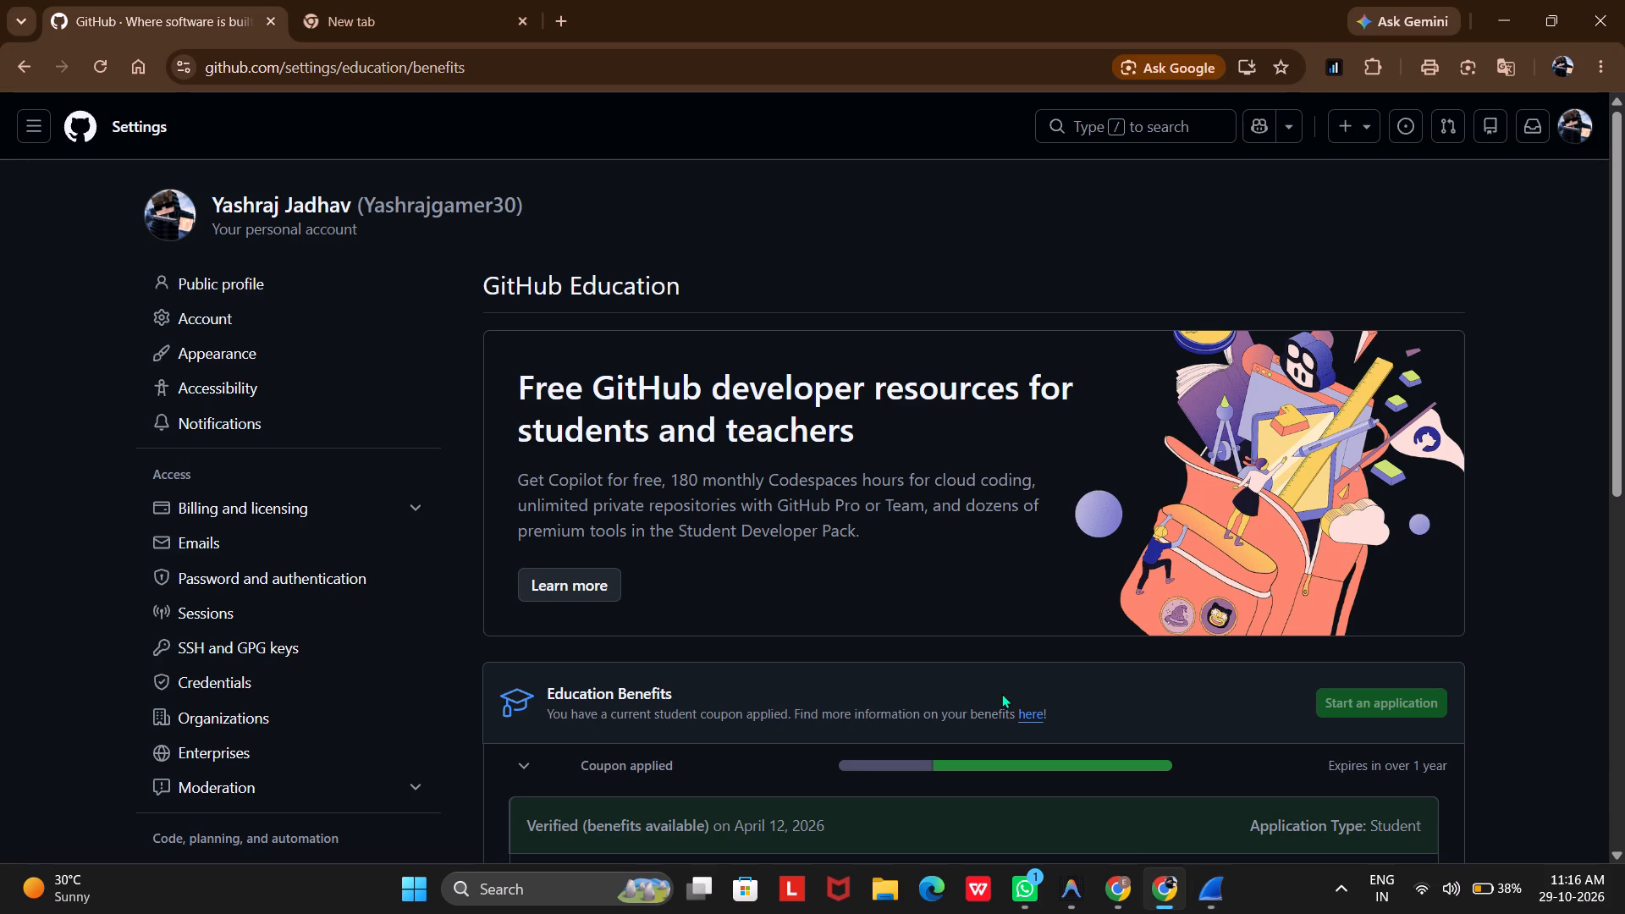
Search the web for "shortcut for screenshot", check the Windows shortcuts, and return to Wireshark.
key(ctrl+Tab)
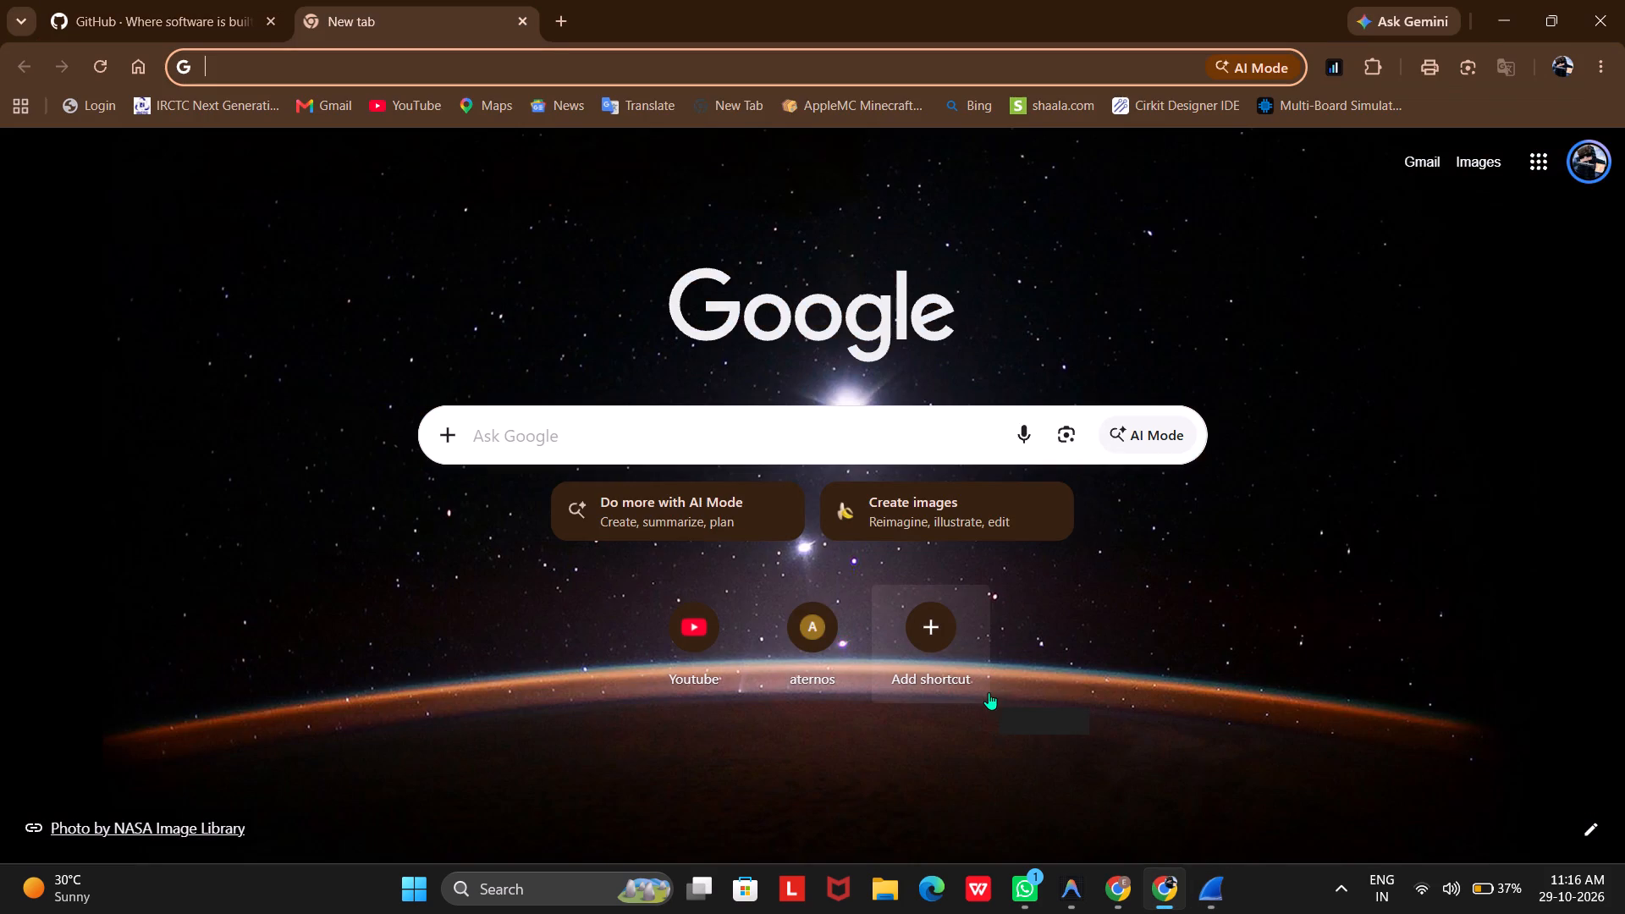
text(Shortcut for scree)
key(Return)
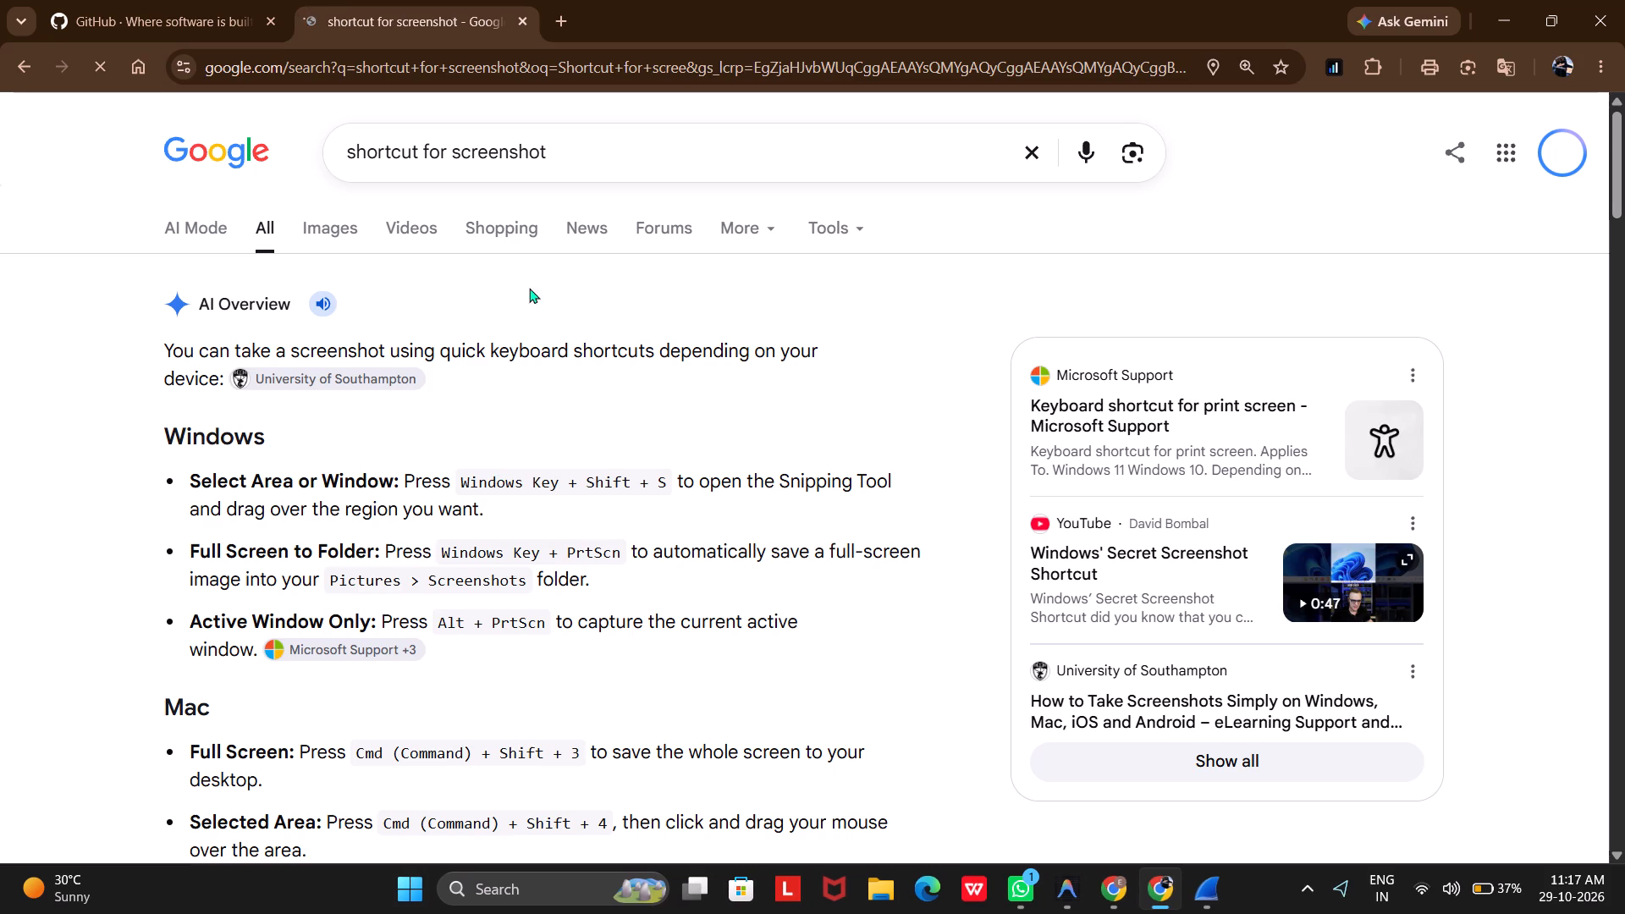
click(518, 25)
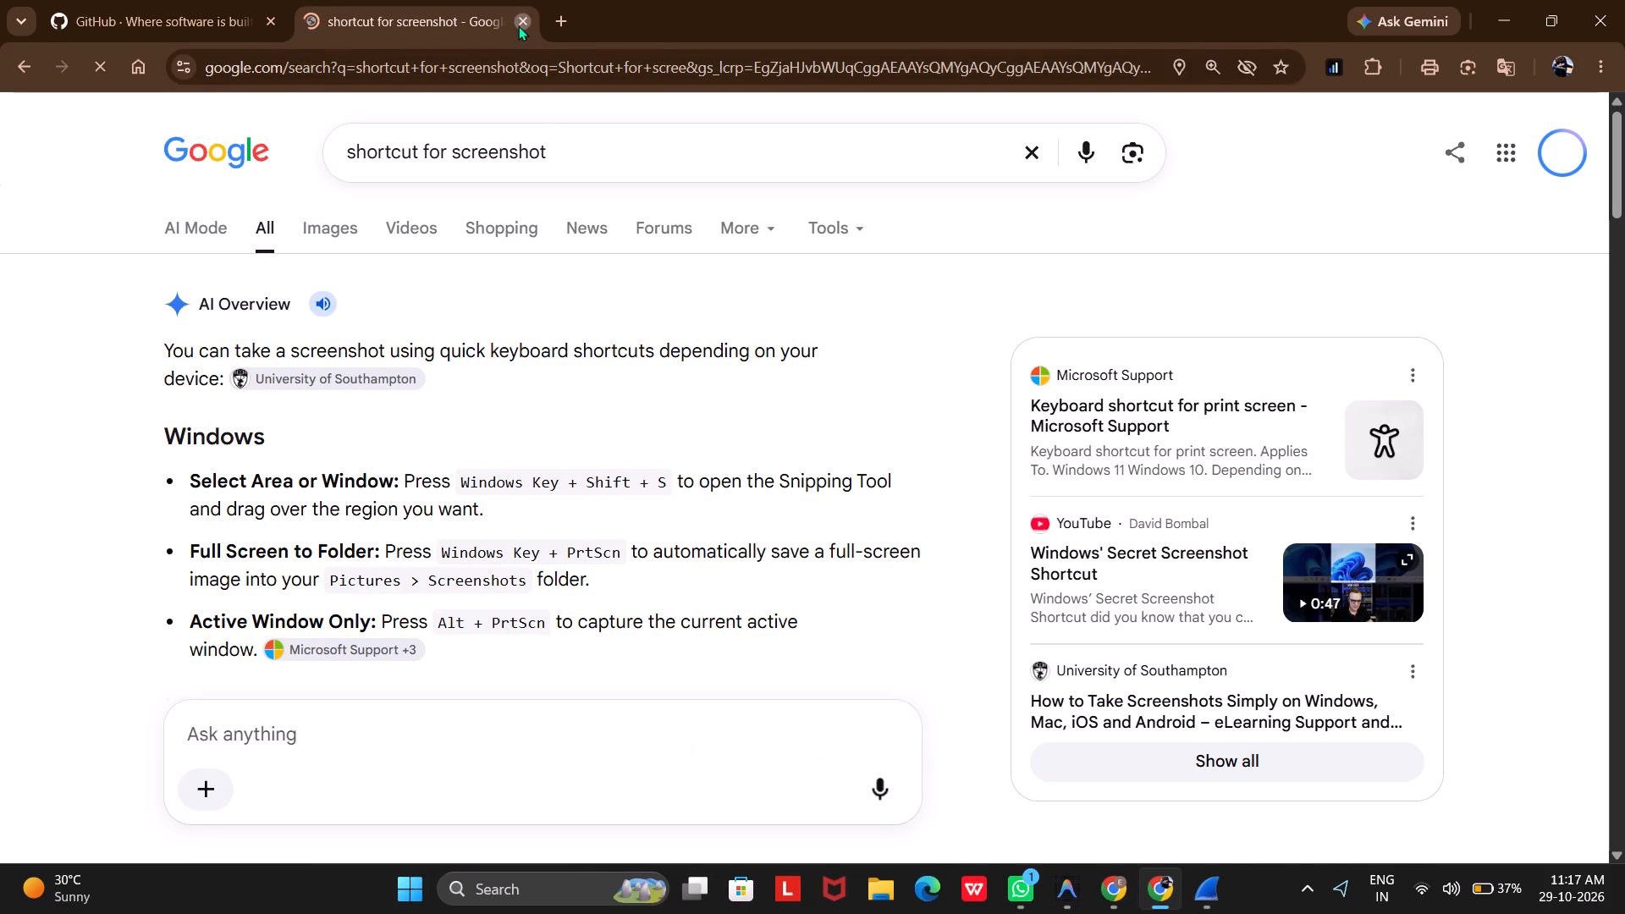
click(1511, 33)
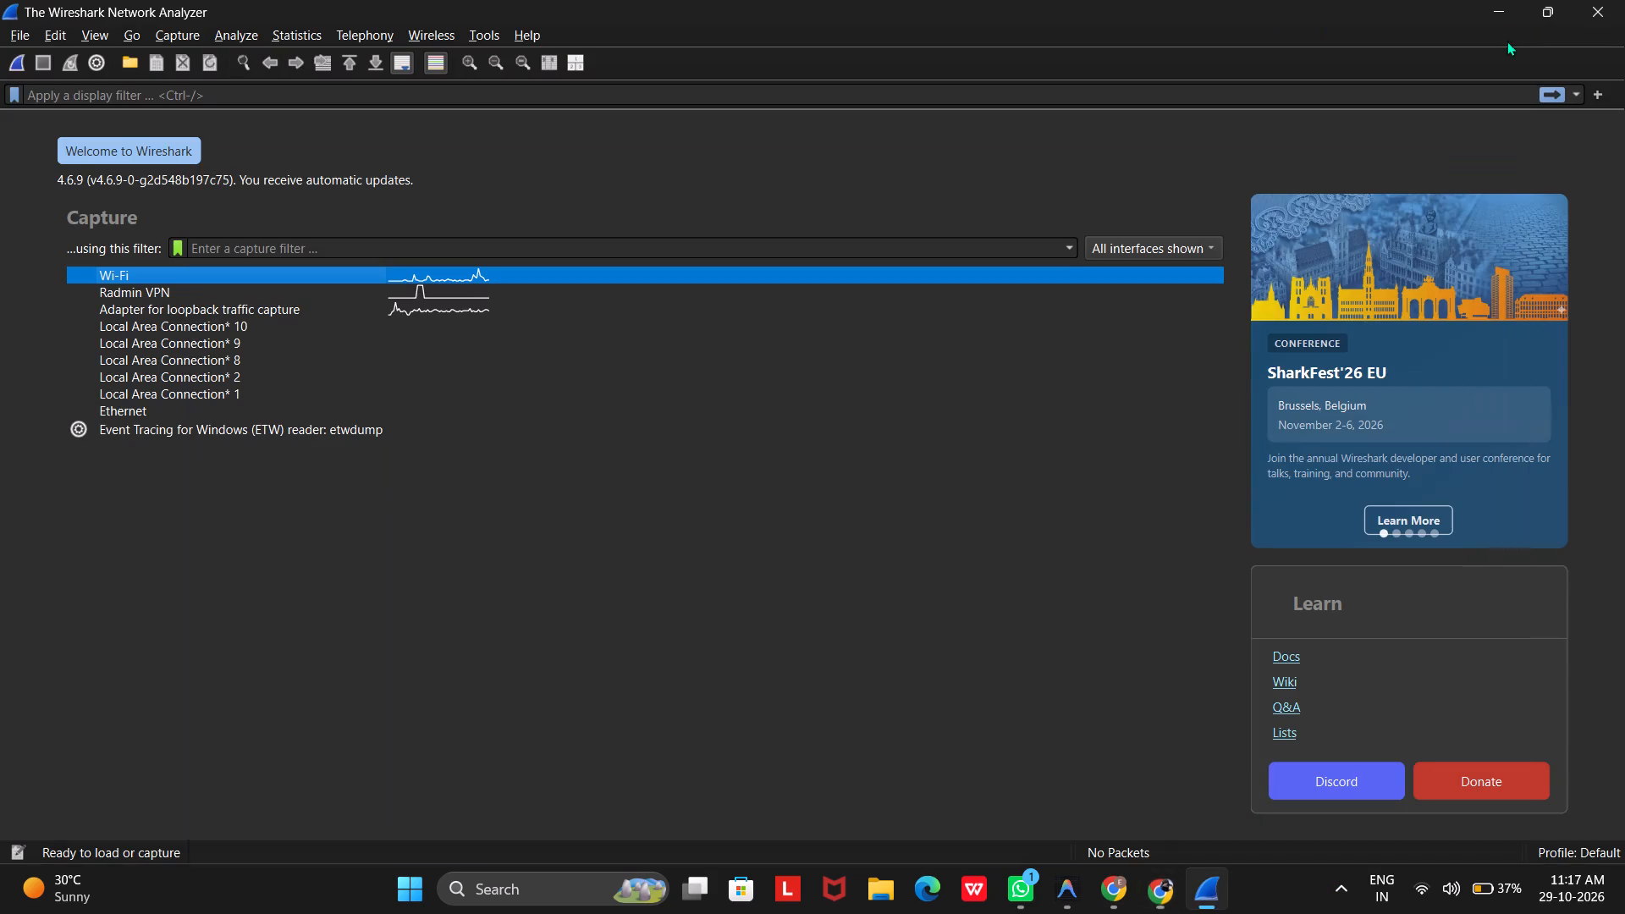
Capture a full-screen snip of the Wireshark start page with the Wi-Fi interface selected.
key(shift+super+s)
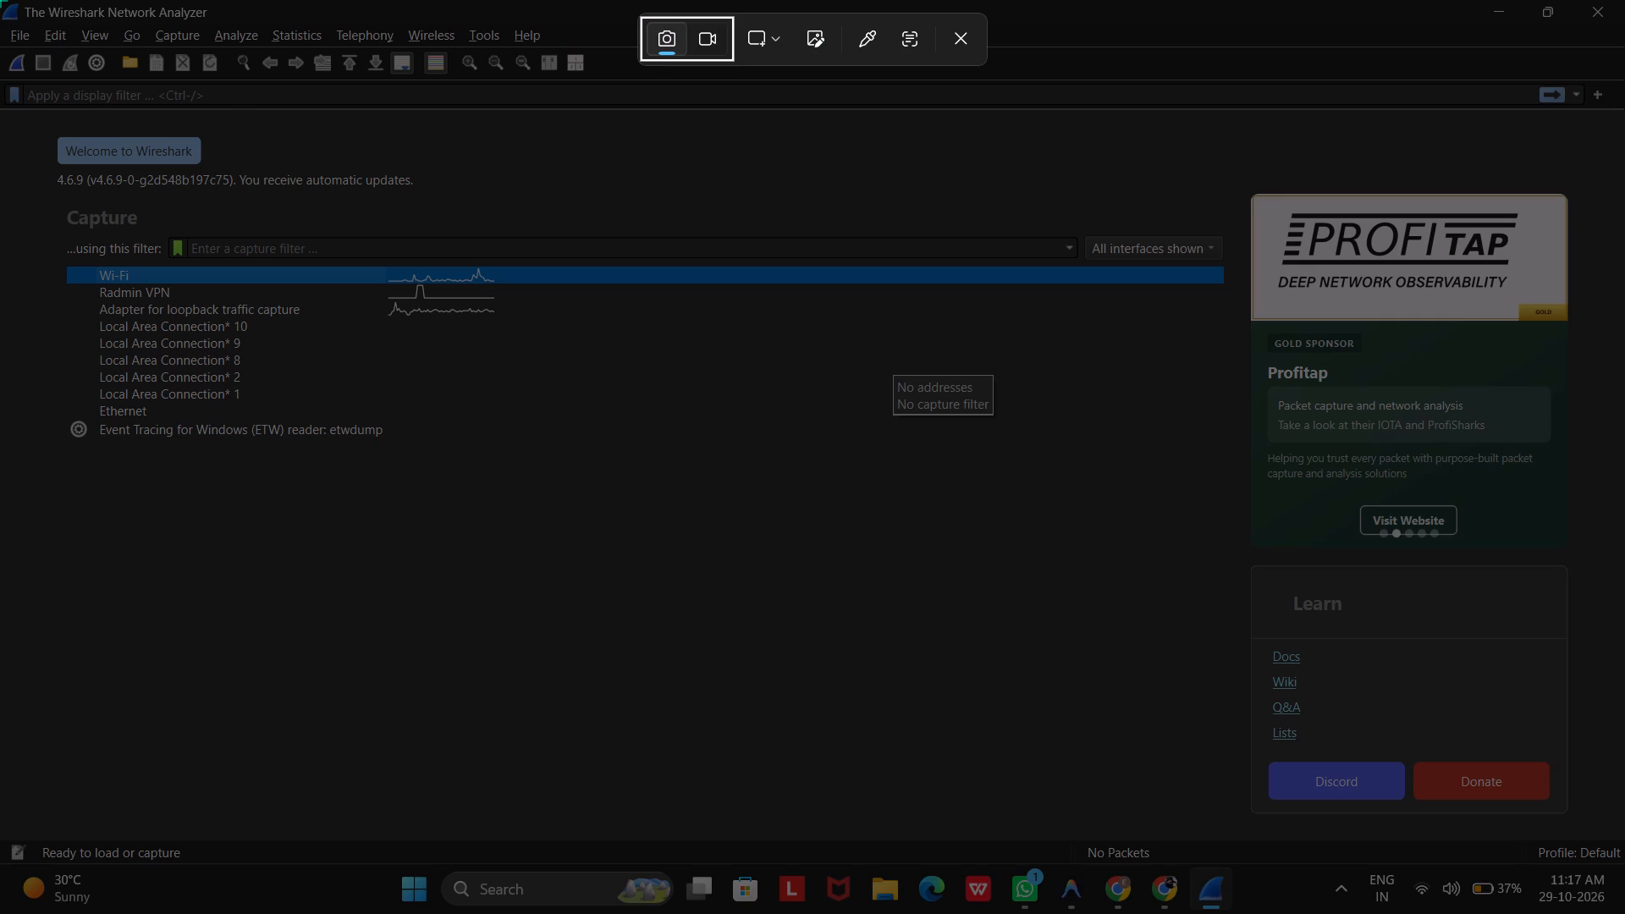
drag(0, 0, 1239, 641)
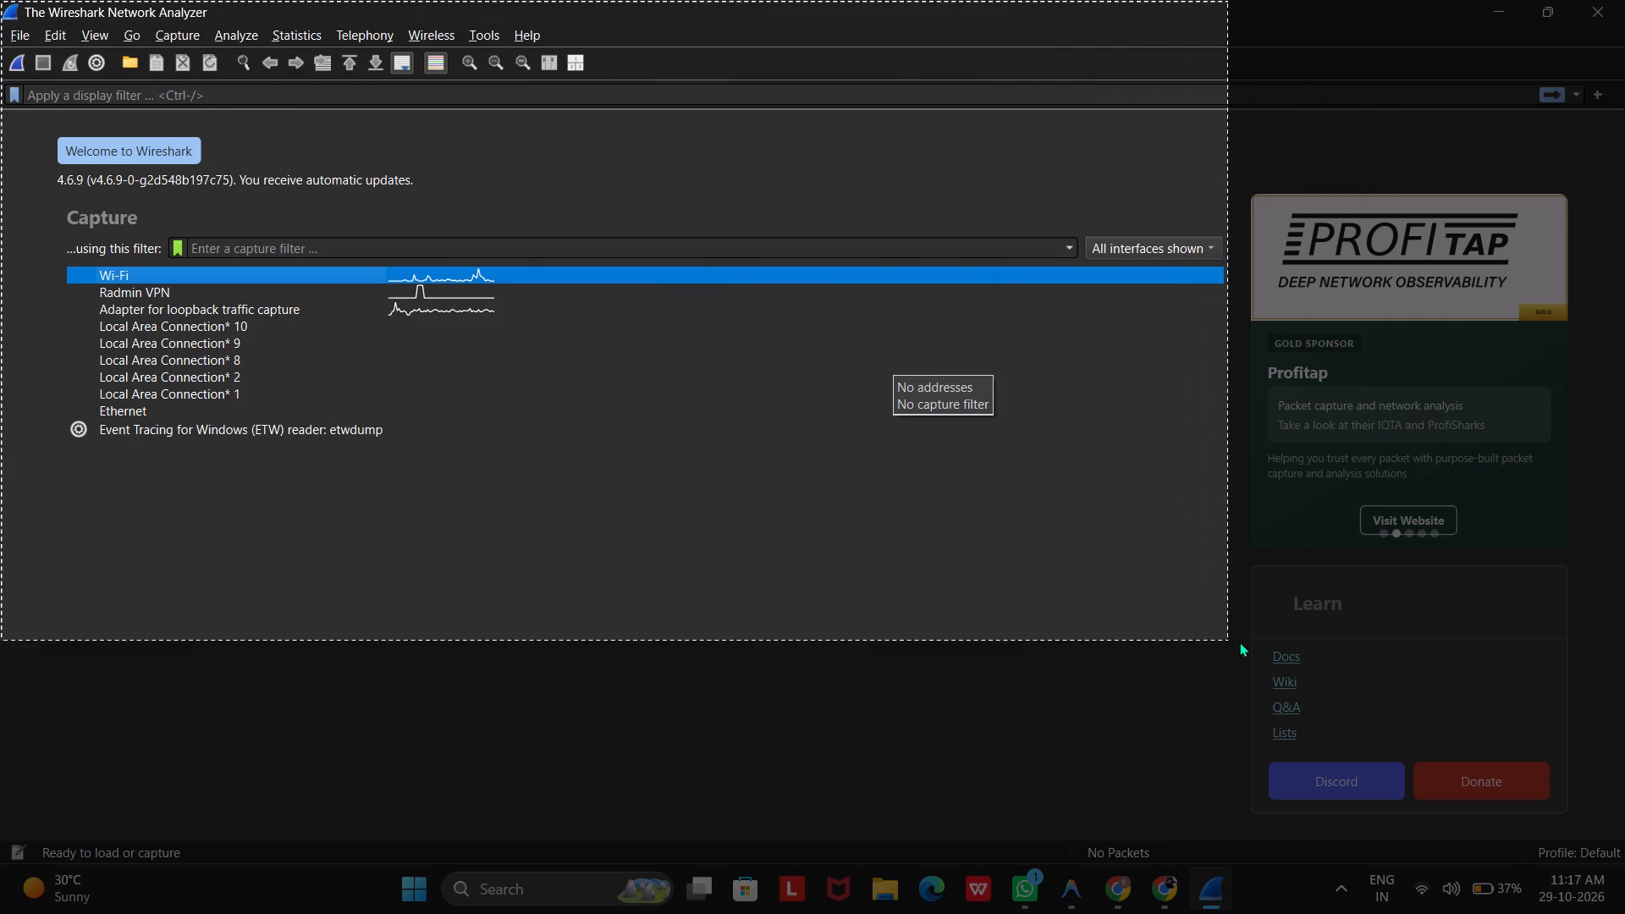
drag(1239, 641, 1624, 913)
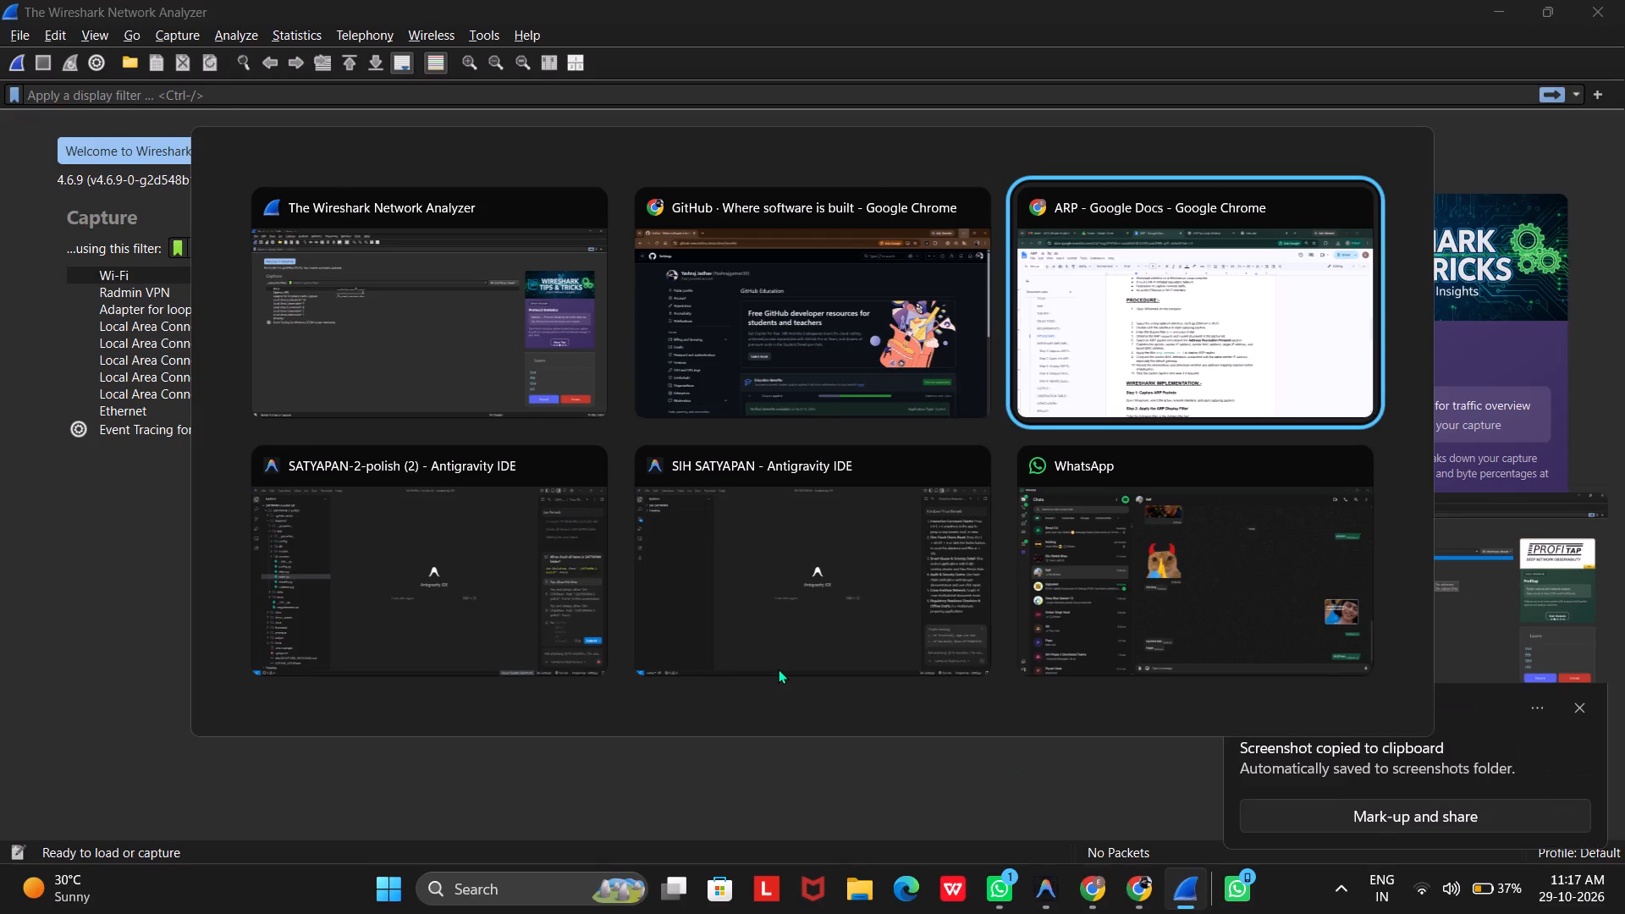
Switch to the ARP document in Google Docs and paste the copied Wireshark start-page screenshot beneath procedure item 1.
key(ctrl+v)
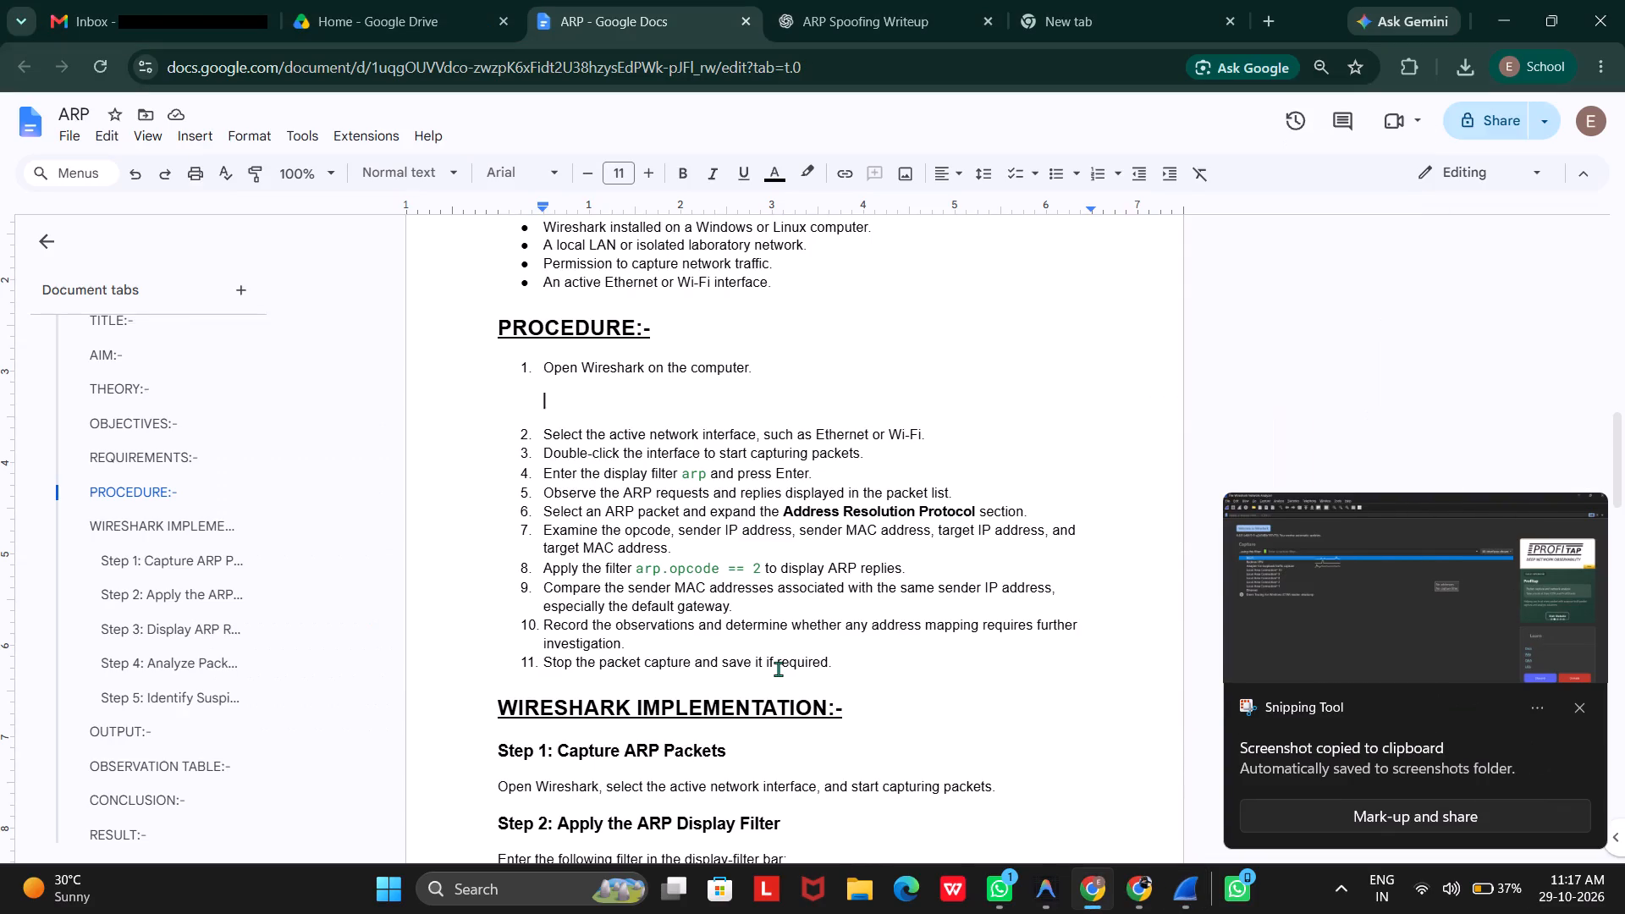
Add a blank unnumbered line beneath procedure item 2, "Select the active network interface, such as Ethernet or Wi-Fi.".
click(959, 762)
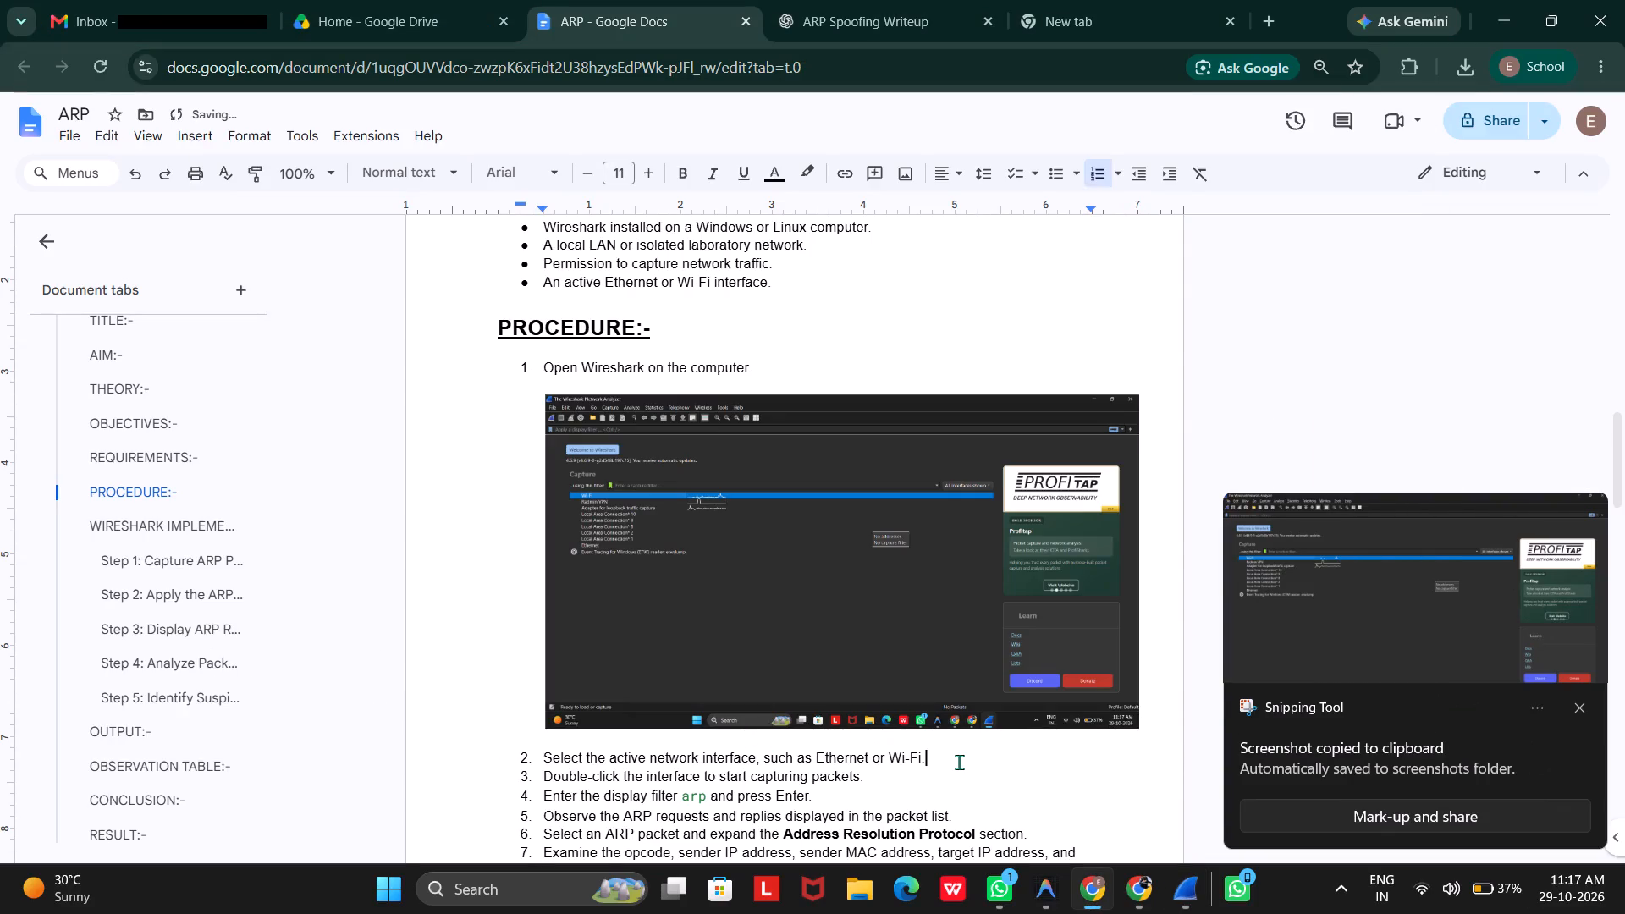
key(Return)
key(BackSpace)
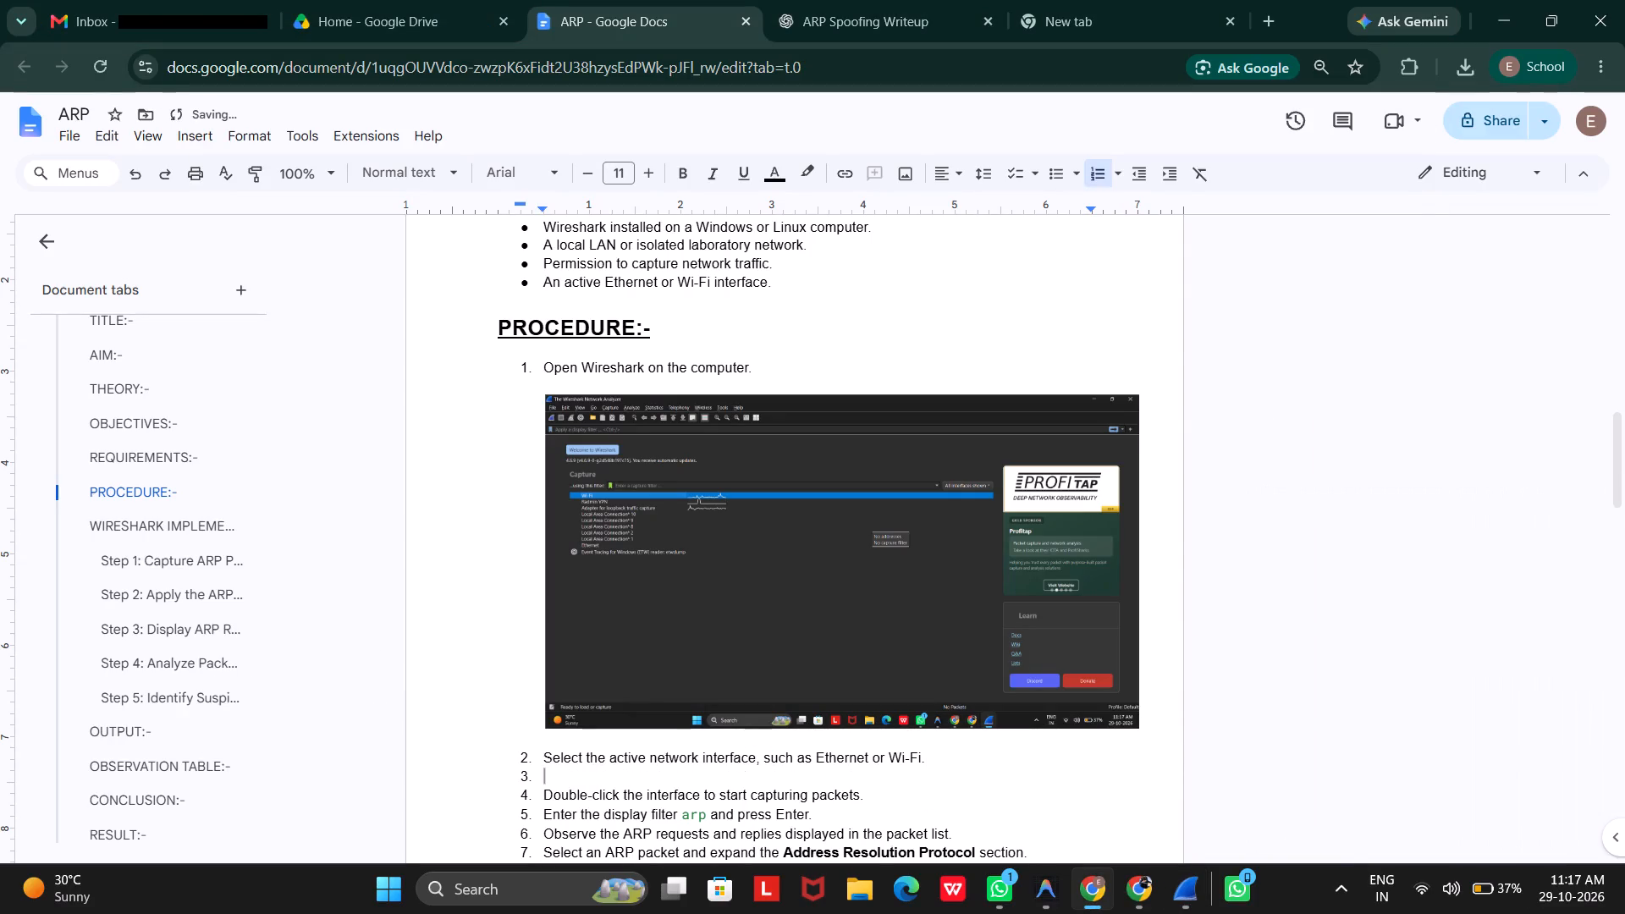
scroll(959, 762, down, 1)
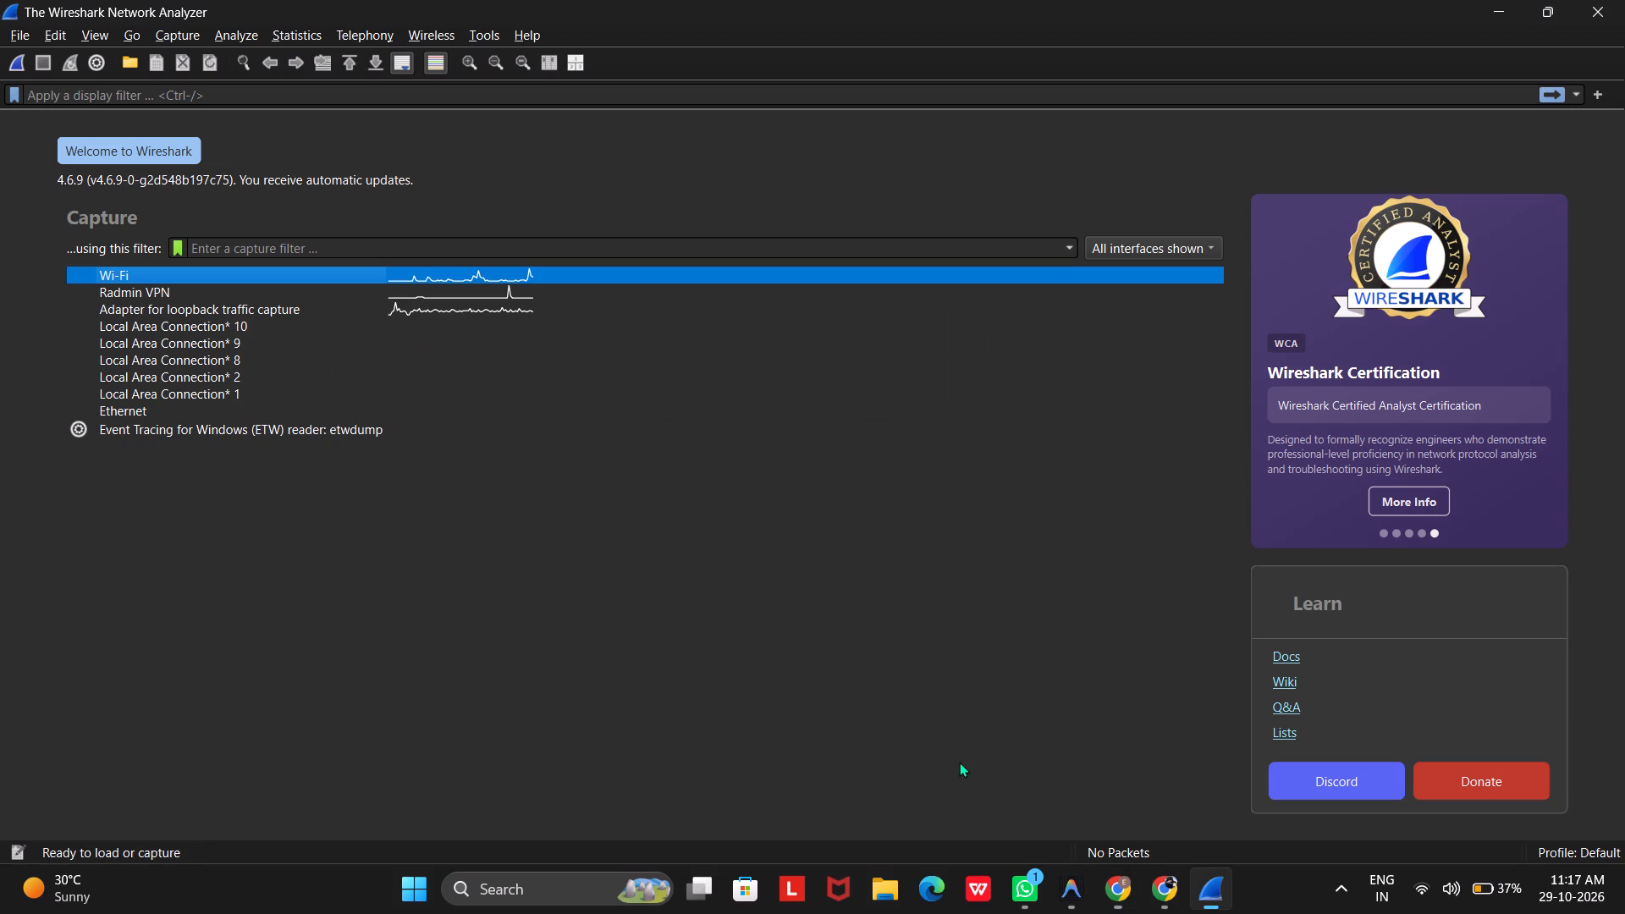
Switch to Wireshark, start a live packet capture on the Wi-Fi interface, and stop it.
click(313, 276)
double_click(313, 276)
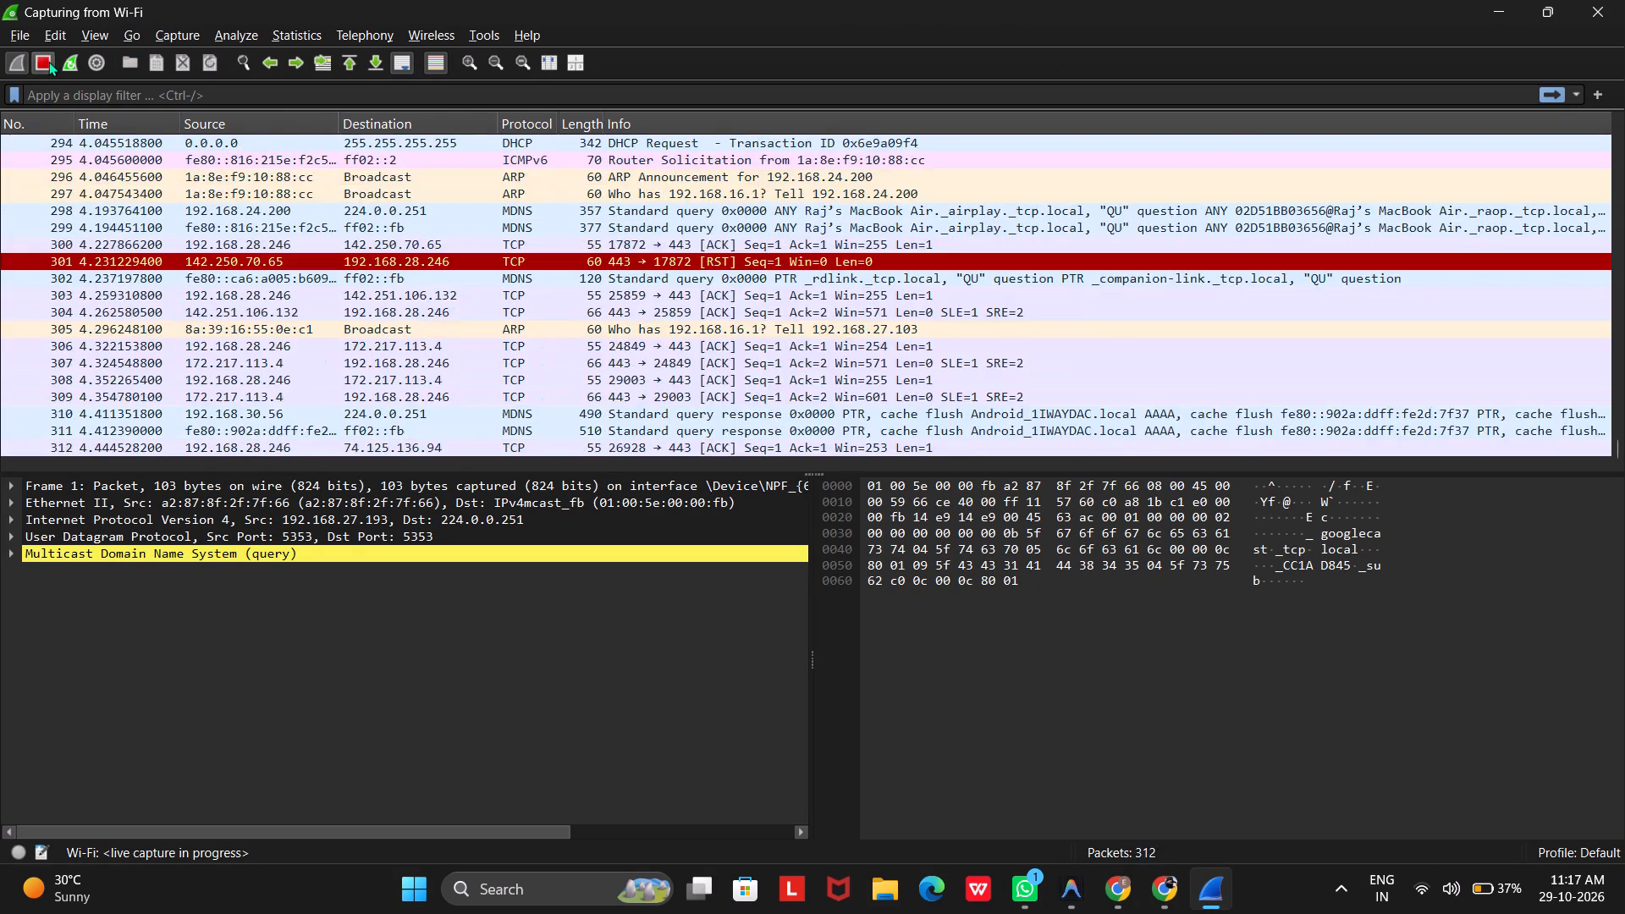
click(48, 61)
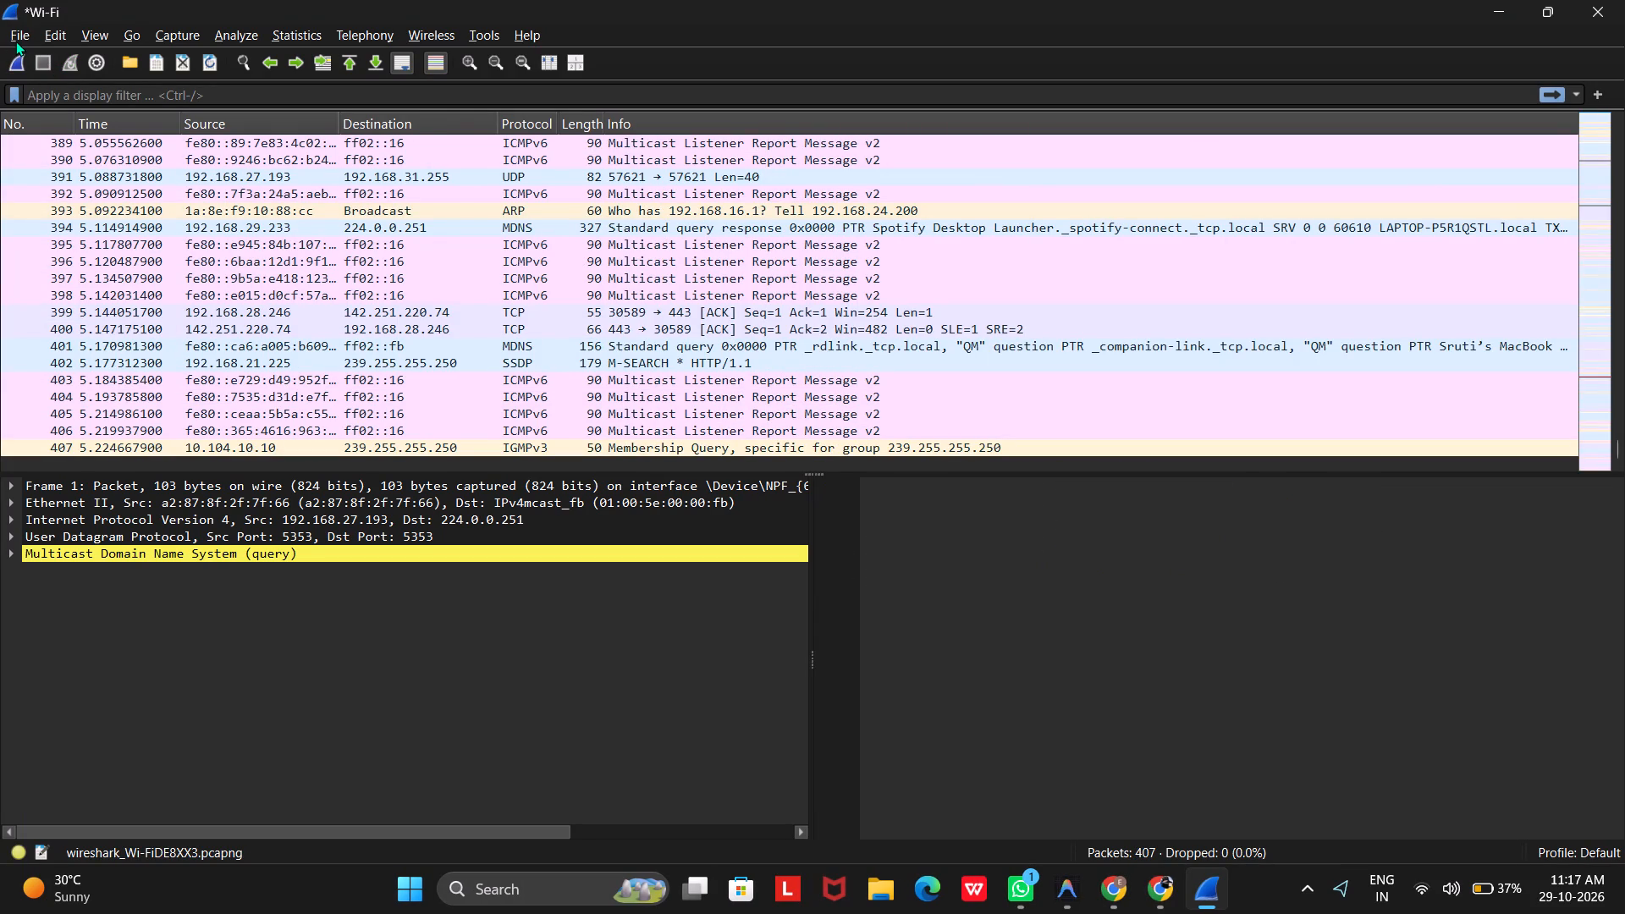
Quit Wireshark without saving the captured packets.
scroll(56, 125, right, 7)
click(1587, 14)
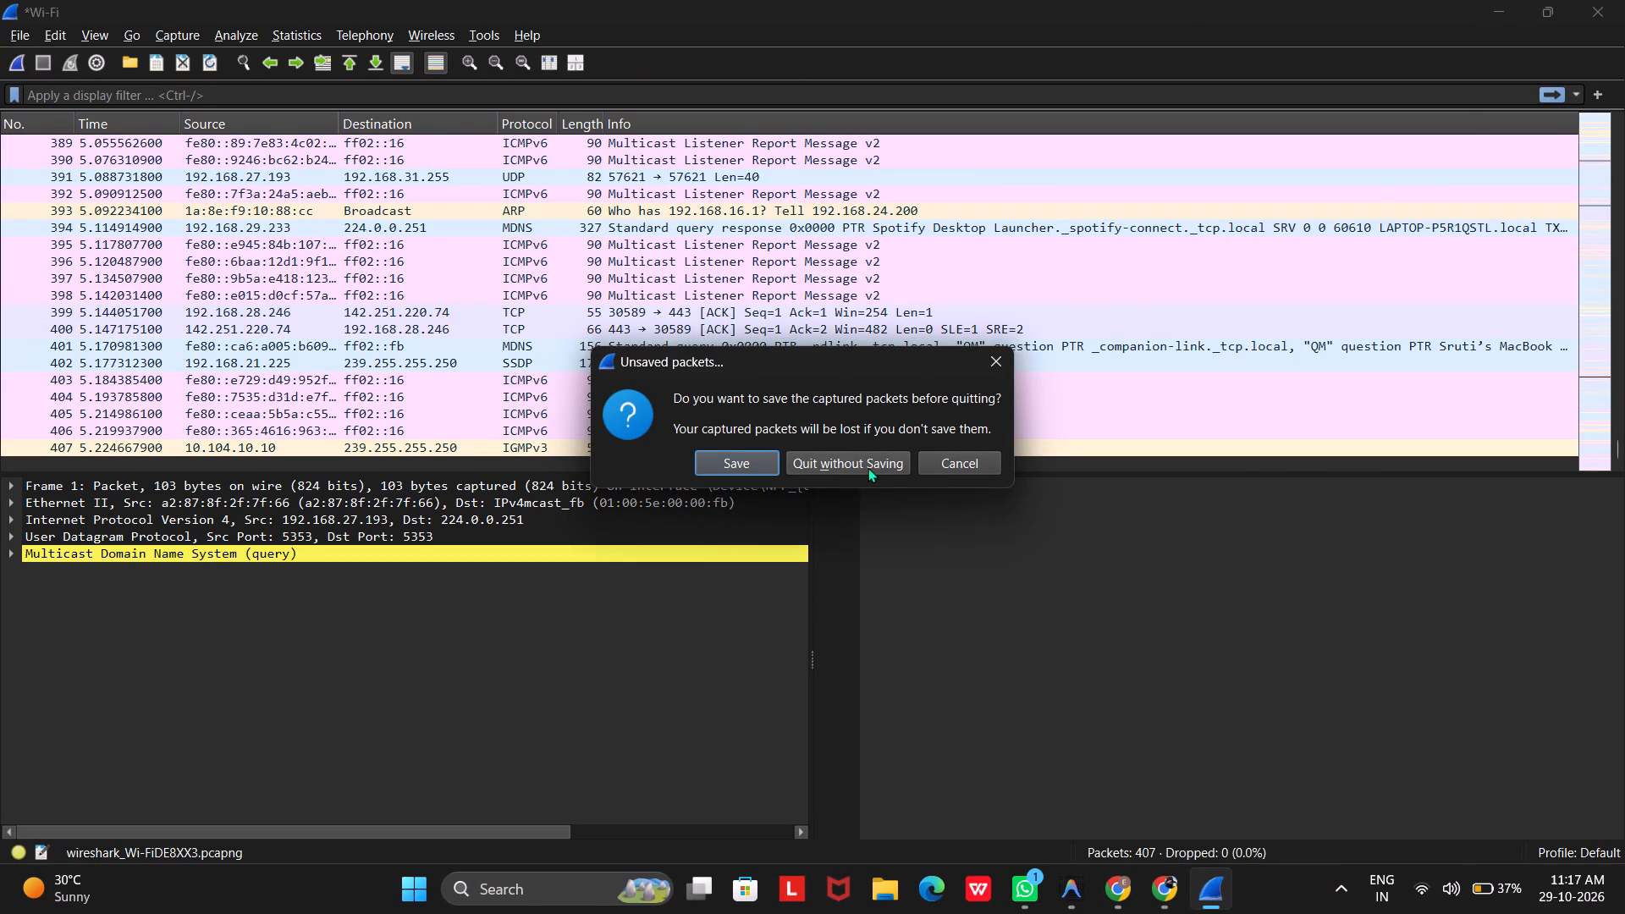
click(879, 465)
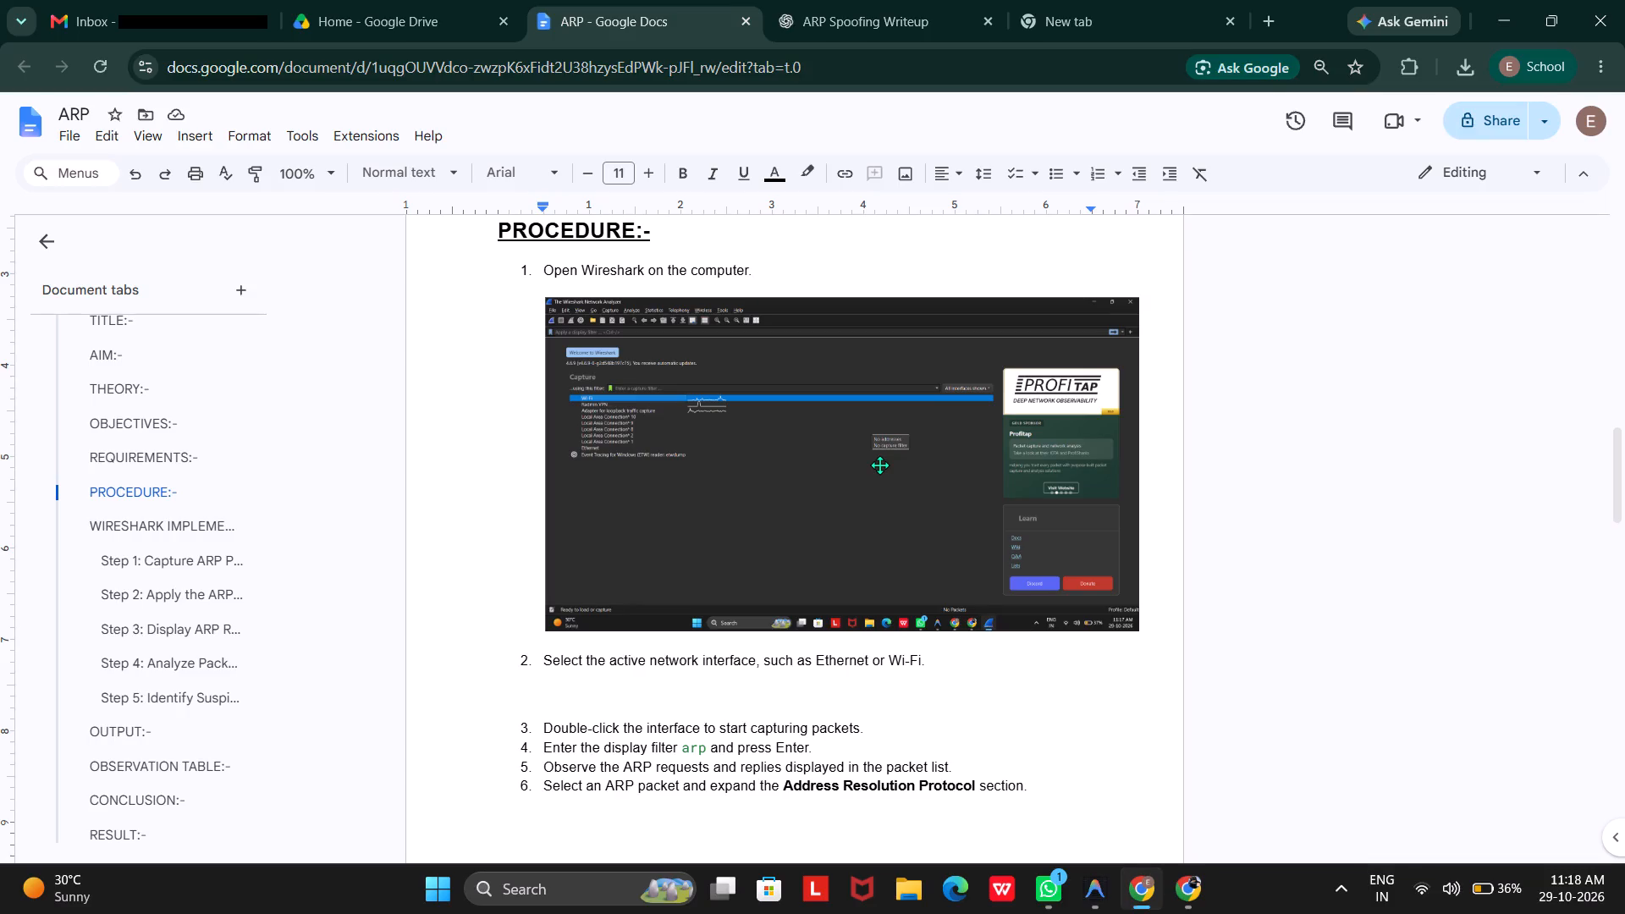
Search the computer for "wire" and launch the Wireshark app.
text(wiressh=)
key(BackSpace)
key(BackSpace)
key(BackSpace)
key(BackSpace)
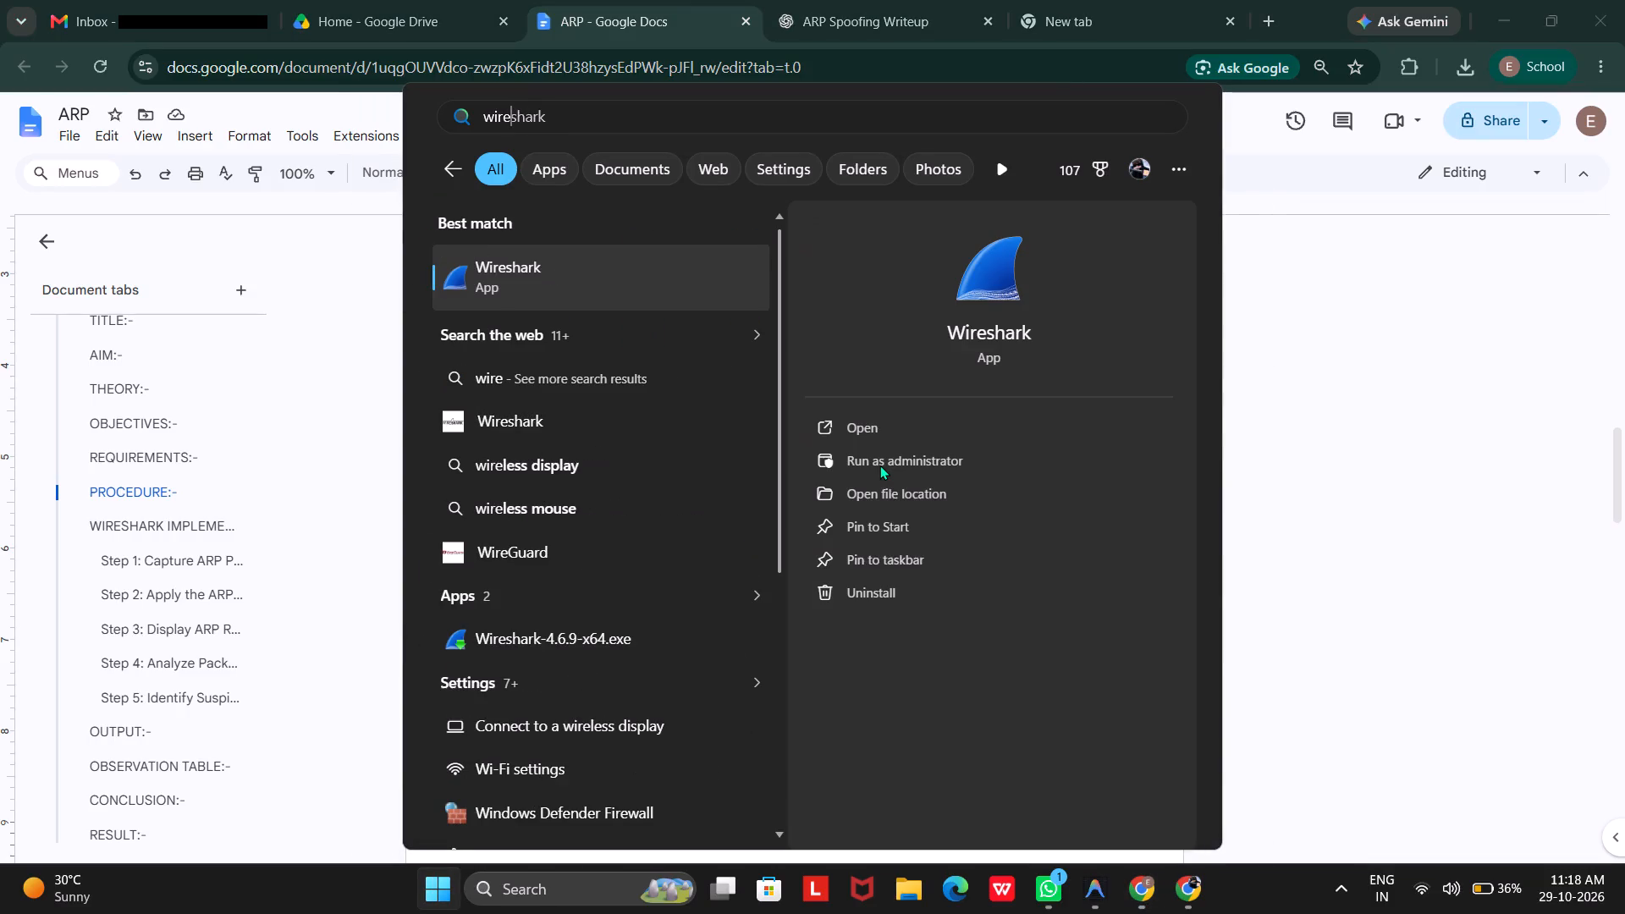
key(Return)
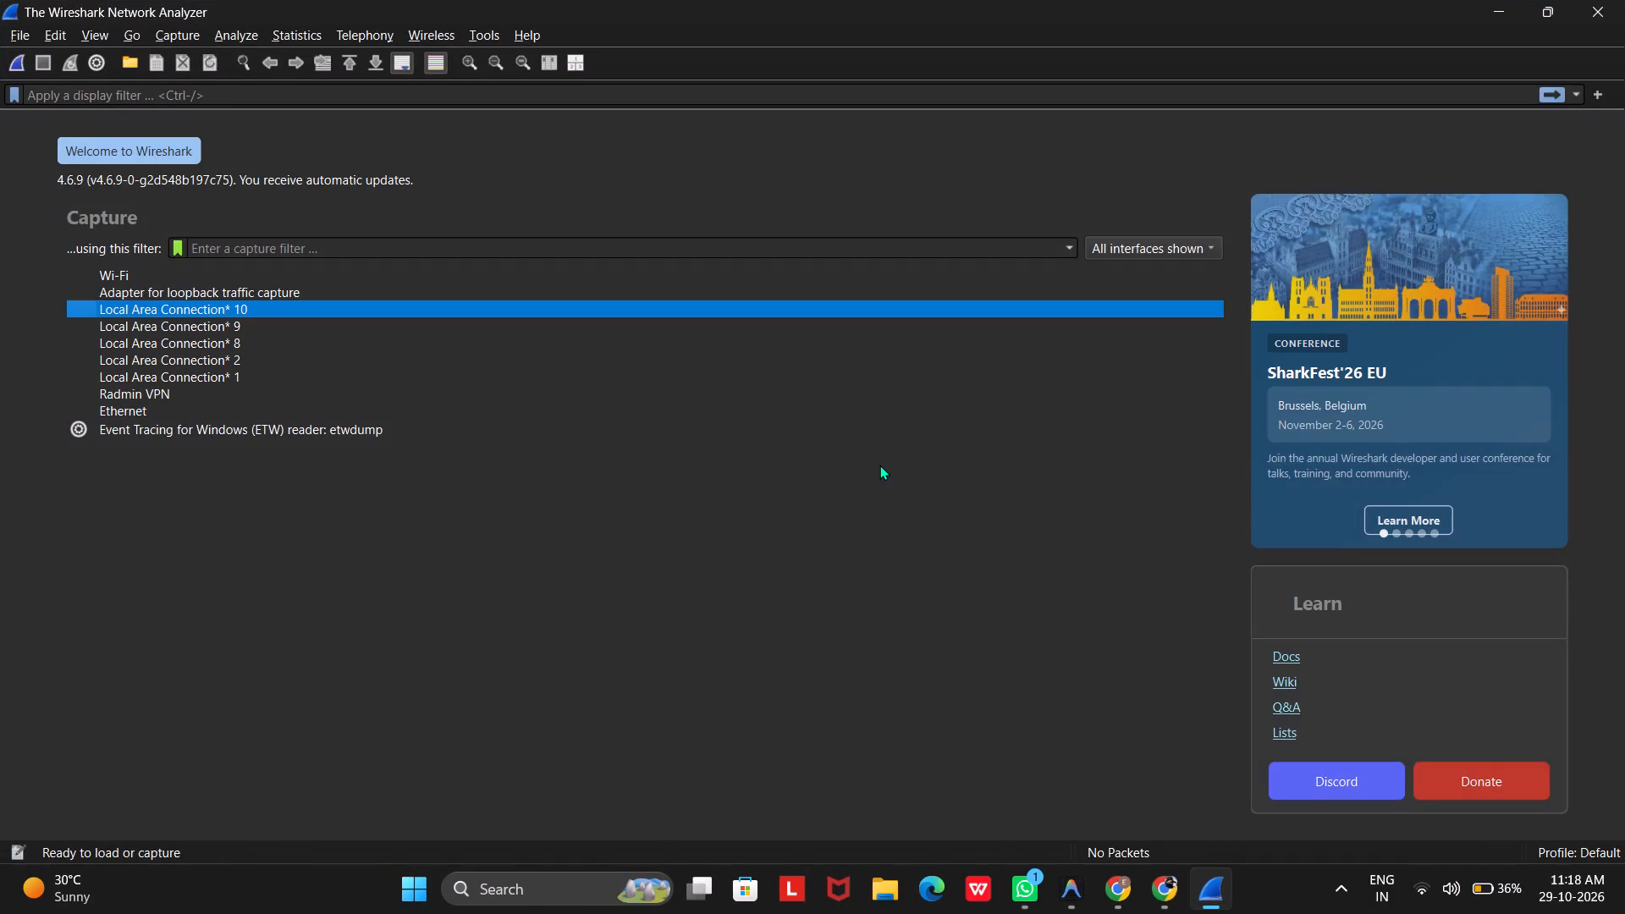
Clear the interface selection on the Wireshark start page so no capture interface is highlighted.
click(481, 671)
click(372, 630)
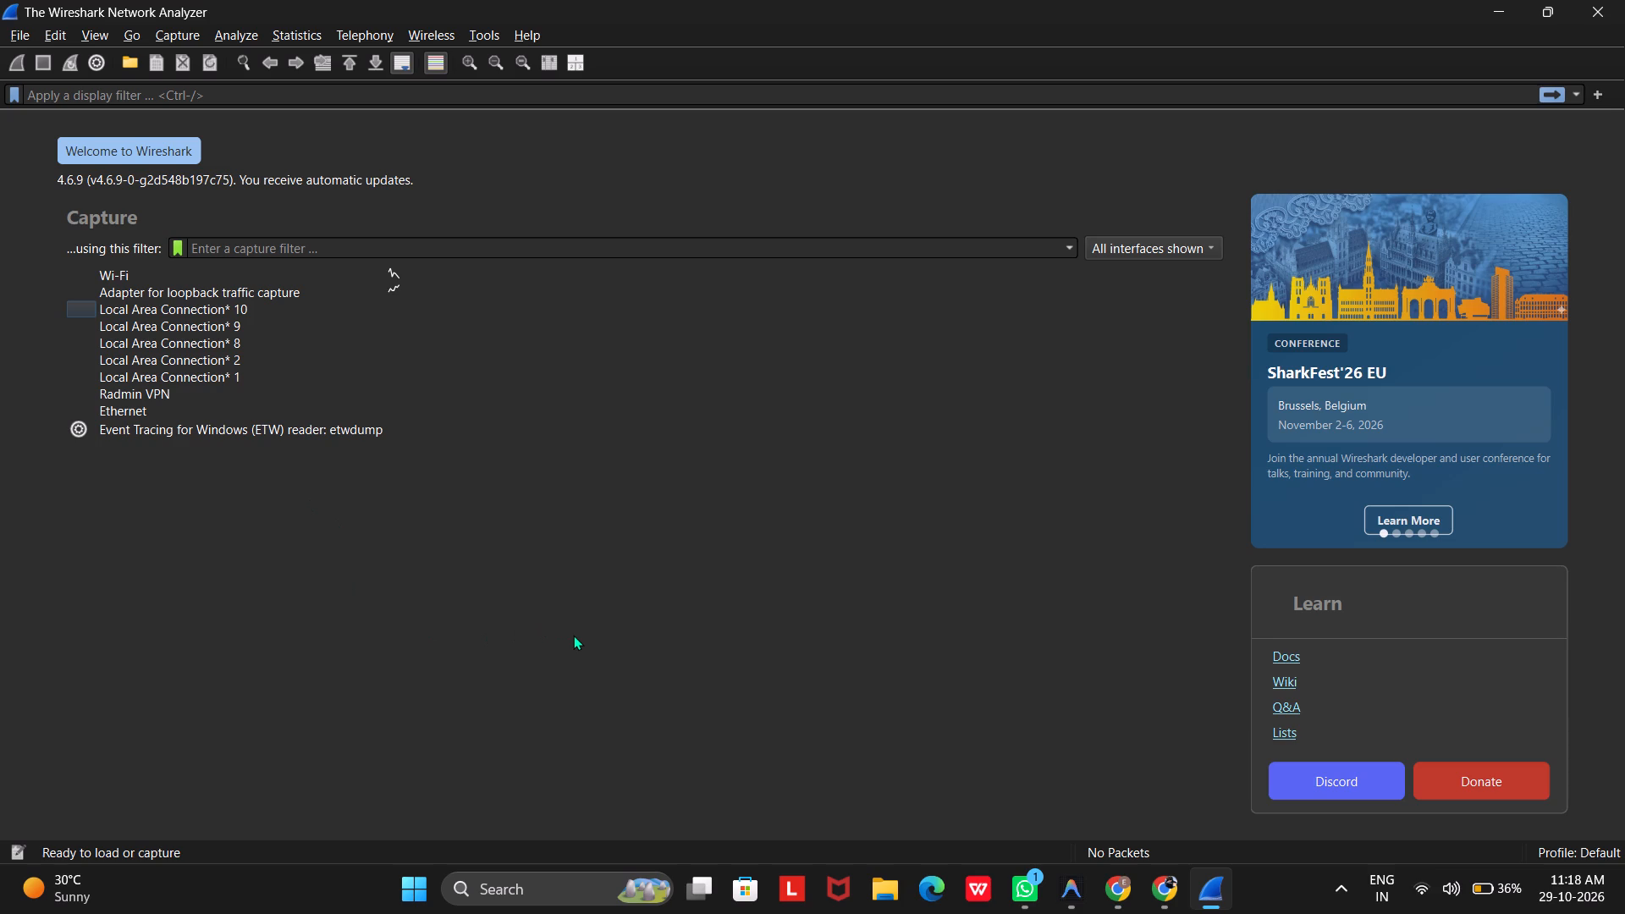
key(Escape)
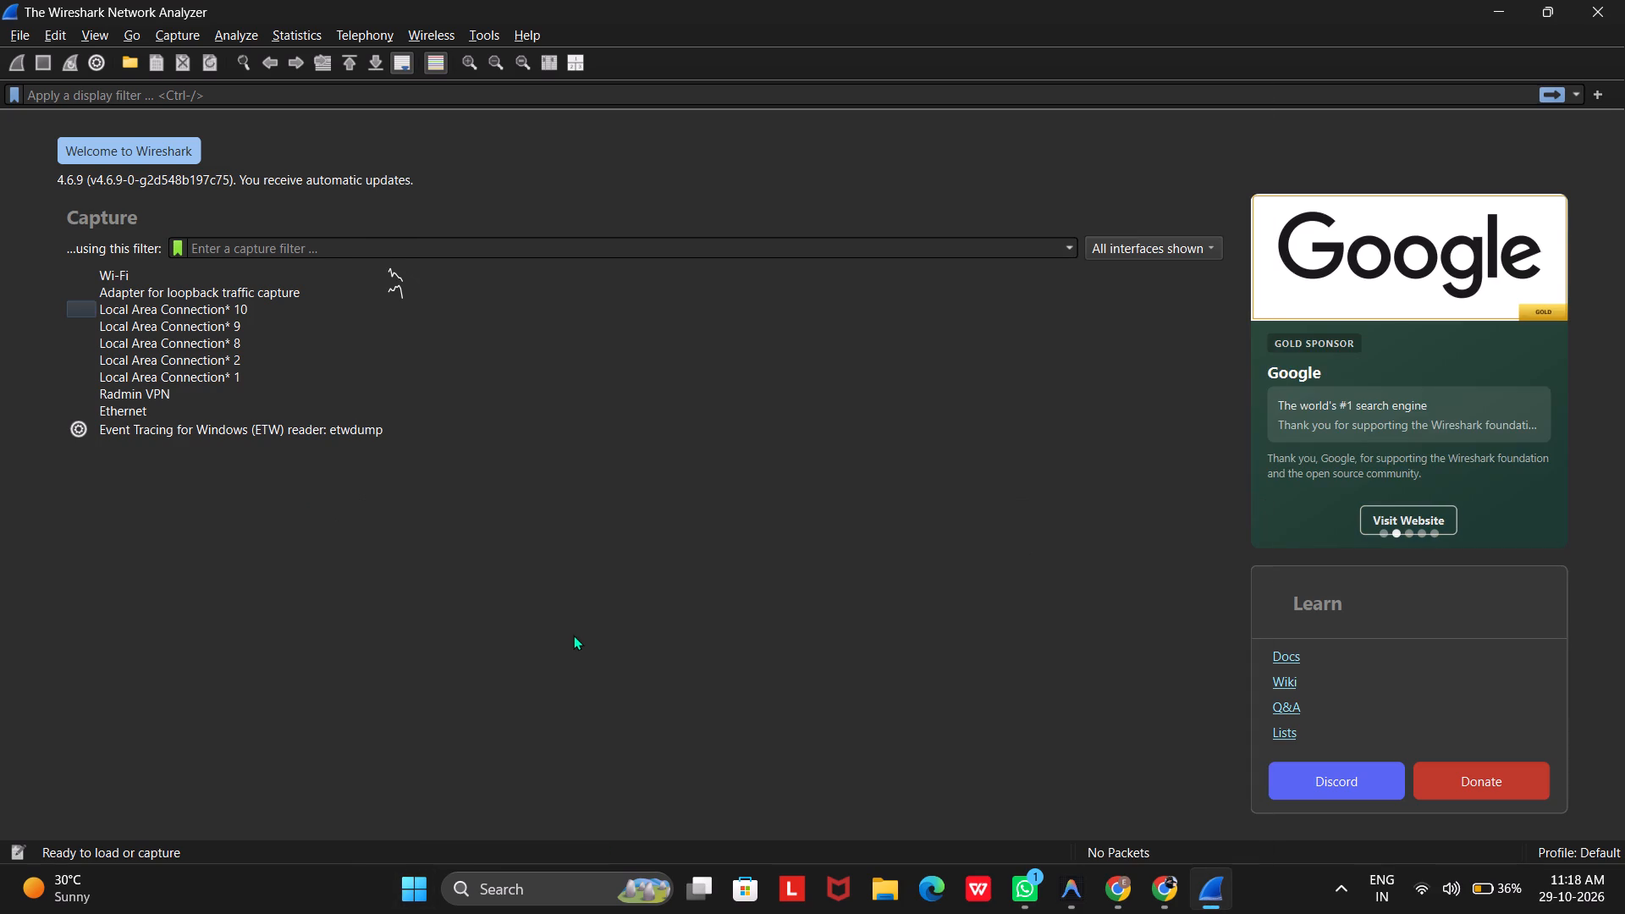
Return to the ARP document in Google Docs and paste the copied Wi-Fi-selected screenshot beneath procedure item 2.
click(1494, 6)
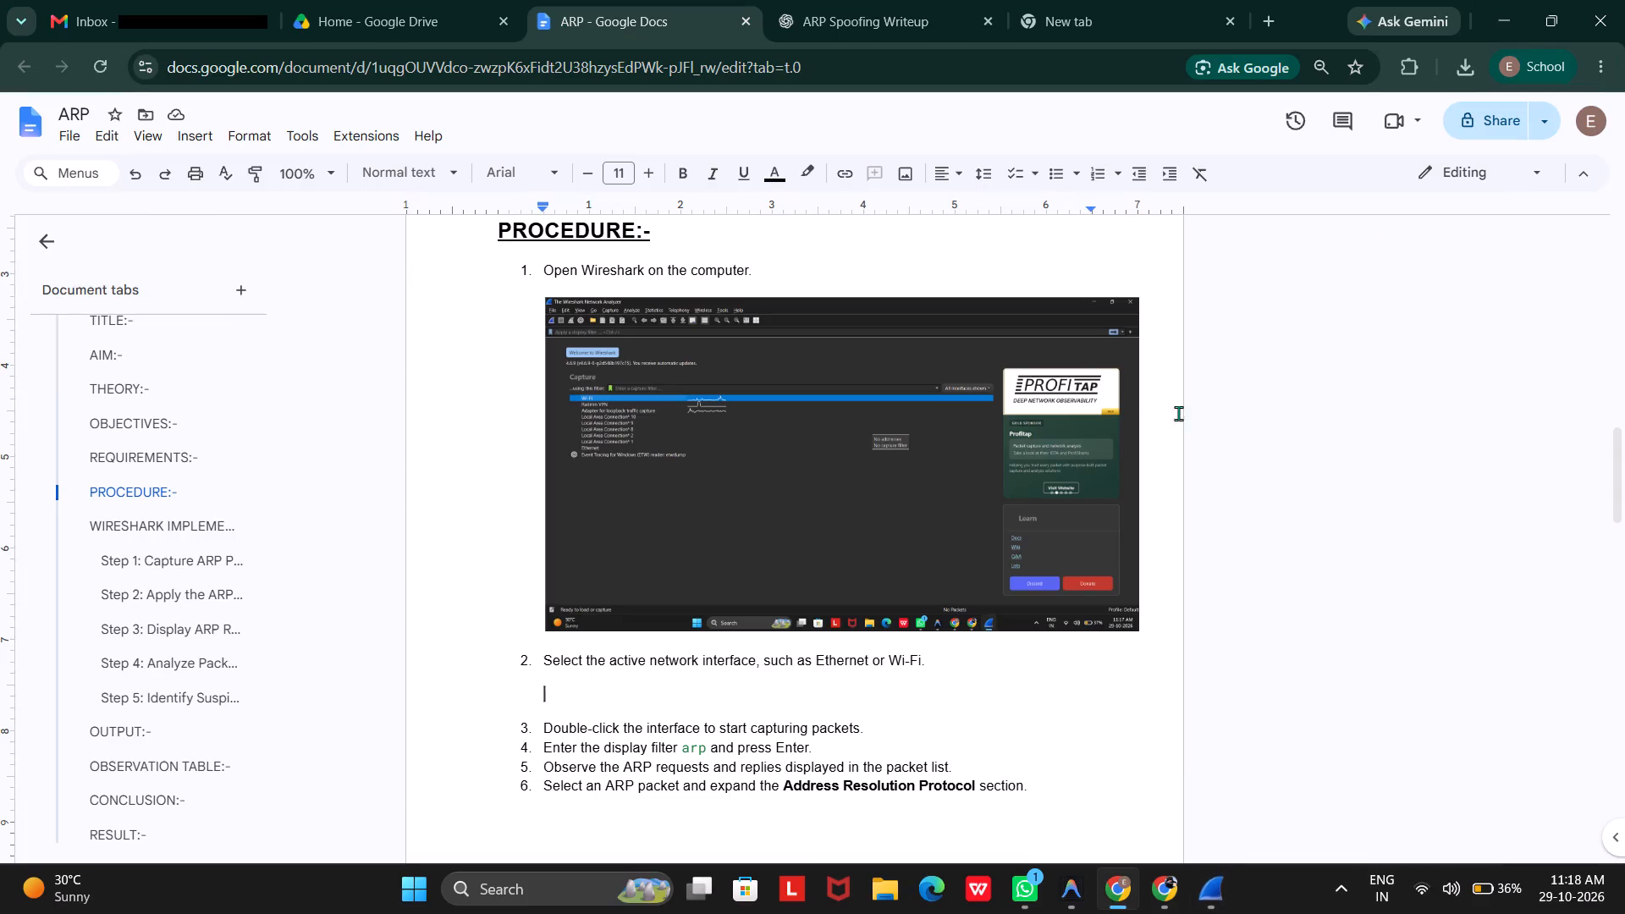
key(ctrl+v)
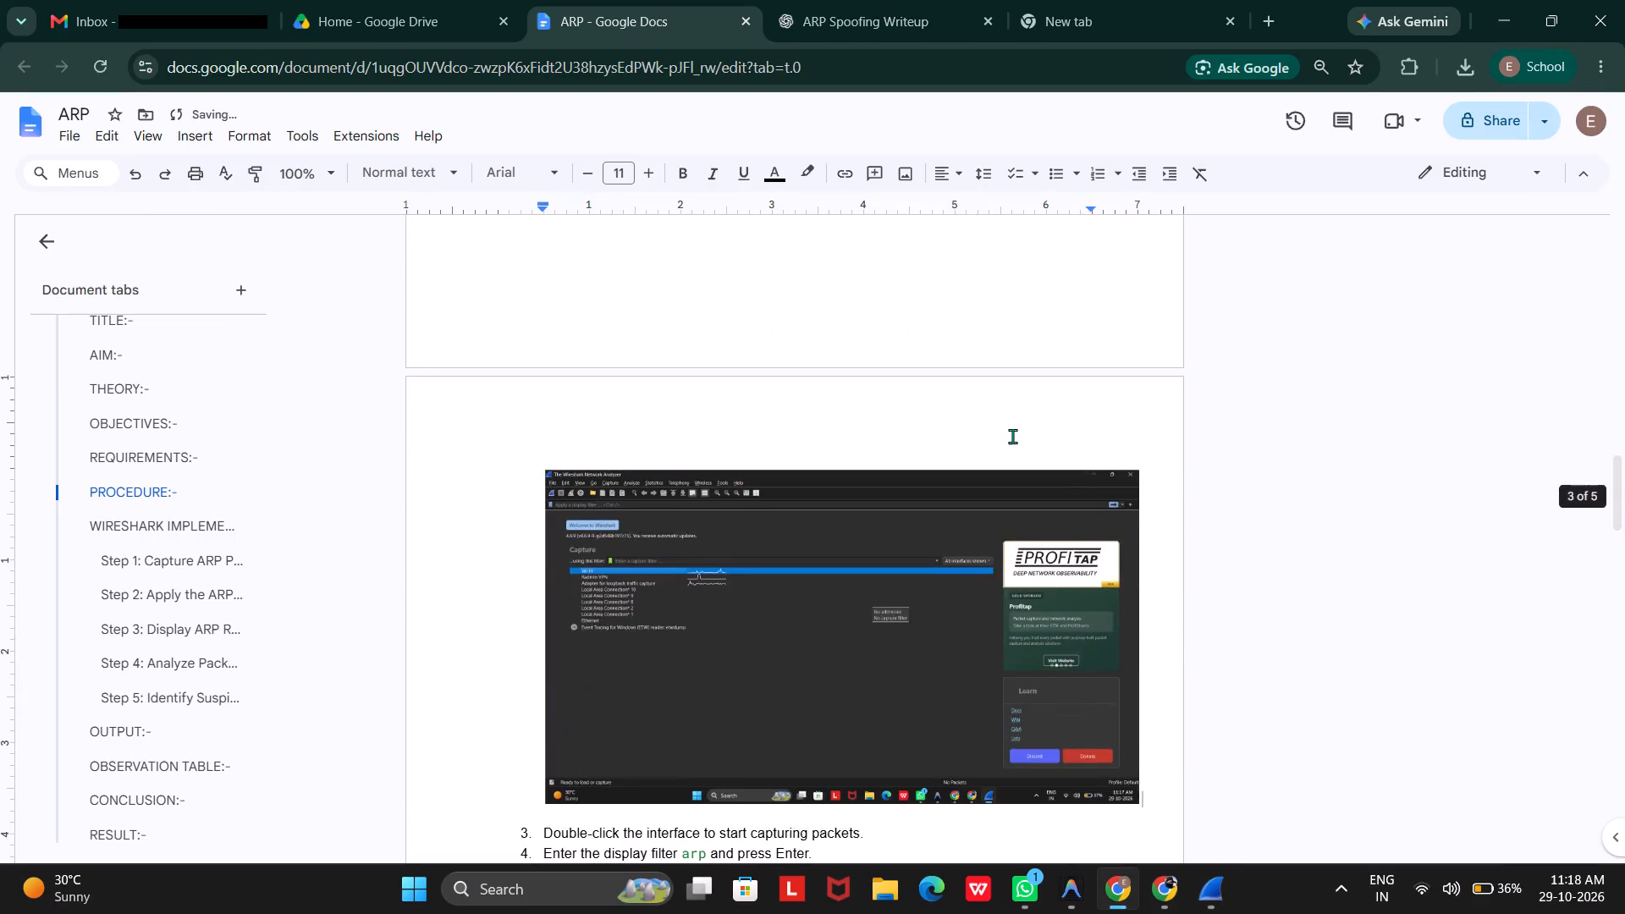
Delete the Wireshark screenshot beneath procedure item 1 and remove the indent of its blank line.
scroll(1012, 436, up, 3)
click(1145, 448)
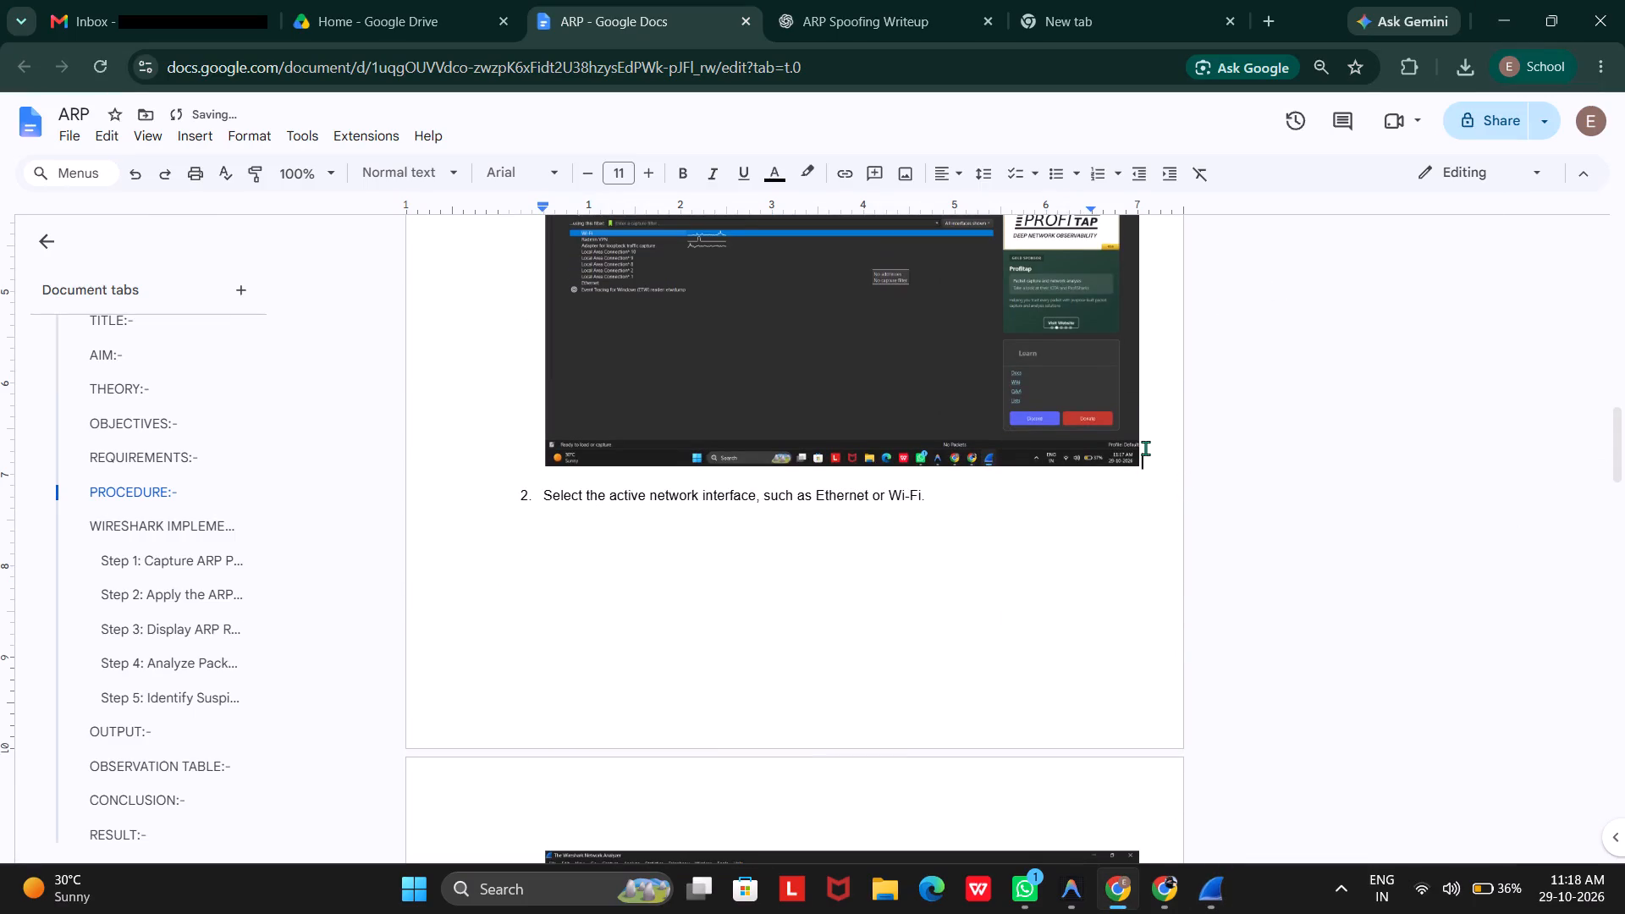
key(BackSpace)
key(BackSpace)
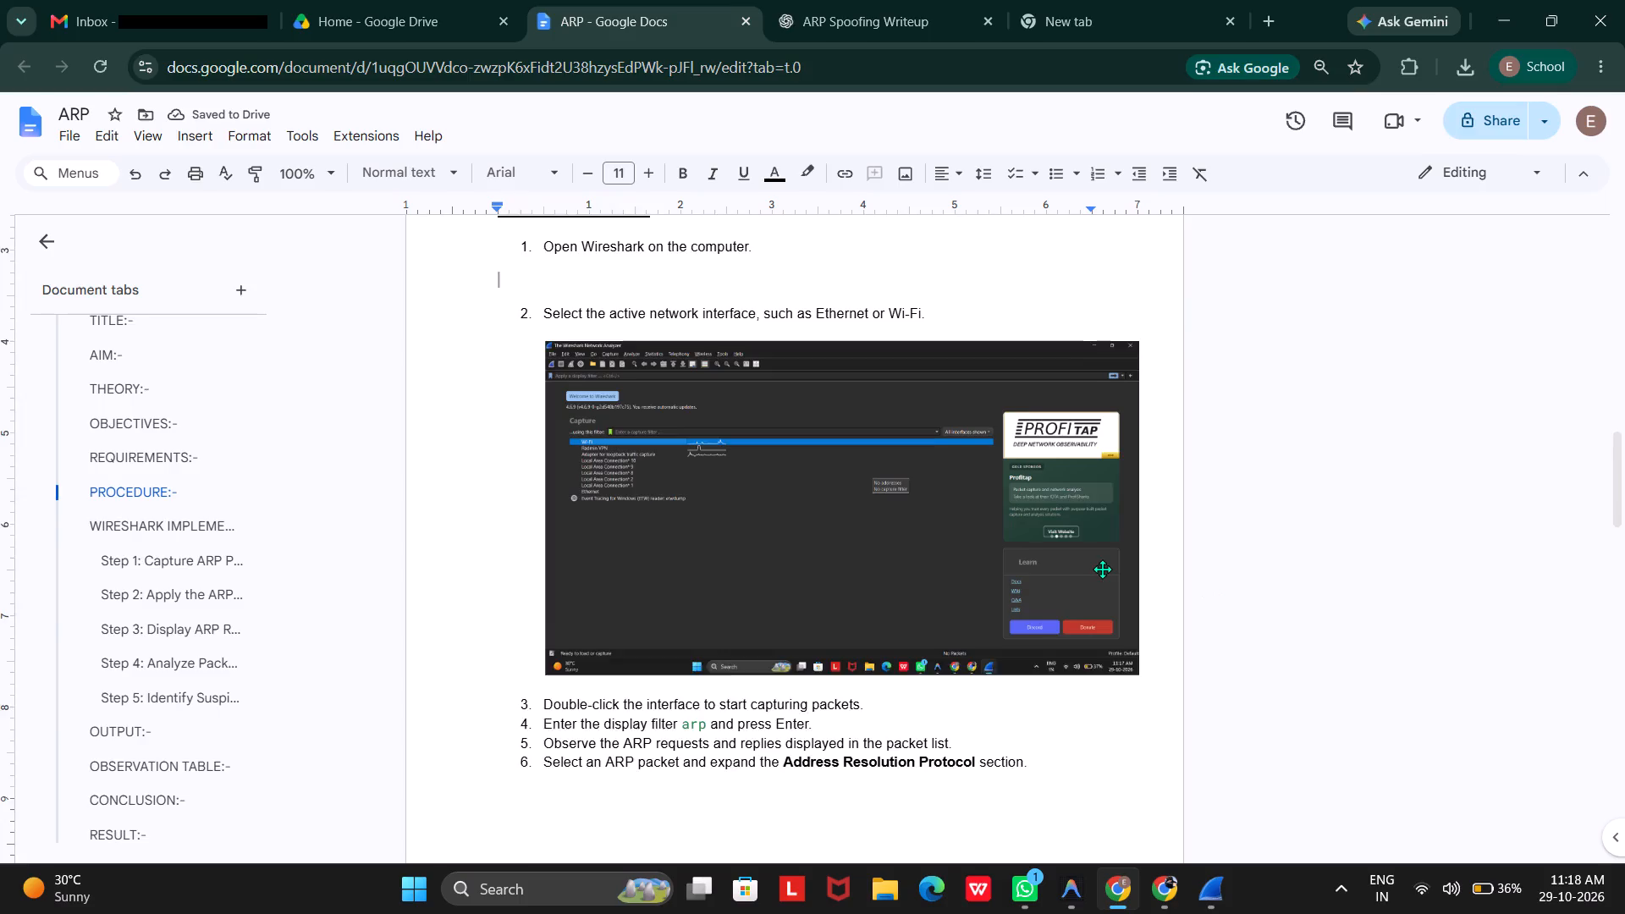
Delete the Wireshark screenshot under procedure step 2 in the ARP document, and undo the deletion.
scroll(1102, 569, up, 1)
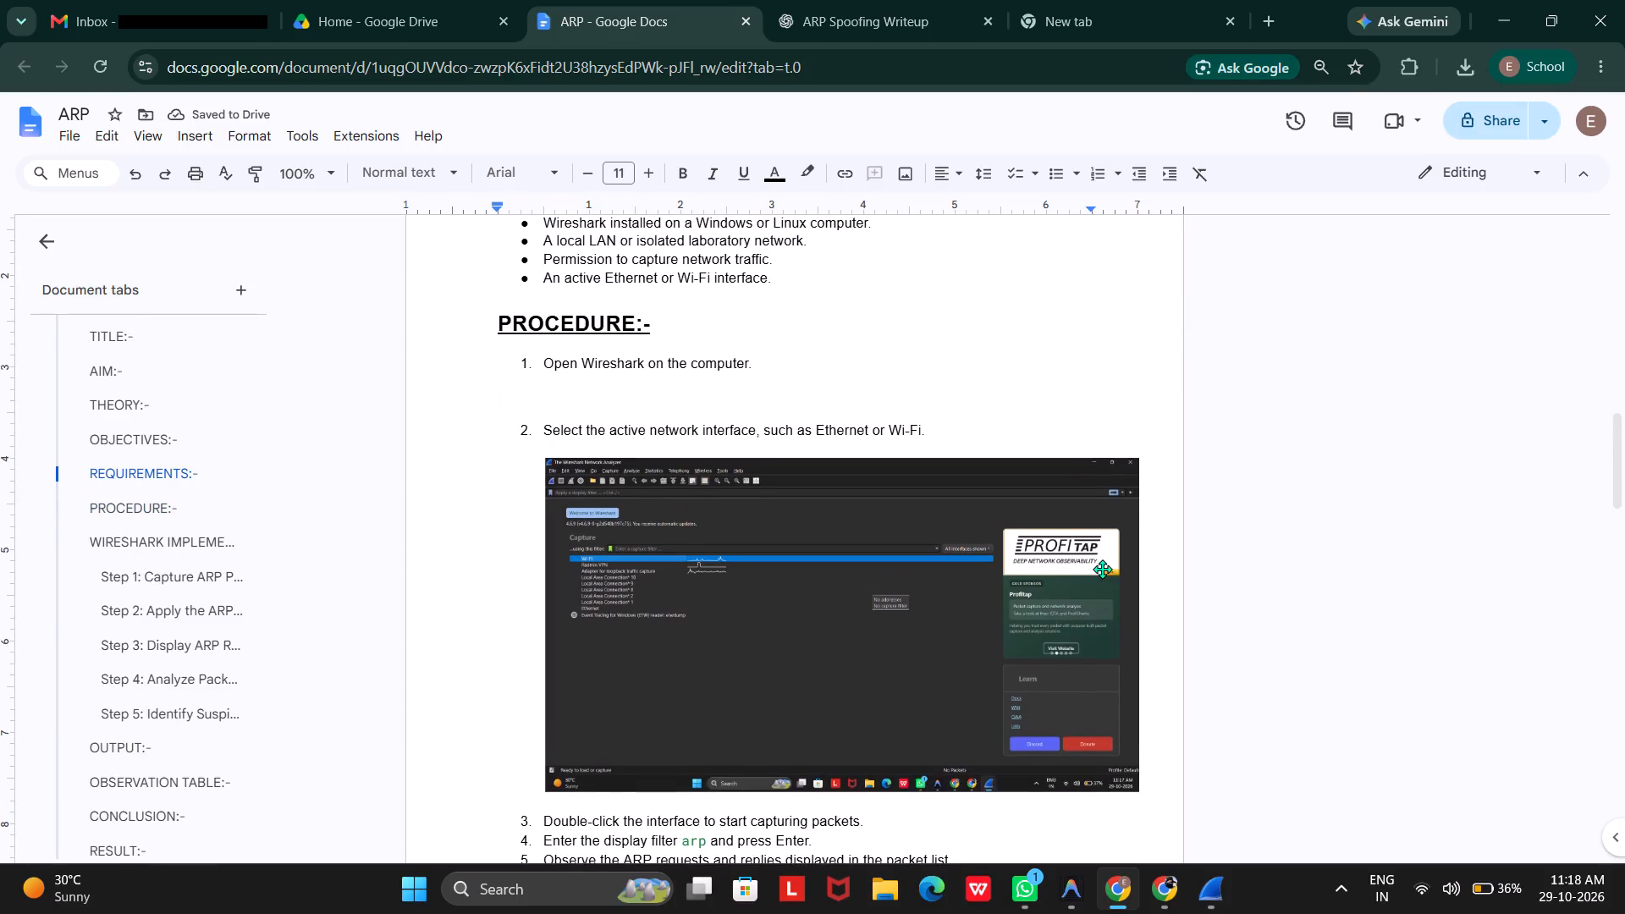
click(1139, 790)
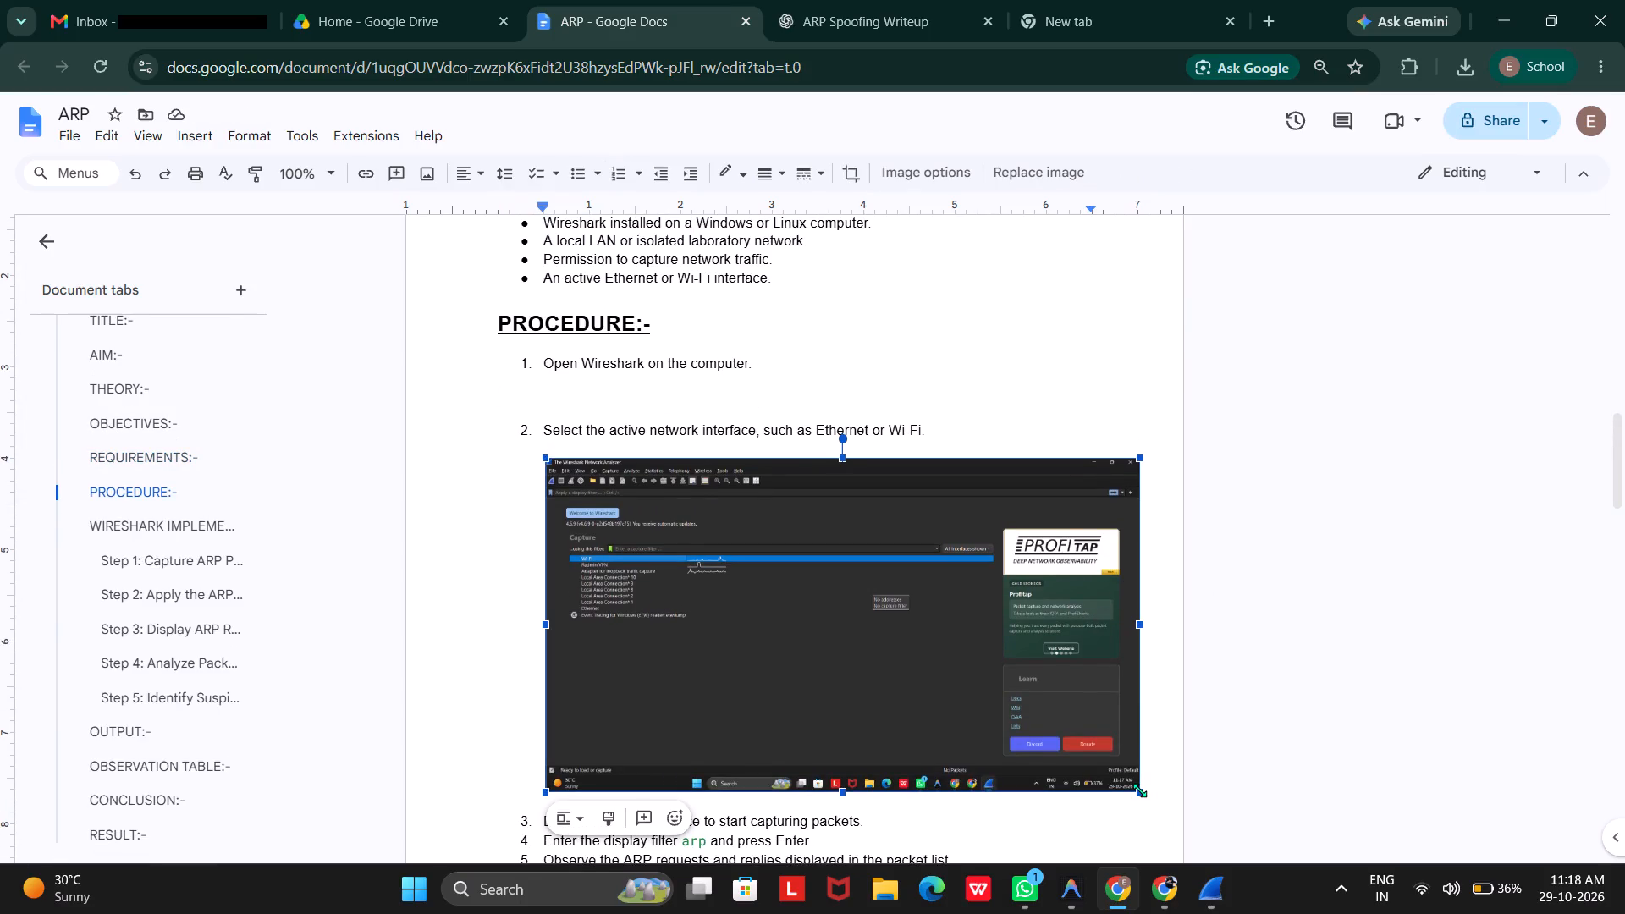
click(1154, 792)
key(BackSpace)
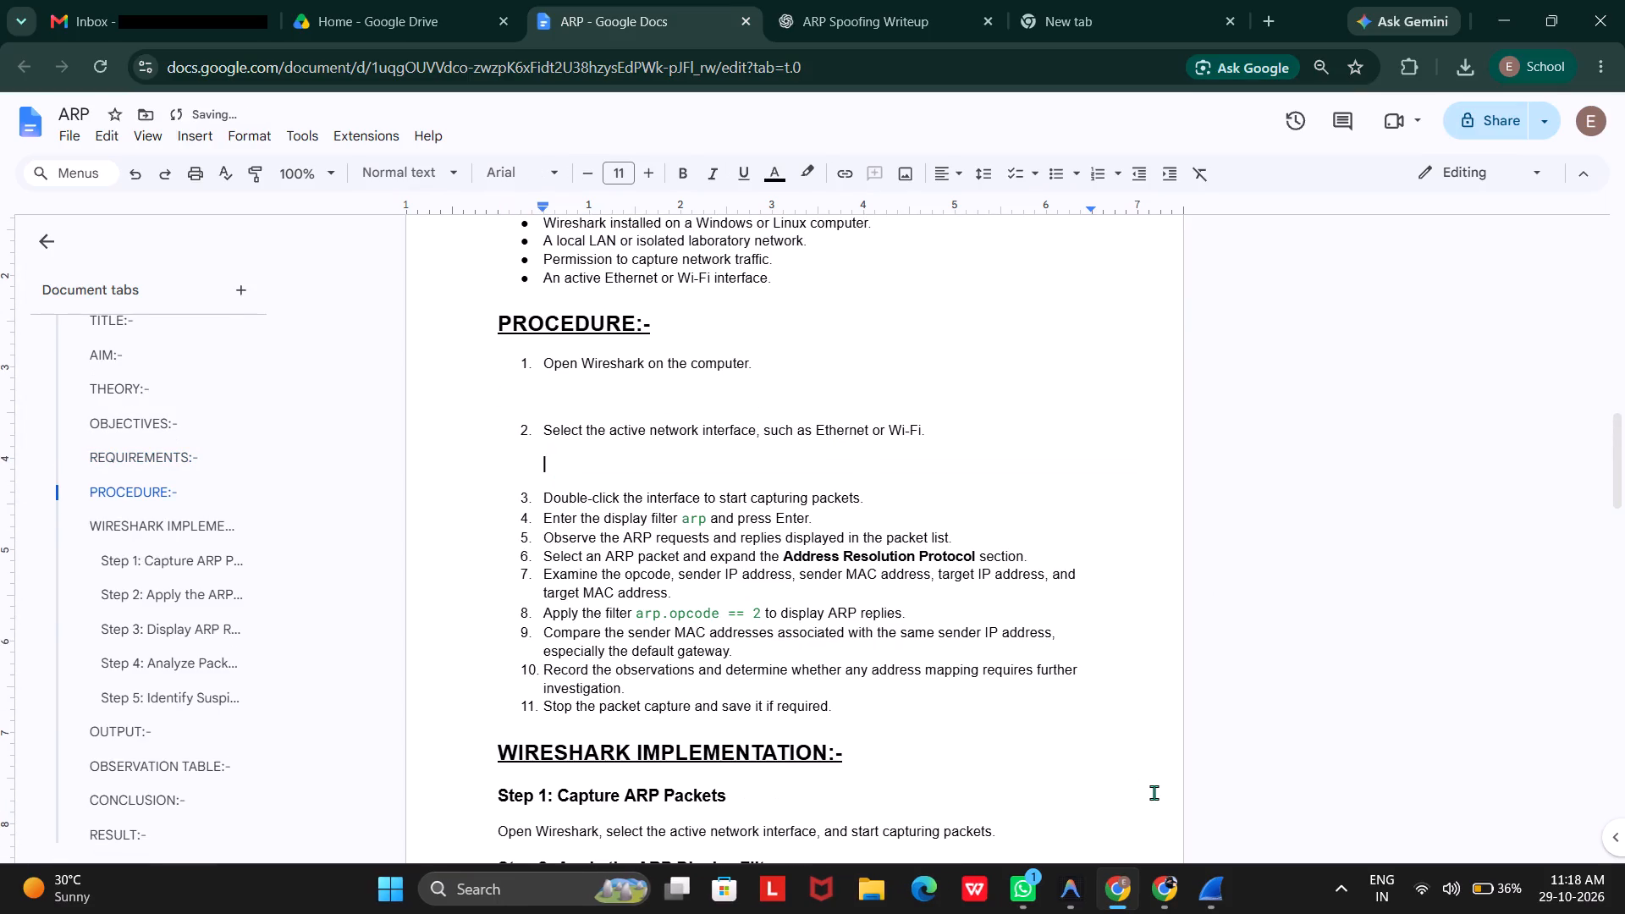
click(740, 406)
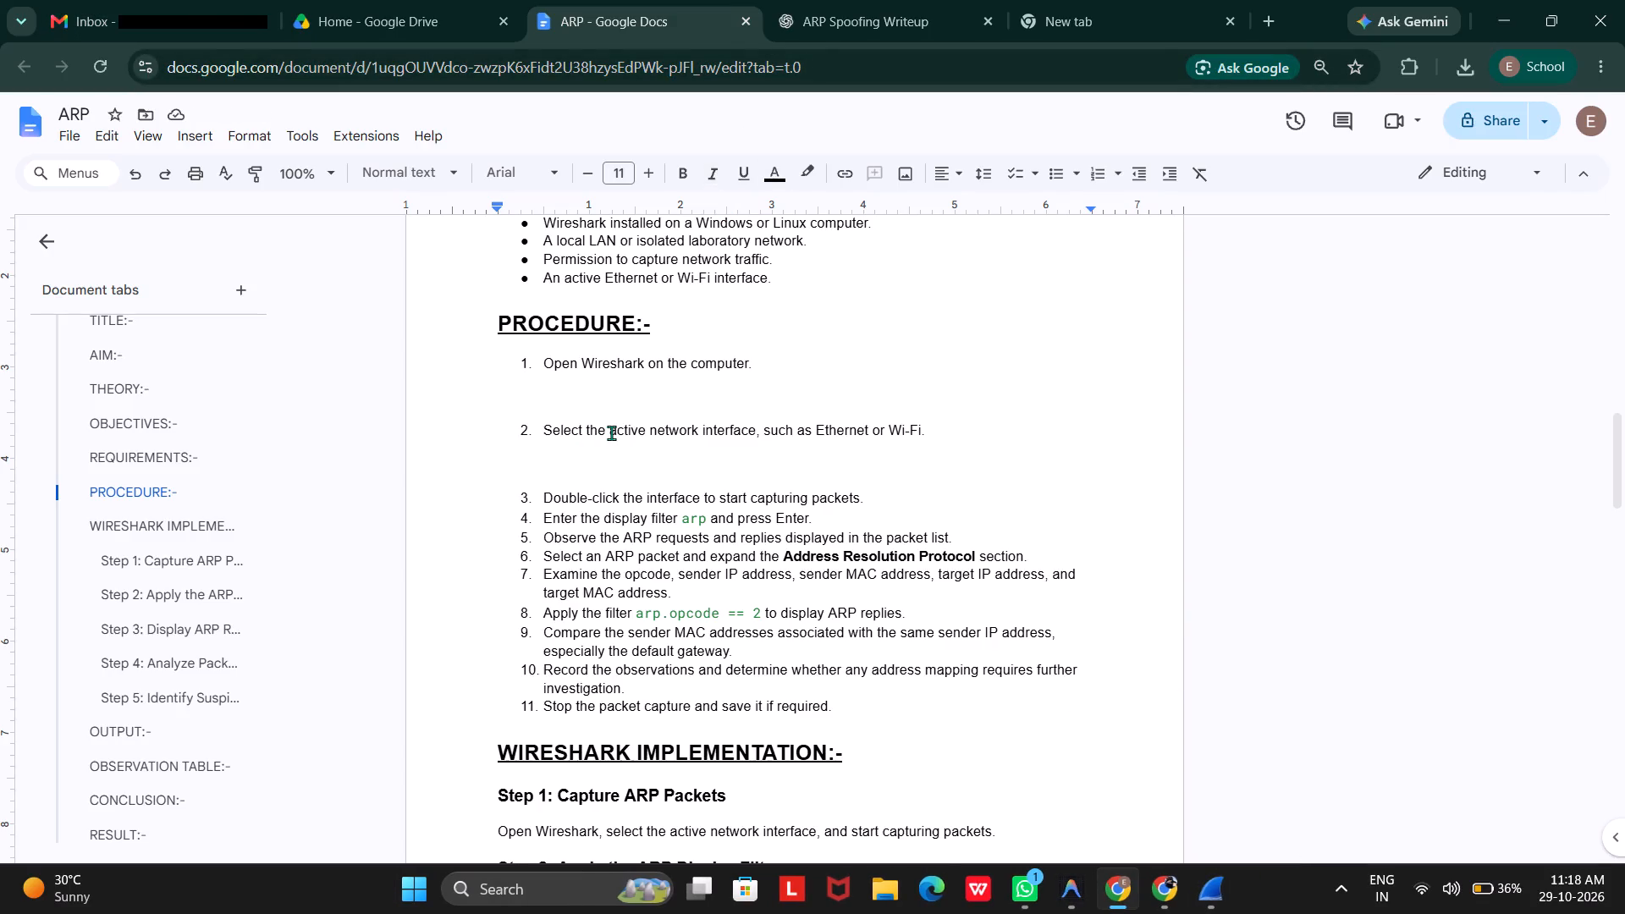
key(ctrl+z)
Place the cursor below procedure step 1, and capture a full-screen snip of the Wireshark start page with no interface selected.
click(590, 402)
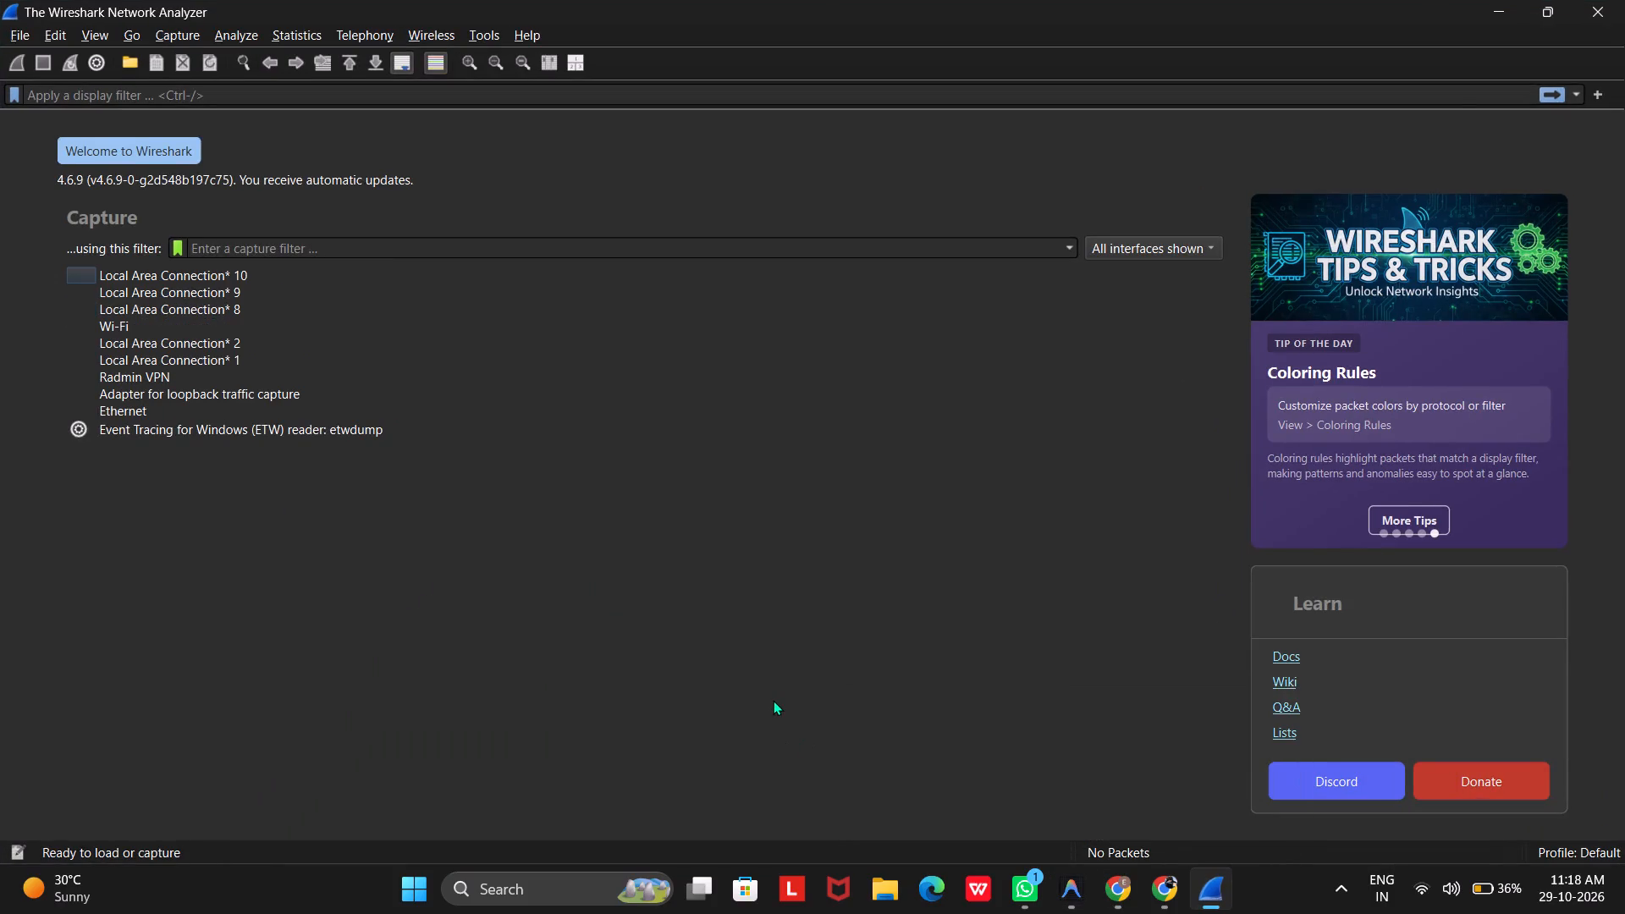
scroll(773, 700, up, 1)
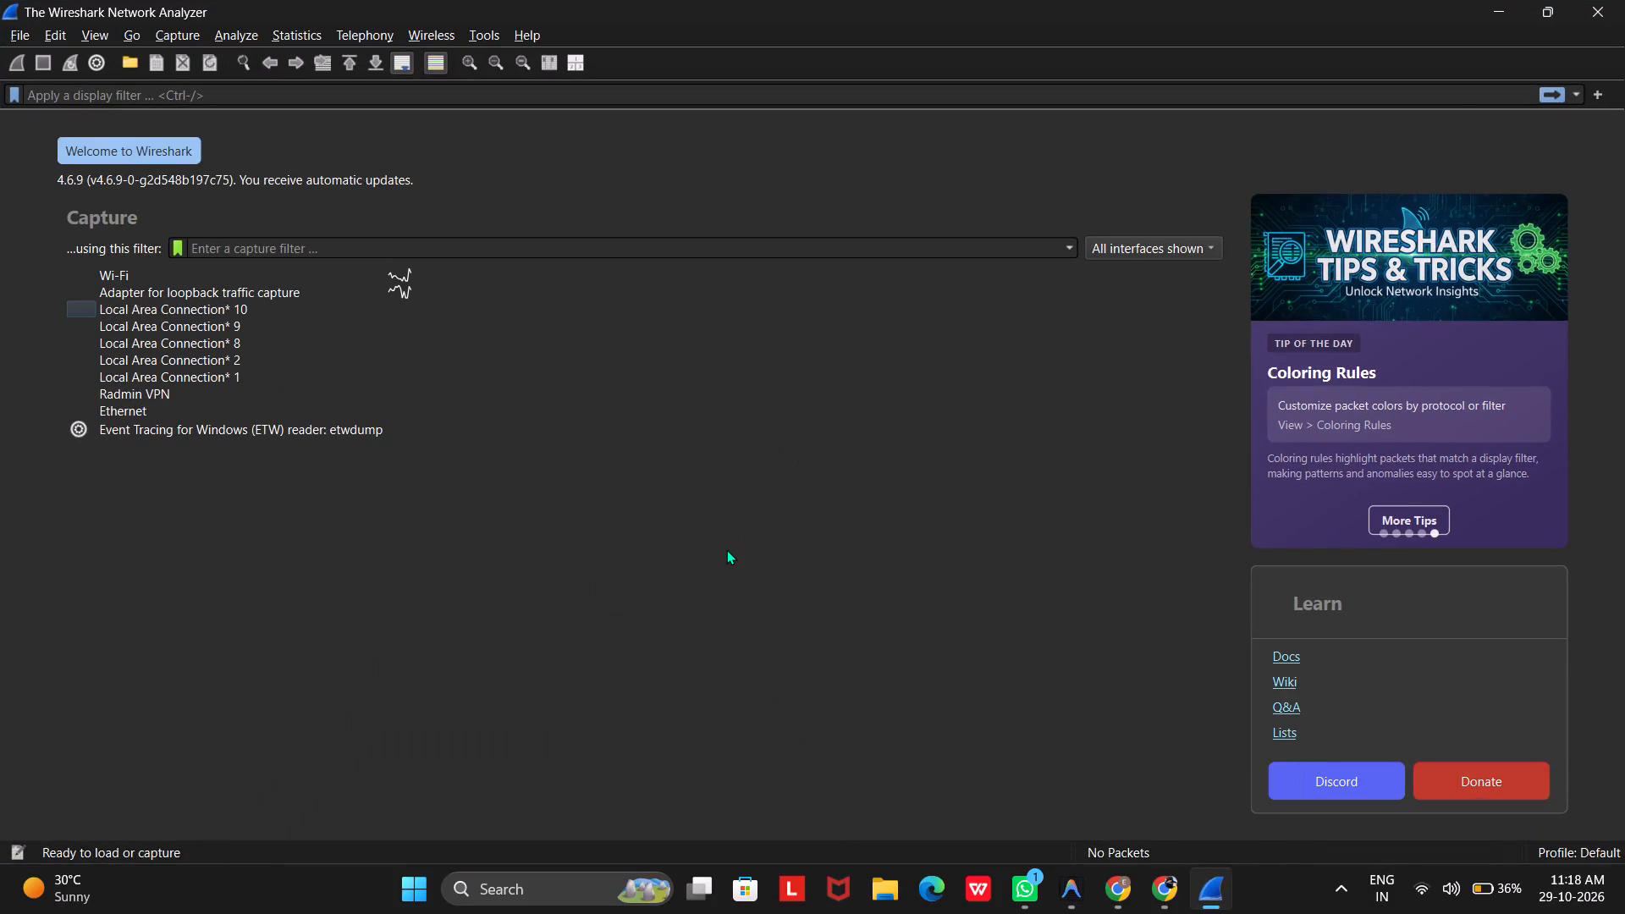
key(shift+super+s)
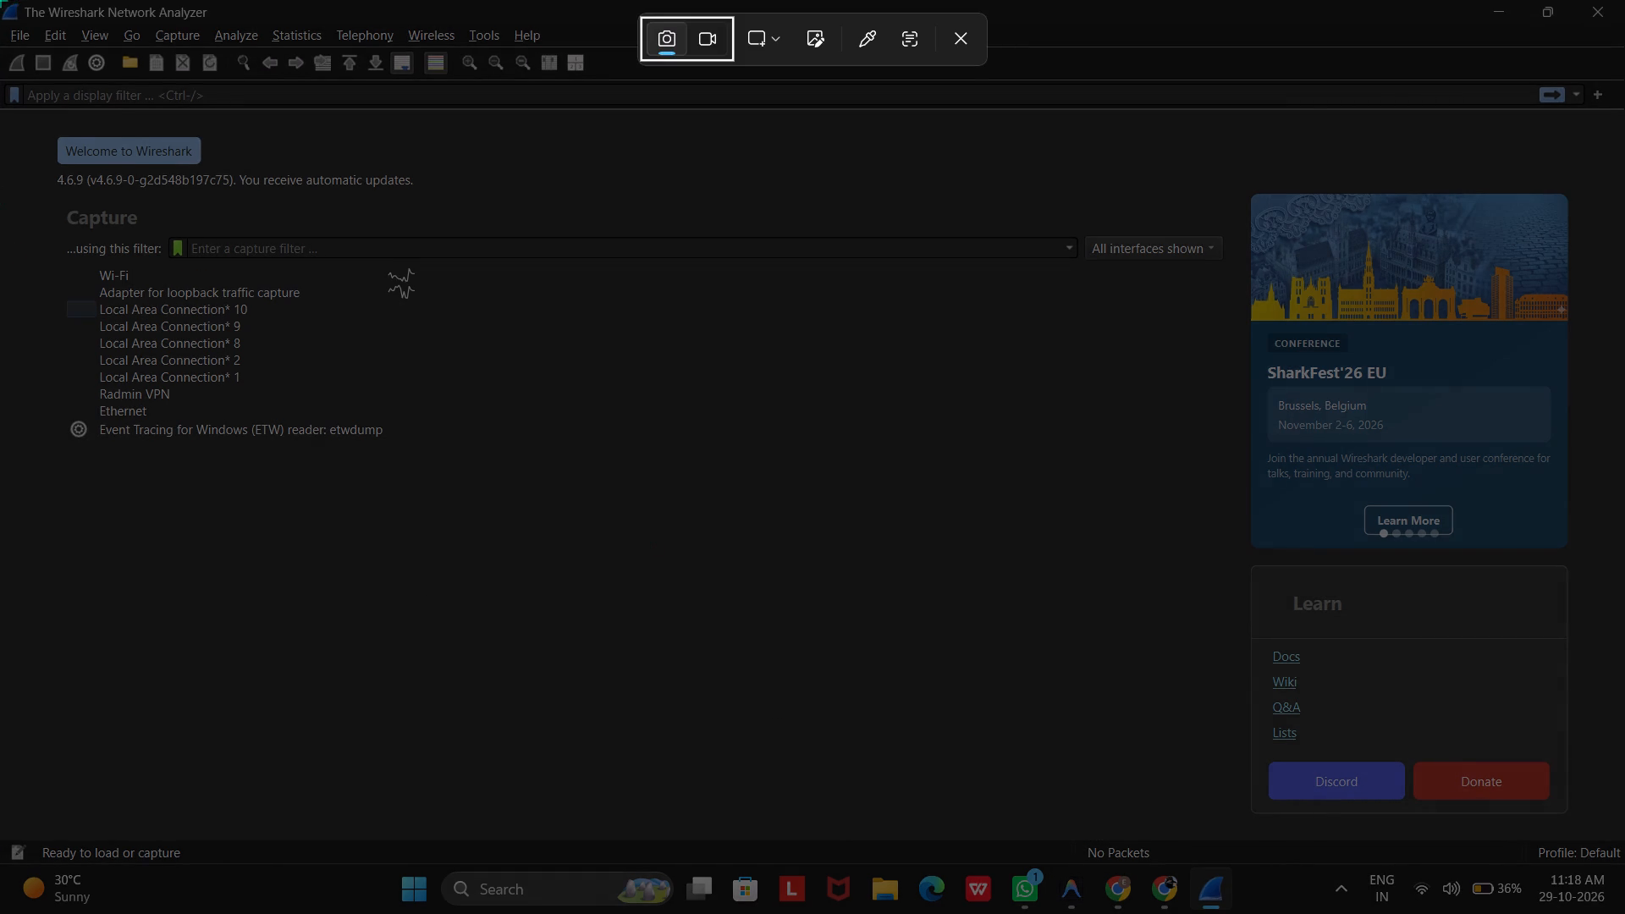
drag(0, 0, 539, 278)
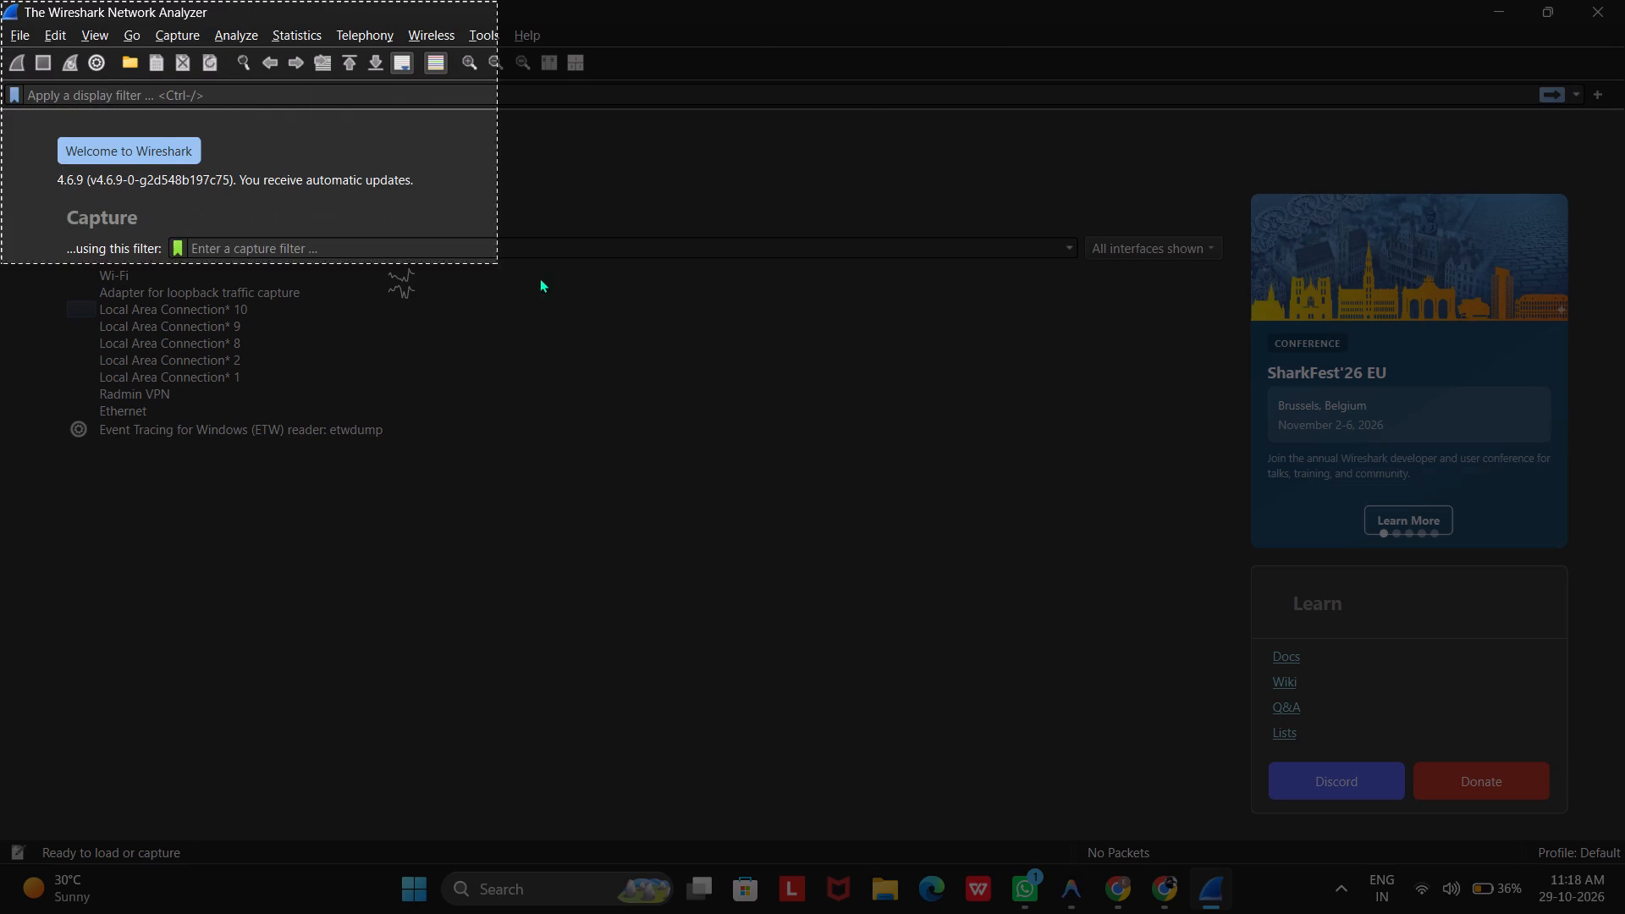
drag(539, 278, 1336, 865)
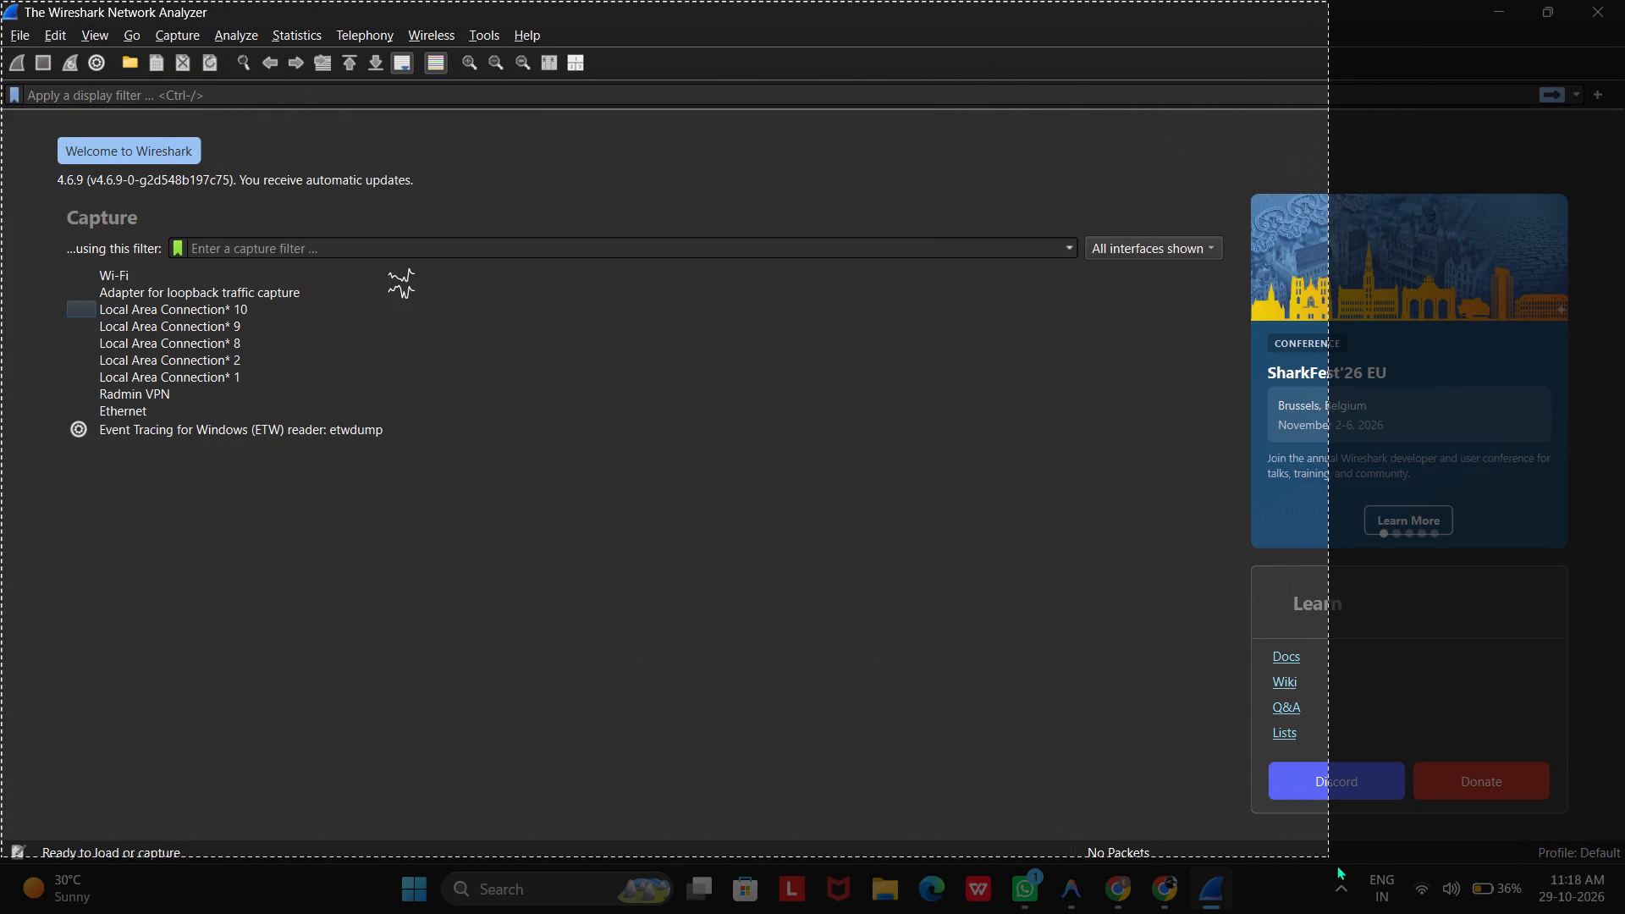
drag(1336, 865, 1624, 913)
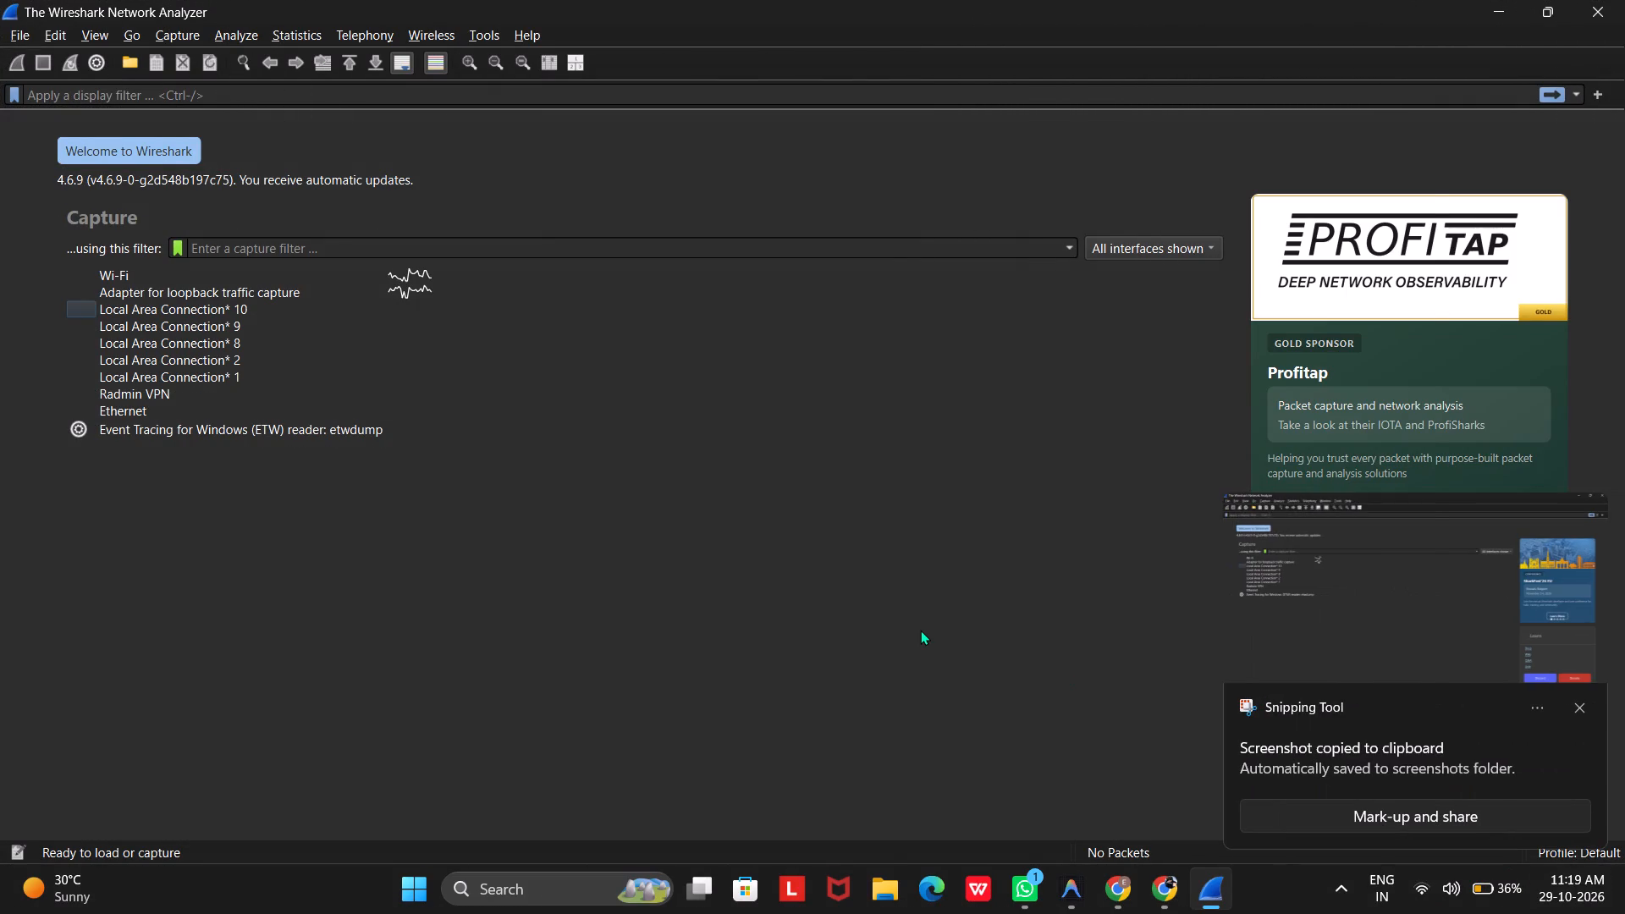
Paste the captured Wireshark start-page screenshot beneath procedure step 1 in the ARP document.
key(ctrl+v)
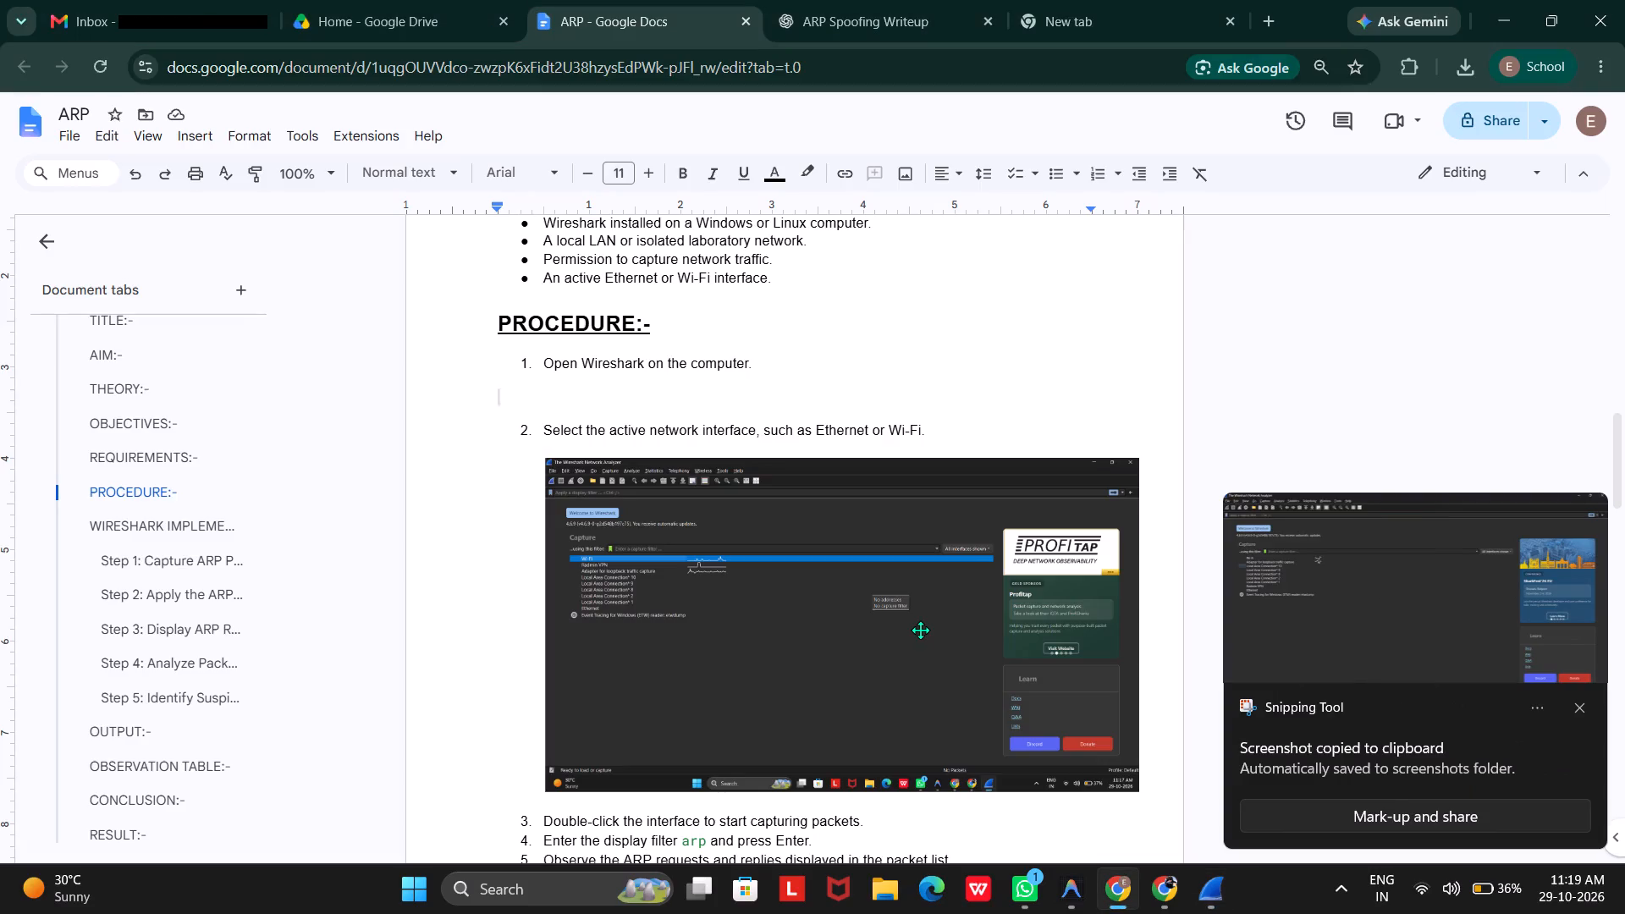
Add an unnumbered blank line beneath procedure step 3, "Double-click the interface to start capturing packets.".
scroll(818, 520, down, 3)
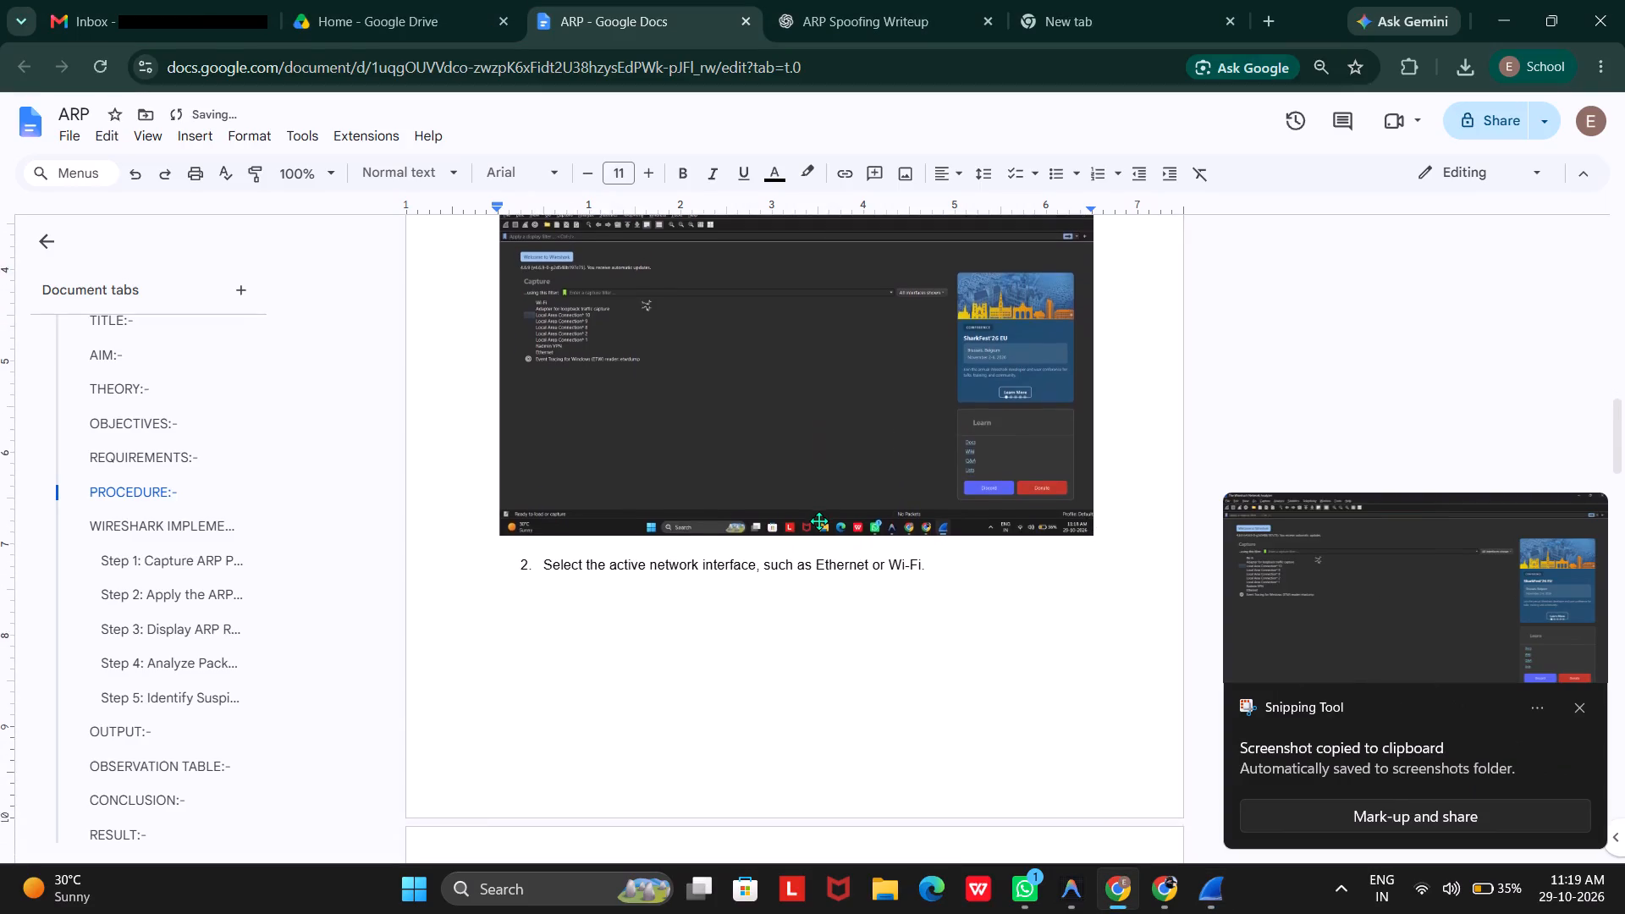
scroll(818, 520, down, 5)
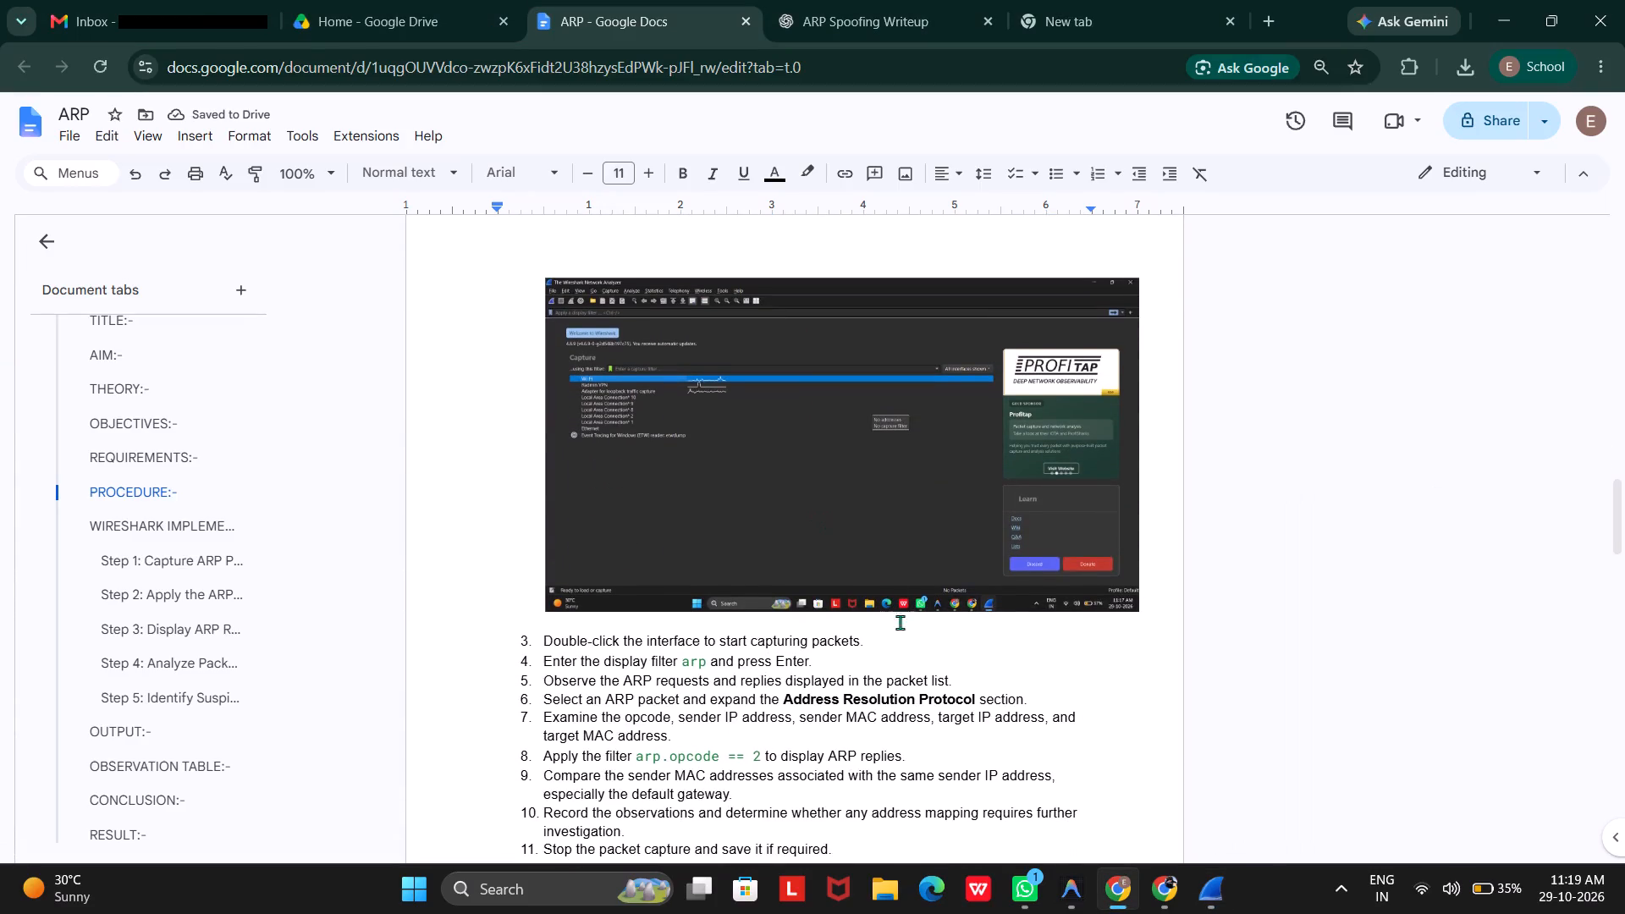
click(887, 644)
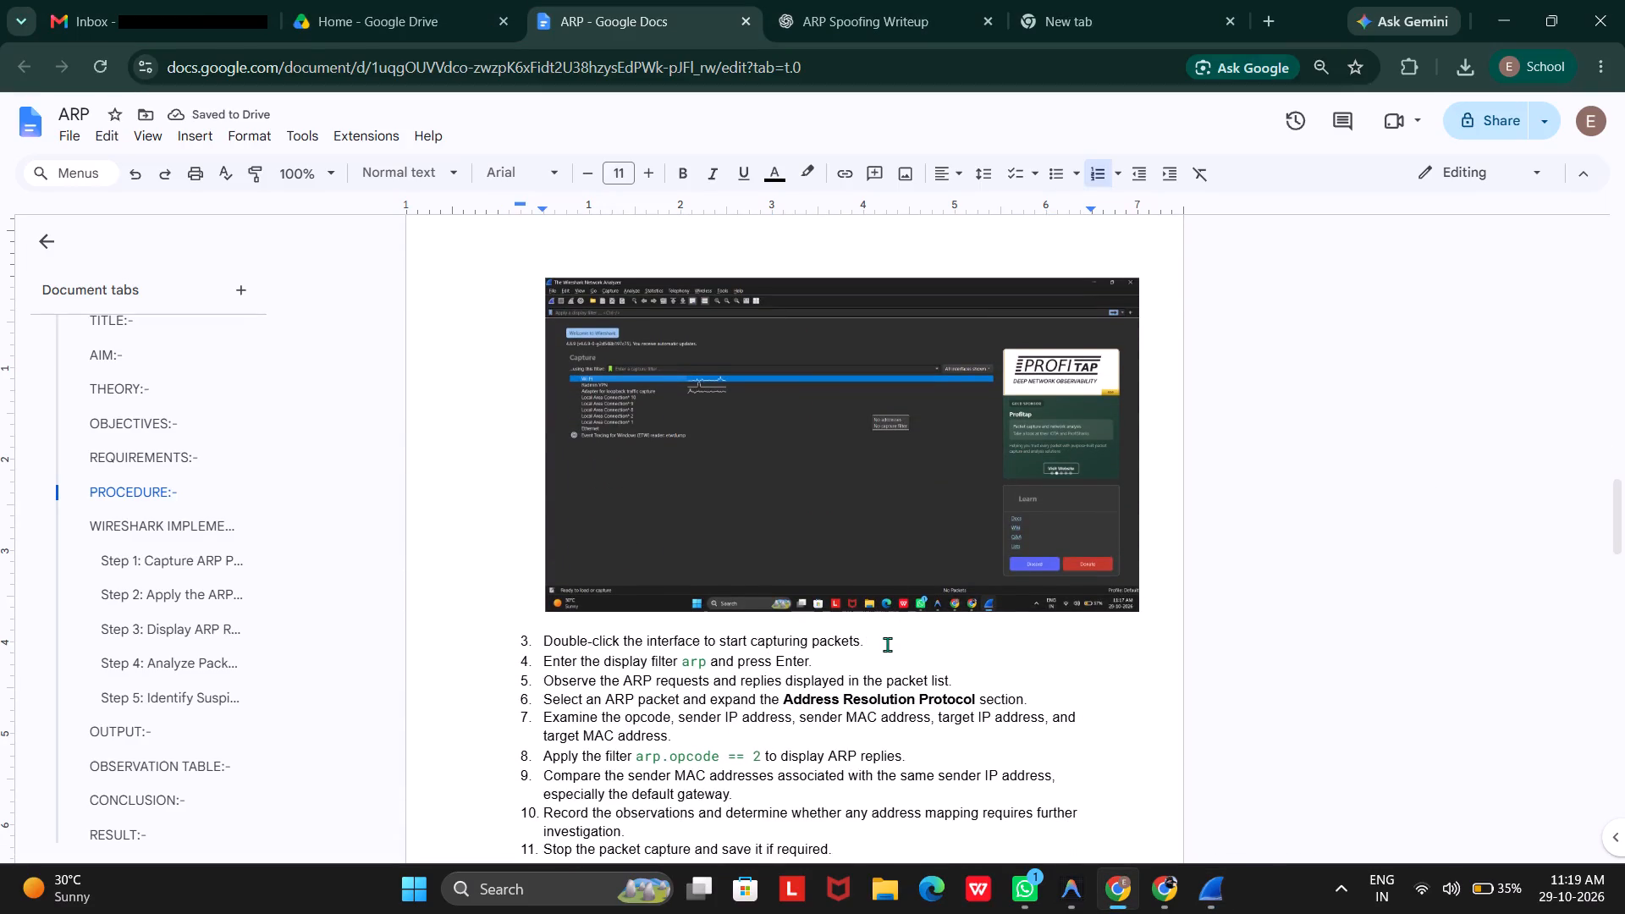
key(Return)
key(BackSpace)
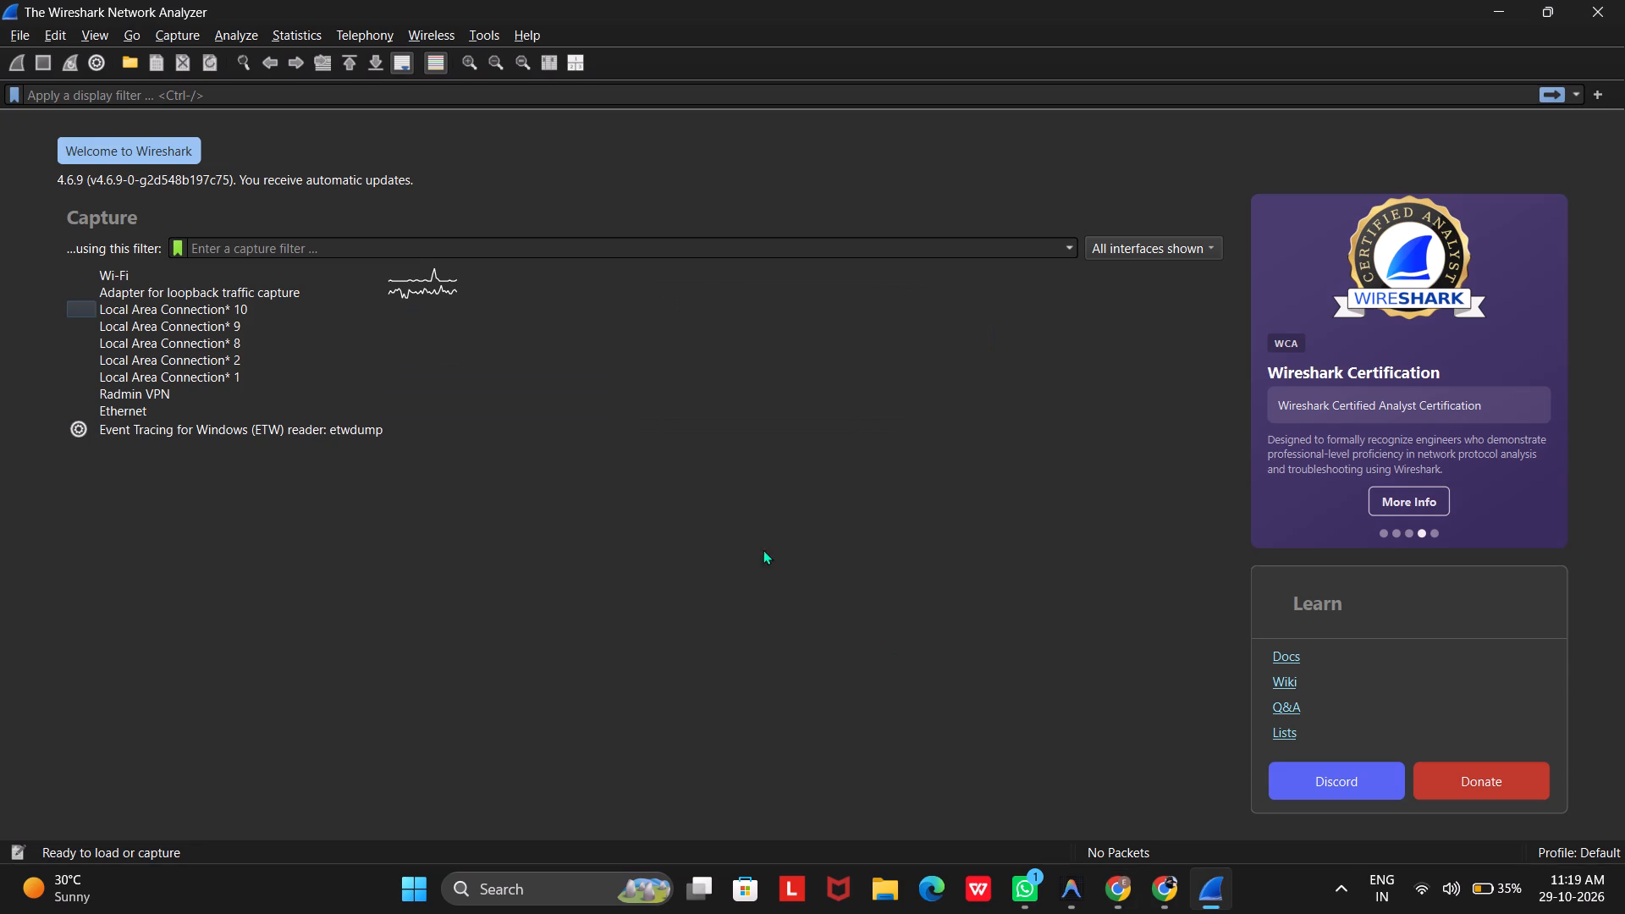
Switch to Wireshark, start a live packet capture on the Wi-Fi interface, and stop it after several seconds.
click(121, 278)
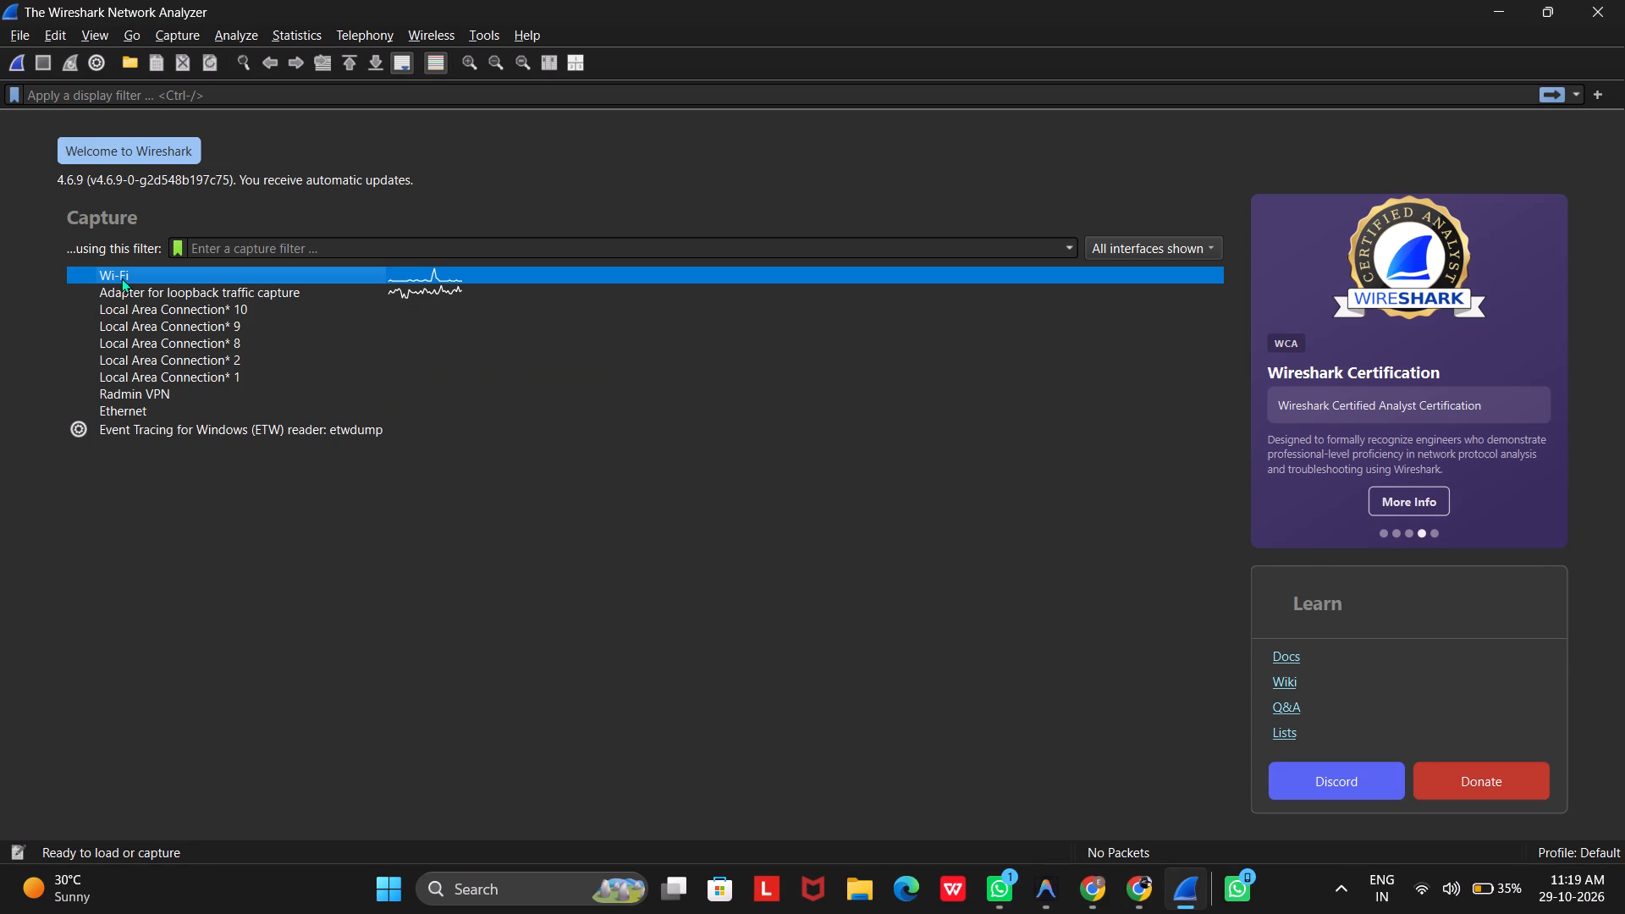
double_click(121, 278)
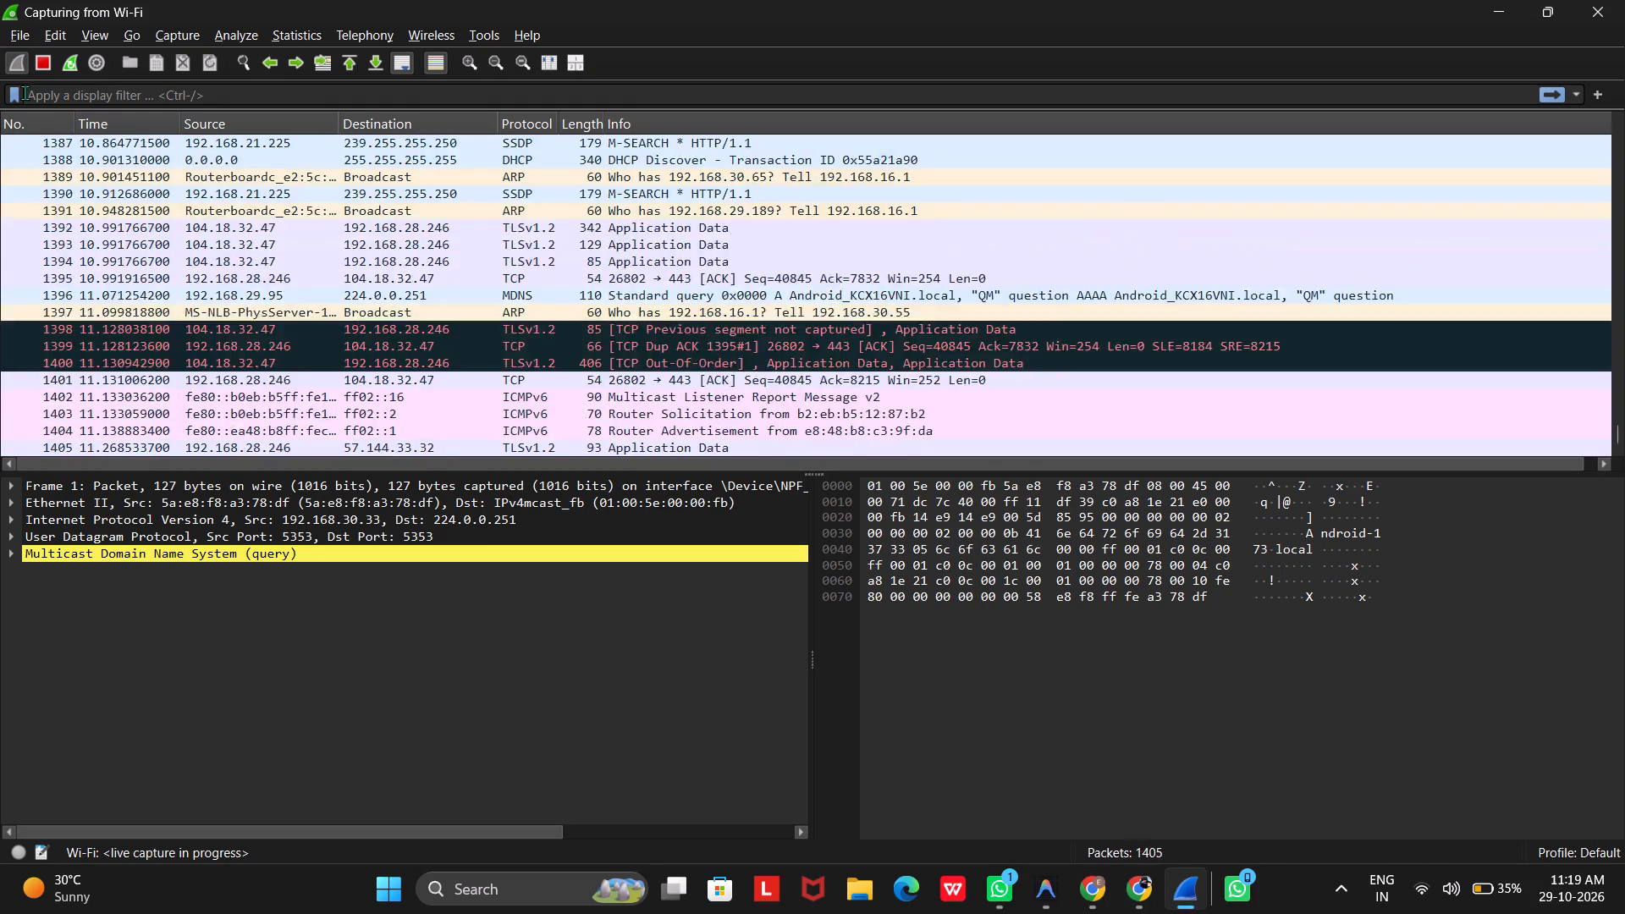
click(49, 72)
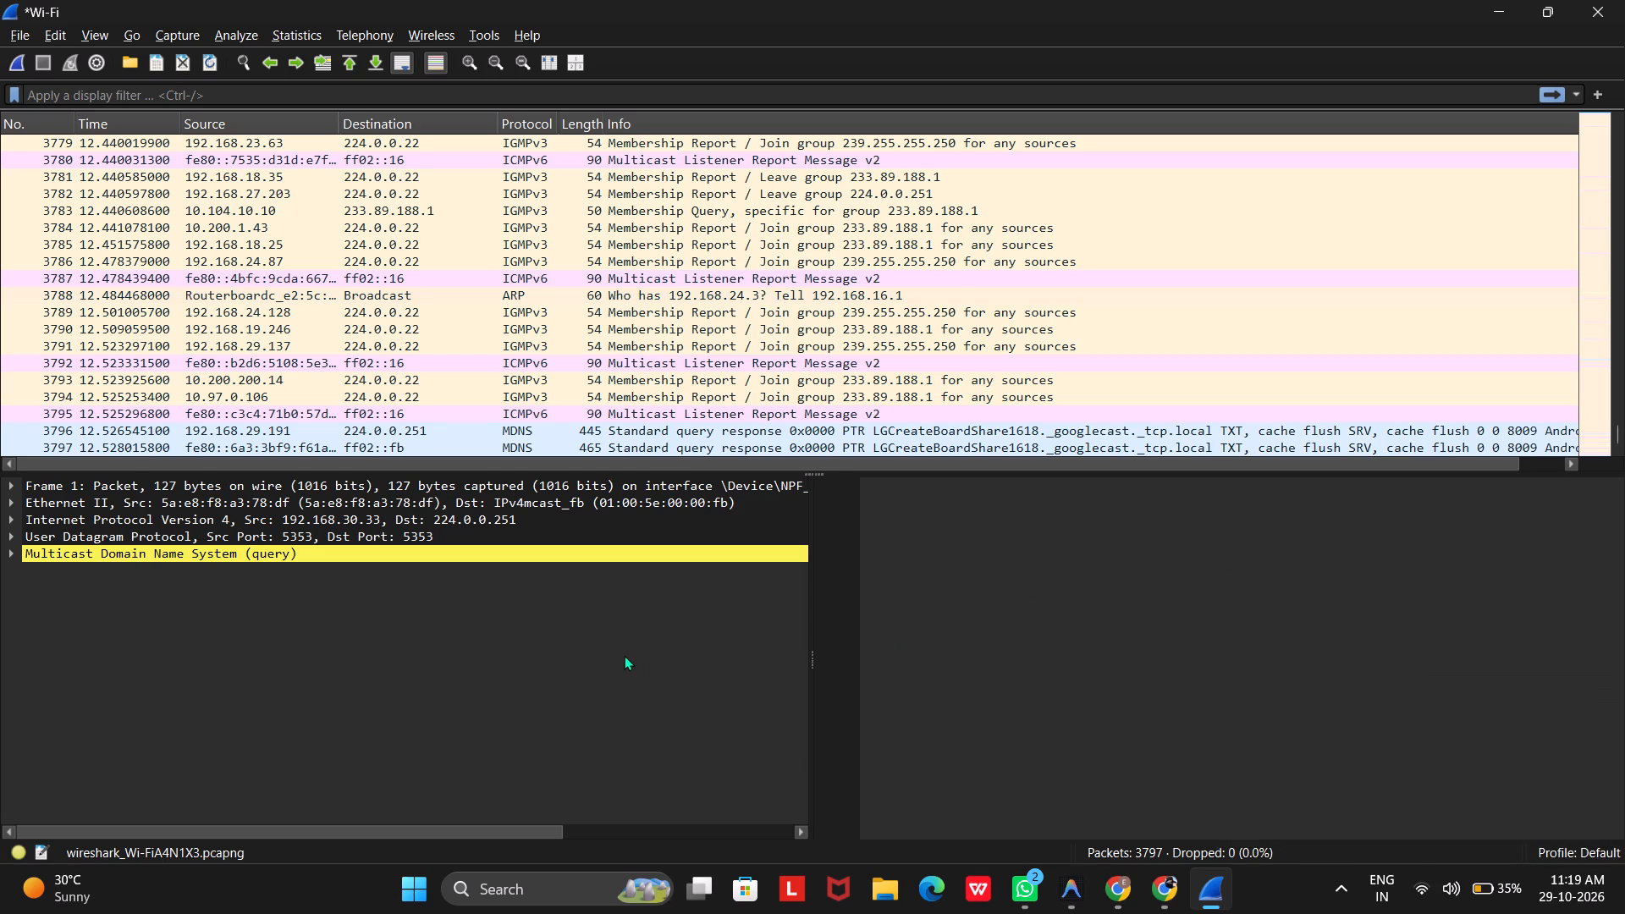
Capture a full-screen snip of the stopped Wi-Fi packet capture in Wireshark.
key(shift+super+s)
drag(0, 0, 14, 22)
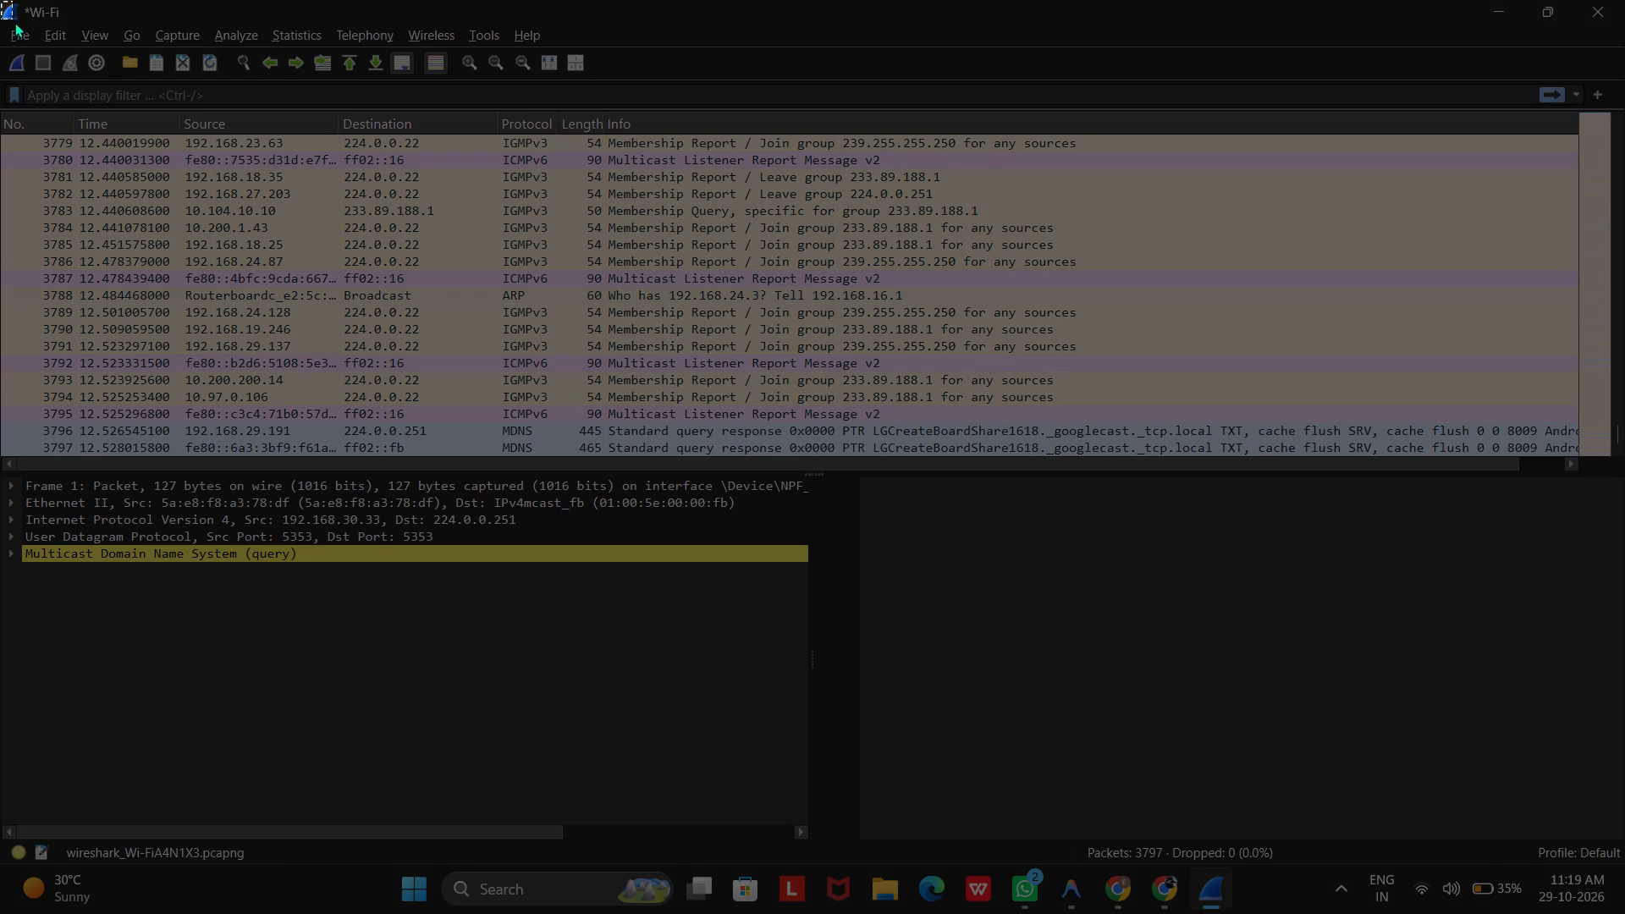
drag(14, 22, 873, 449)
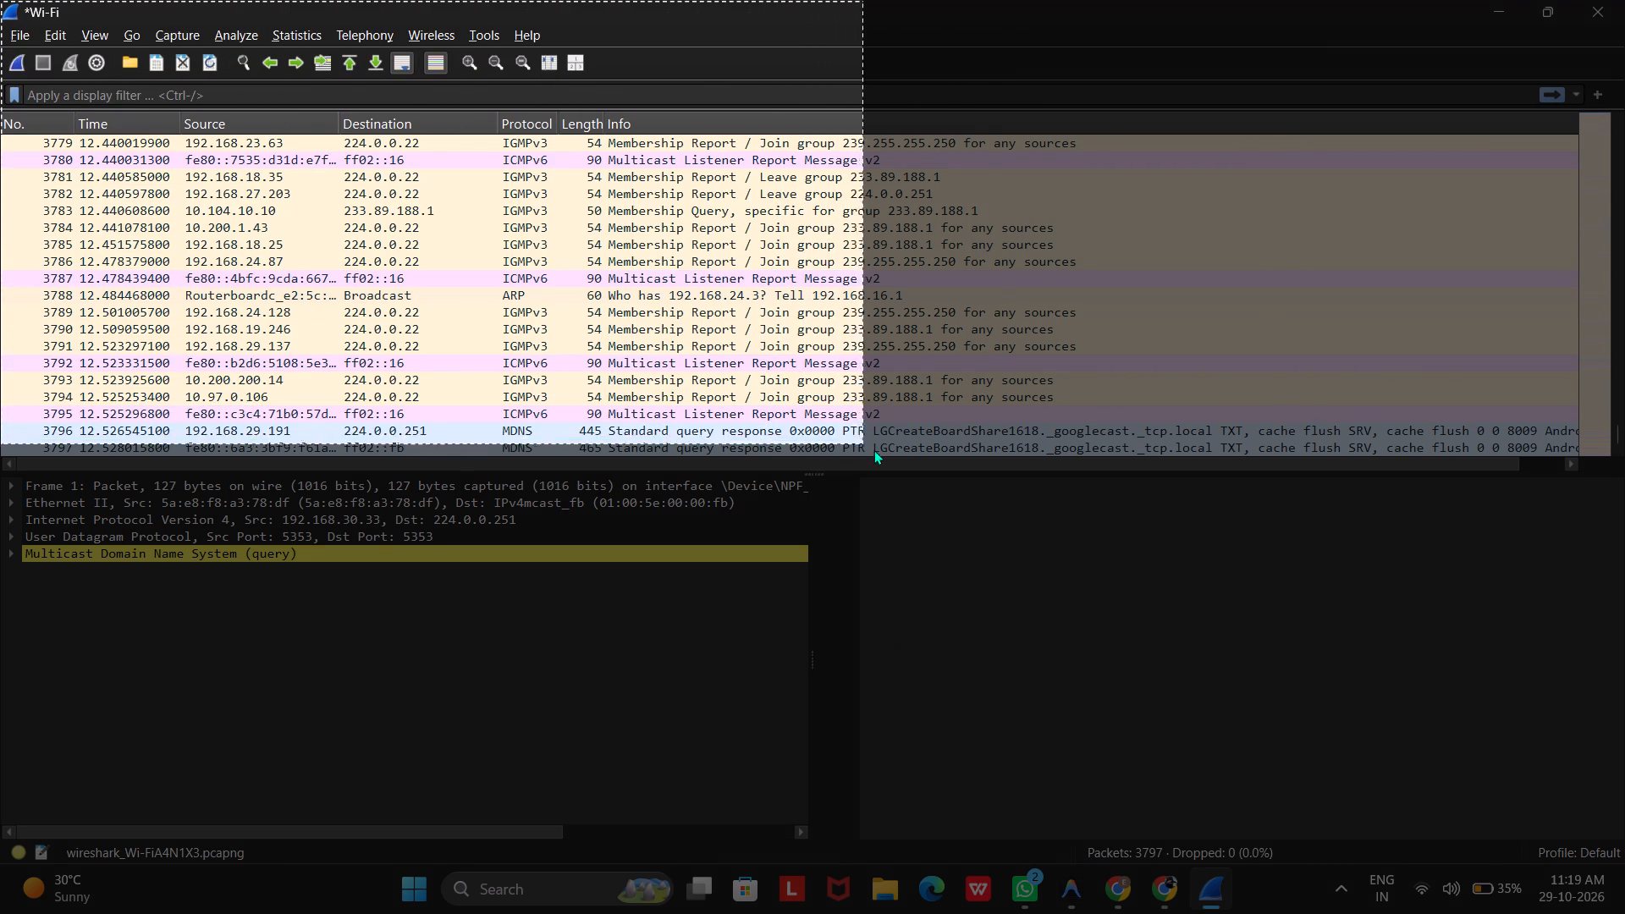
drag(873, 449, 1325, 913)
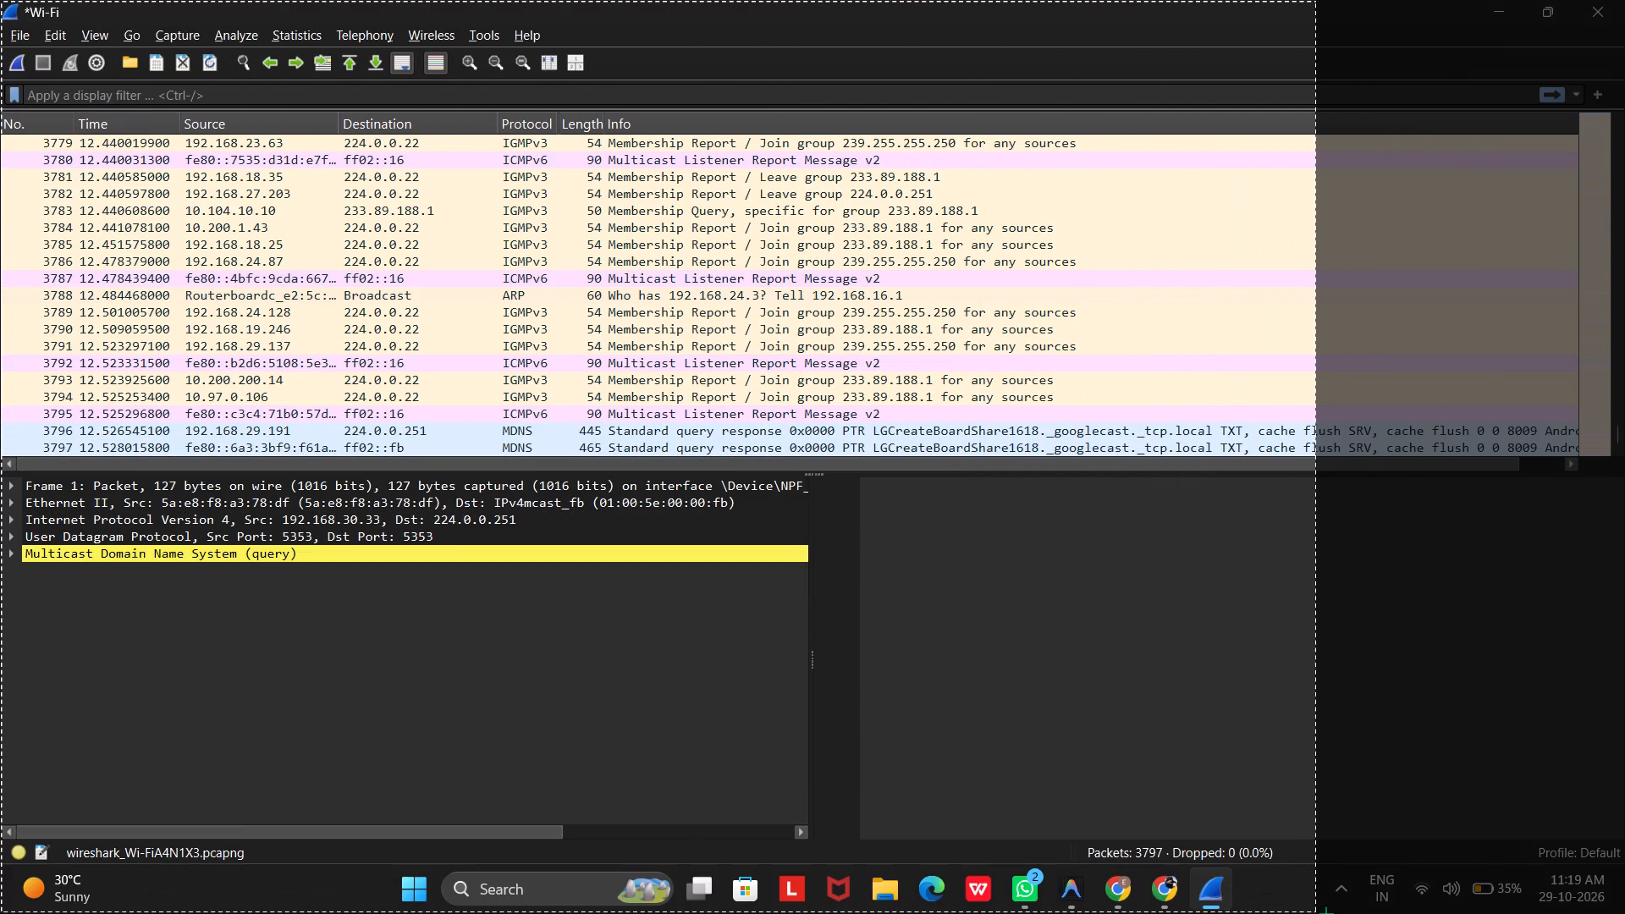
drag(1325, 913, 1624, 913)
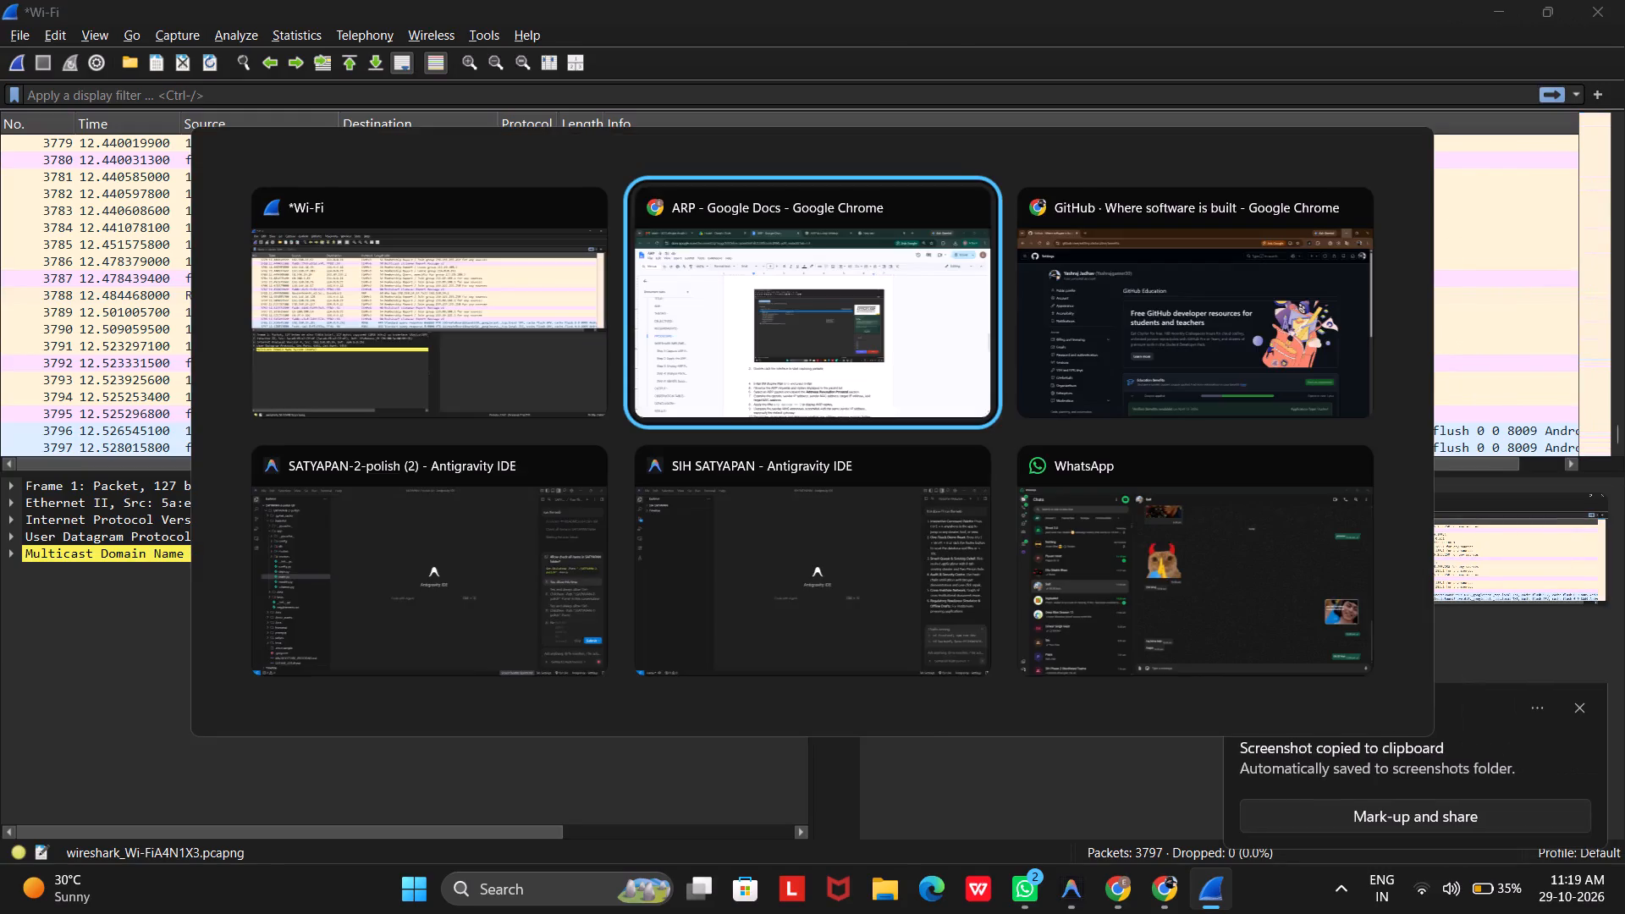
Paste the packet-capture screenshot under procedure step 3 in the ARP document.
key(ctrl+v)
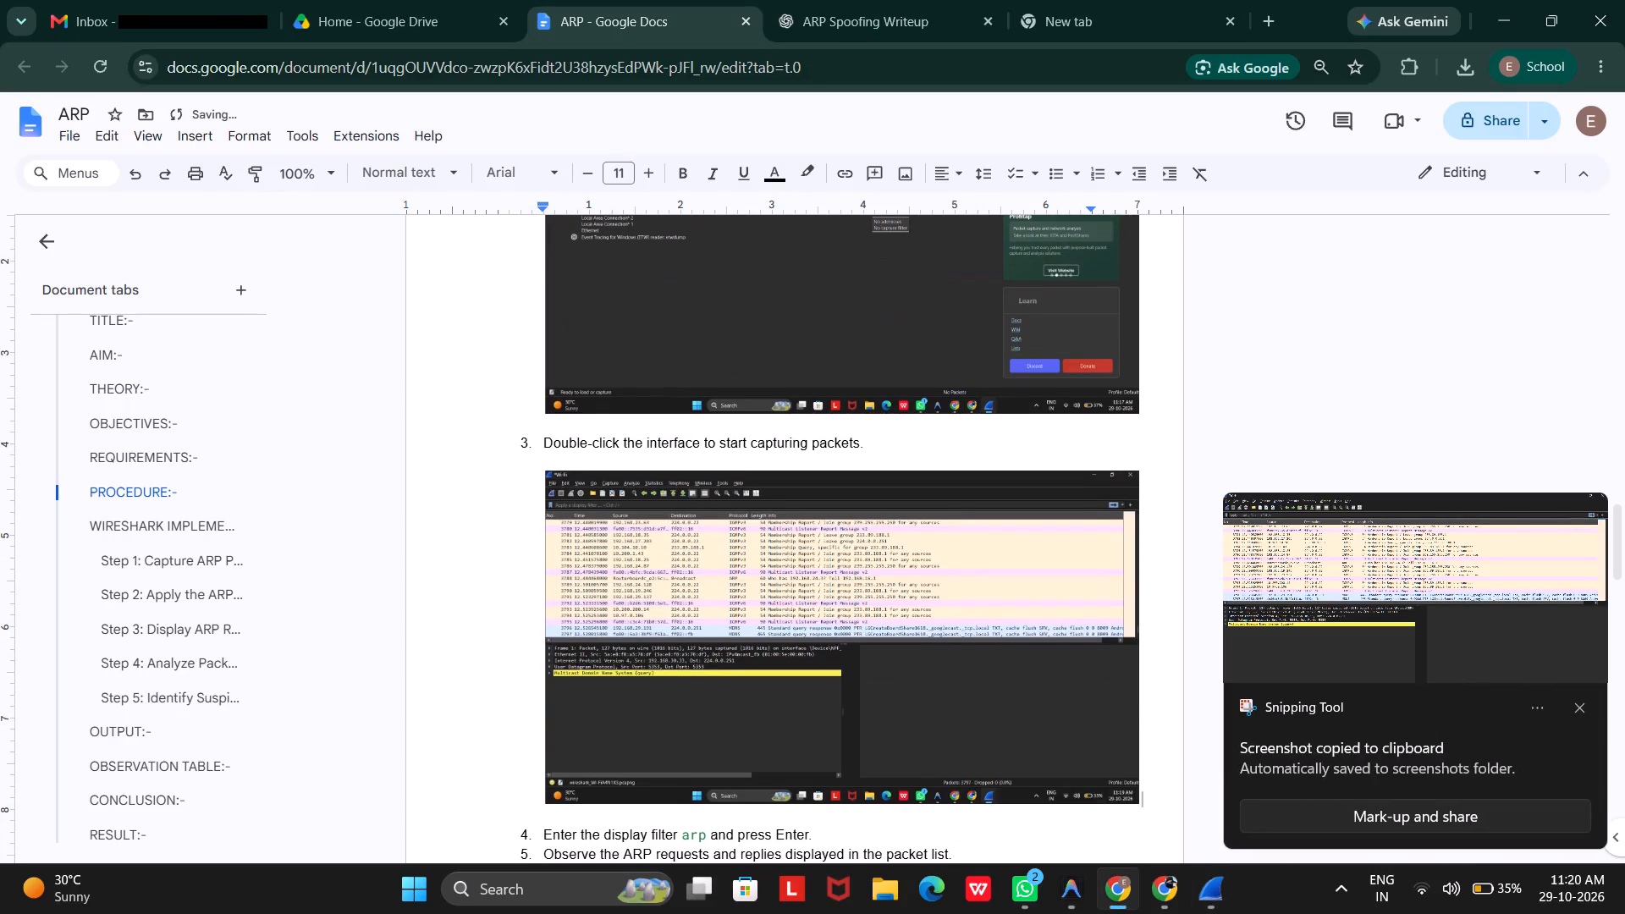
Insert a blank unnumbered line below procedure step 4, "Enter the display filter arp and press Enter".
scroll(1624, 913, down, 2)
scroll(1336, 460, down, 2)
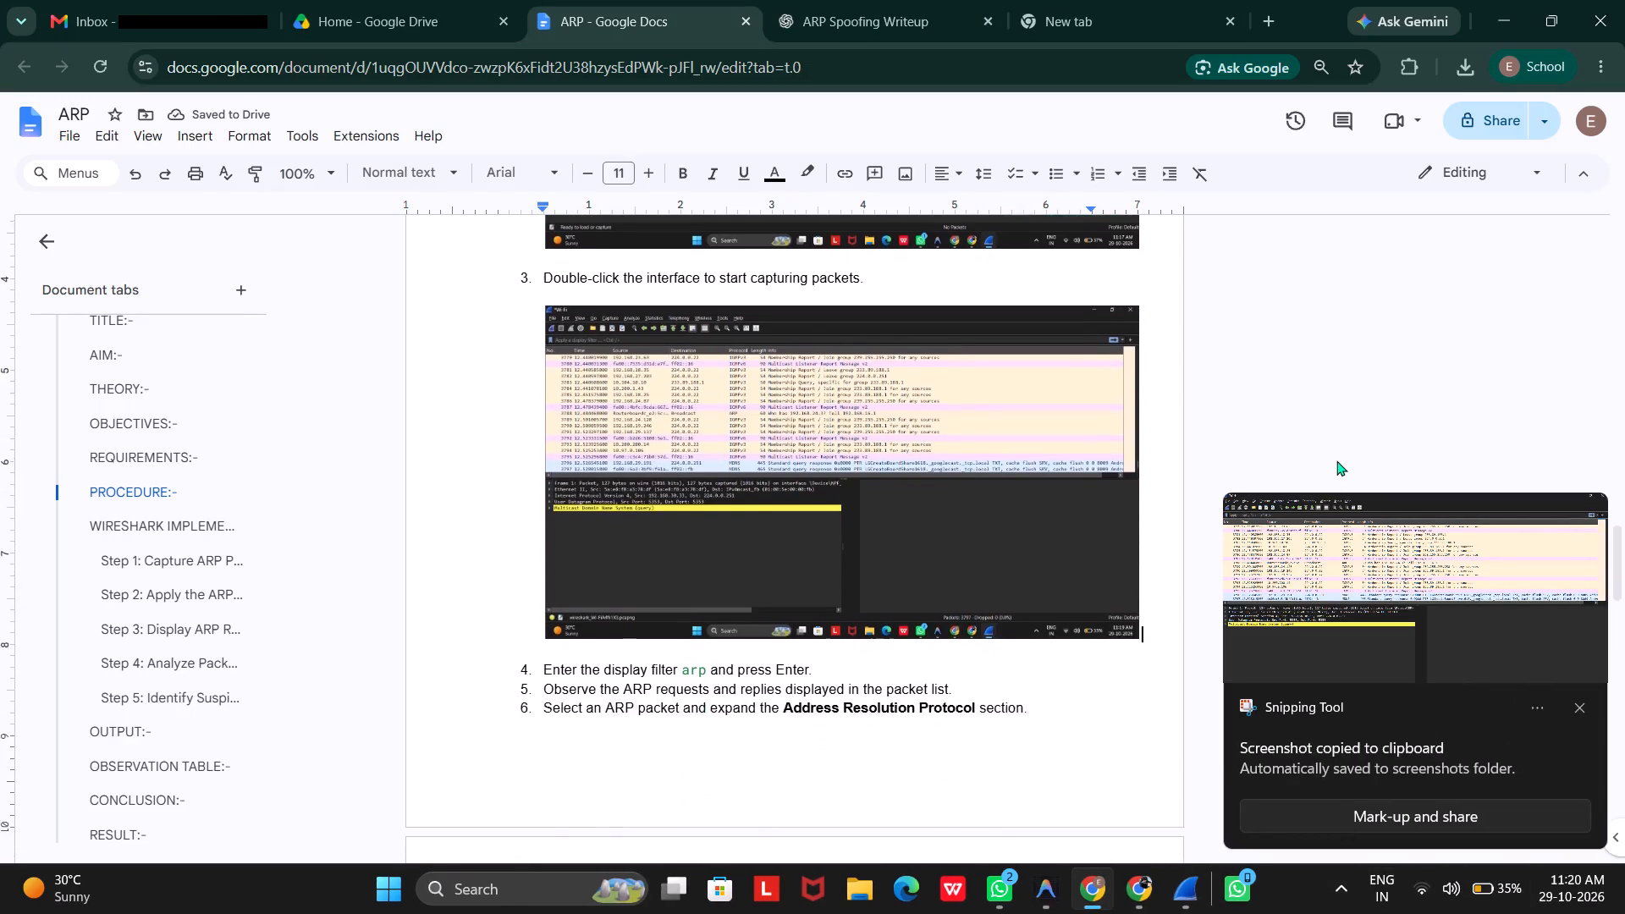
scroll(1336, 460, down, 1)
scroll(1015, 454, up, 2)
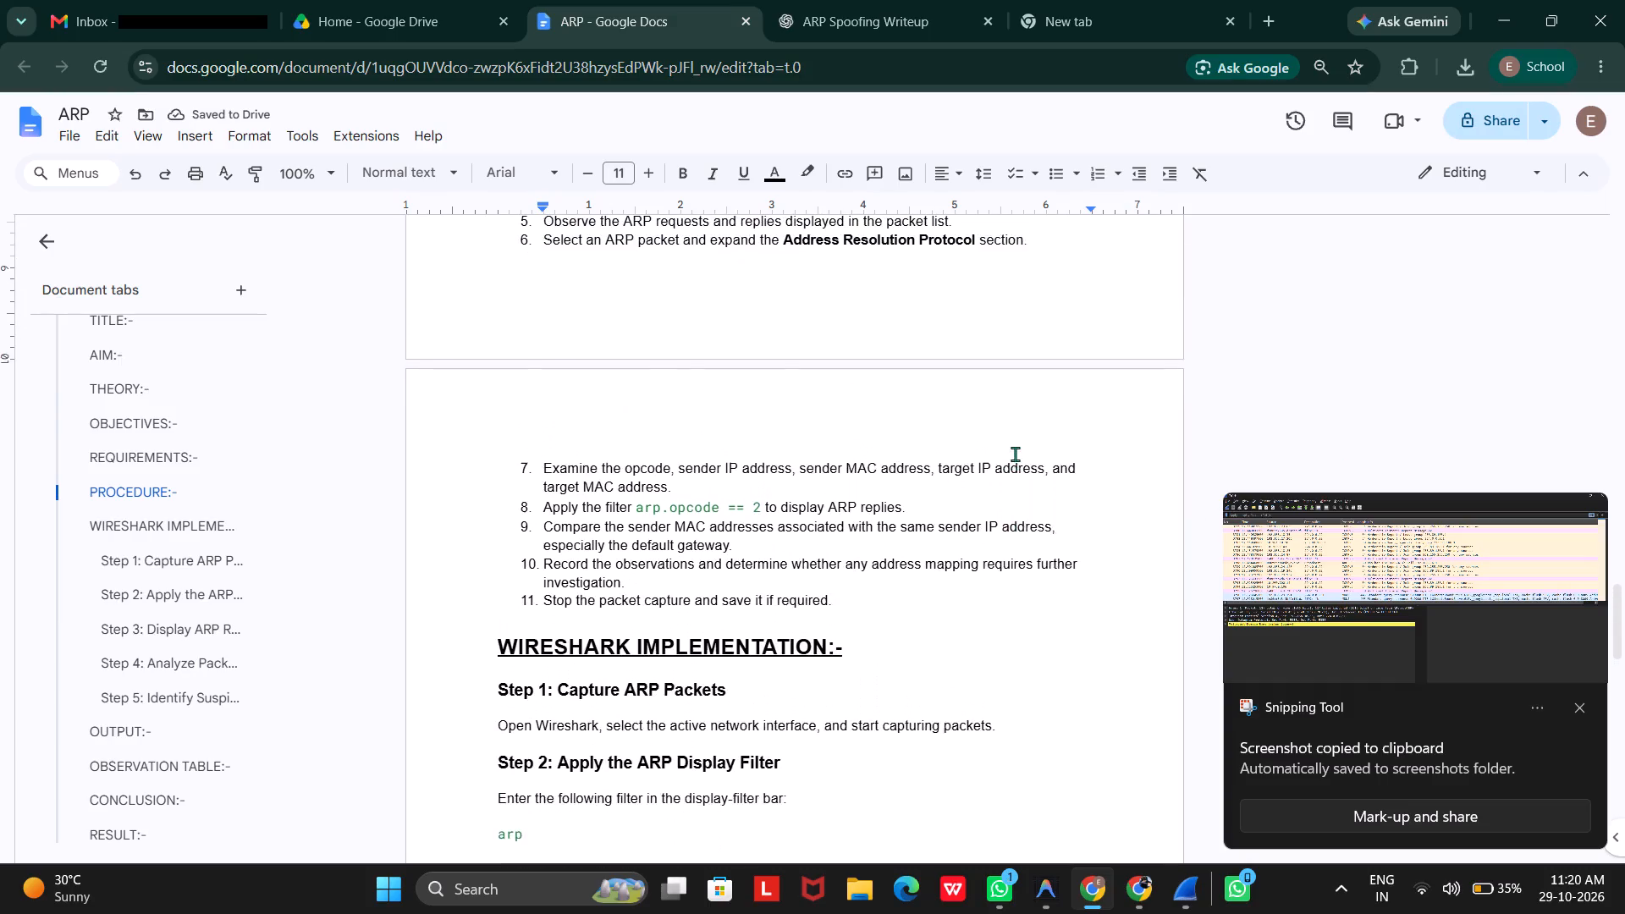
scroll(1015, 454, up, 3)
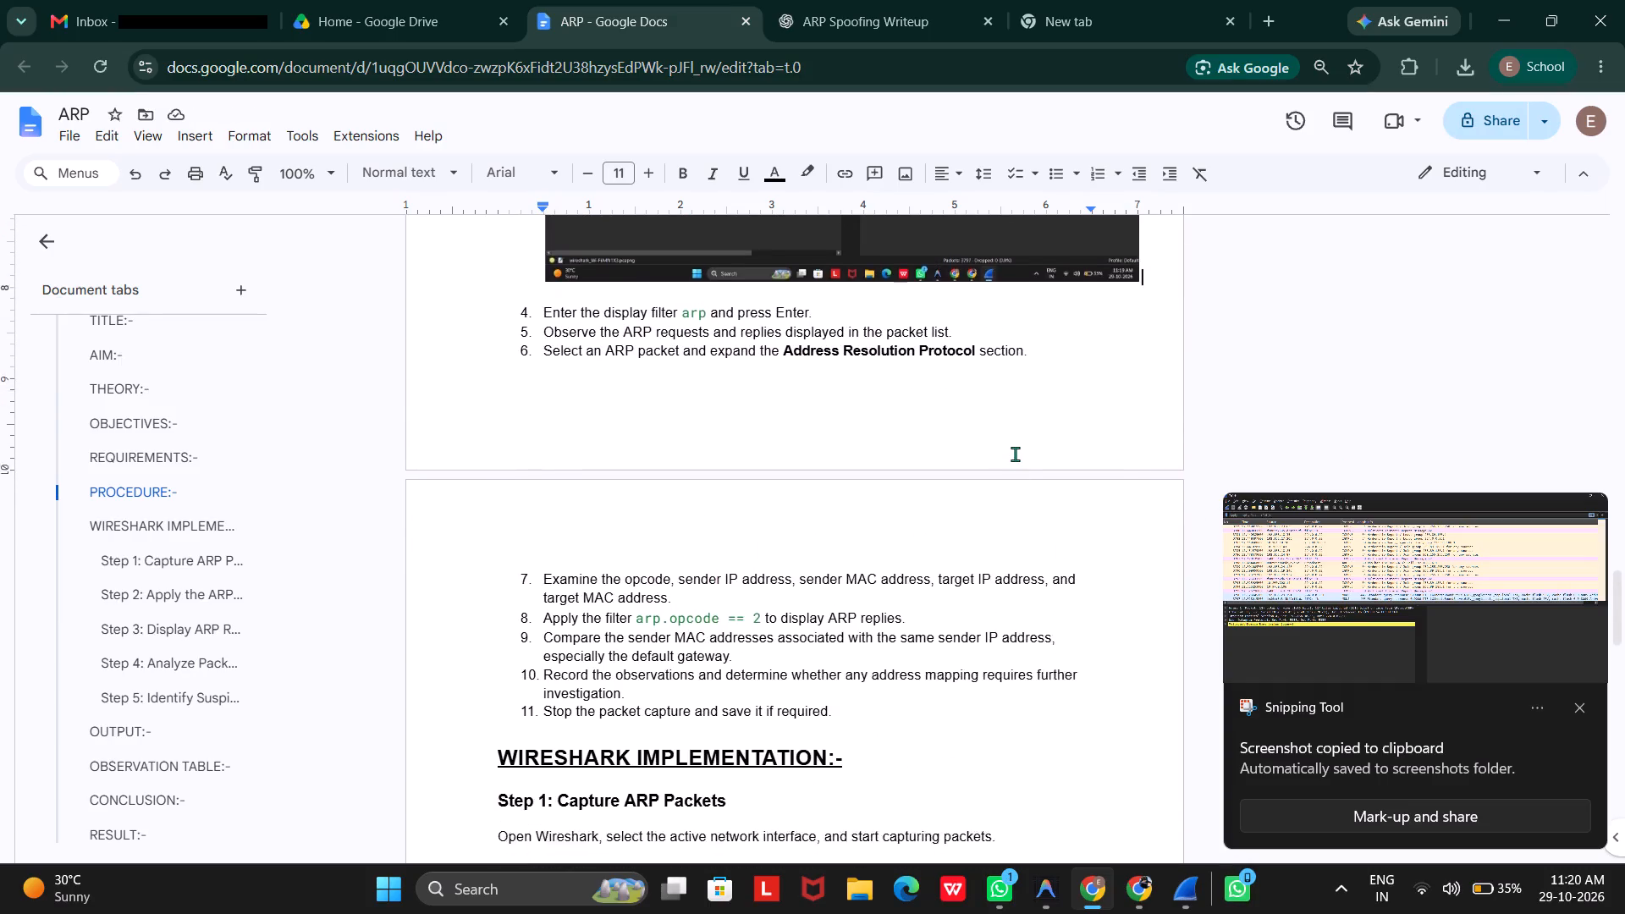
scroll(1015, 454, up, 1)
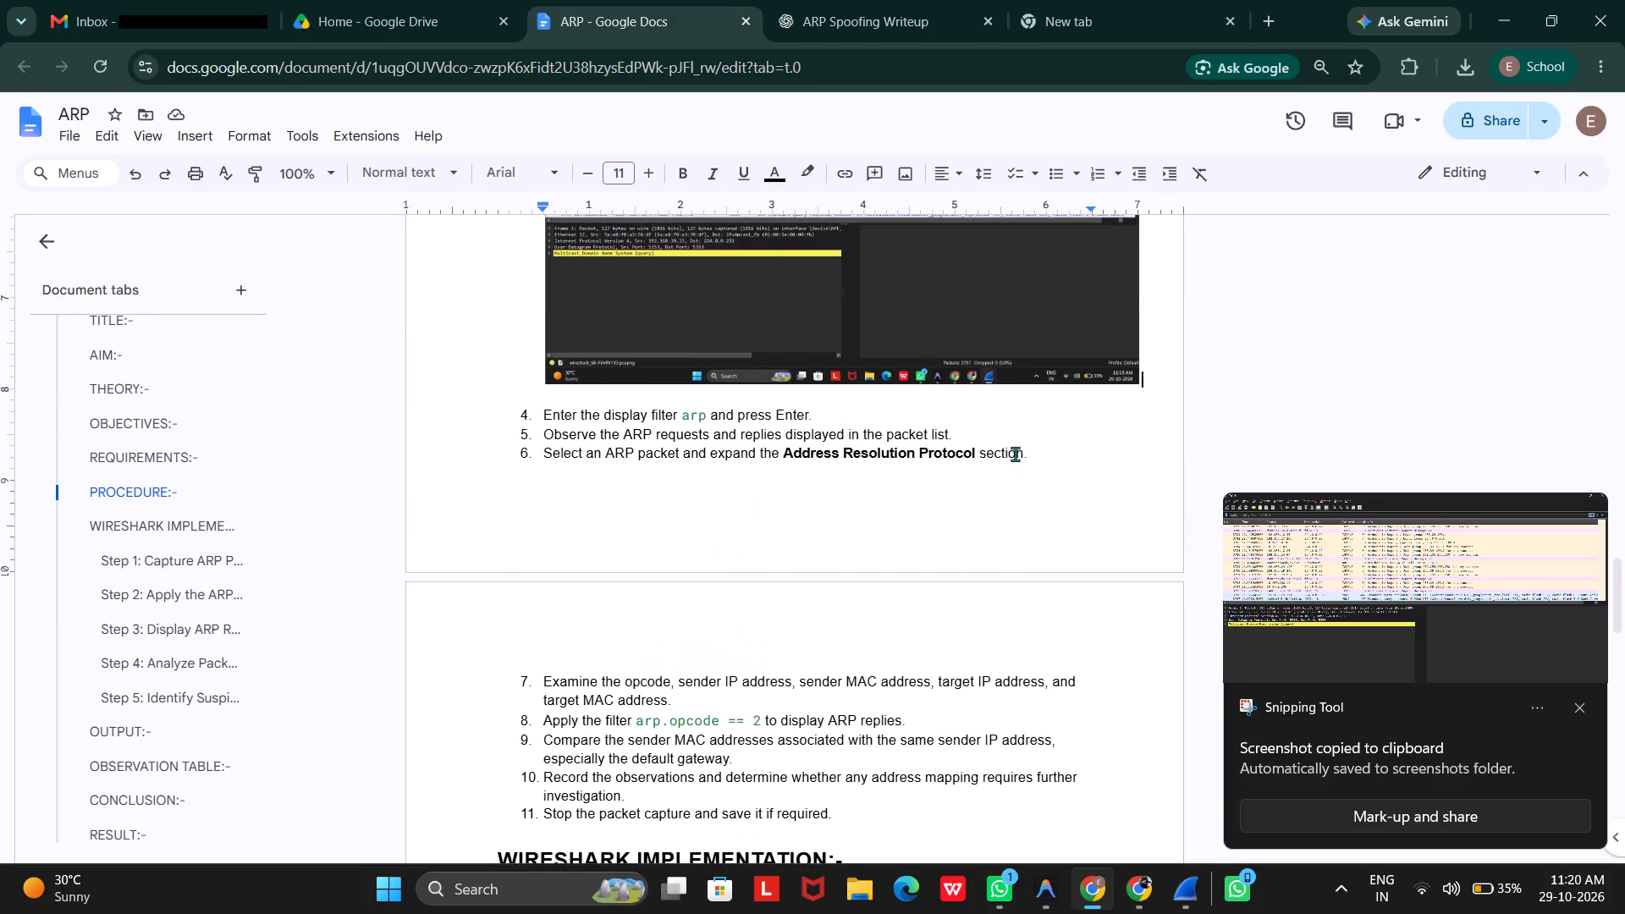
scroll(1015, 454, up, 3)
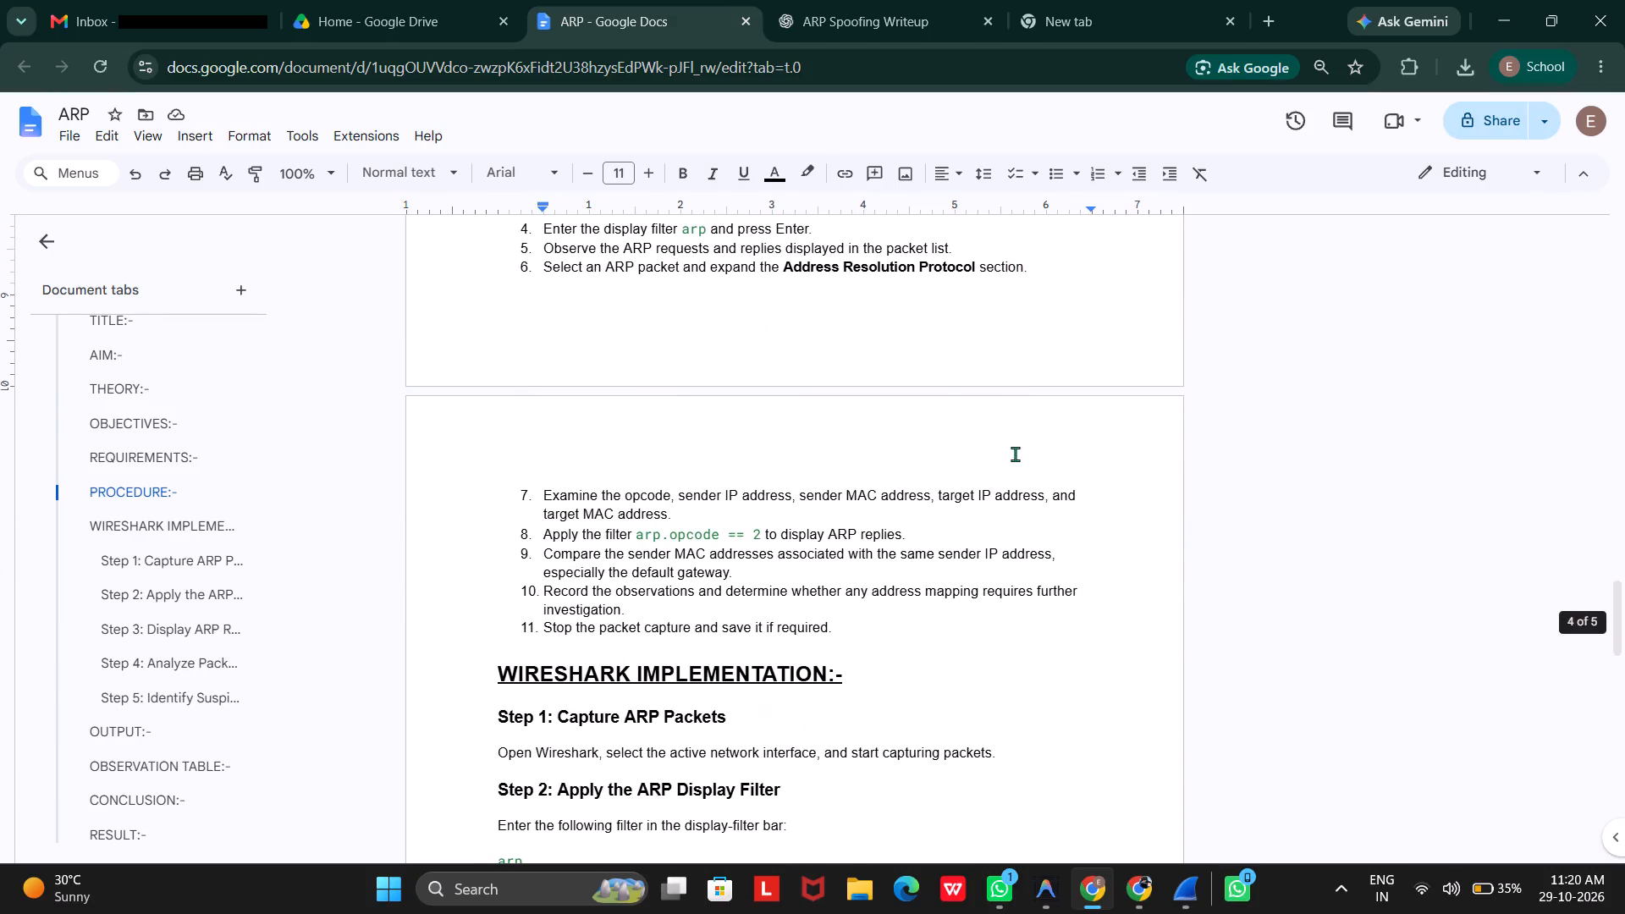
scroll(1015, 454, up, 1)
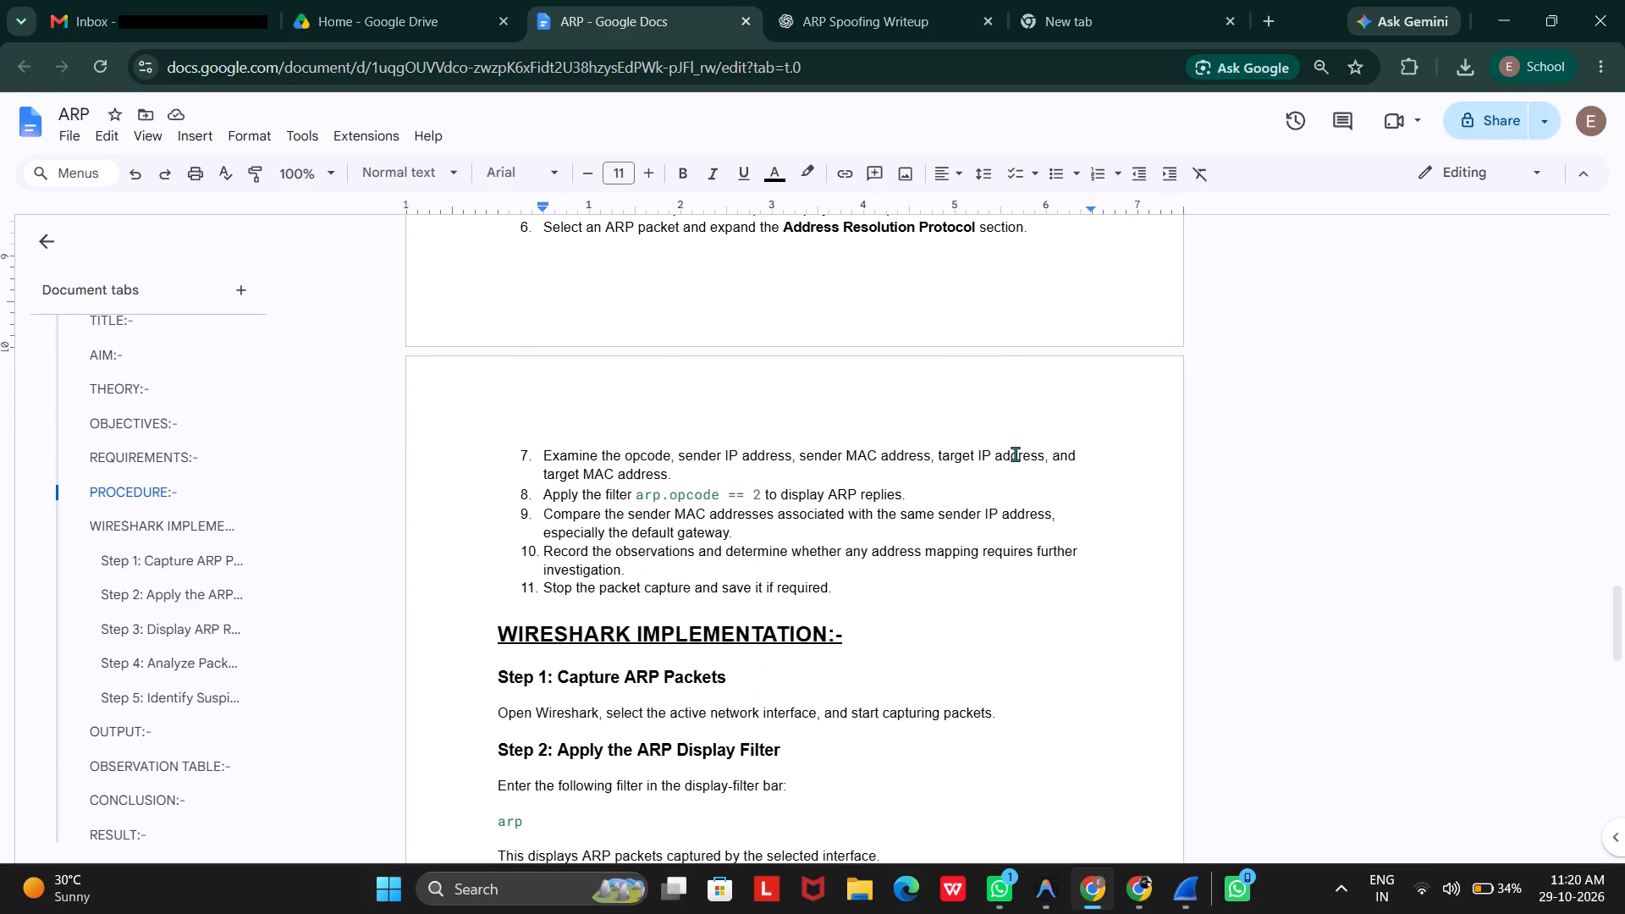
scroll(1015, 454, up, 2)
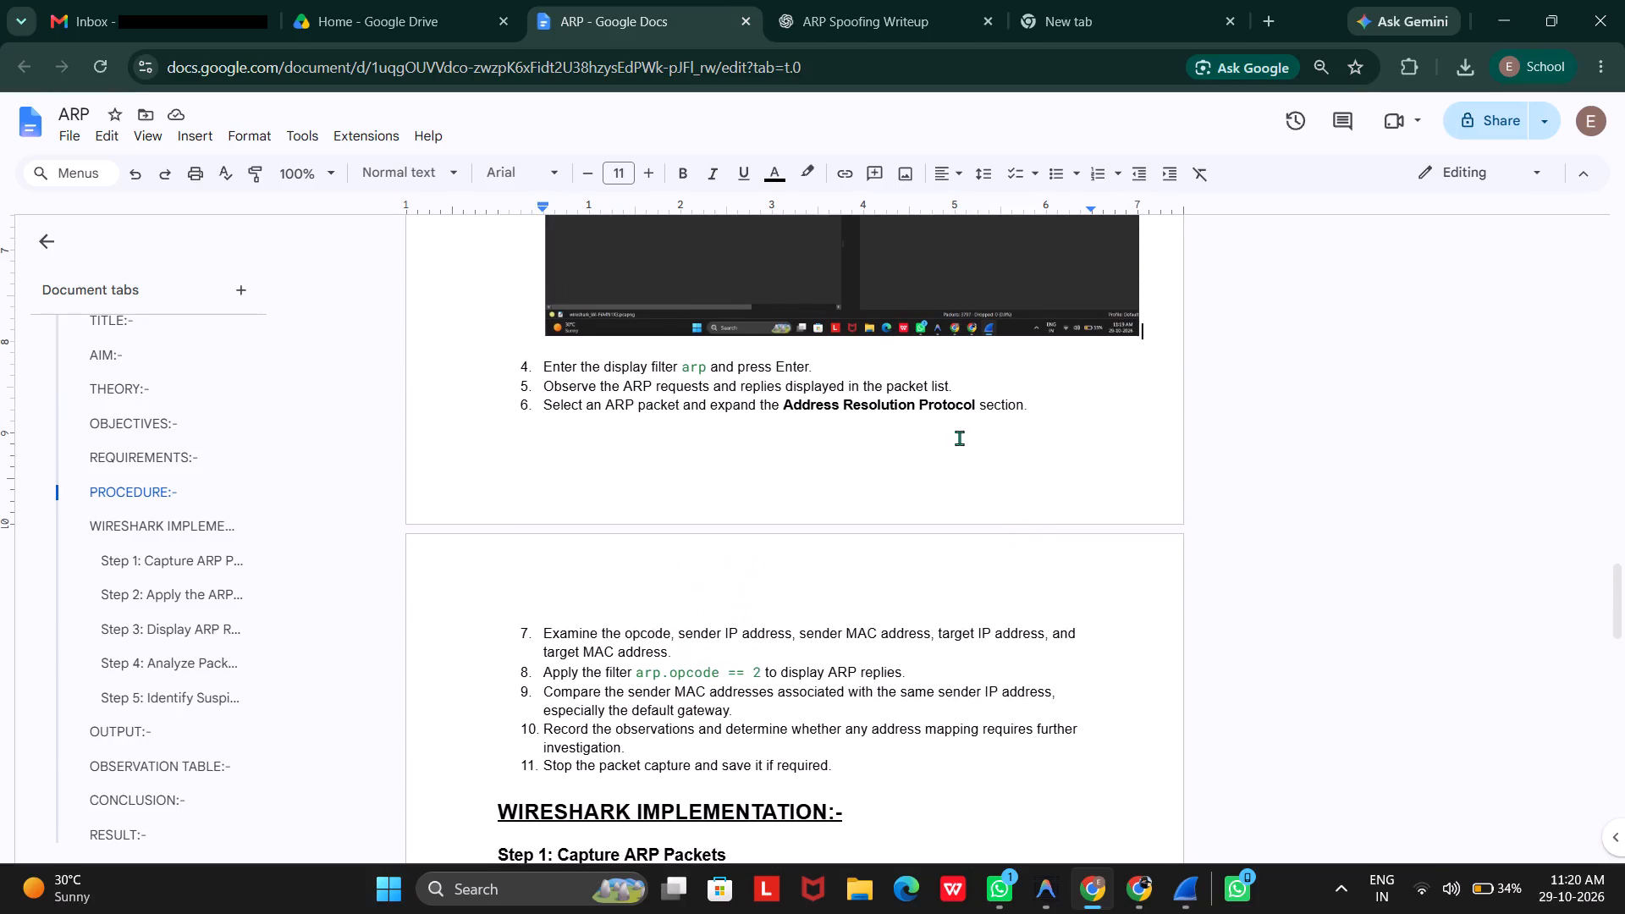
click(857, 371)
key(Return)
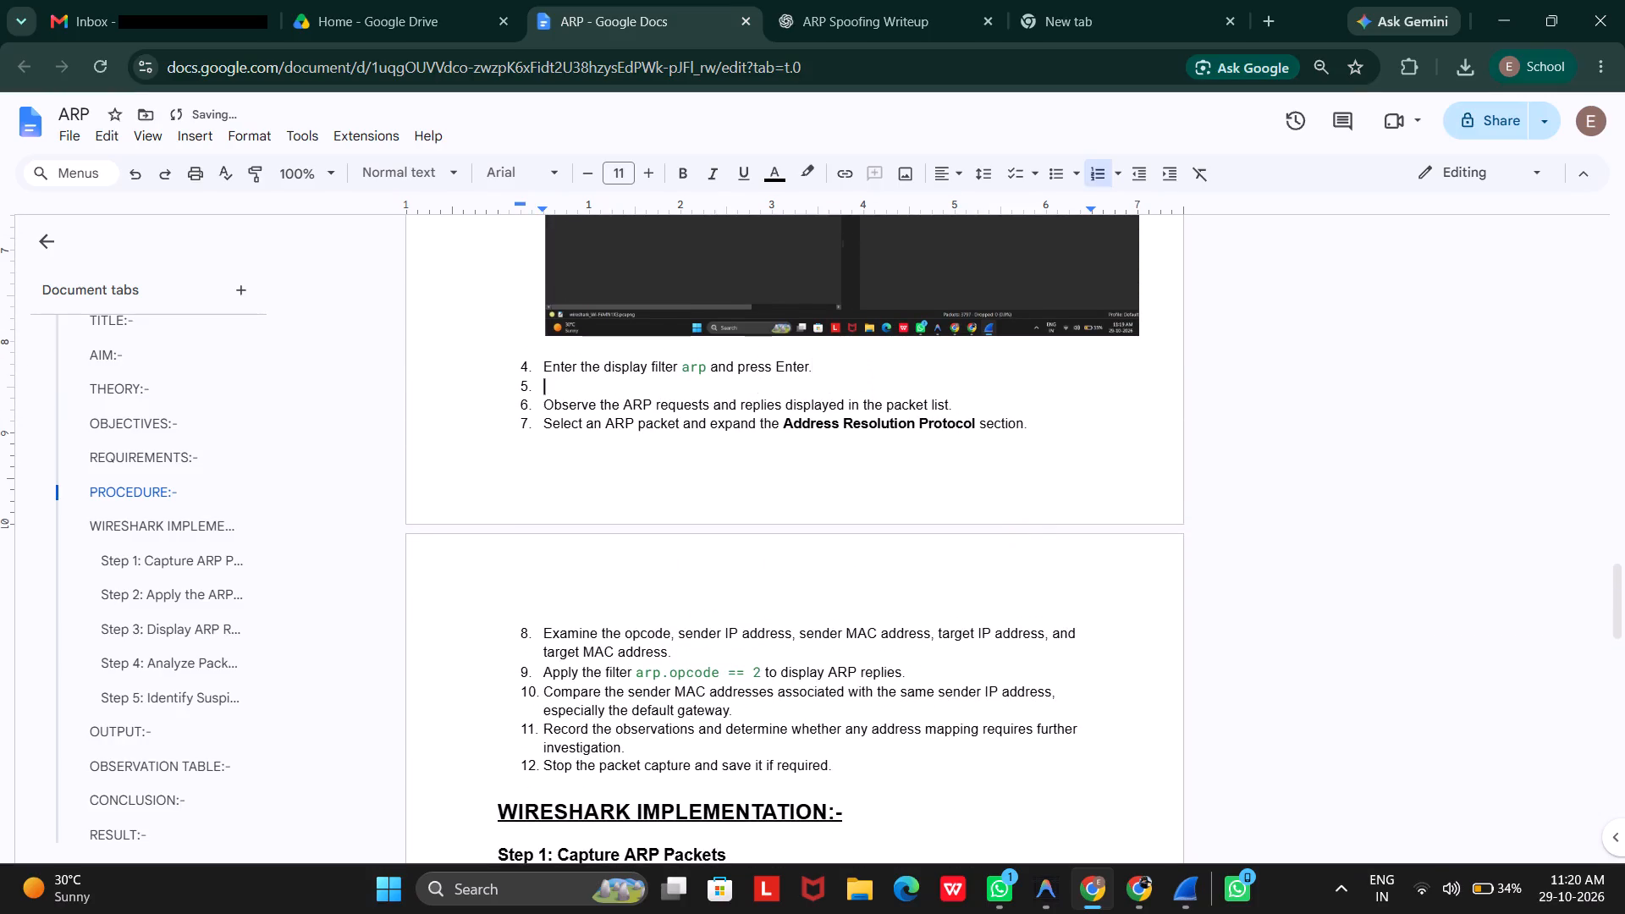
key(BackSpace)
Switch to the Wireshark Wi-Fi capture and enter the display filter arp.
key(ctrl+alt+Tab)
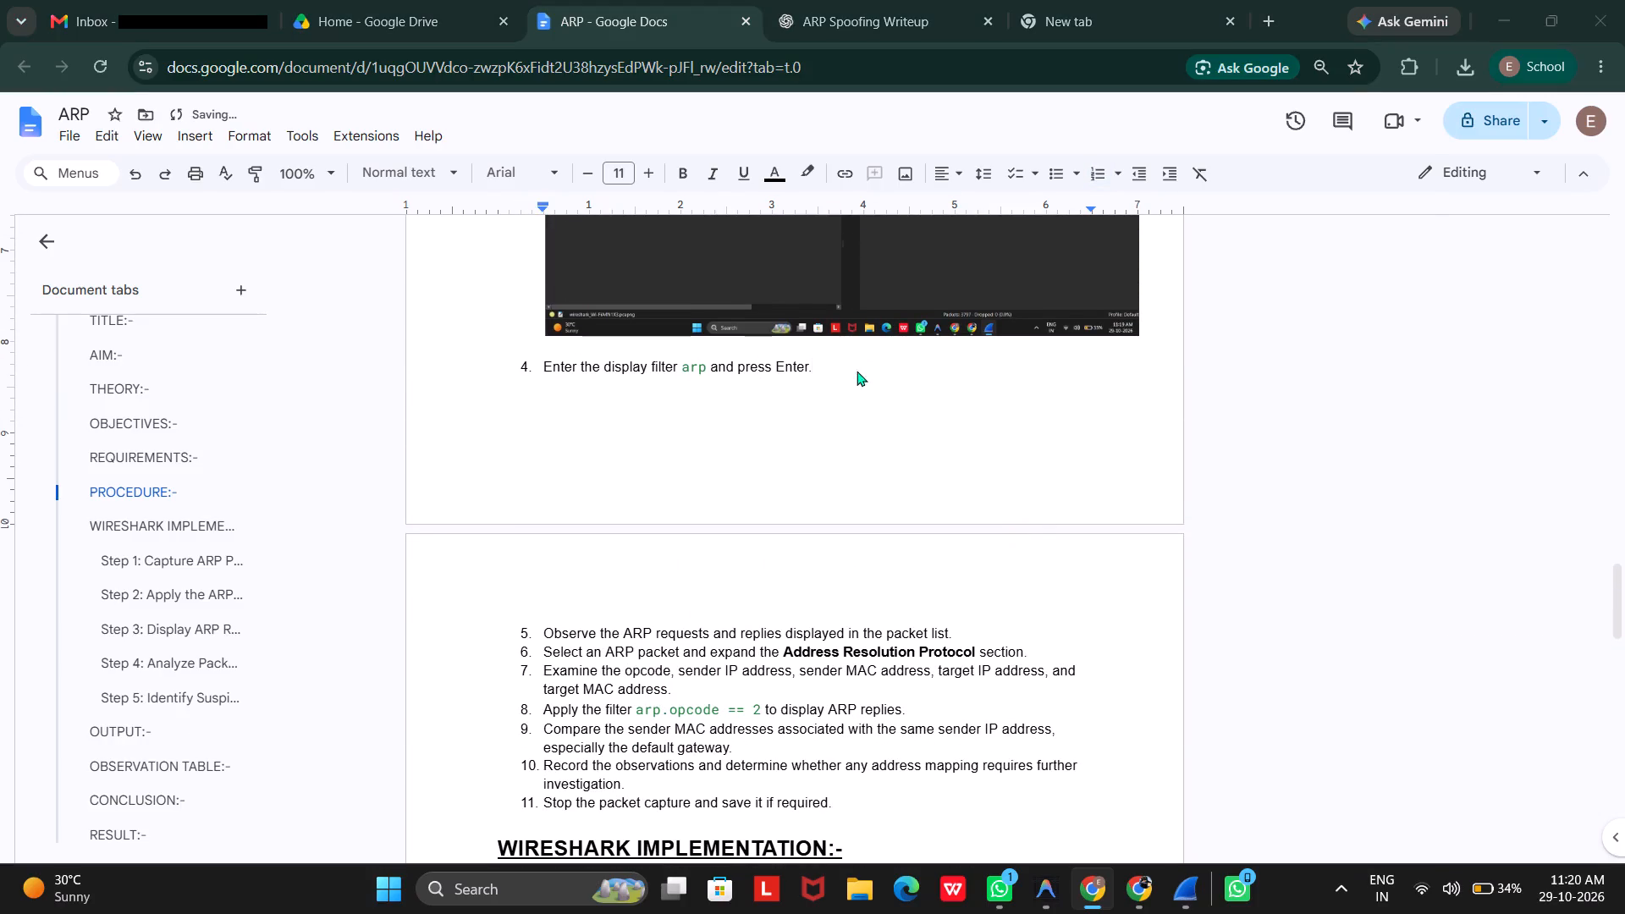
key(Escape)
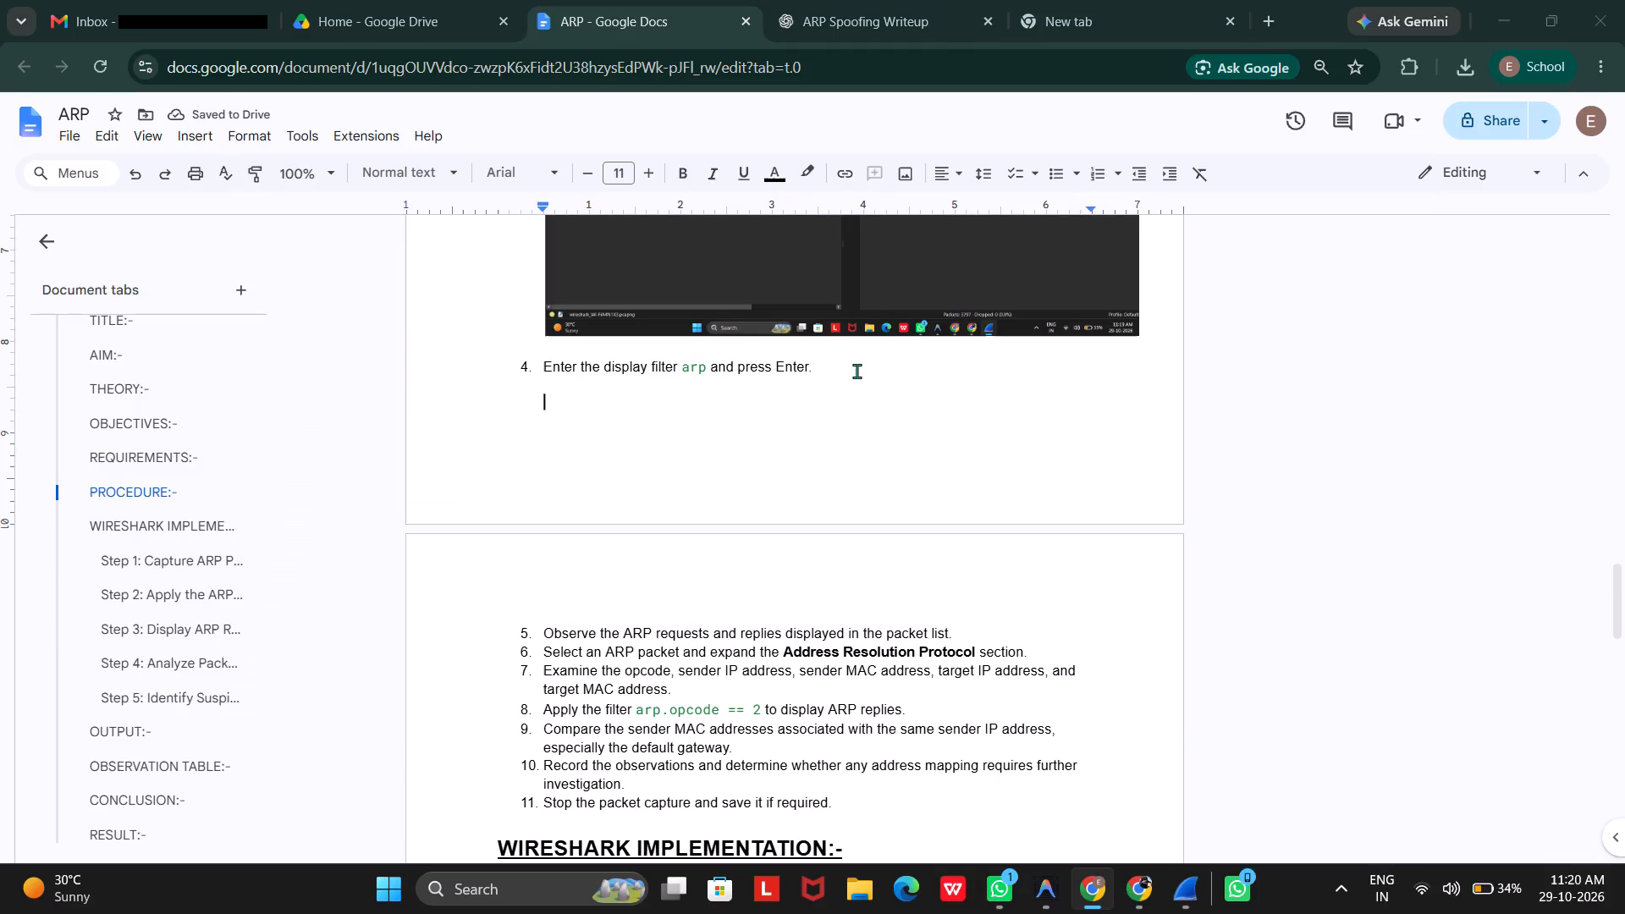
key(ctrl+alt+Tab)
key(Return)
key(ctrl+alt+Tab)
key(Return)
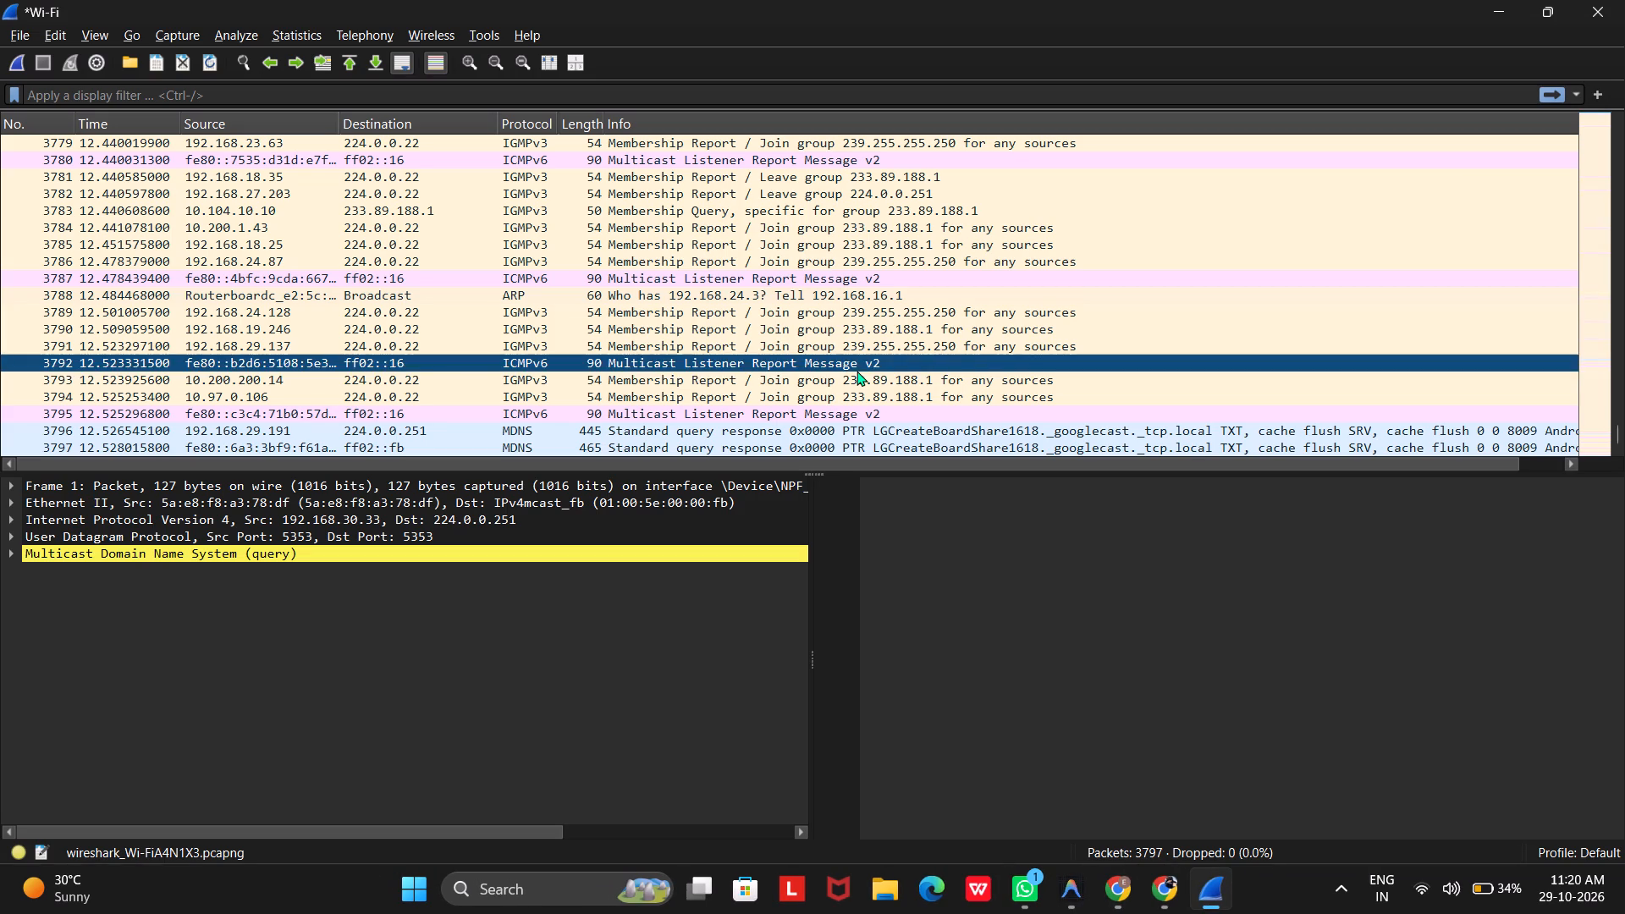
click(173, 94)
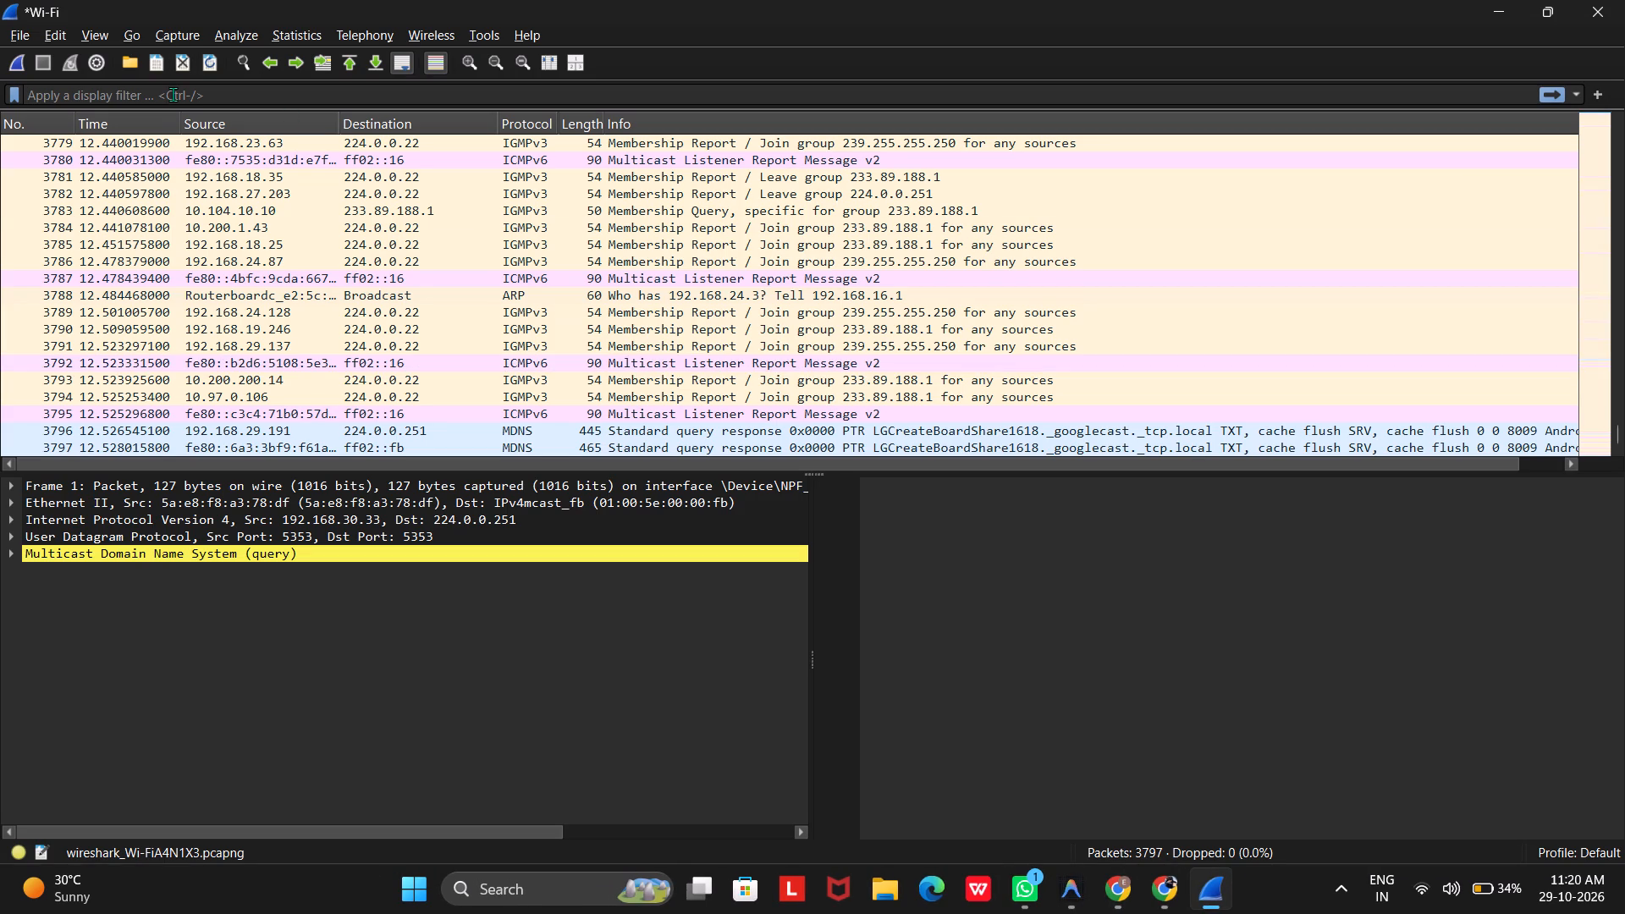
text(arp)
key(Return)
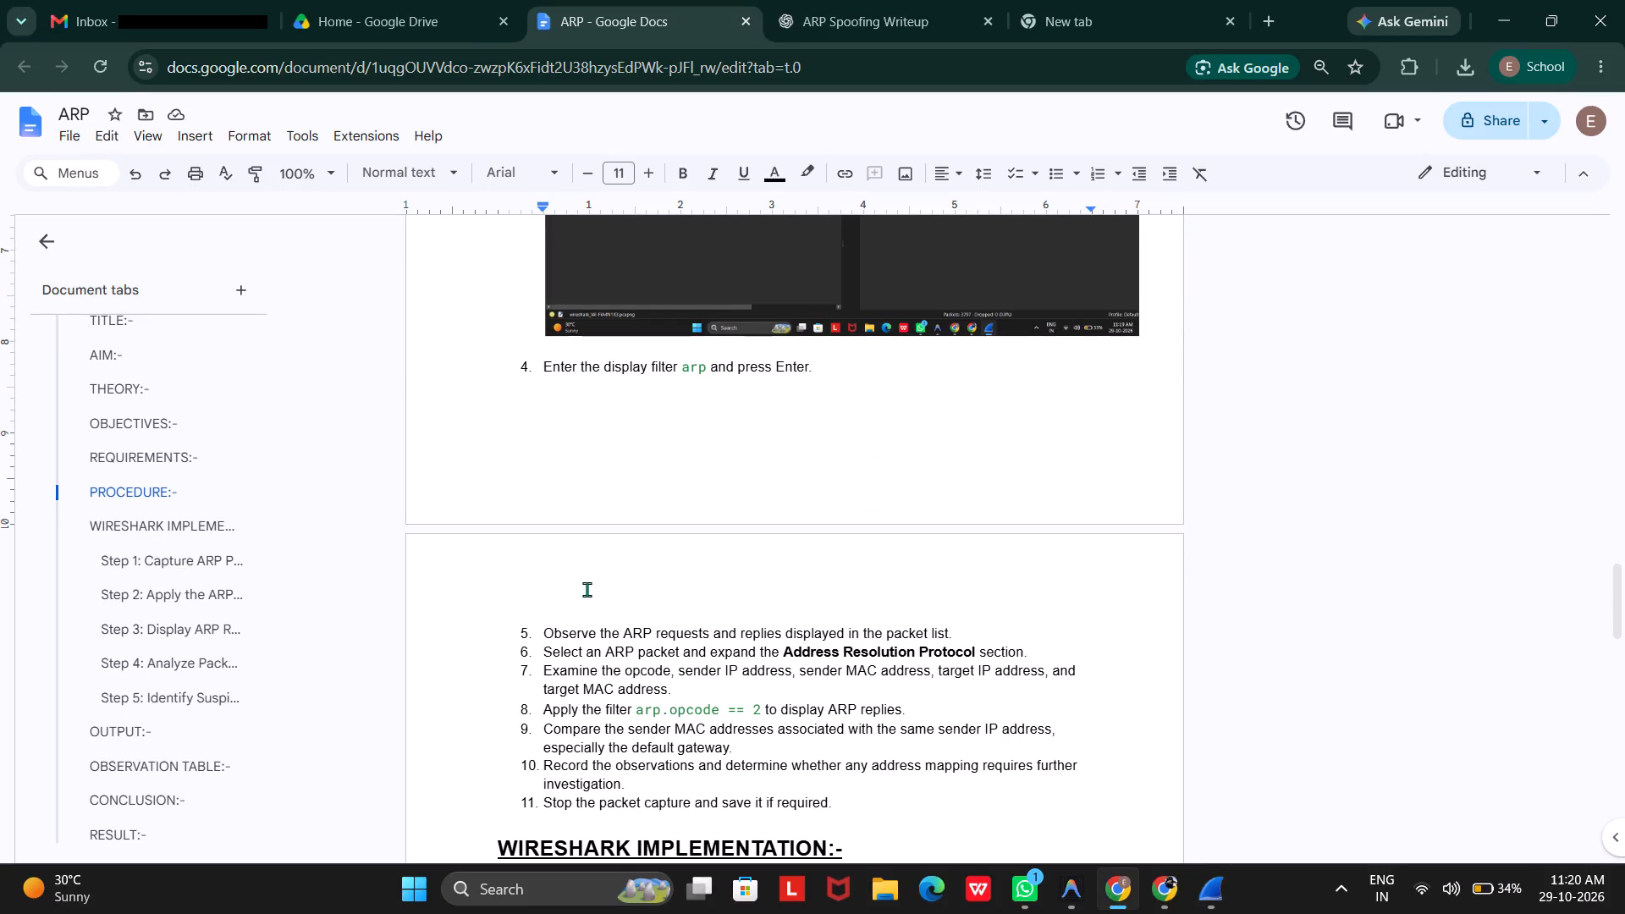
Switch to the Wireshark Wi-Fi capture and replace the arp display filter with tcp, applying it to the packet list.
scroll(592, 587, down, 2)
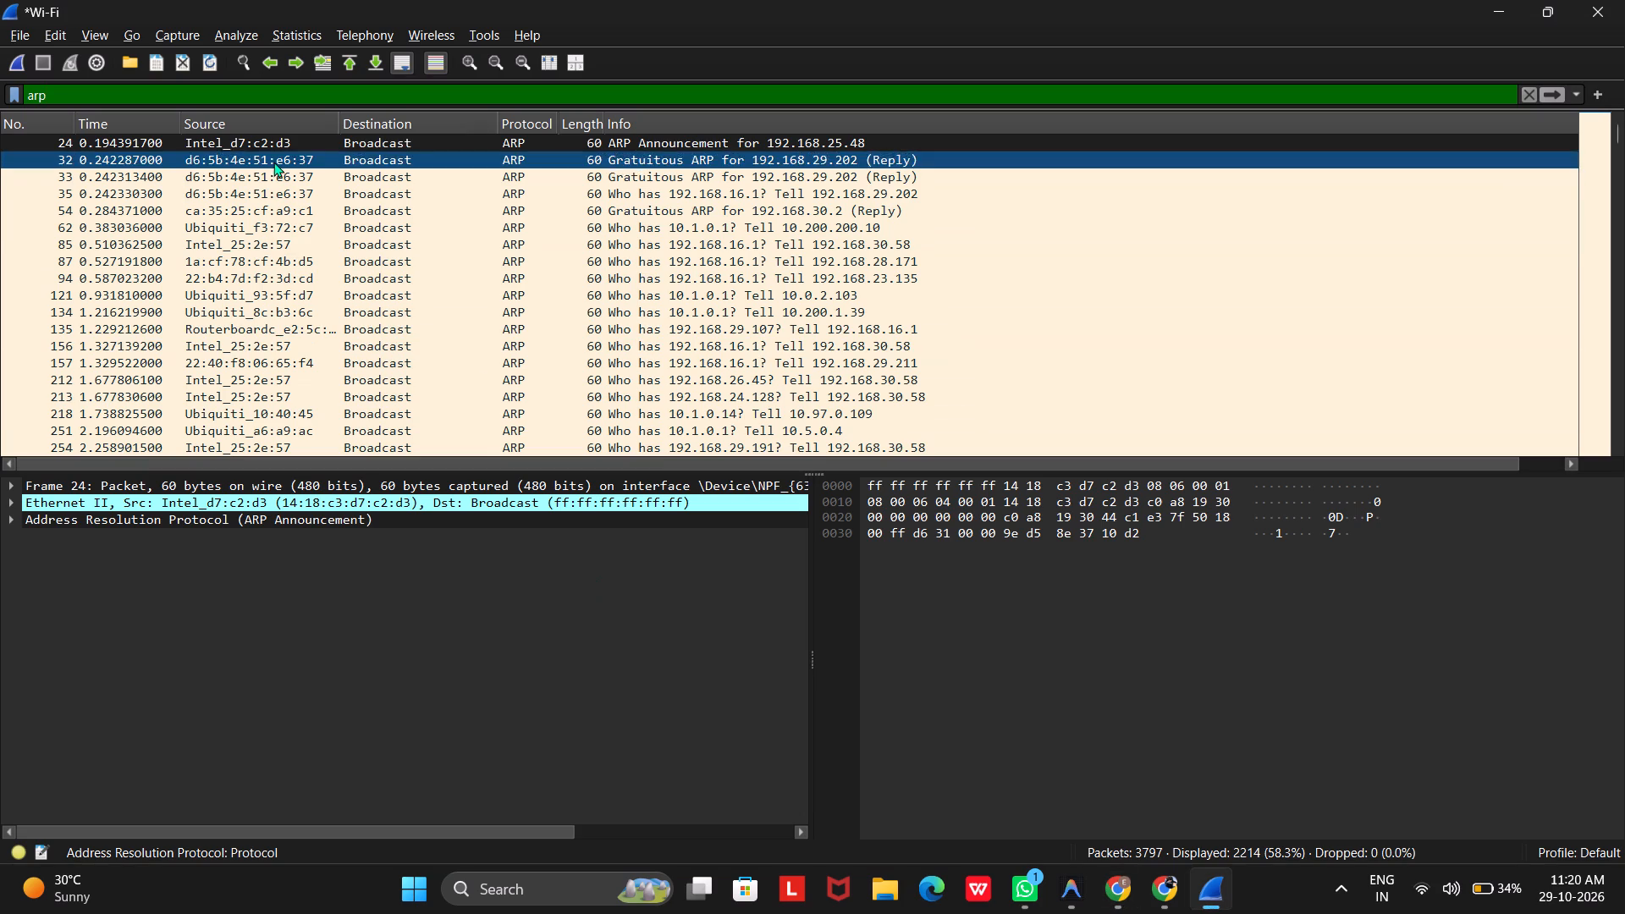
click(112, 94)
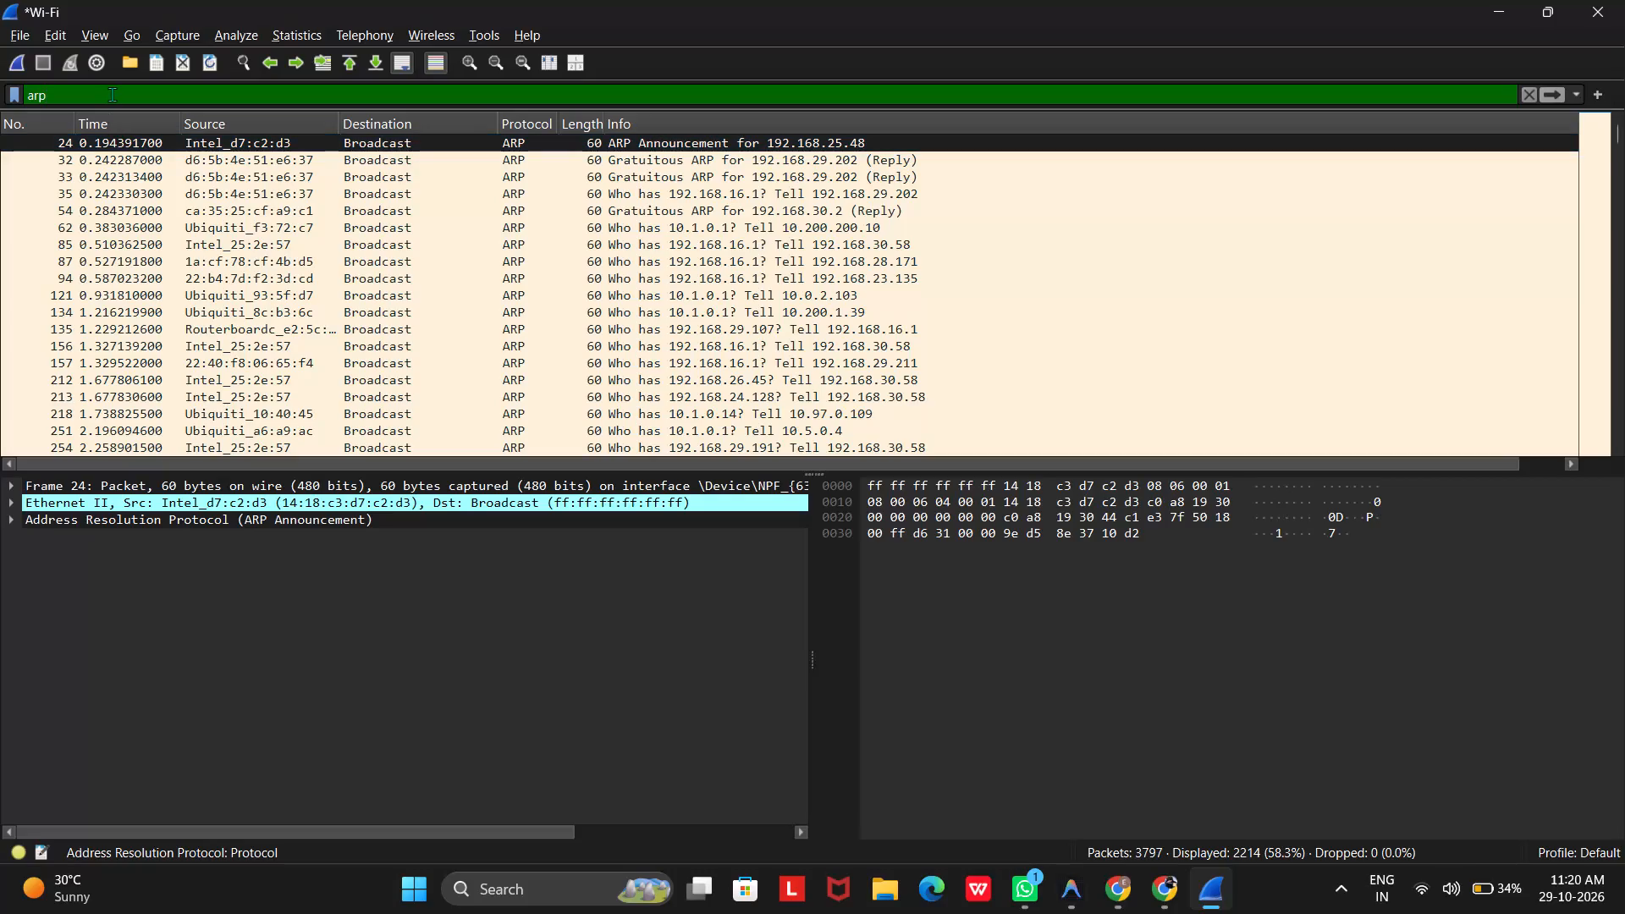
key(BackSpace)
key(BackSpace)
key(BackSpace)
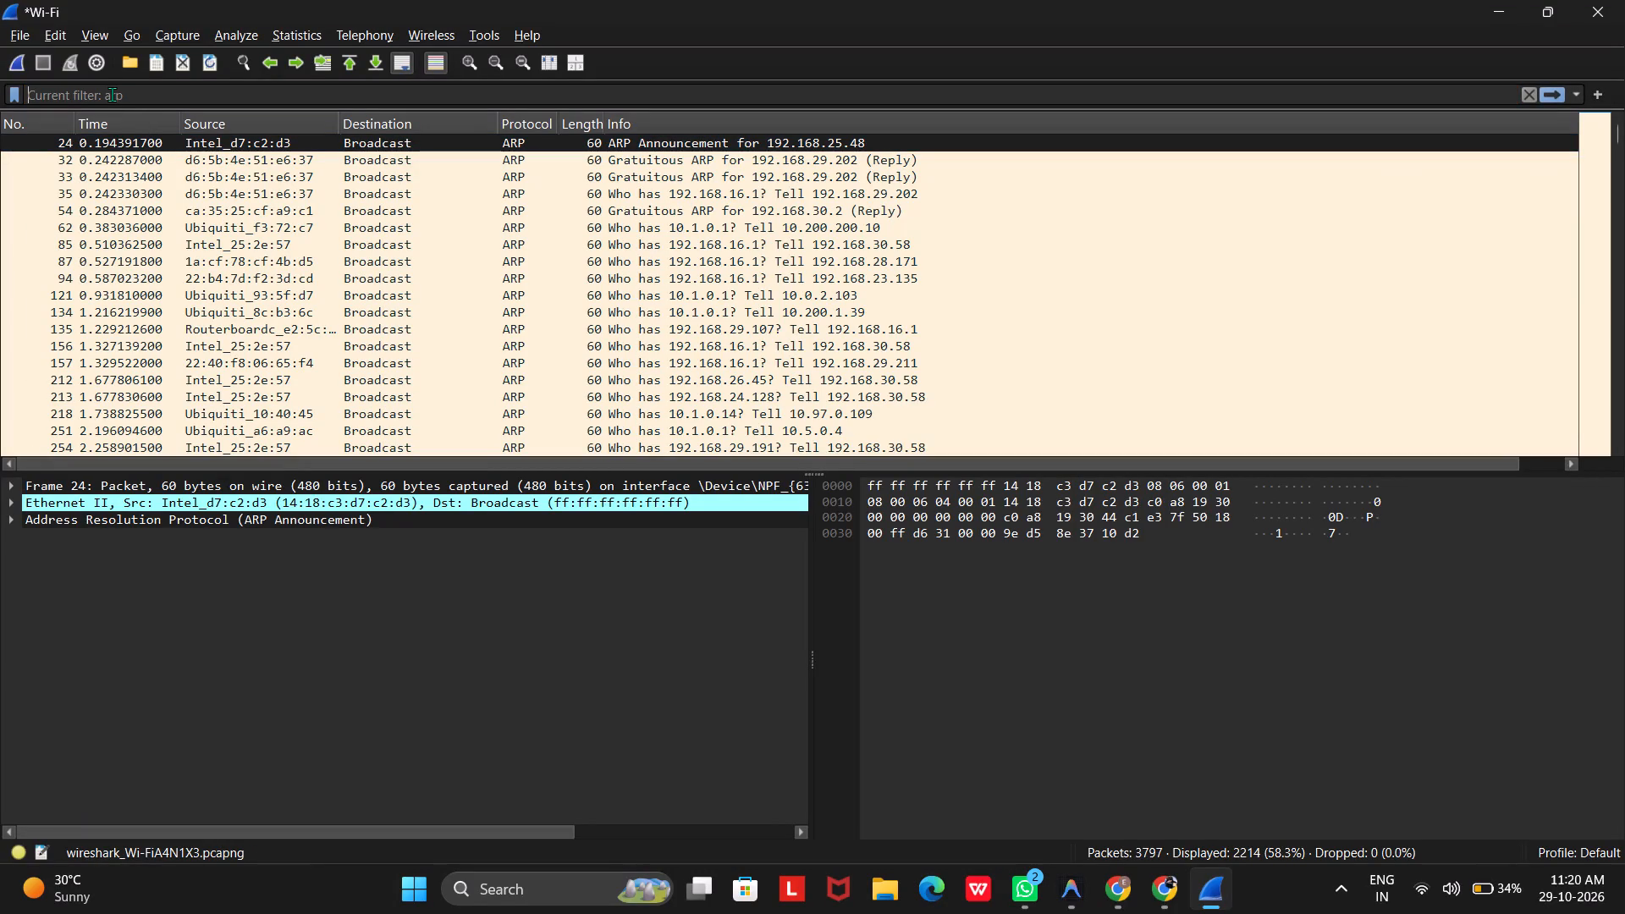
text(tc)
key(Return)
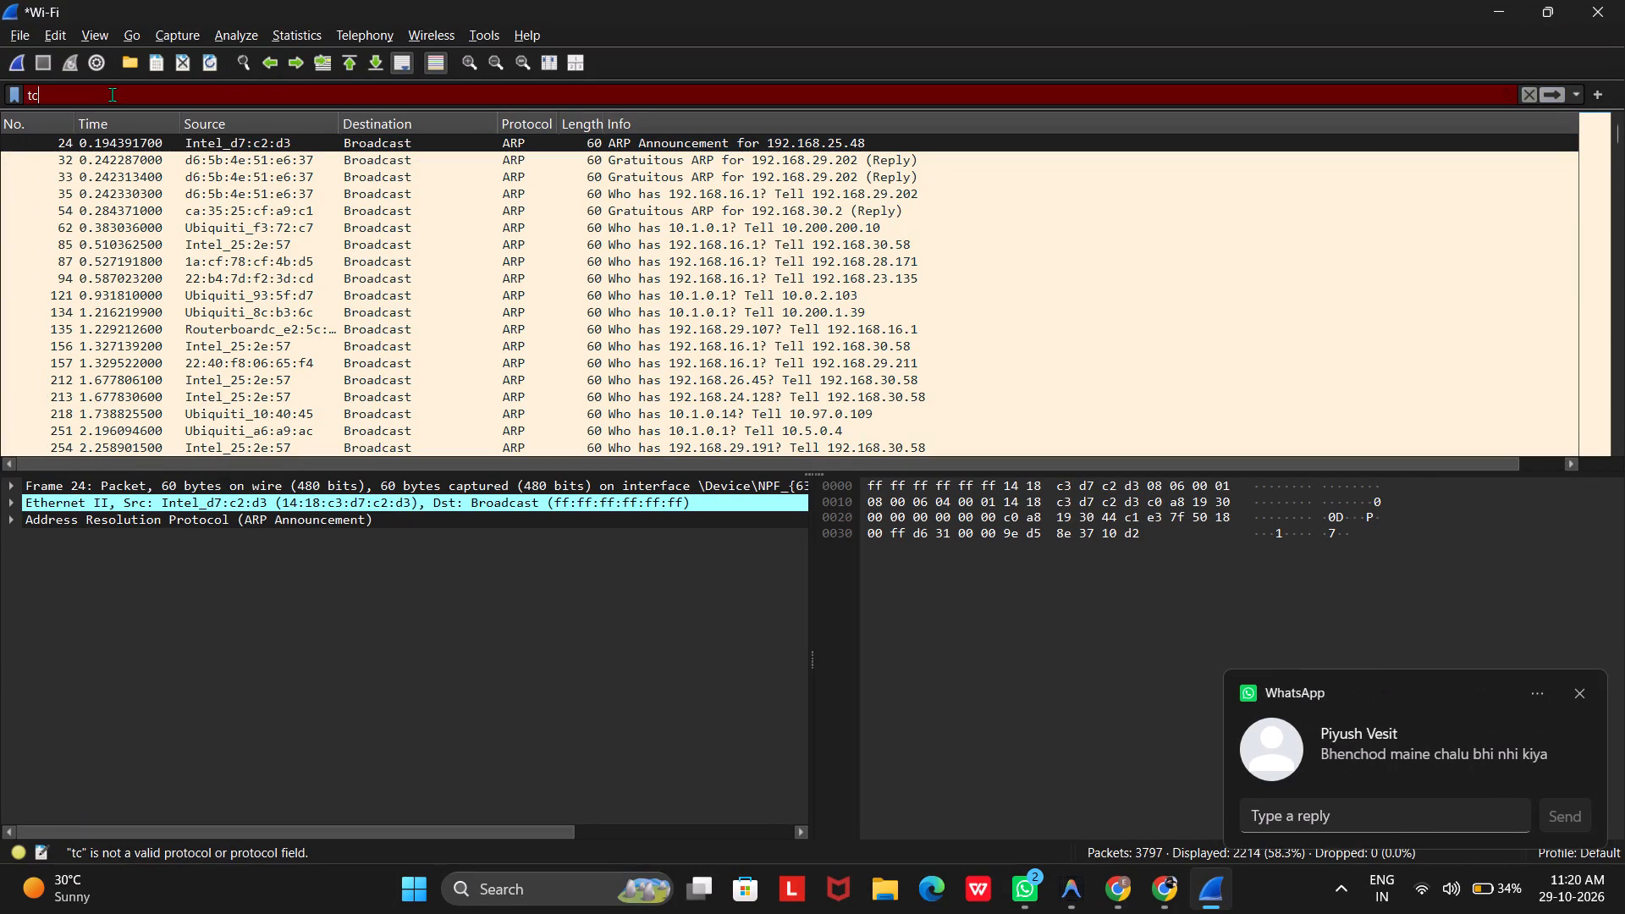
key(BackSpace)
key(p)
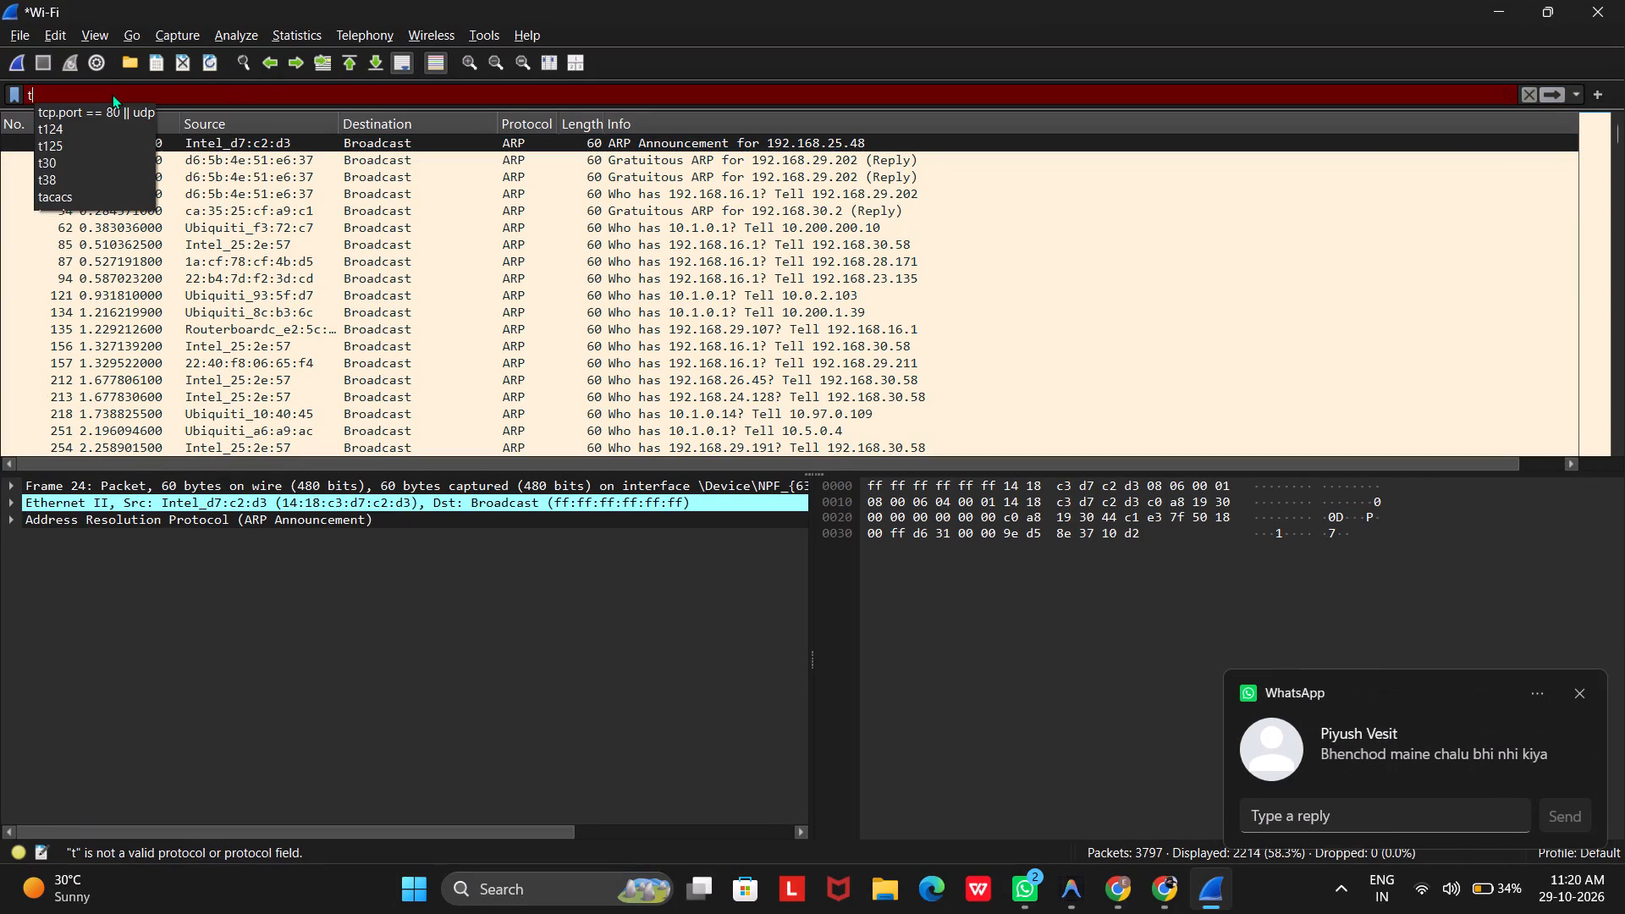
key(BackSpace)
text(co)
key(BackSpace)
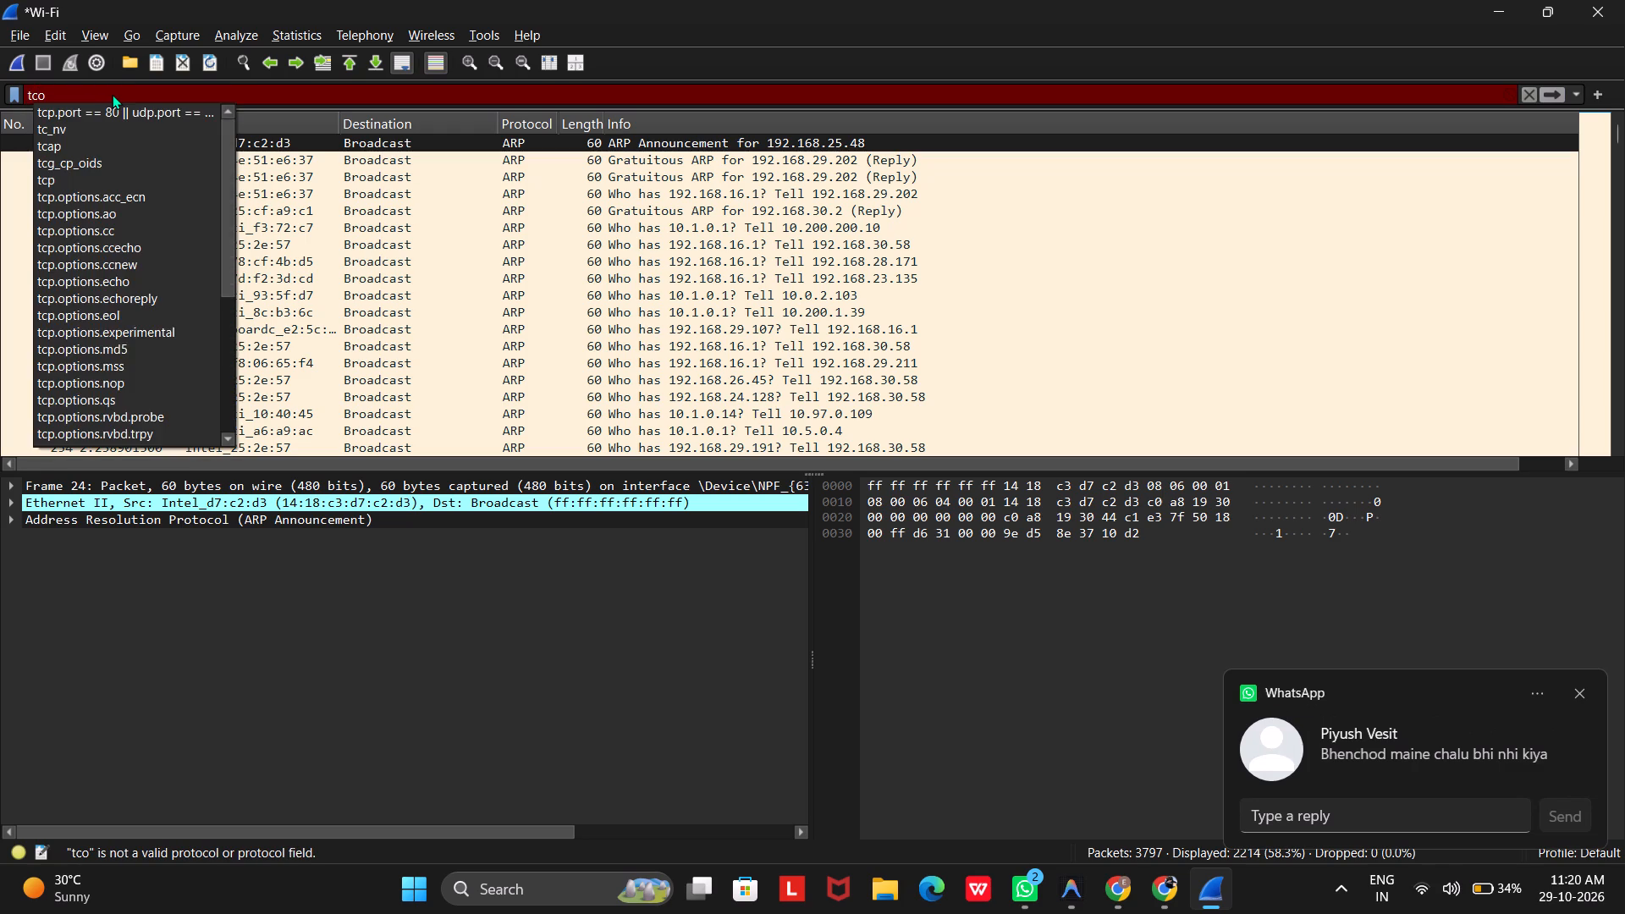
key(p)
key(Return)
Replace the tcp filter text with arp, leaving the new display filter unapplied.
click(61, 98)
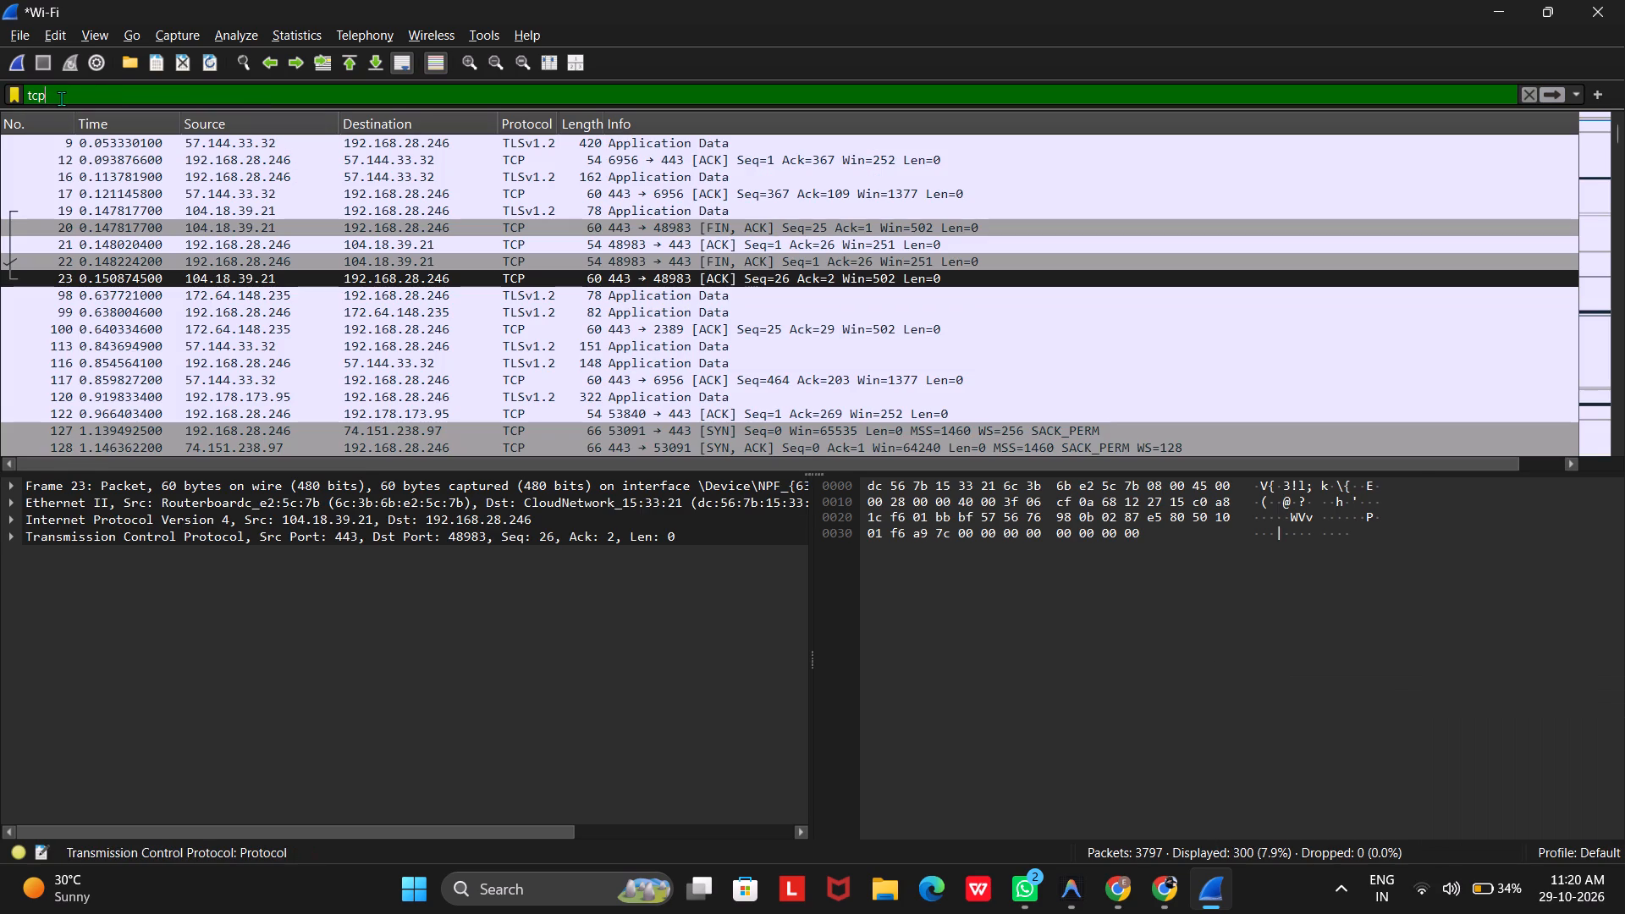
key(BackSpace)
key(BackSpace)
key(BackSpace)
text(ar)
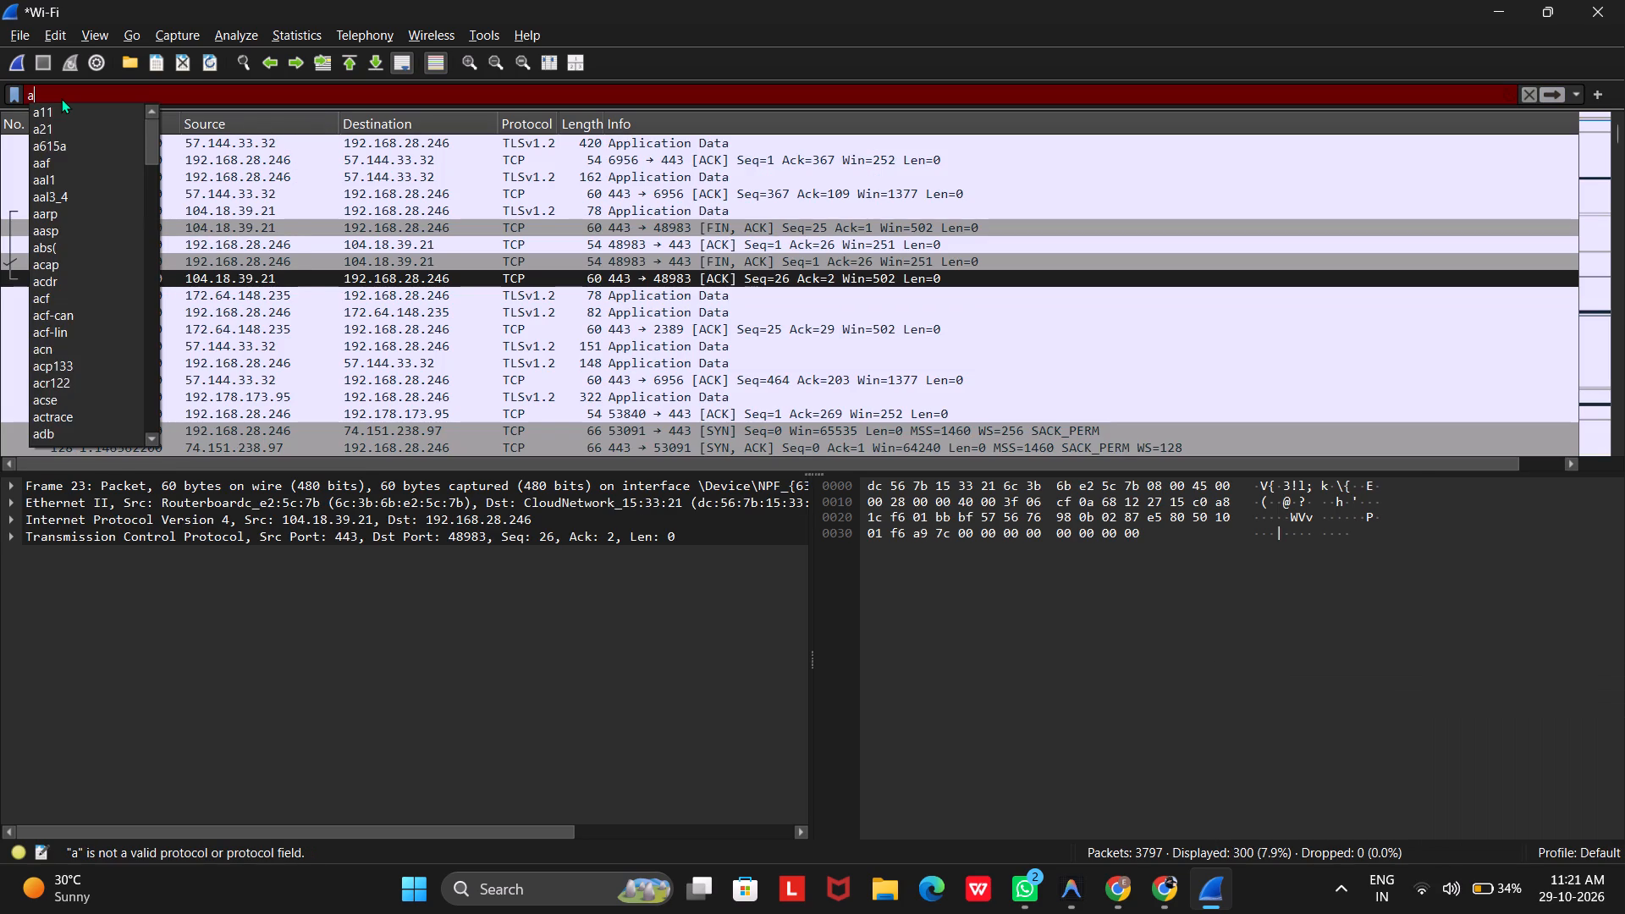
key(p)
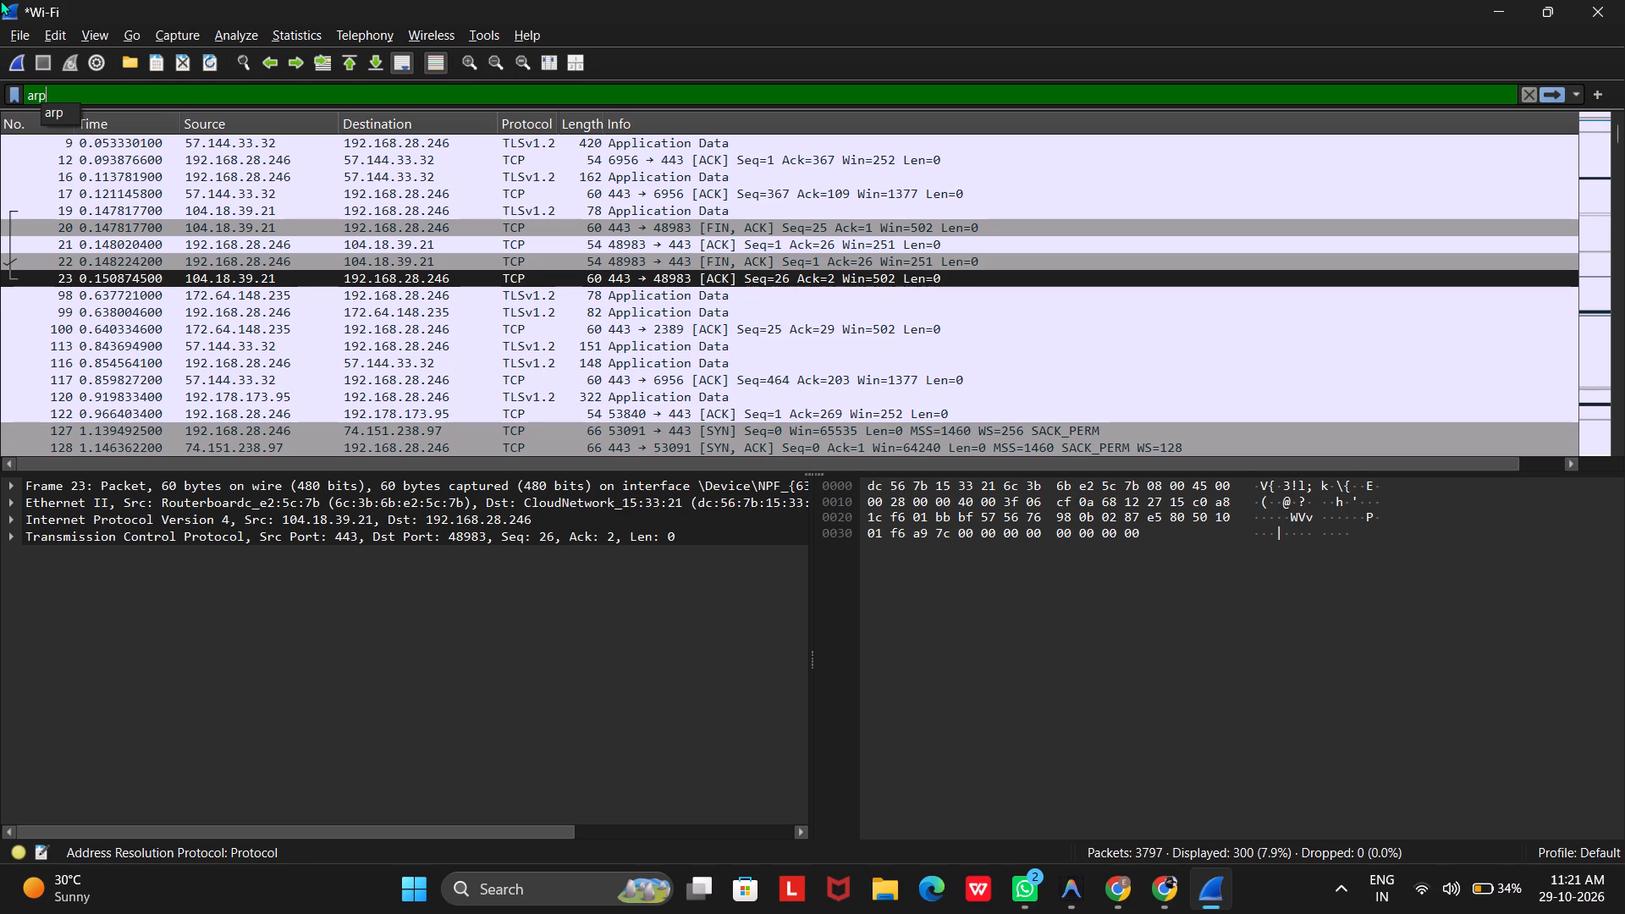
Capture a screen snip of the Wireshark window with arp entered in the display filter but not applied.
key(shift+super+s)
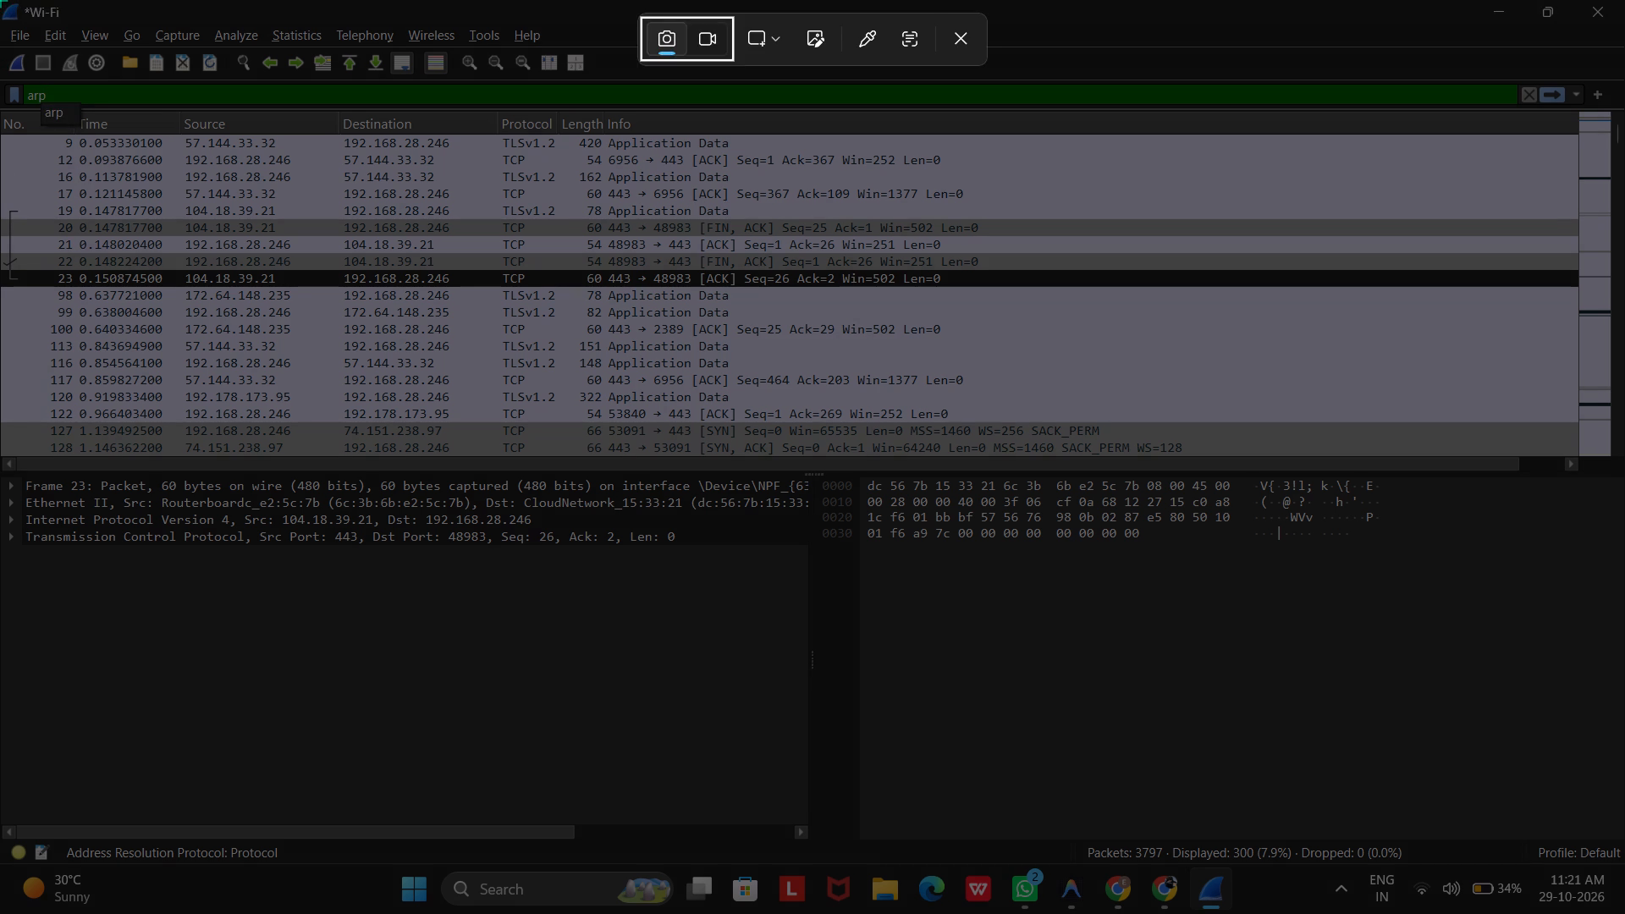
Capture a full-screen snip of Wireshark with the arp filter entered, and paste it under procedure step 4 in the ARP document.
drag(0, 0, 1257, 619)
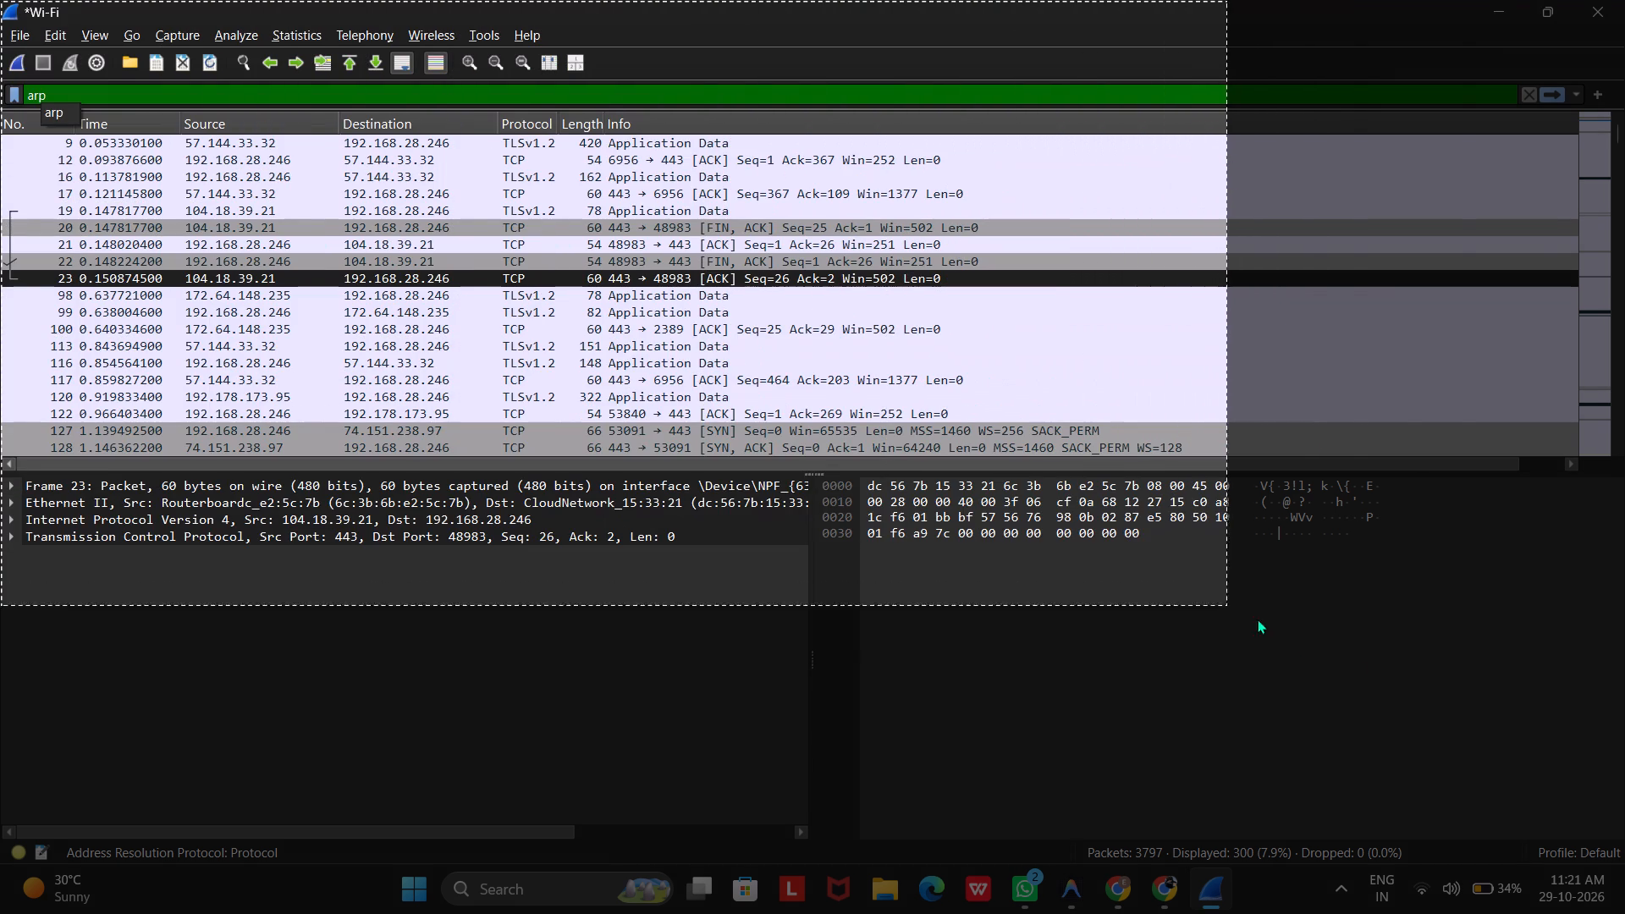
drag(1257, 619, 1624, 912)
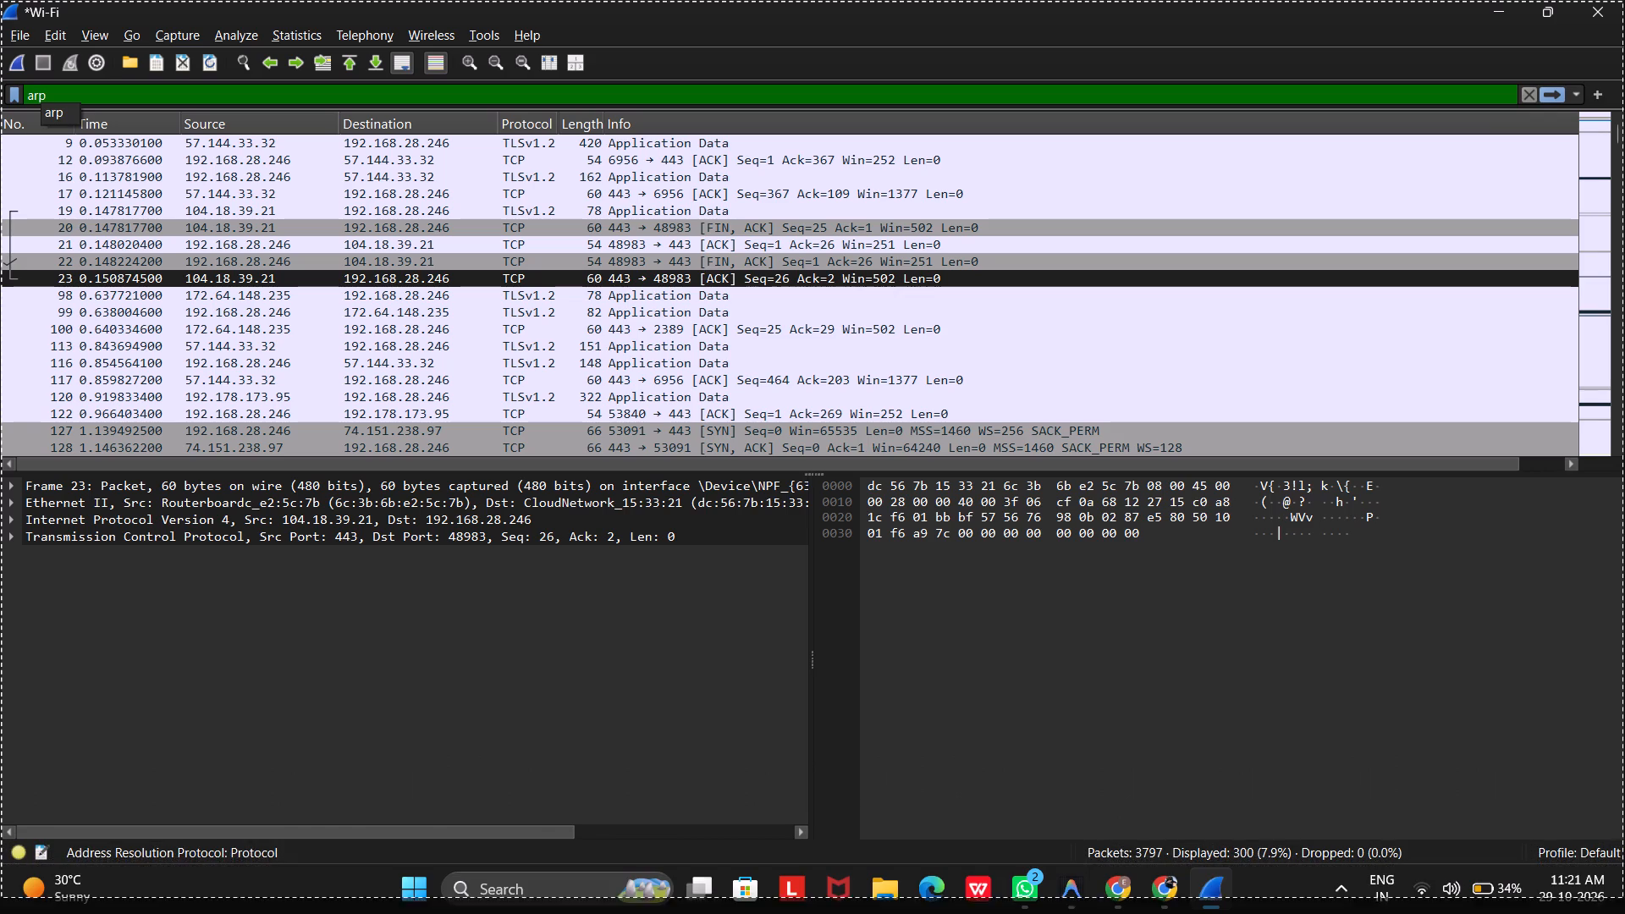
drag(1624, 912, 1624, 913)
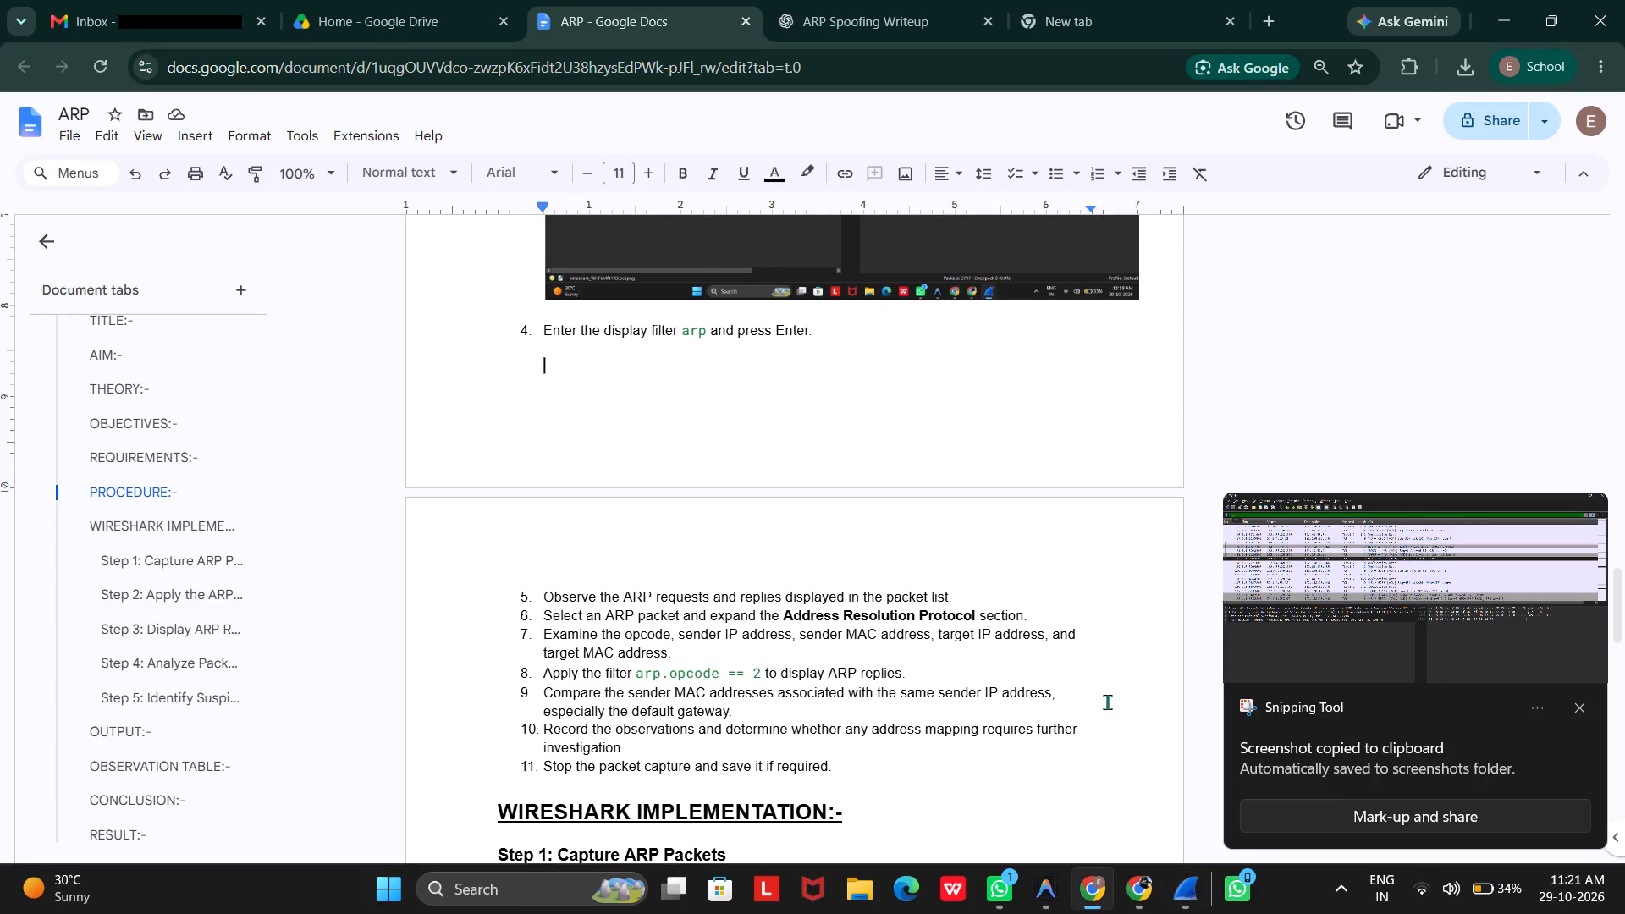
key(ctrl+v)
Return to the Wireshark capture, reapply the arp display filter, and capture a full-screen snip of the ARP packet list.
key(ctrl+alt+Tab)
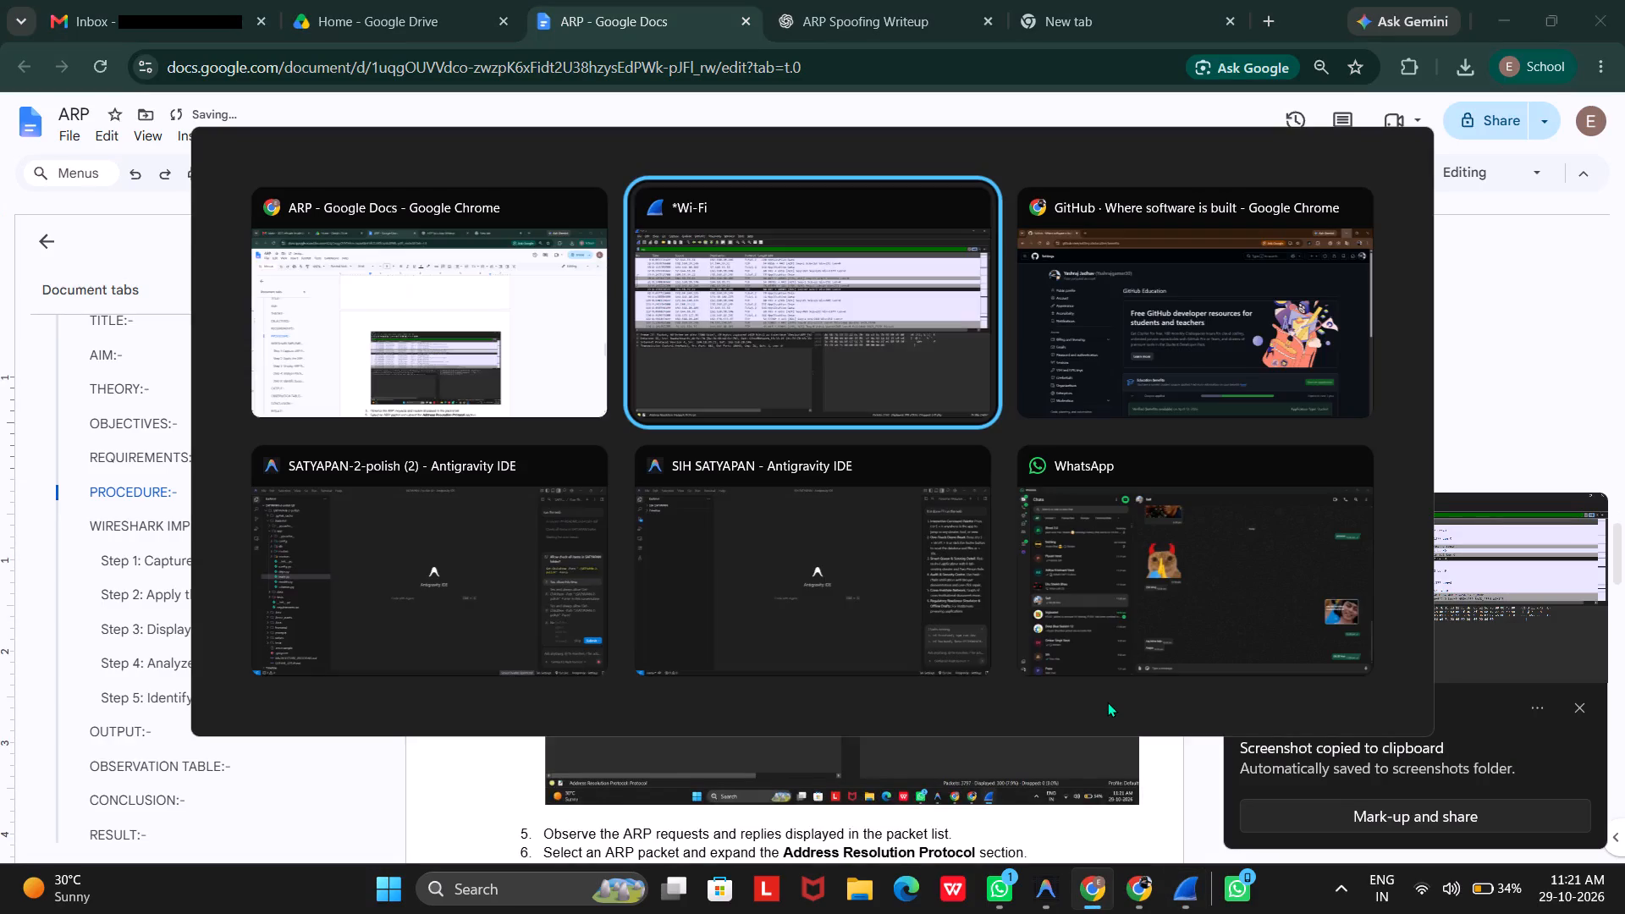
key(Return)
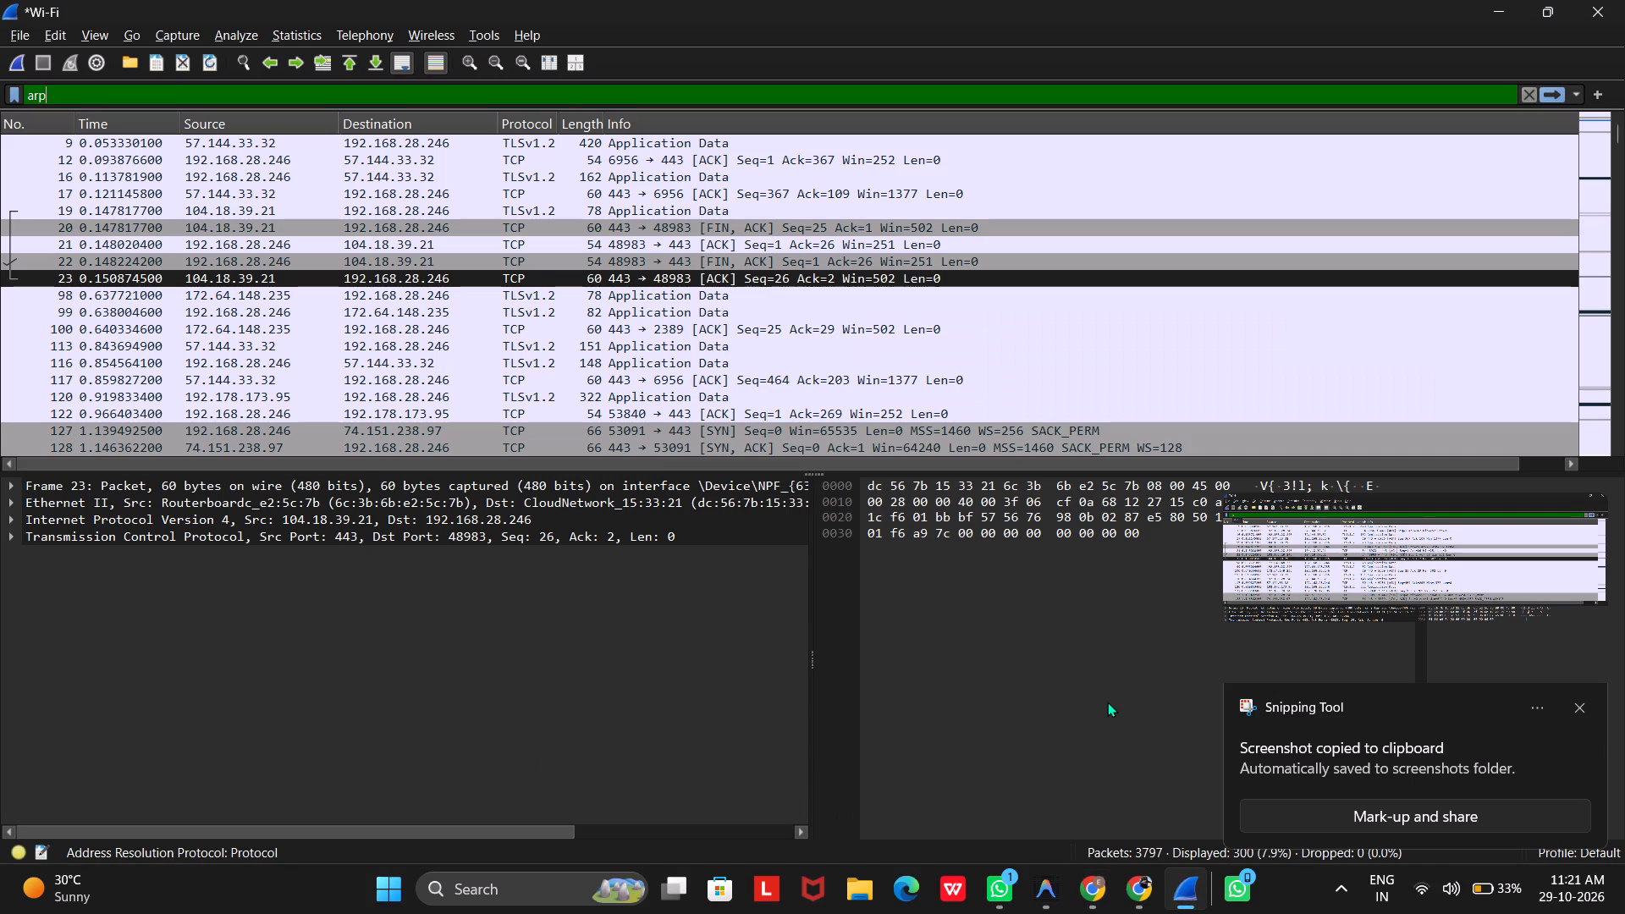
click(485, 90)
key(Return)
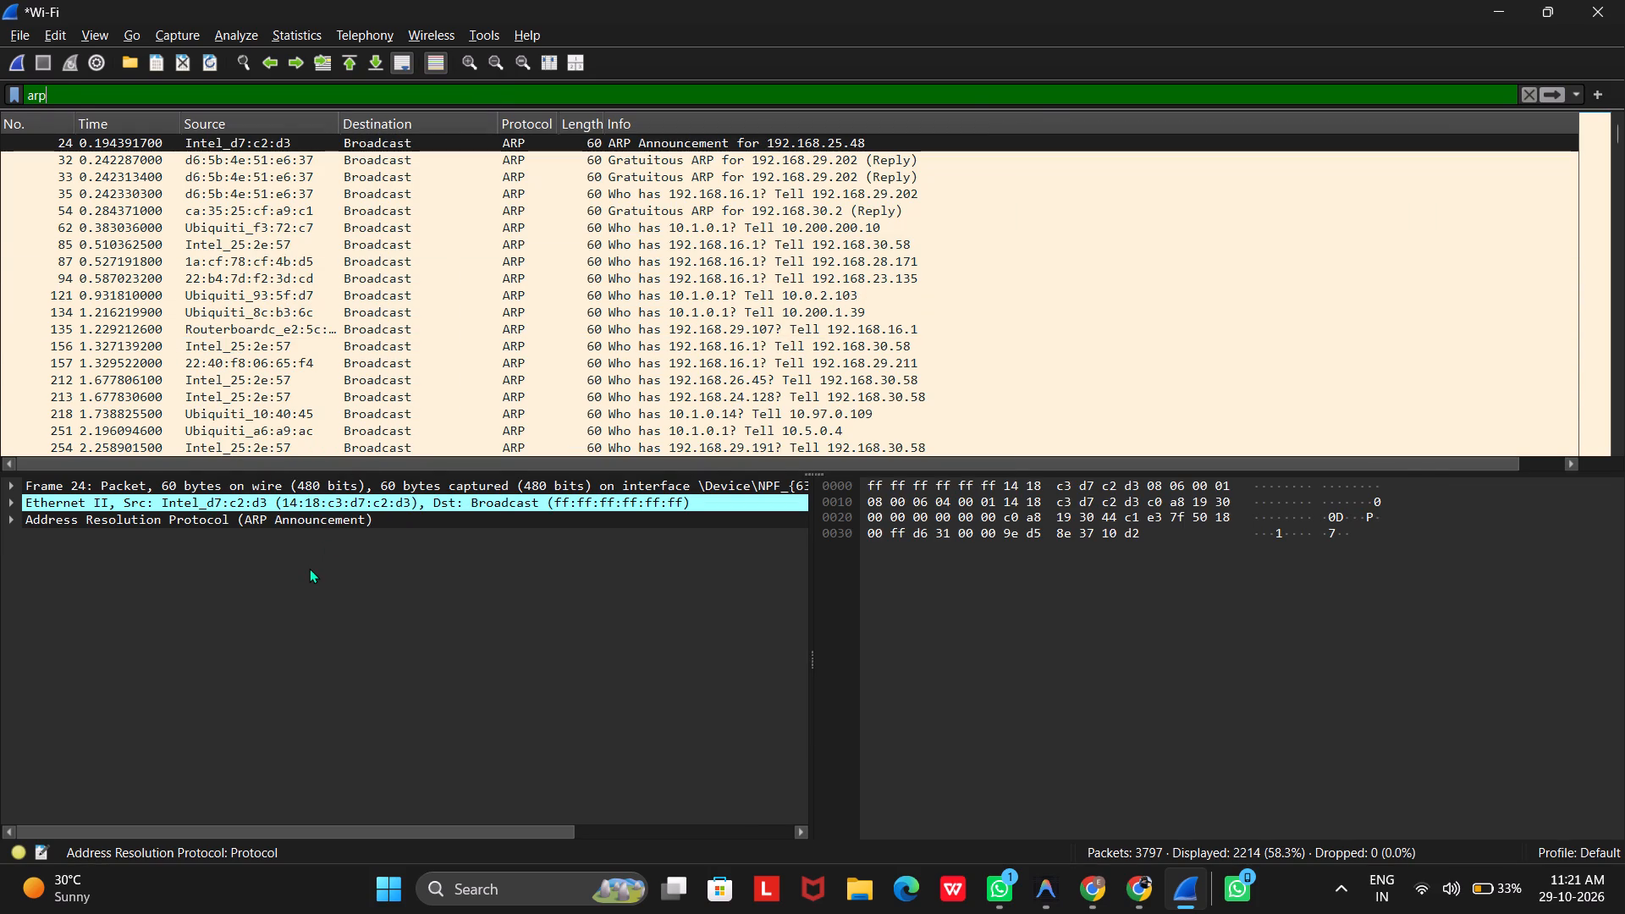
key(shift+super+s)
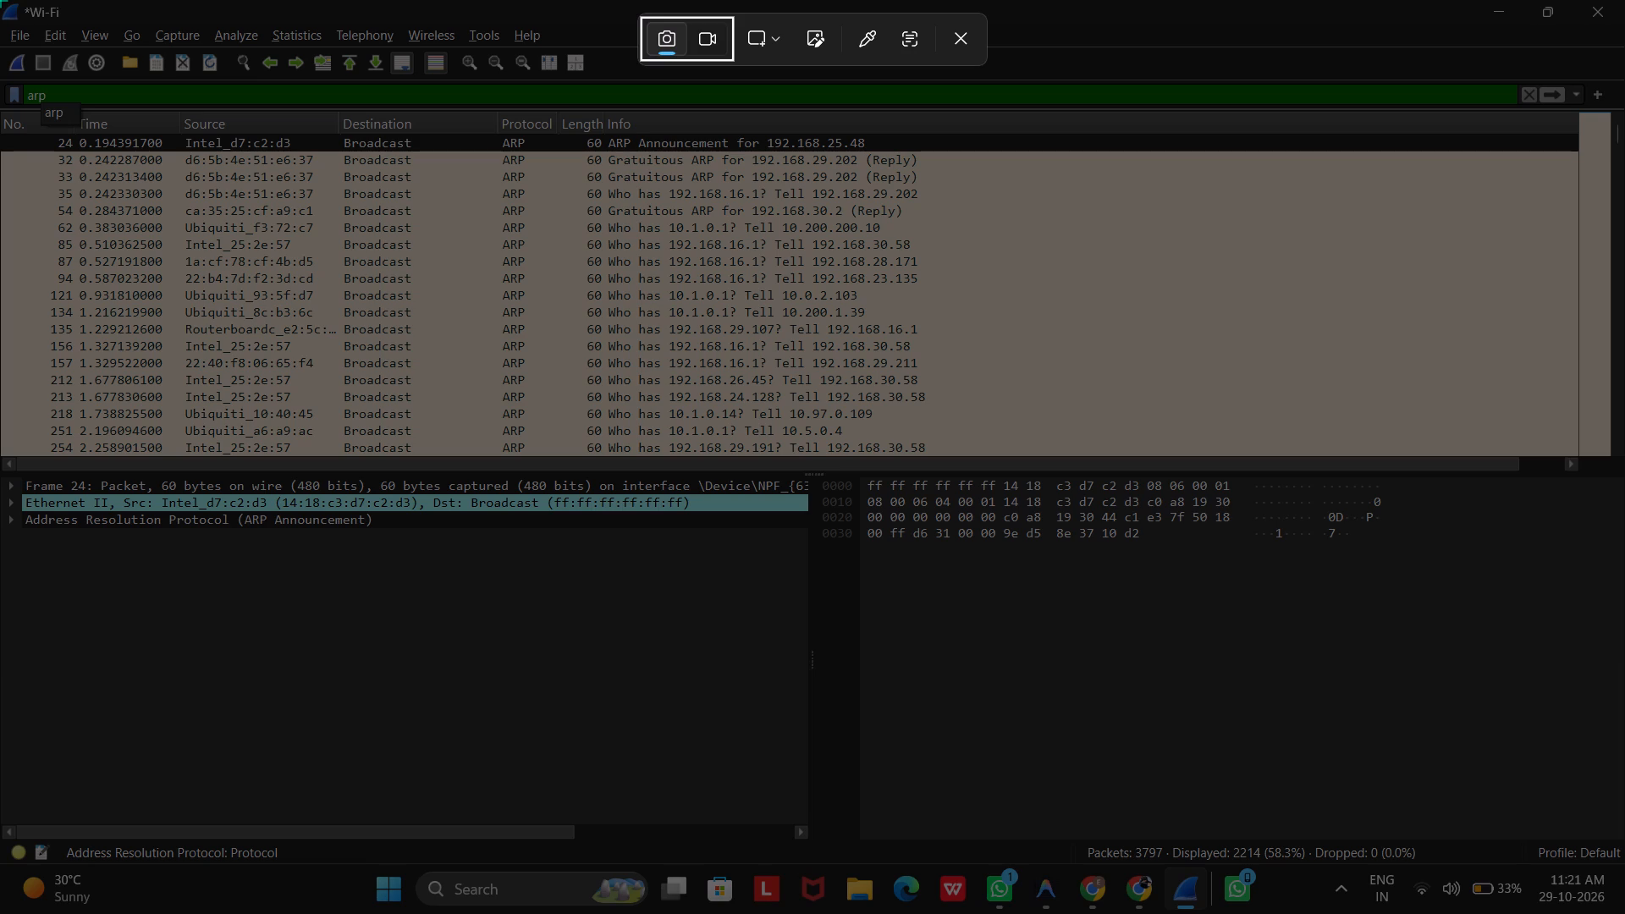
drag(0, 0, 1330, 786)
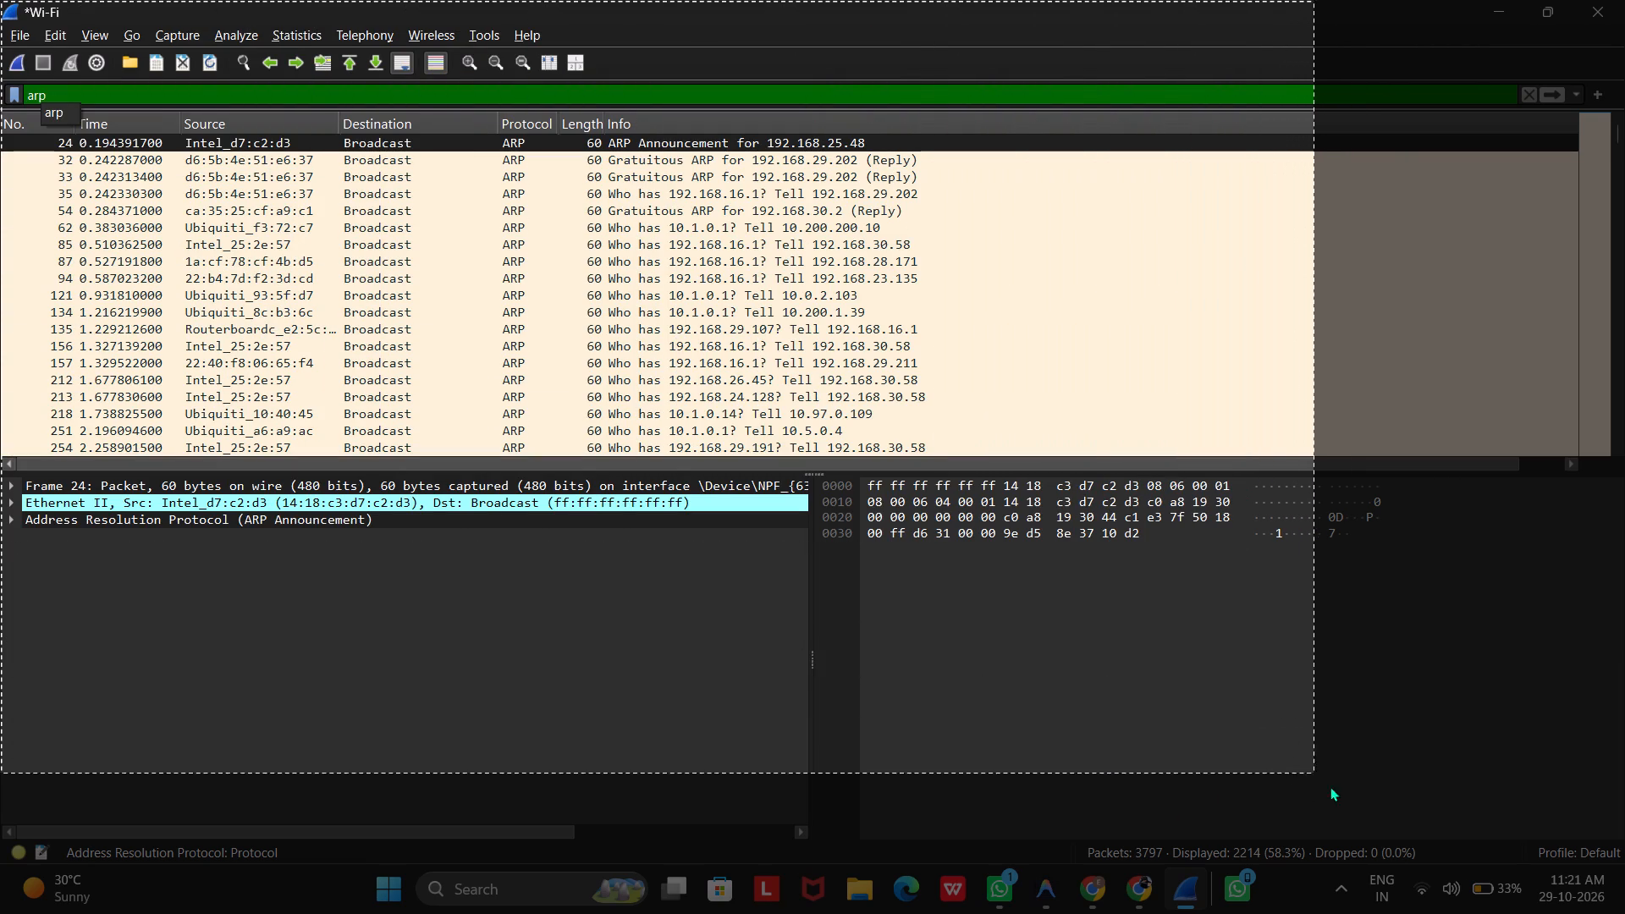
drag(1330, 786, 1624, 913)
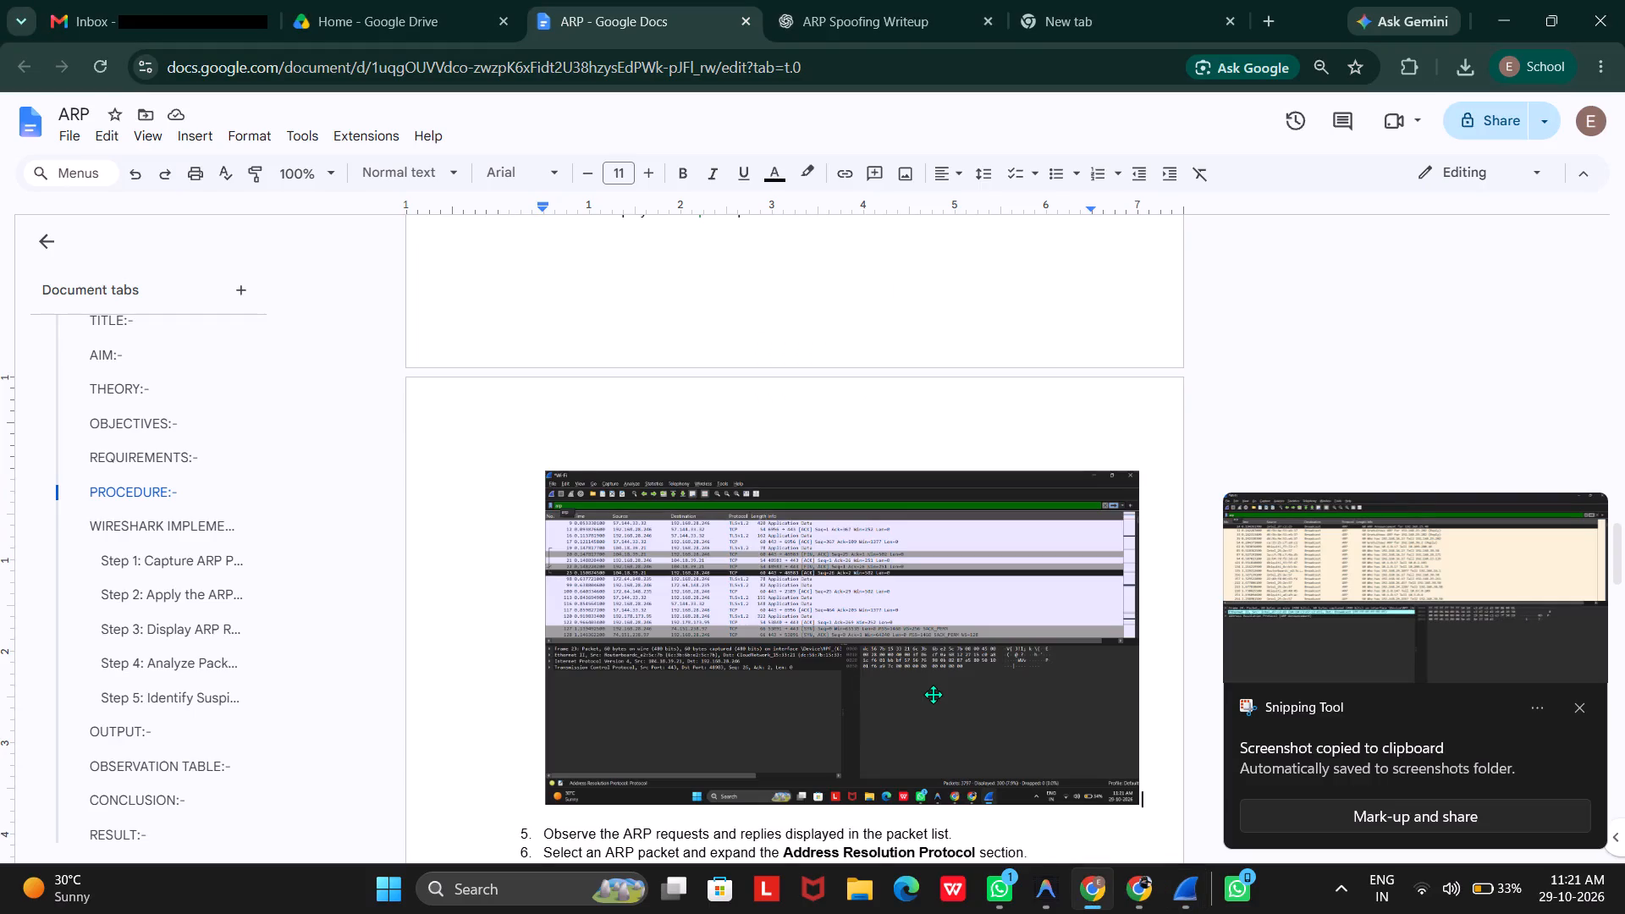
Paste the ARP packet list screenshot on a new unnumbered line below procedure step 5 in the ARP document.
scroll(933, 694, down, 2)
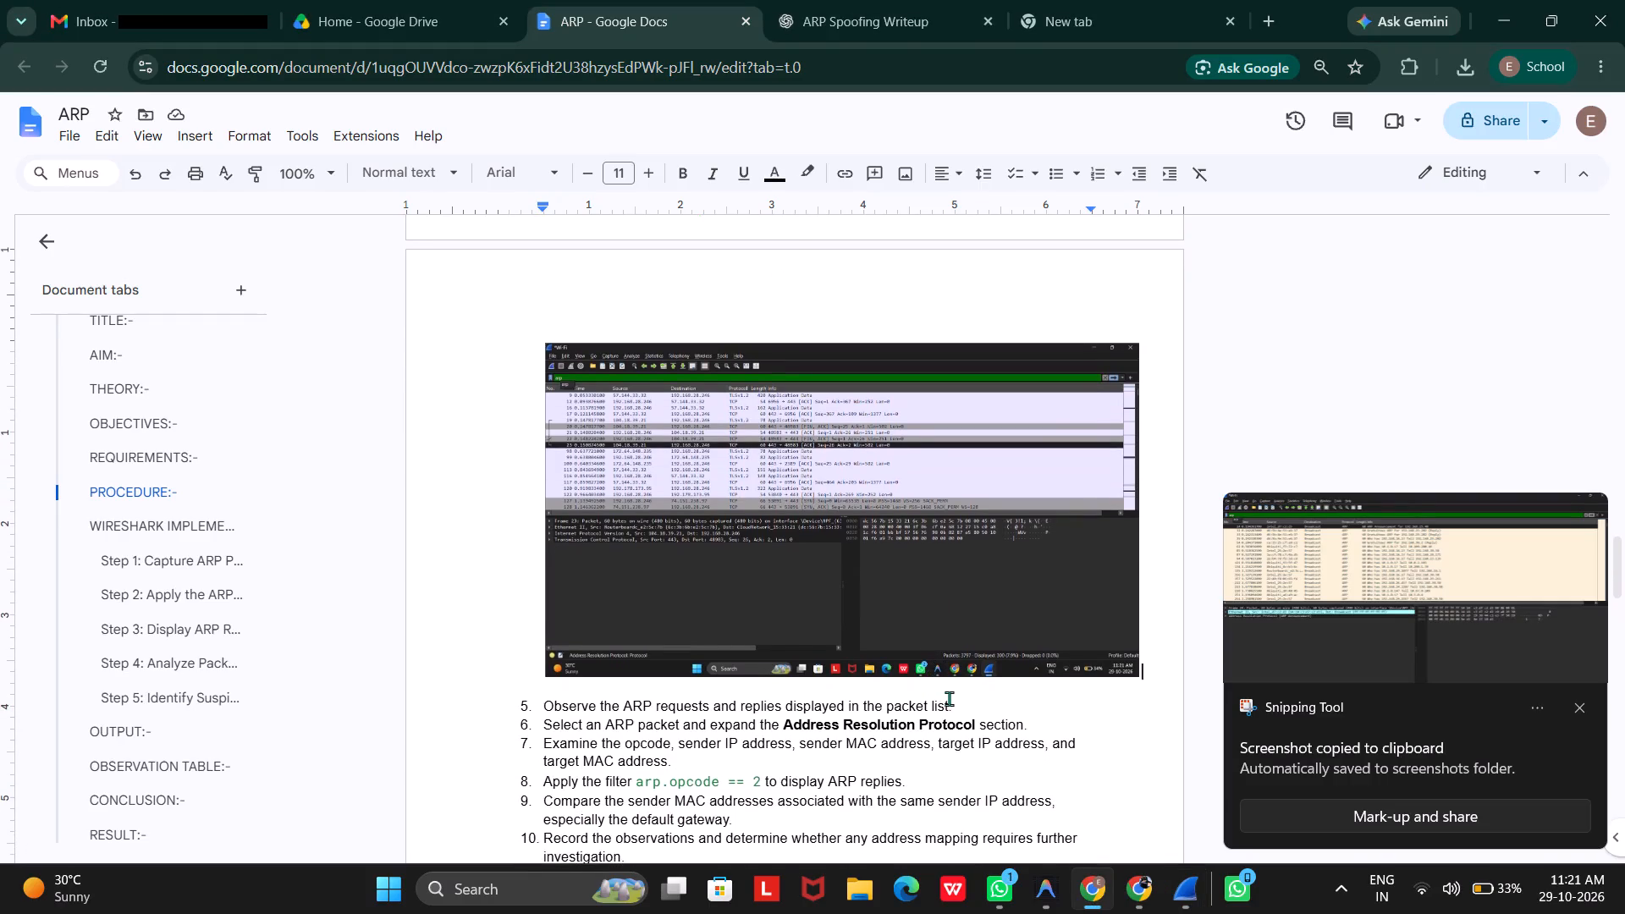
click(957, 699)
click(961, 702)
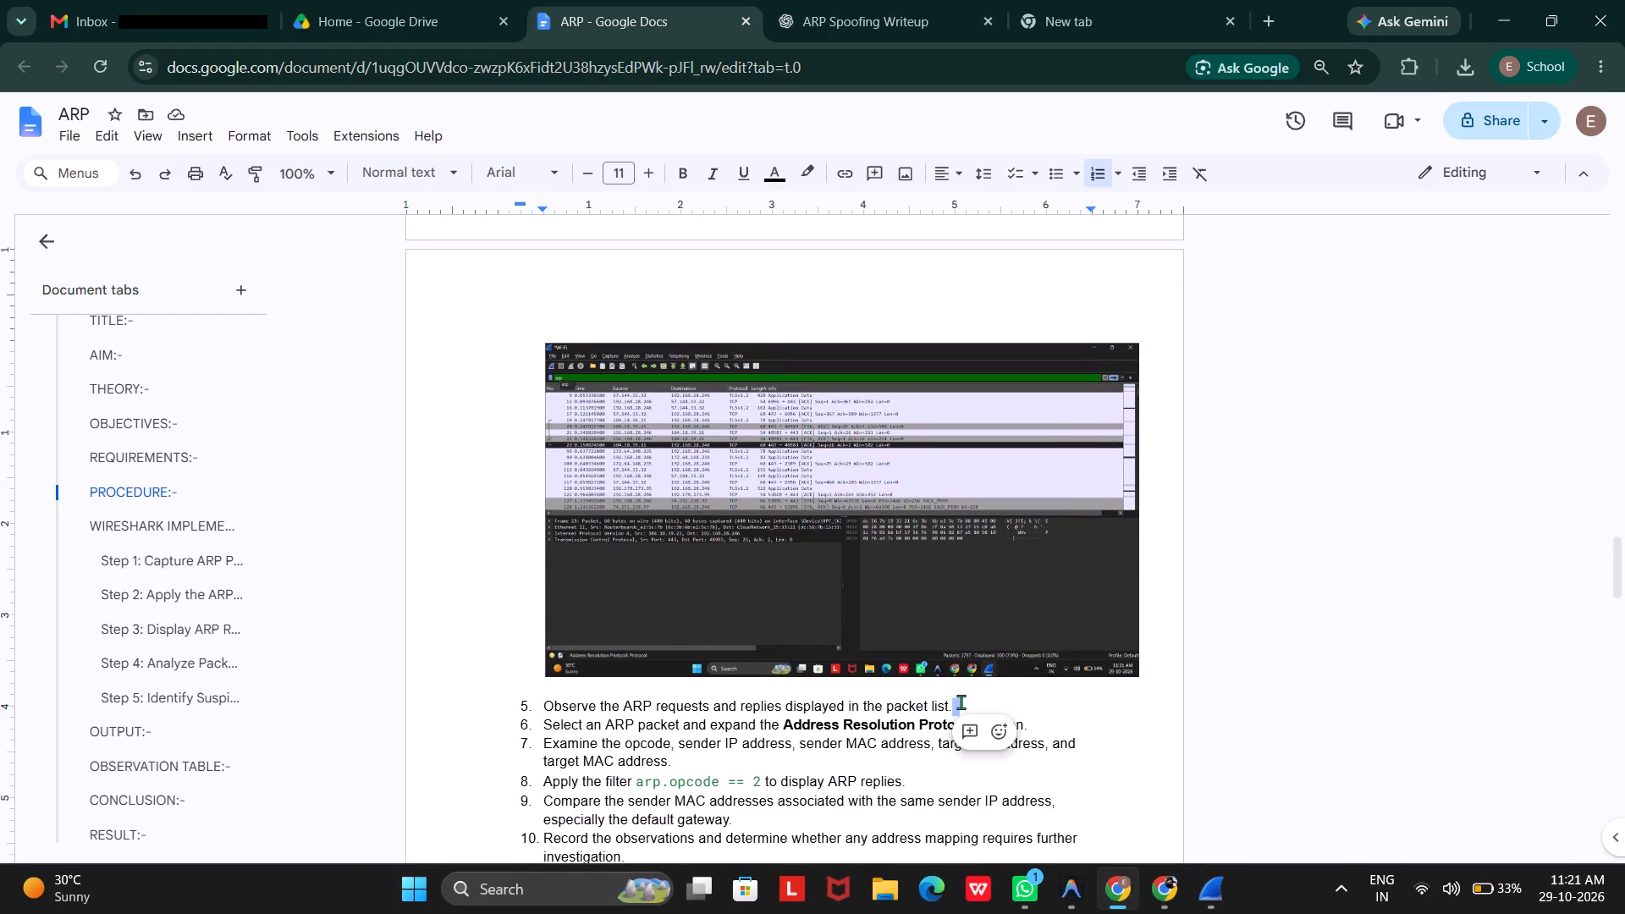
key(Return)
key(BackSpace)
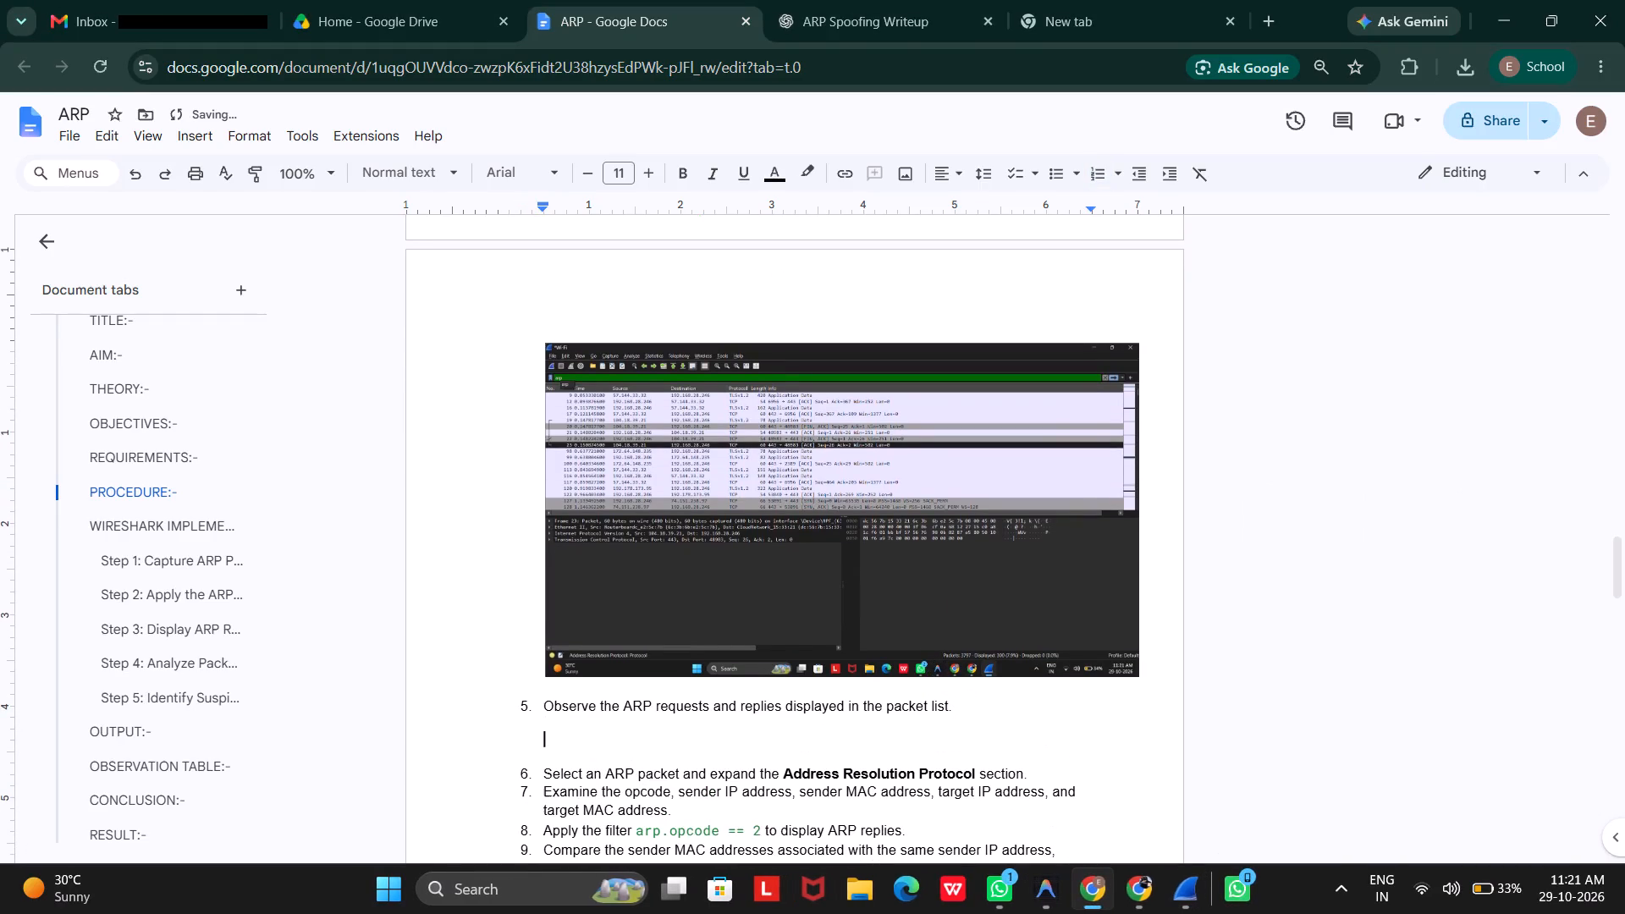
key(ctrl+v)
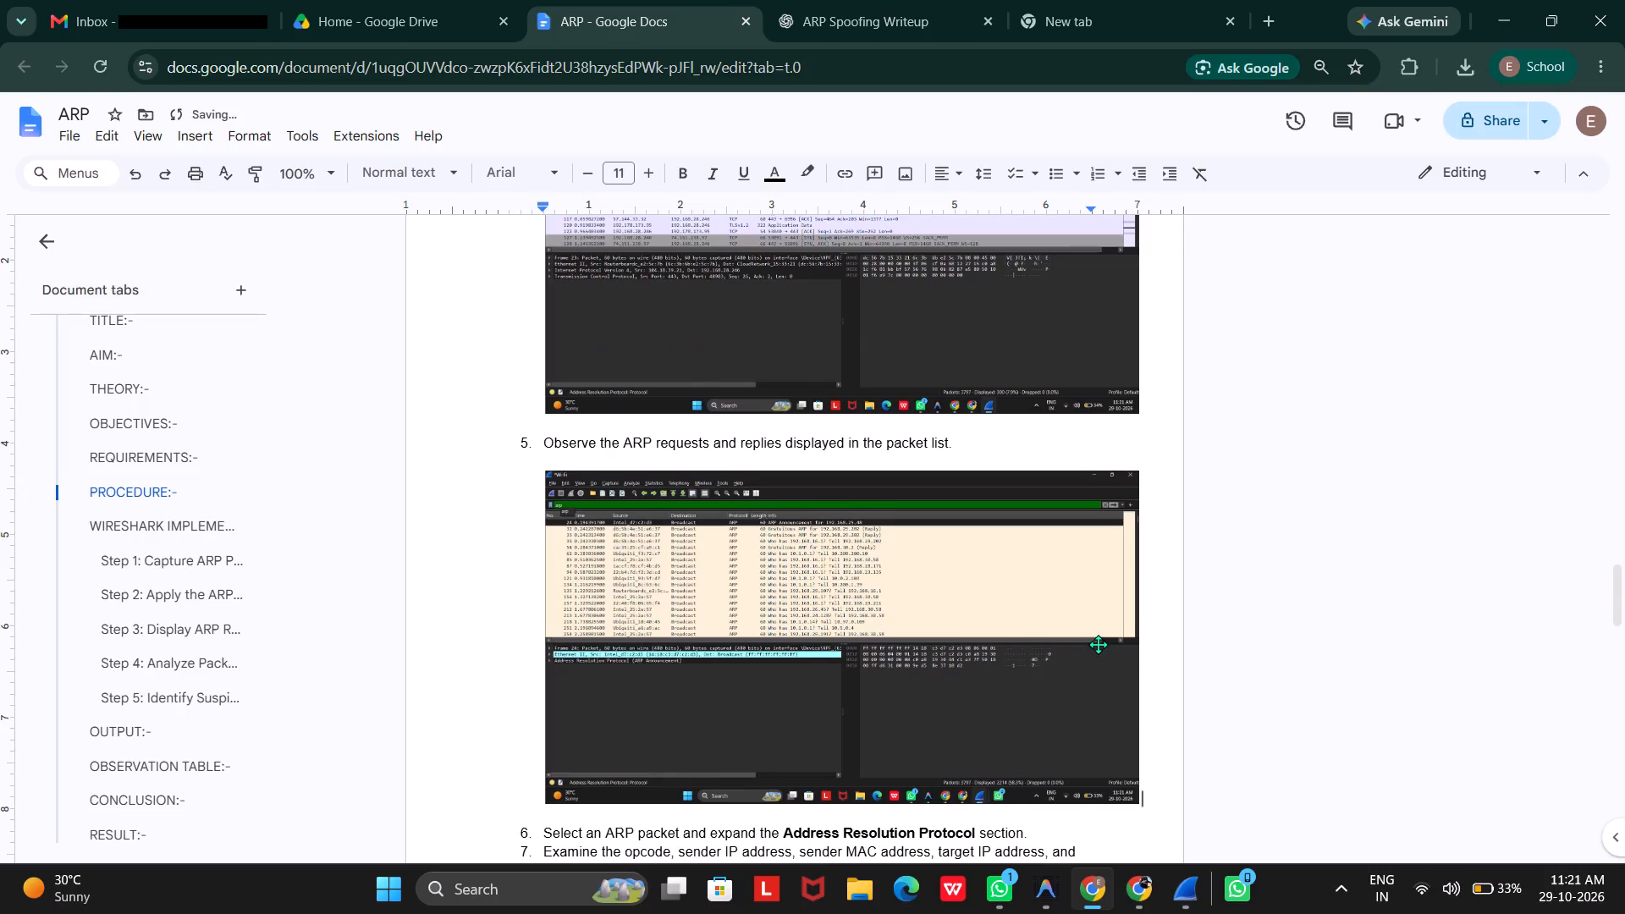
Insert a blank unnumbered line below procedure step 6, "Select an ARP packet and expand the Address Resolution Protocol section".
scroll(1098, 644, down, 1)
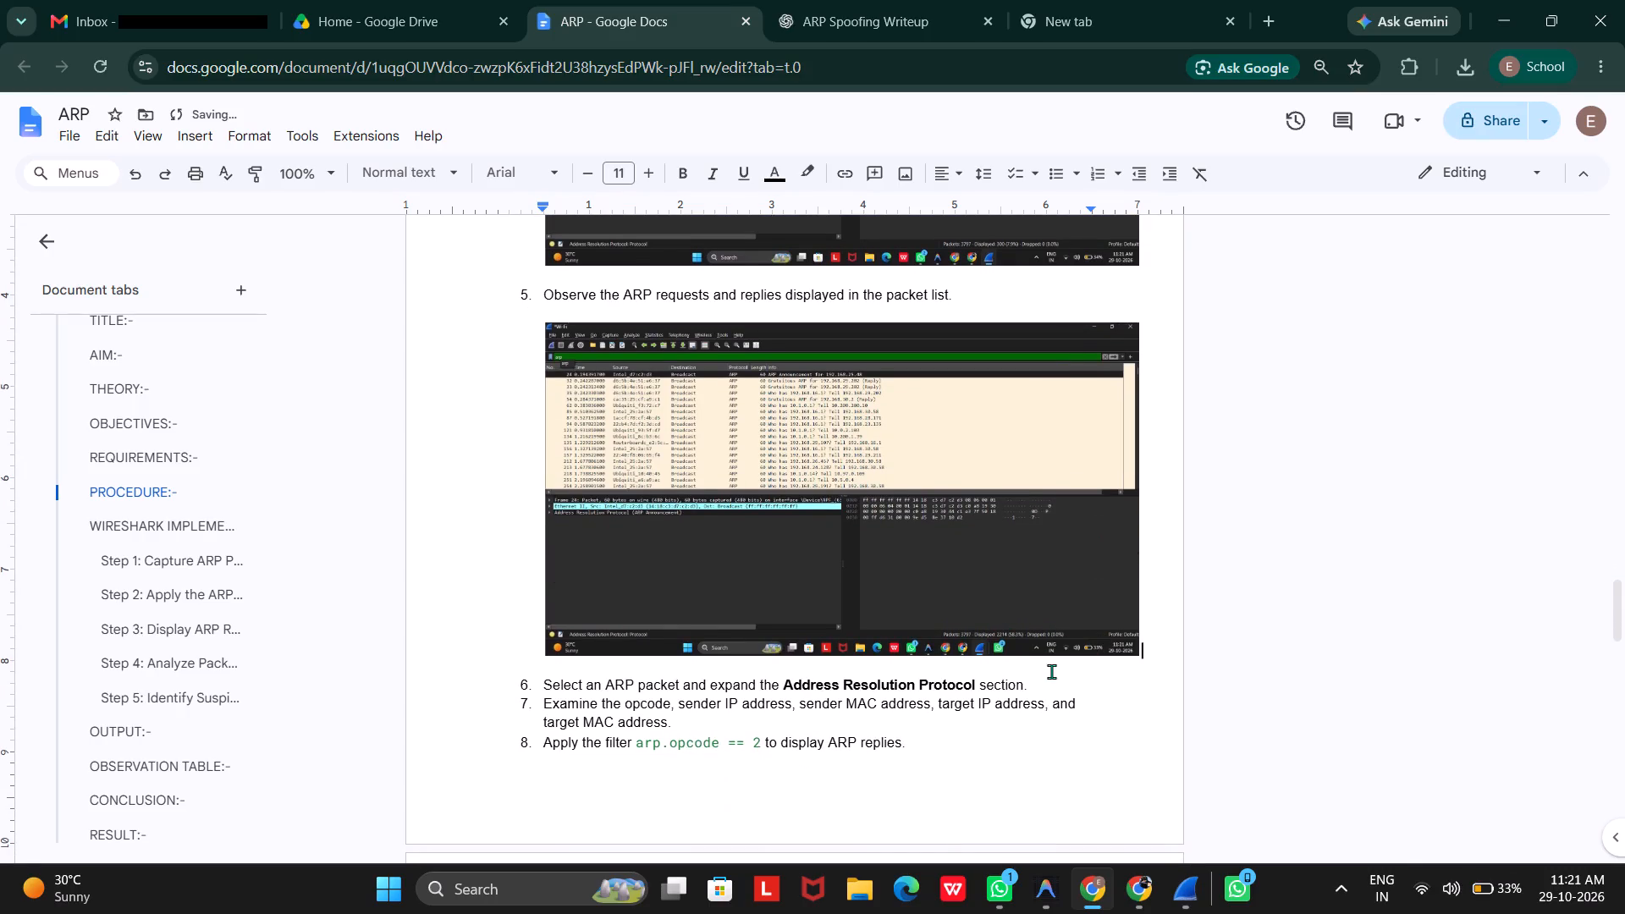
click(1065, 685)
key(Return)
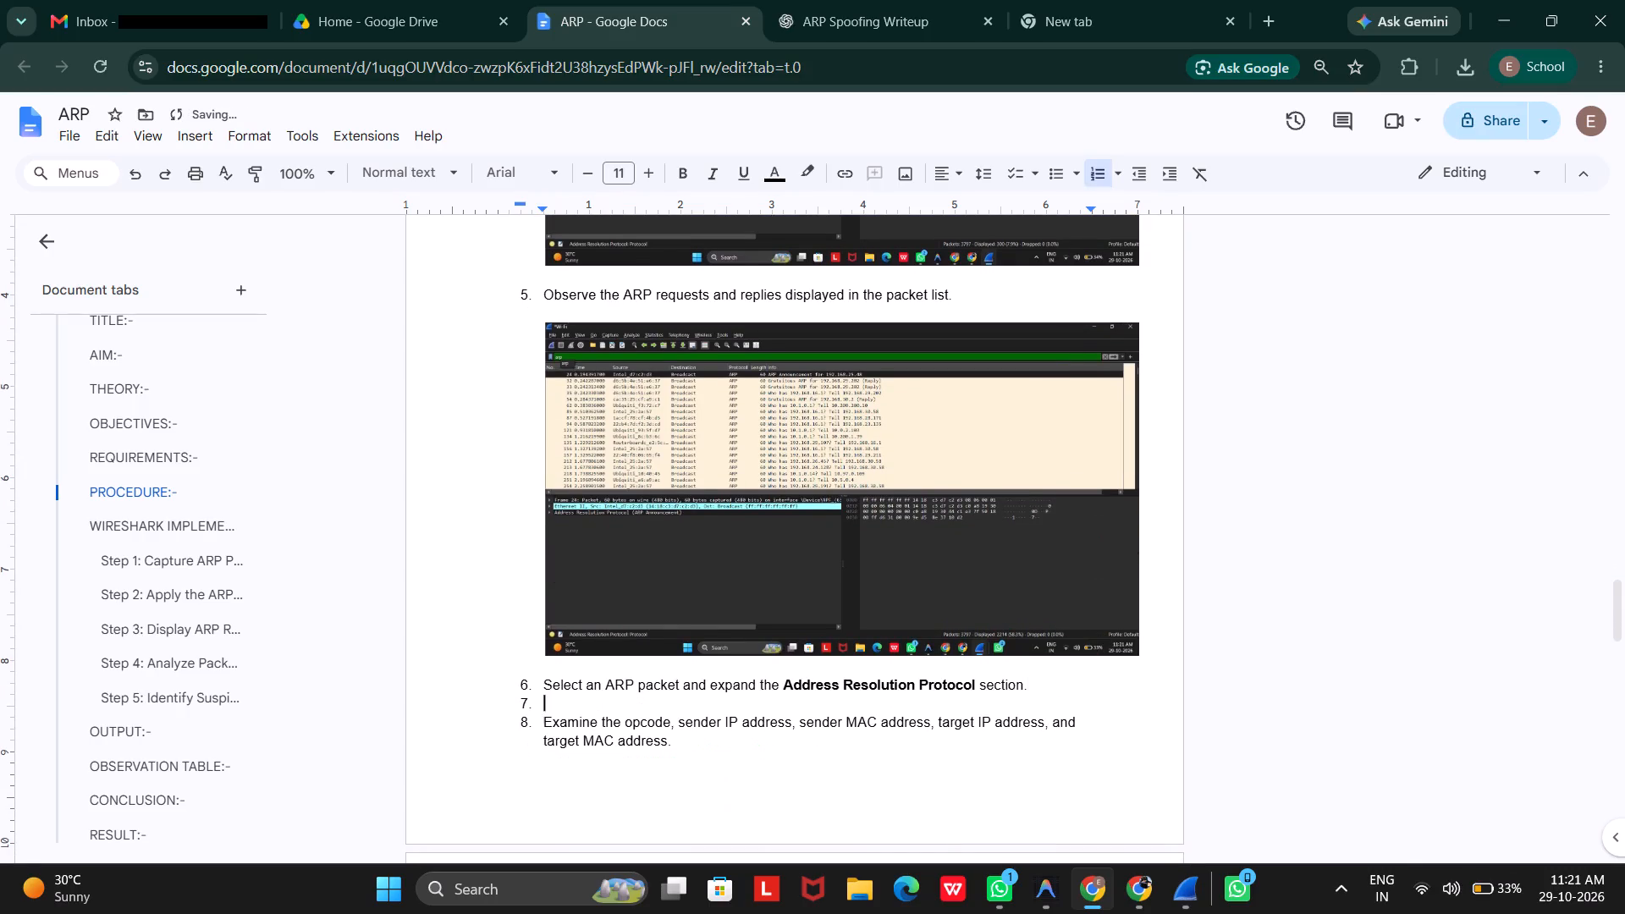
key(BackSpace)
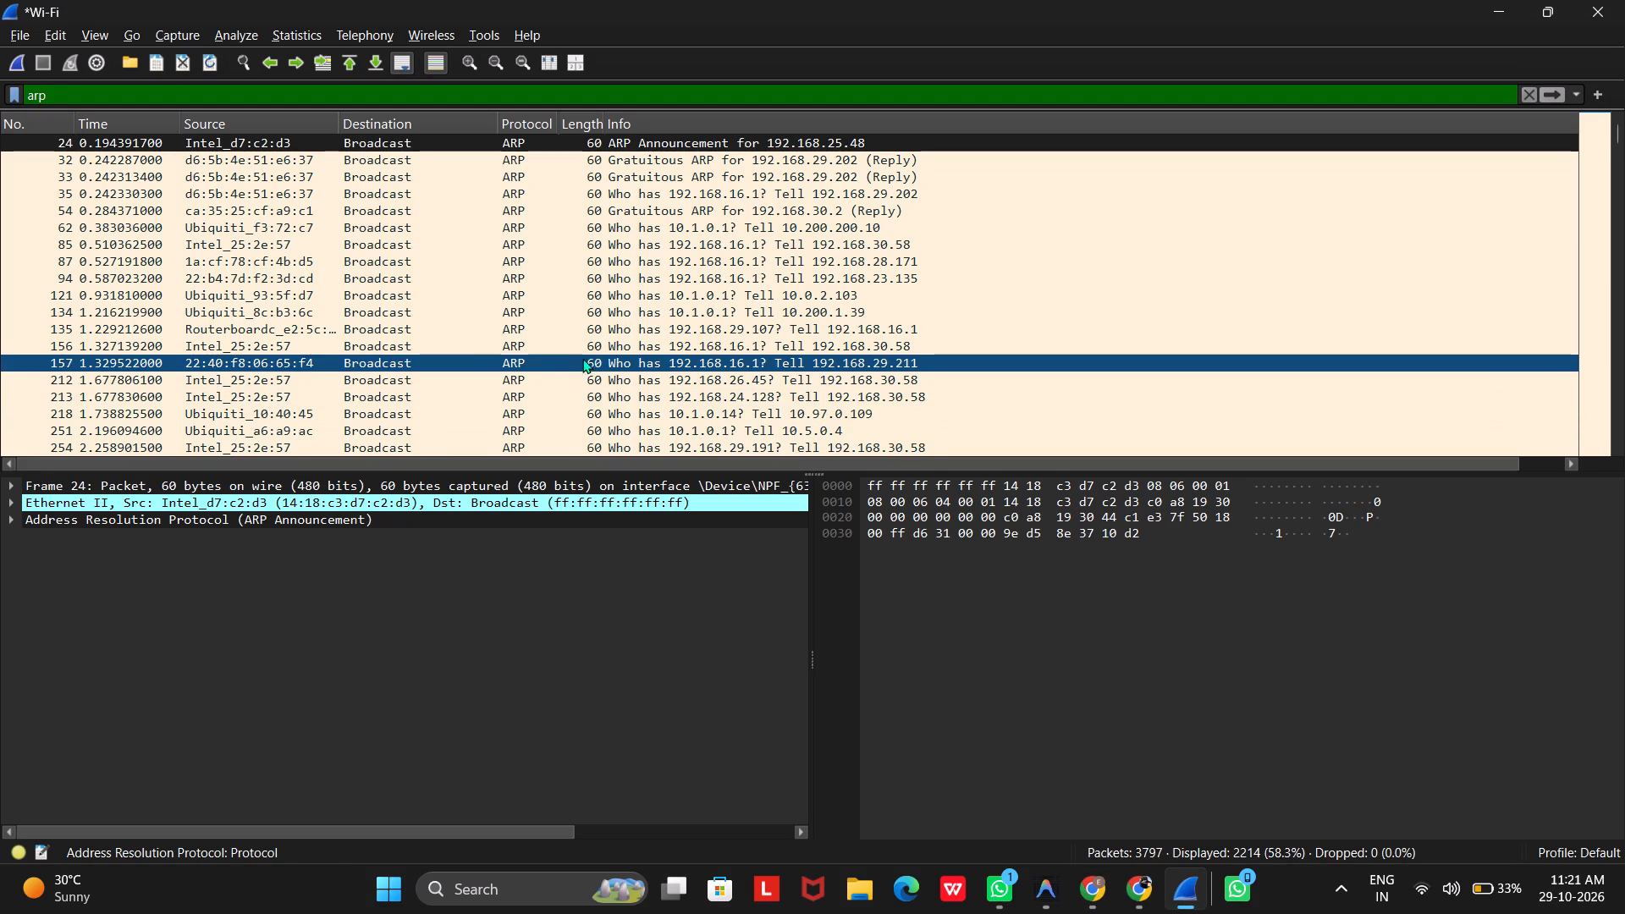
In the Wireshark capture, open ARP request packet 156 in its own window.
click(432, 350)
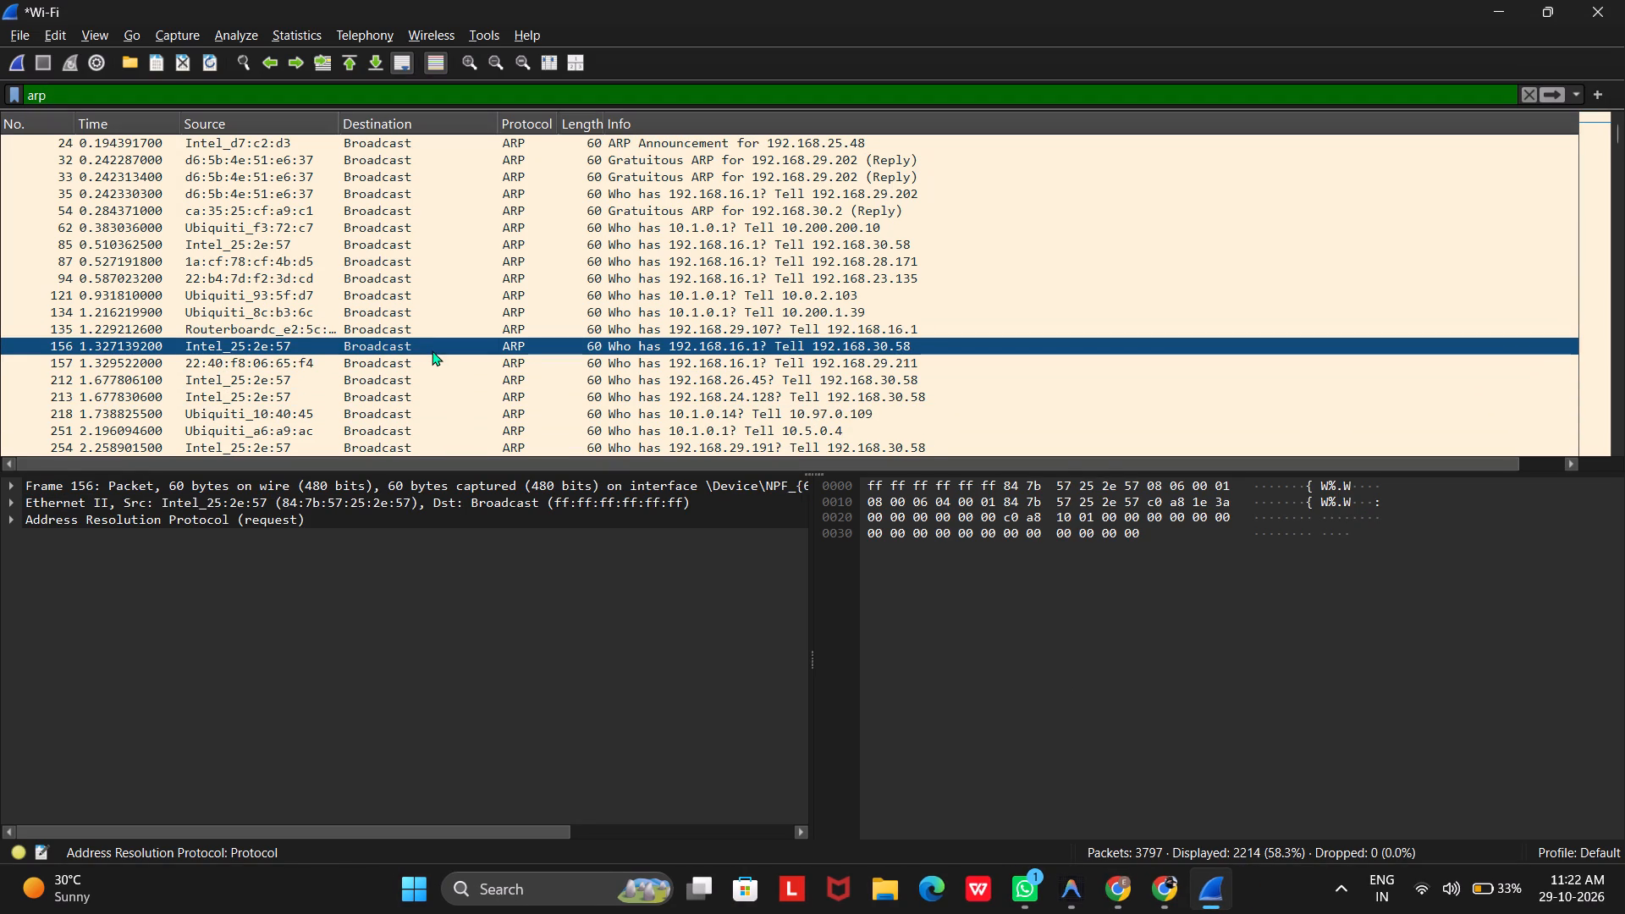
double_click(439, 343)
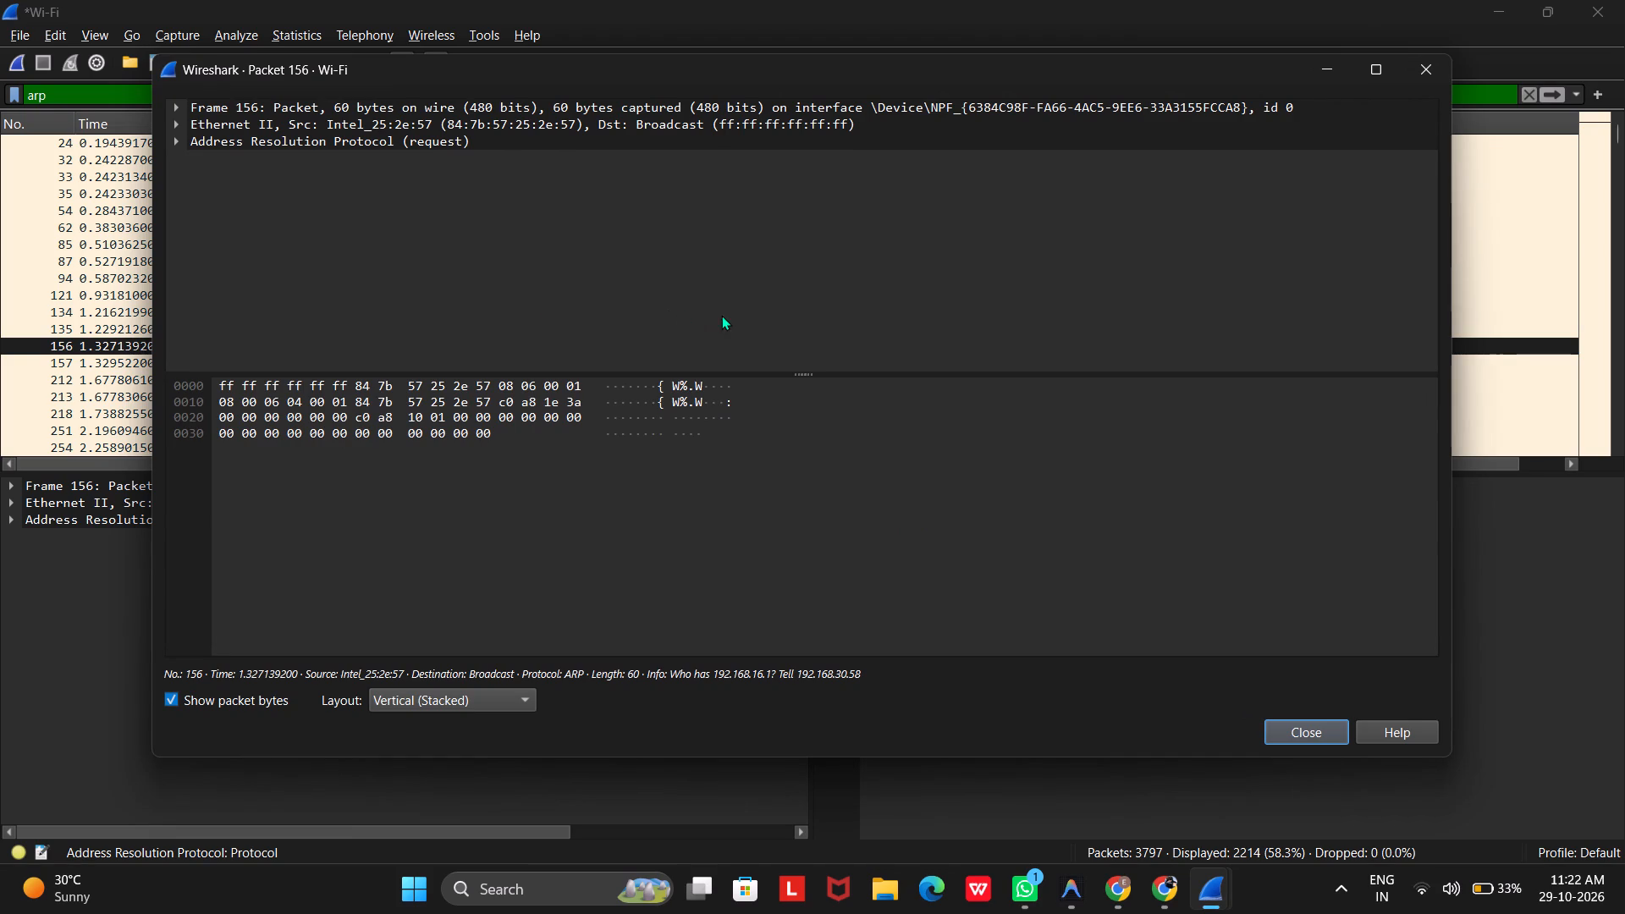
Examine packet 156's bytes and the Ethernet II fields they correspond to in the packet window.
click(557, 310)
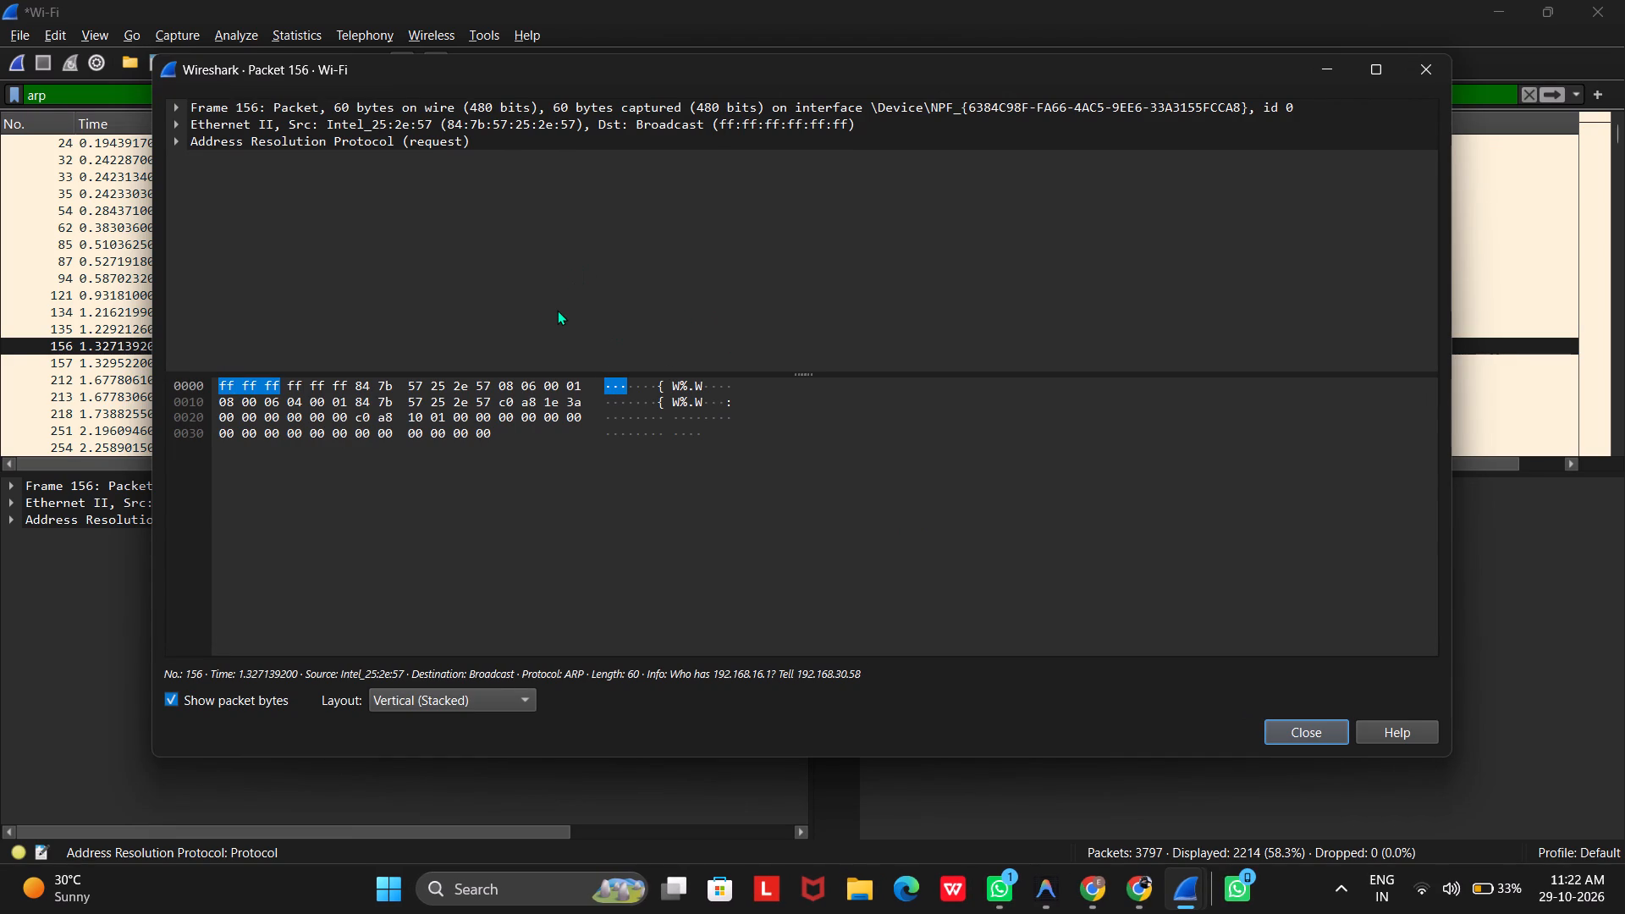
click(715, 515)
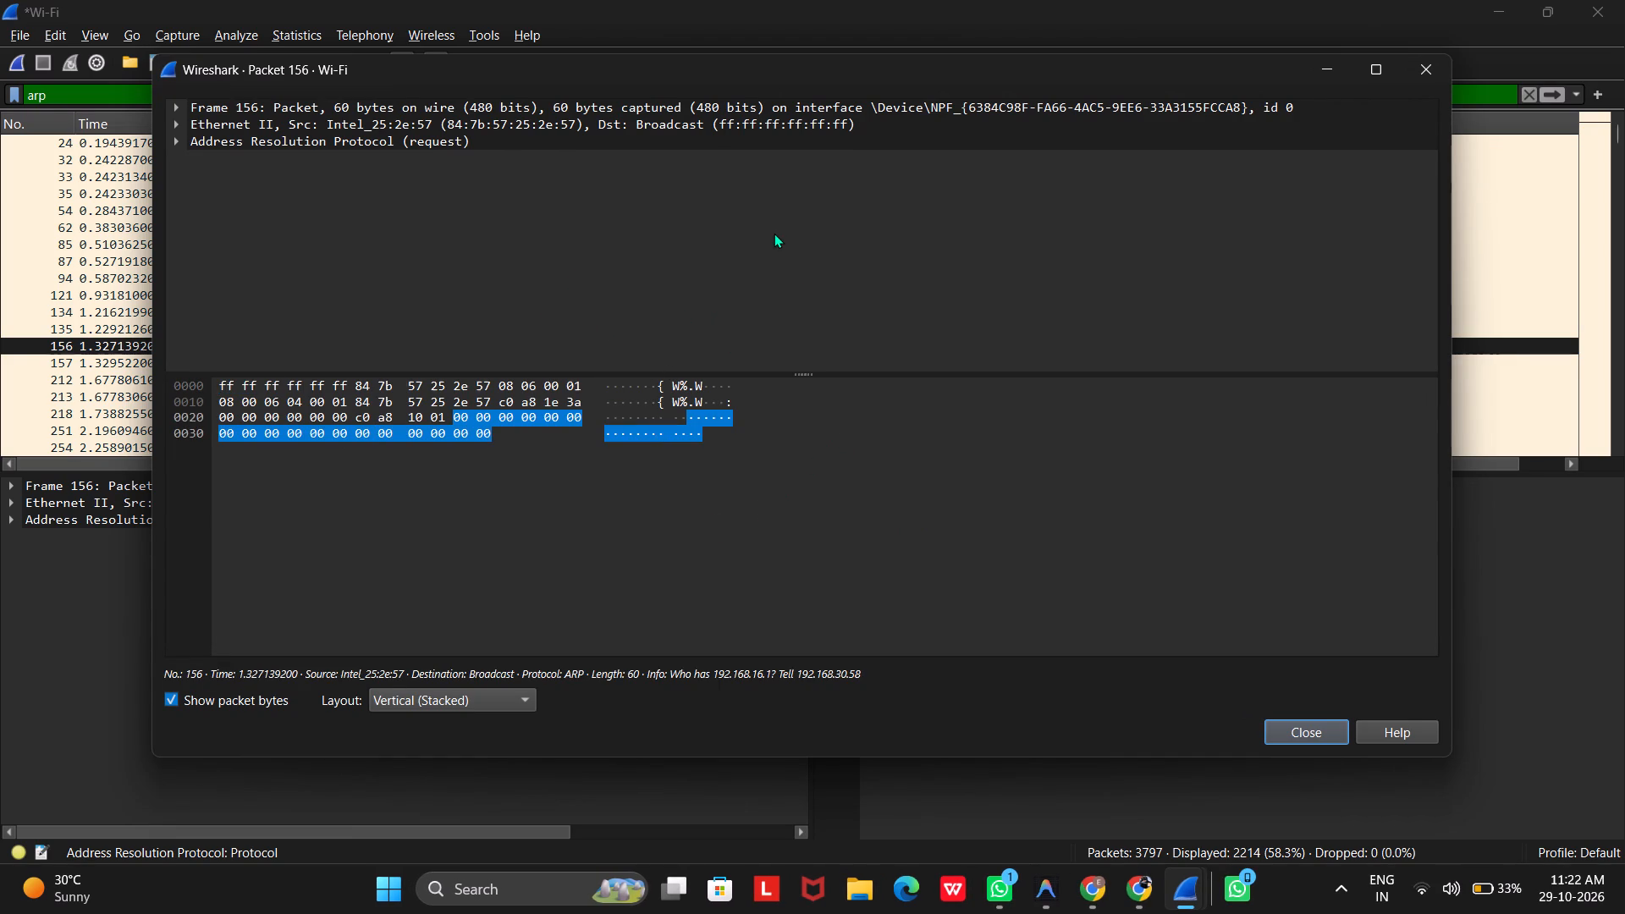
click(772, 230)
drag(772, 230, 654, 495)
drag(654, 495, 686, 429)
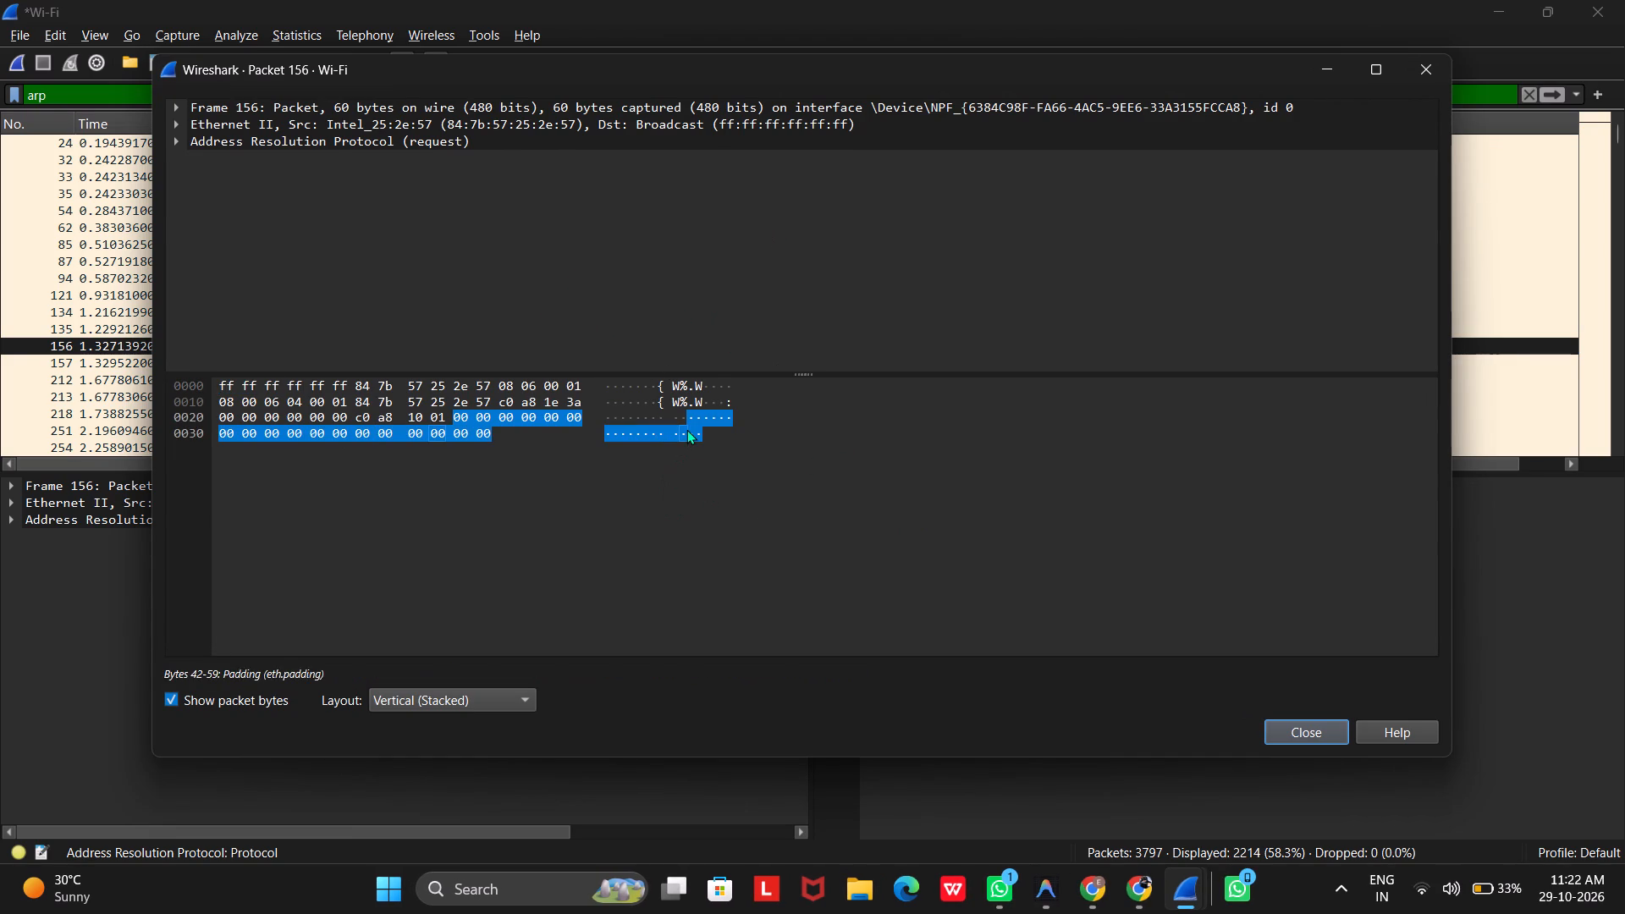
double_click(686, 429)
click(751, 436)
drag(751, 436, 322, 387)
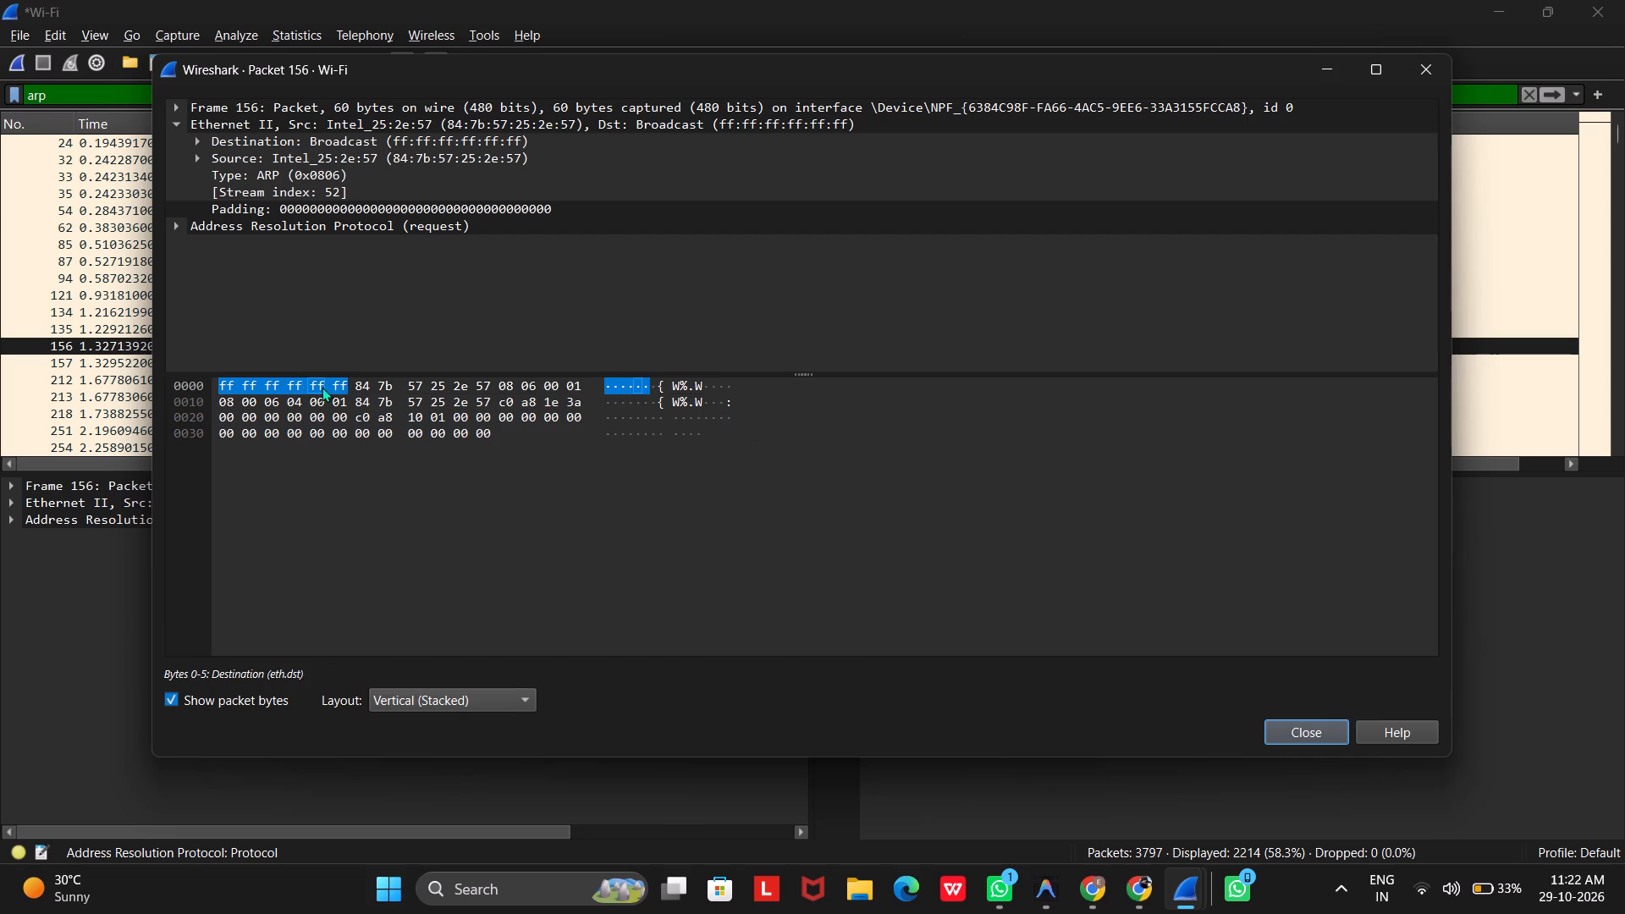
drag(322, 387, 432, 296)
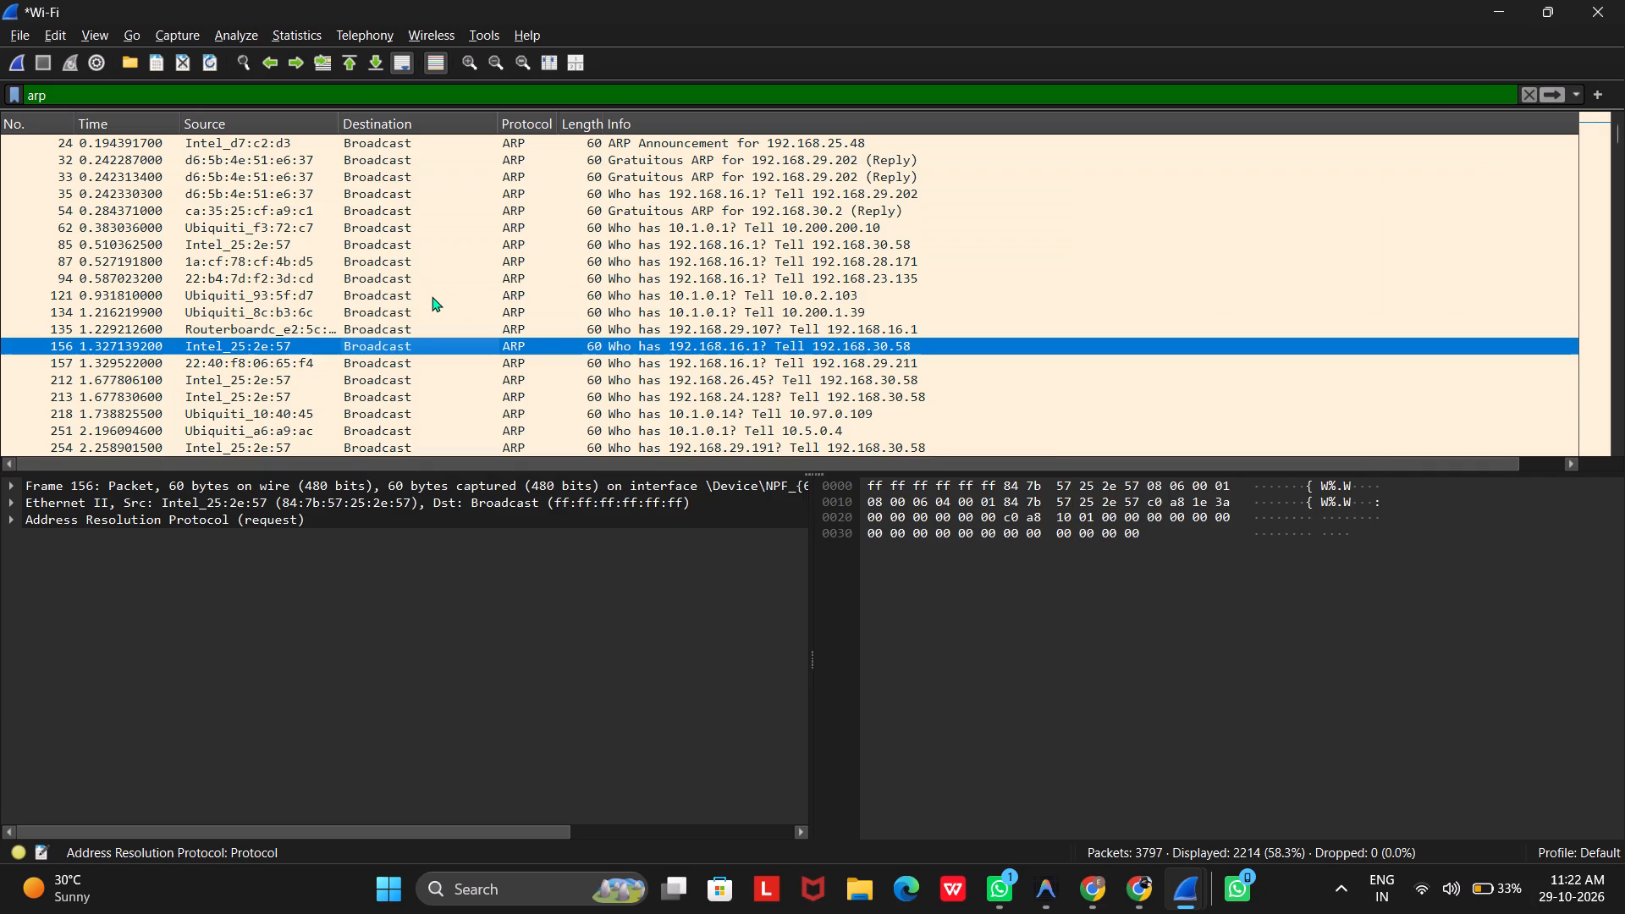
key(ctrl+alt+Tab)
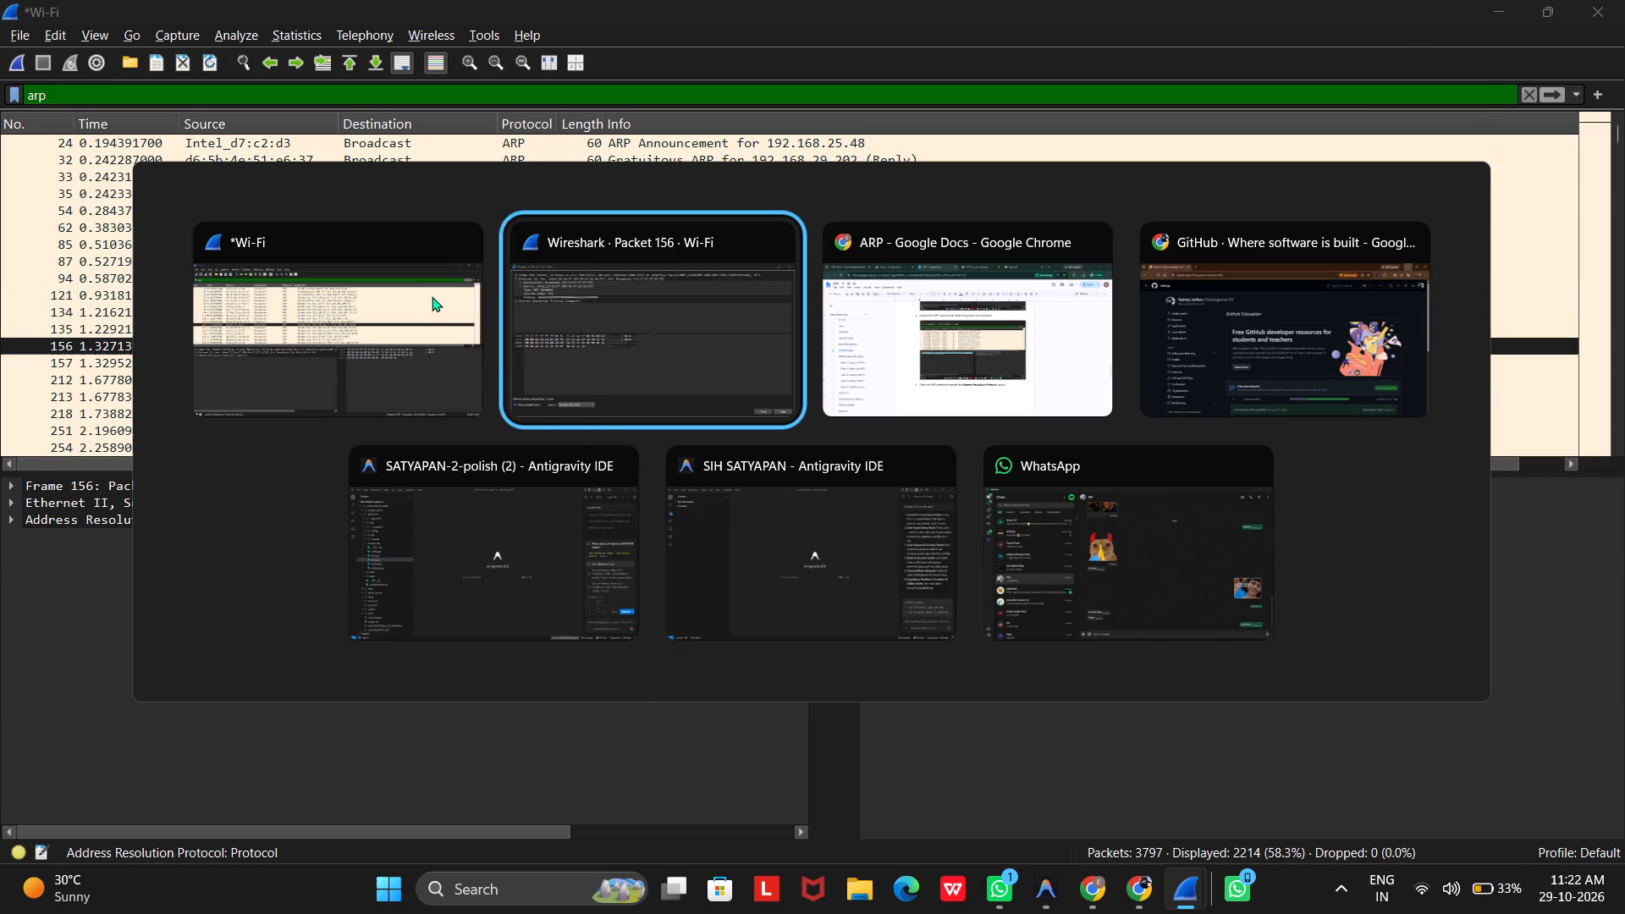
key(Return)
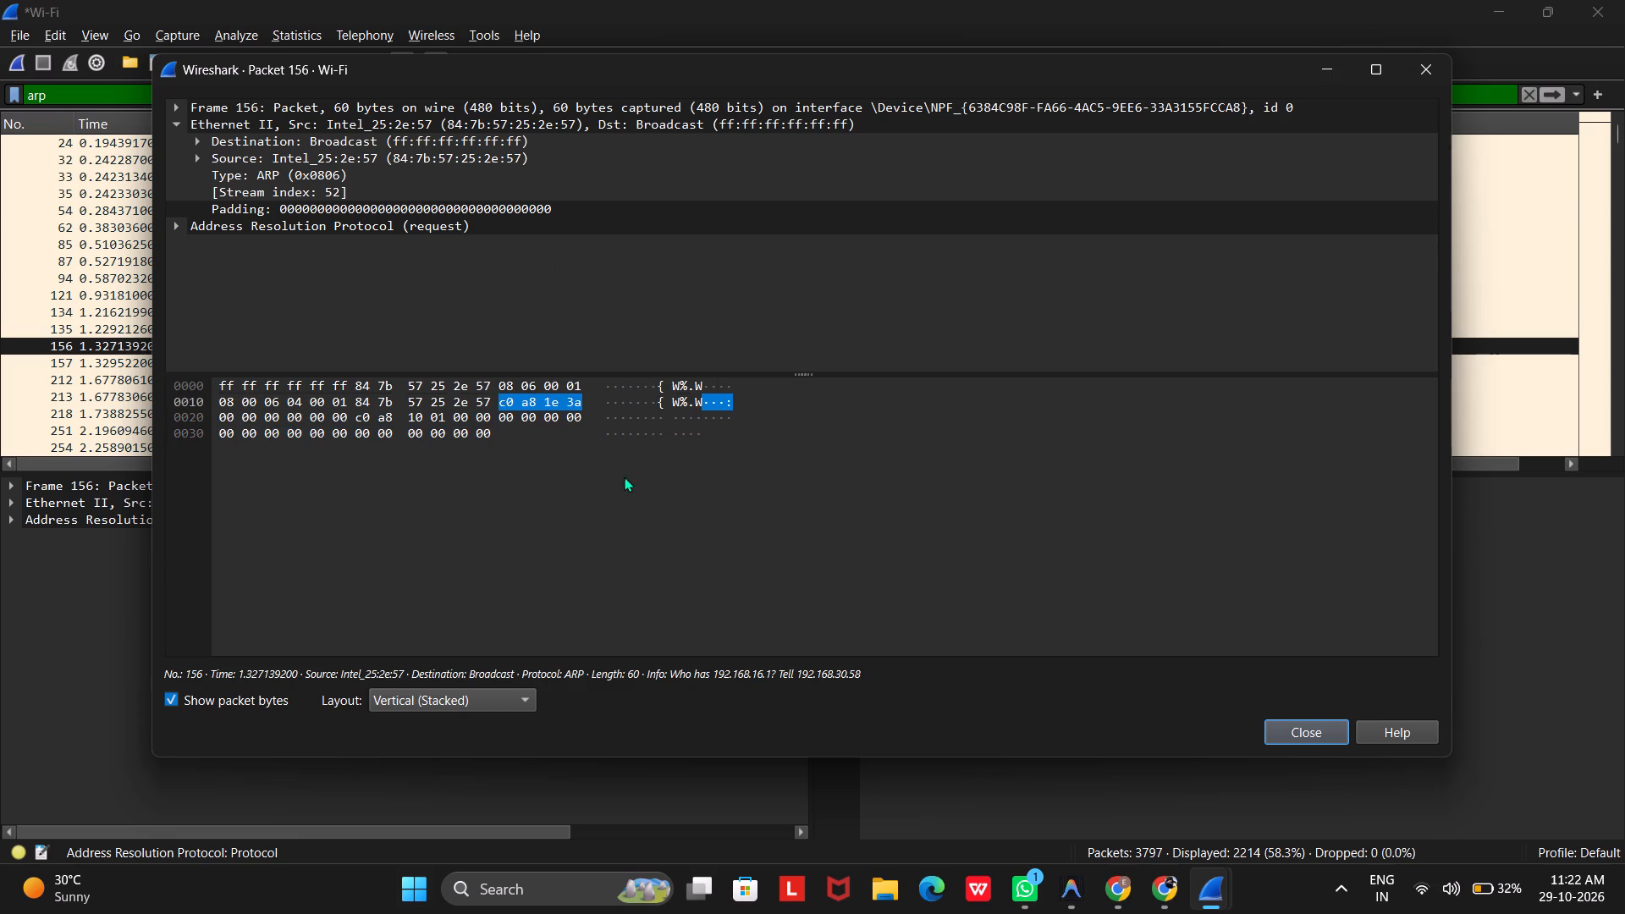
In Wireshark's packet 156 window, expand the Address Resolution Protocol section by selecting the sender MAC address bytes.
click(1107, 892)
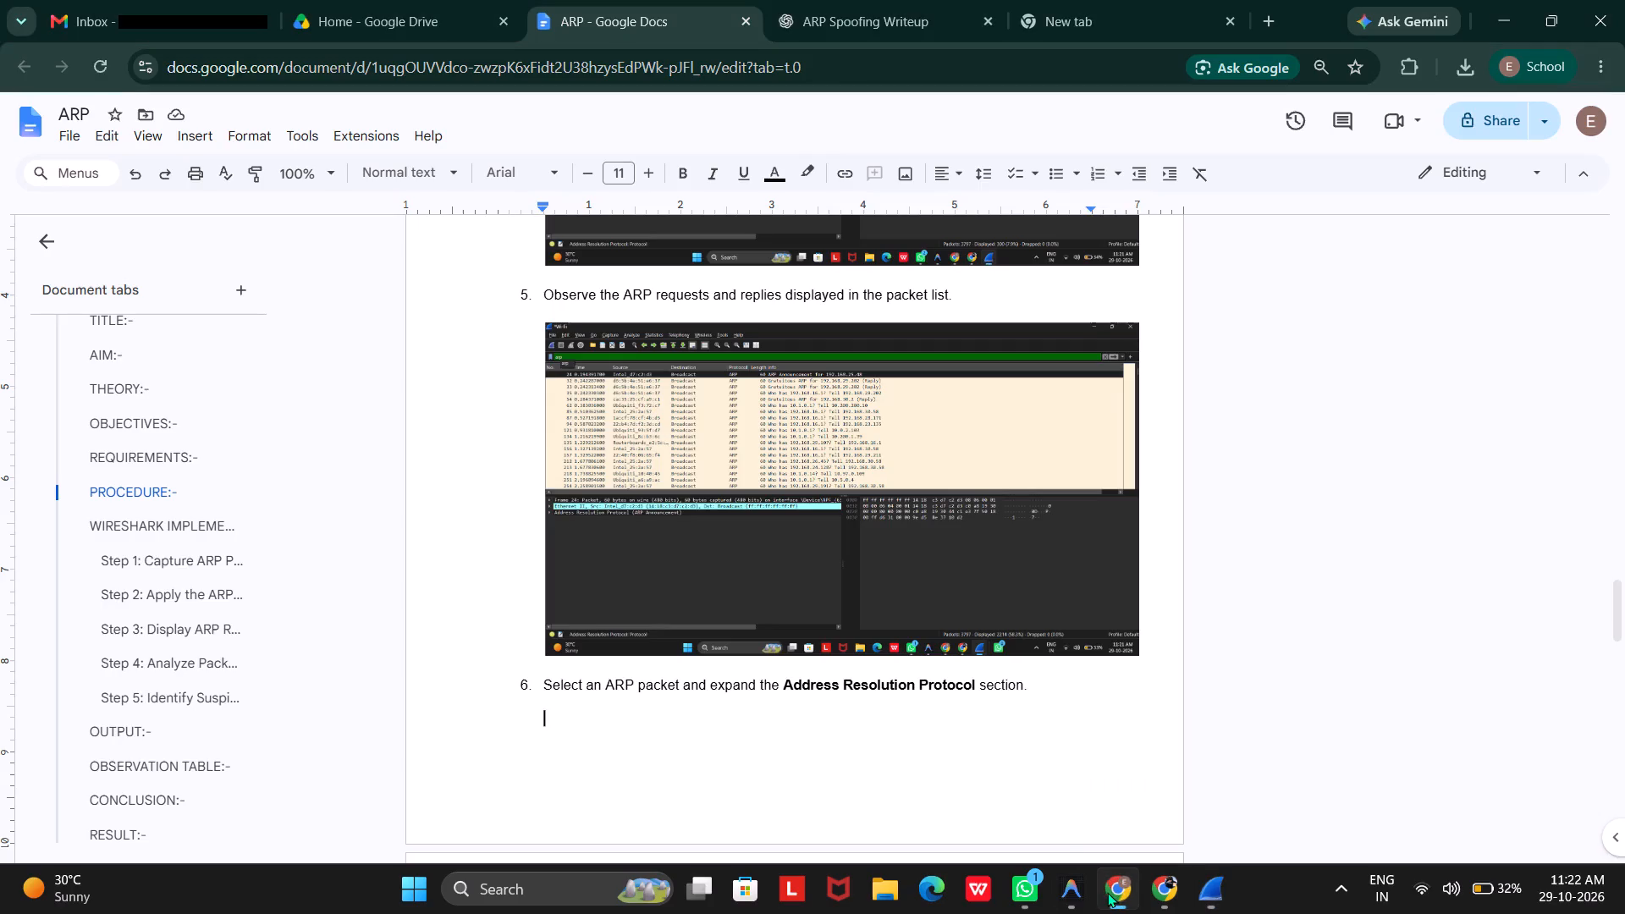
scroll(921, 723, down, 2)
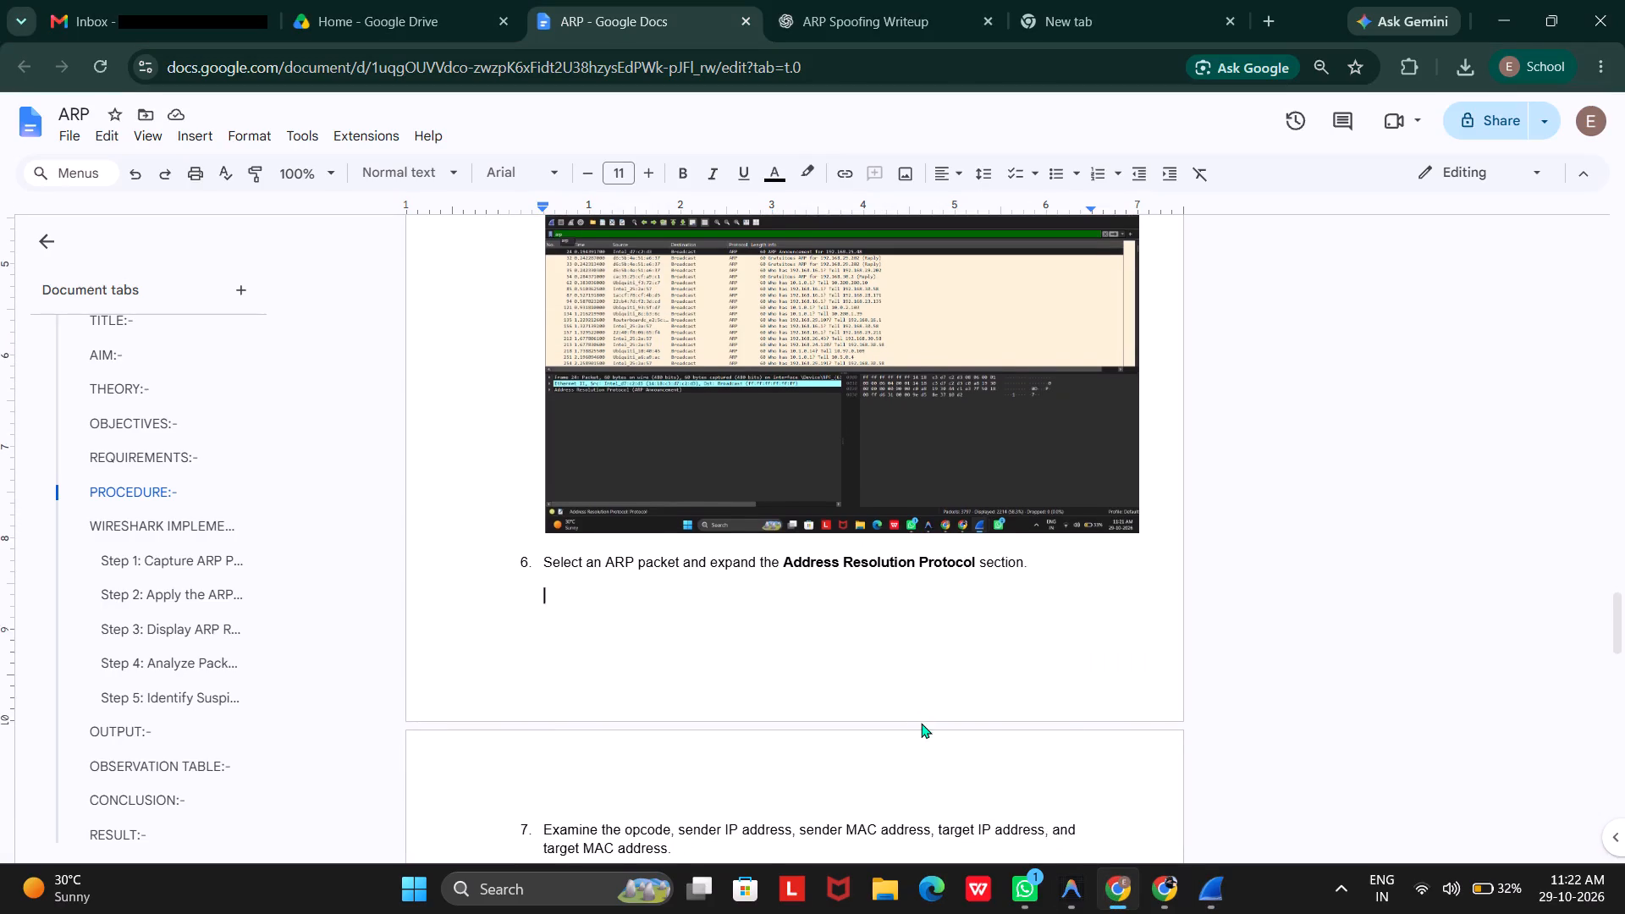
click(1116, 880)
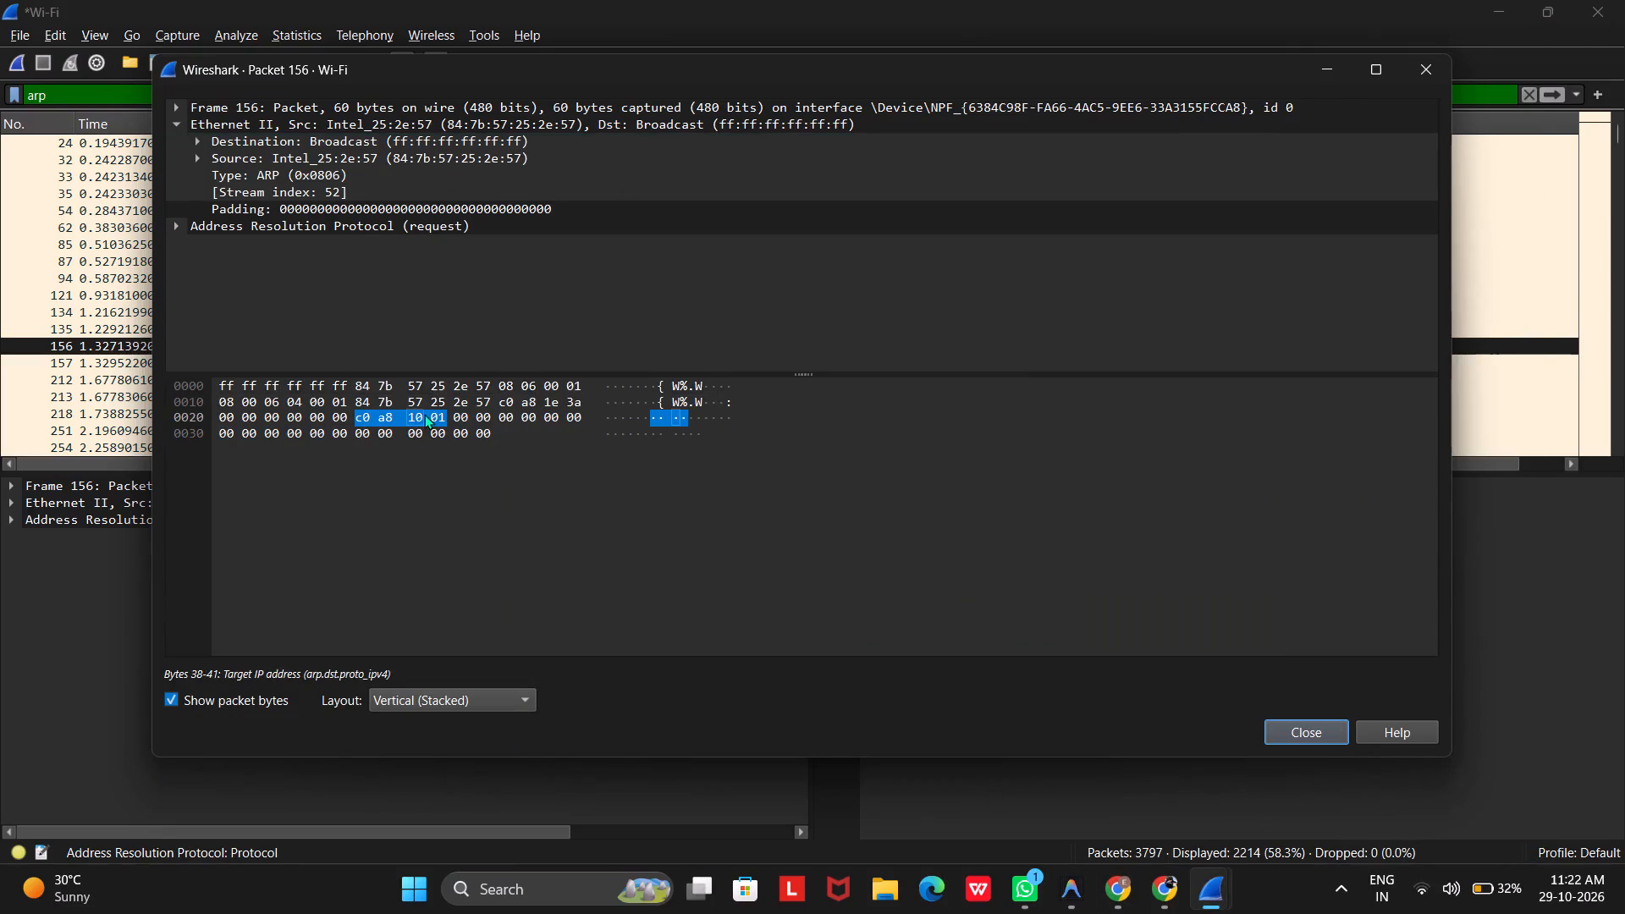
double_click(449, 399)
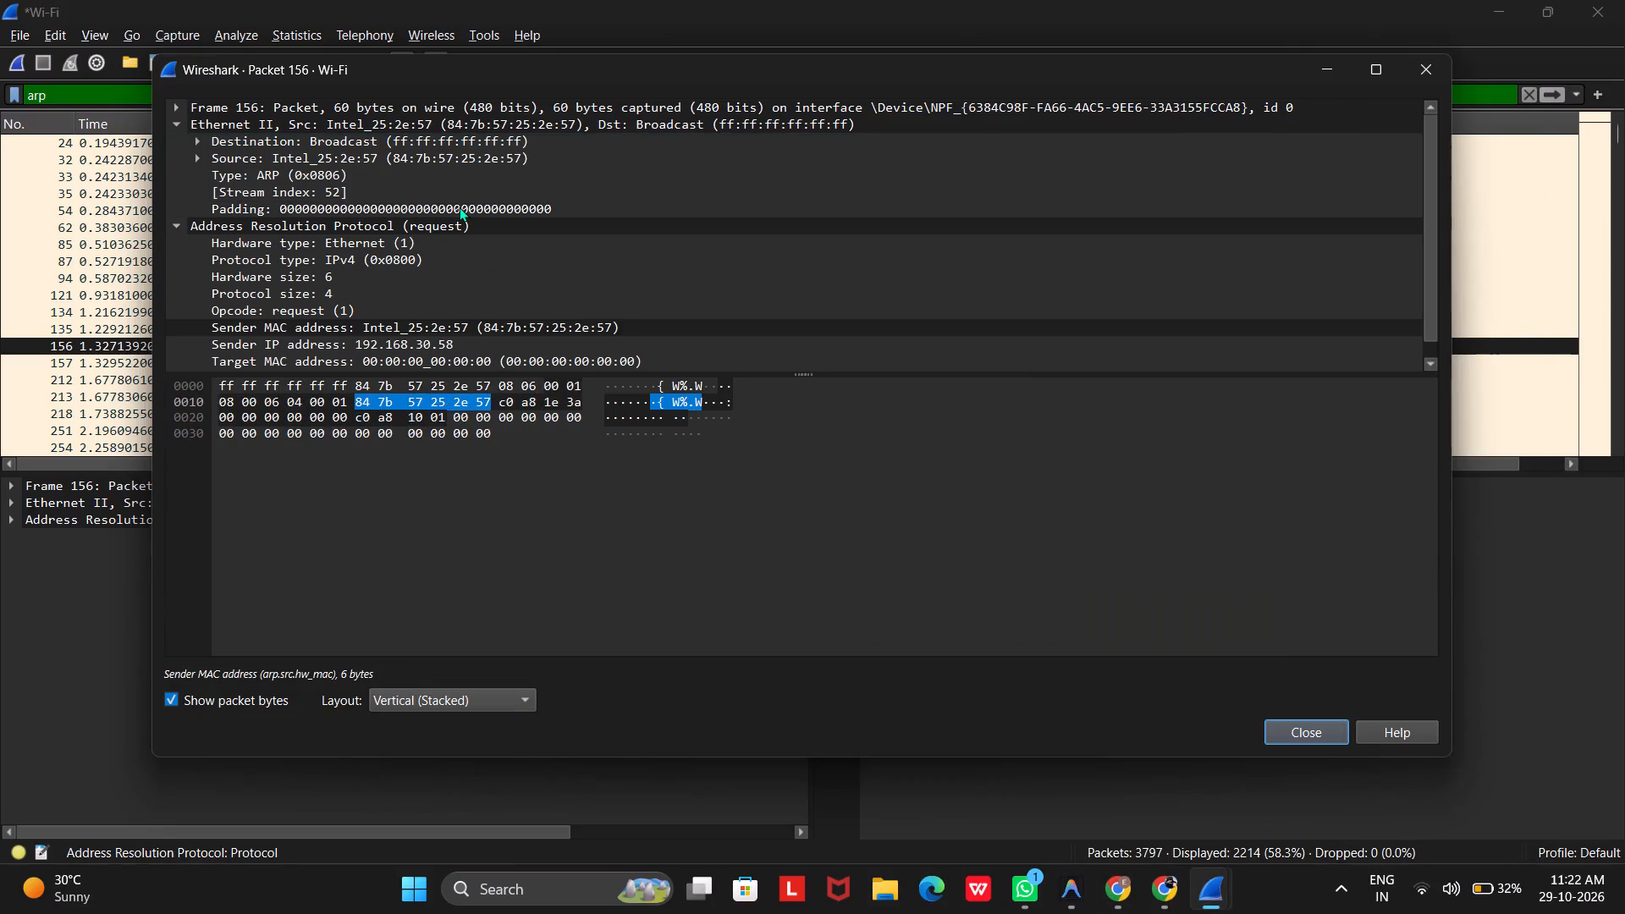
scroll(430, 271, down, 1)
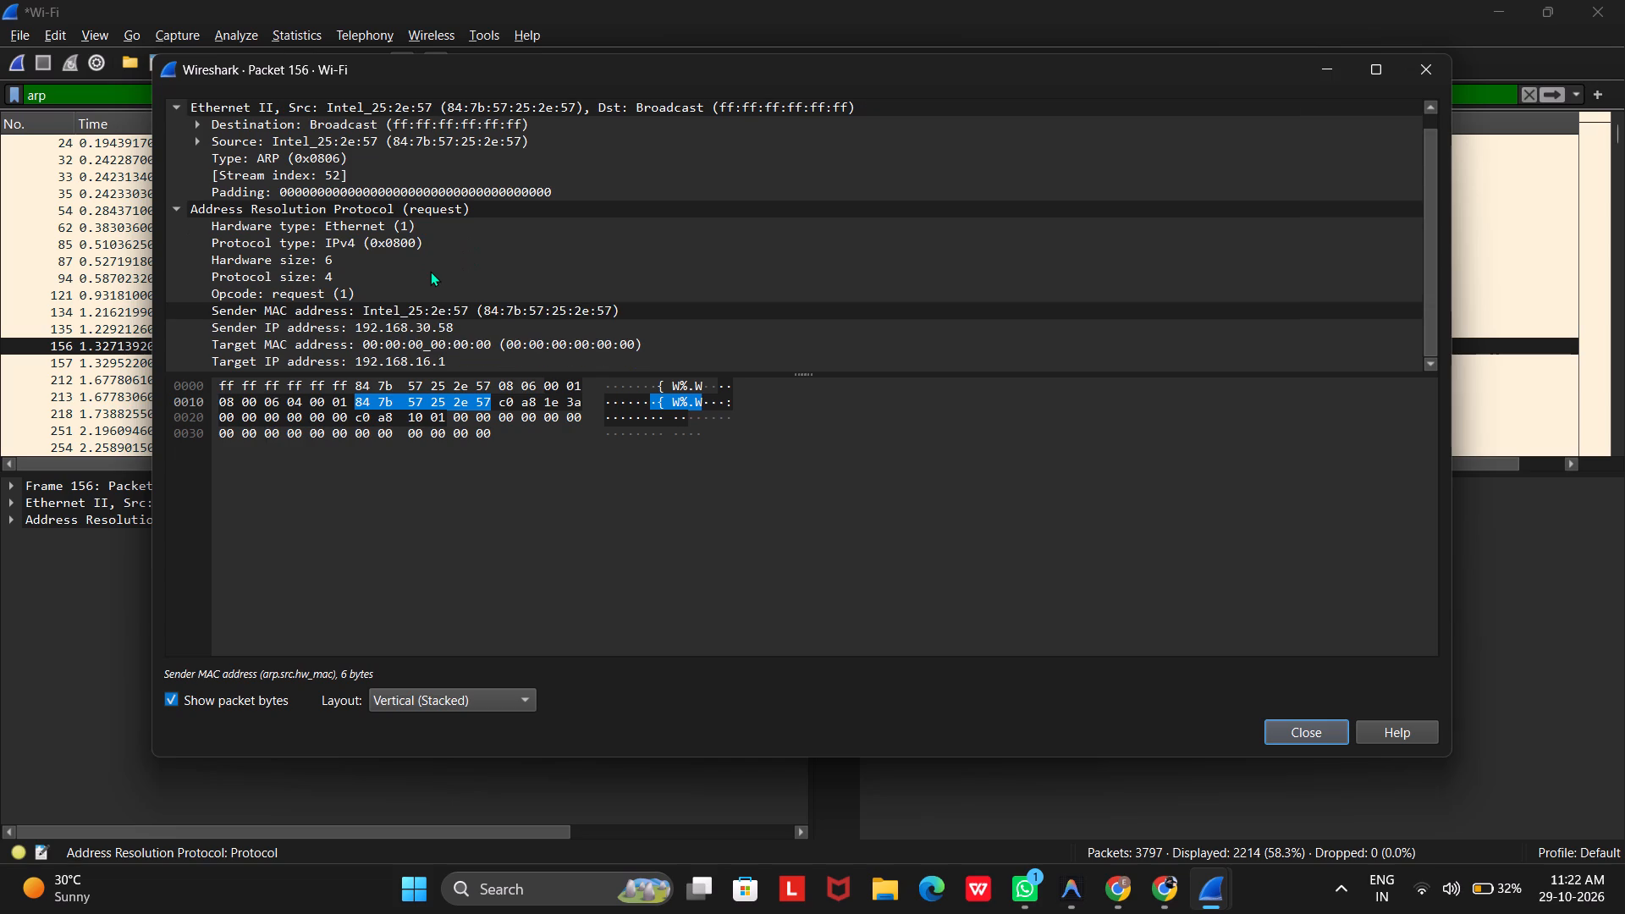
scroll(430, 271, down, 1)
scroll(430, 271, up, 2)
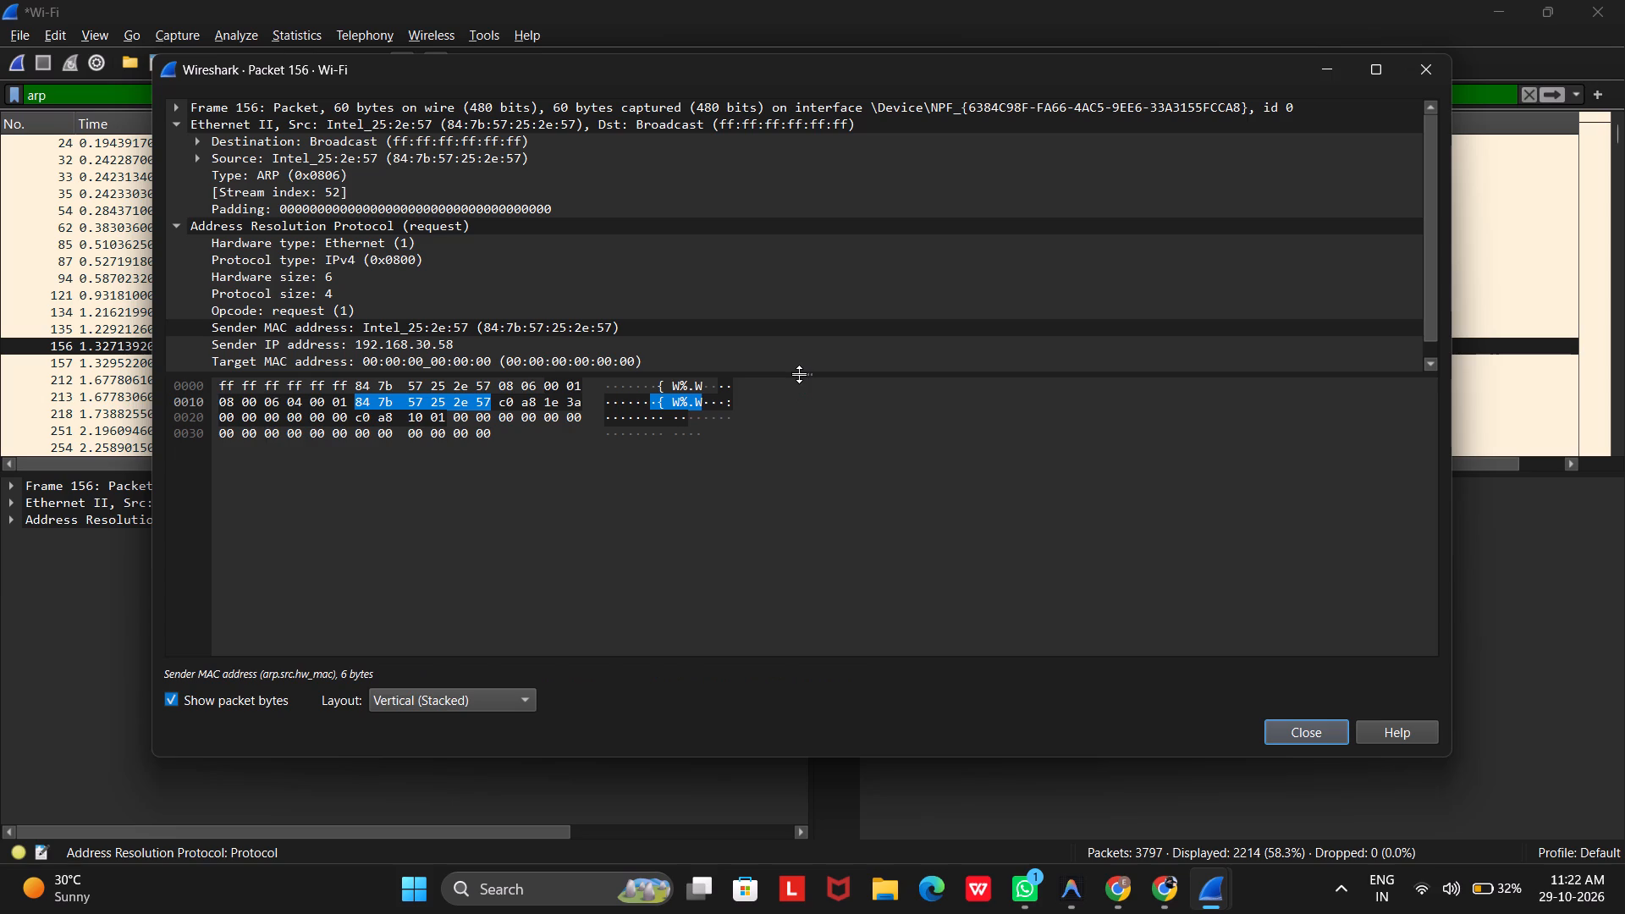
Enlarge the packet details area to fit every ARP field through Target IP address, with the sender MAC address bytes selected.
drag(799, 374, 796, 438)
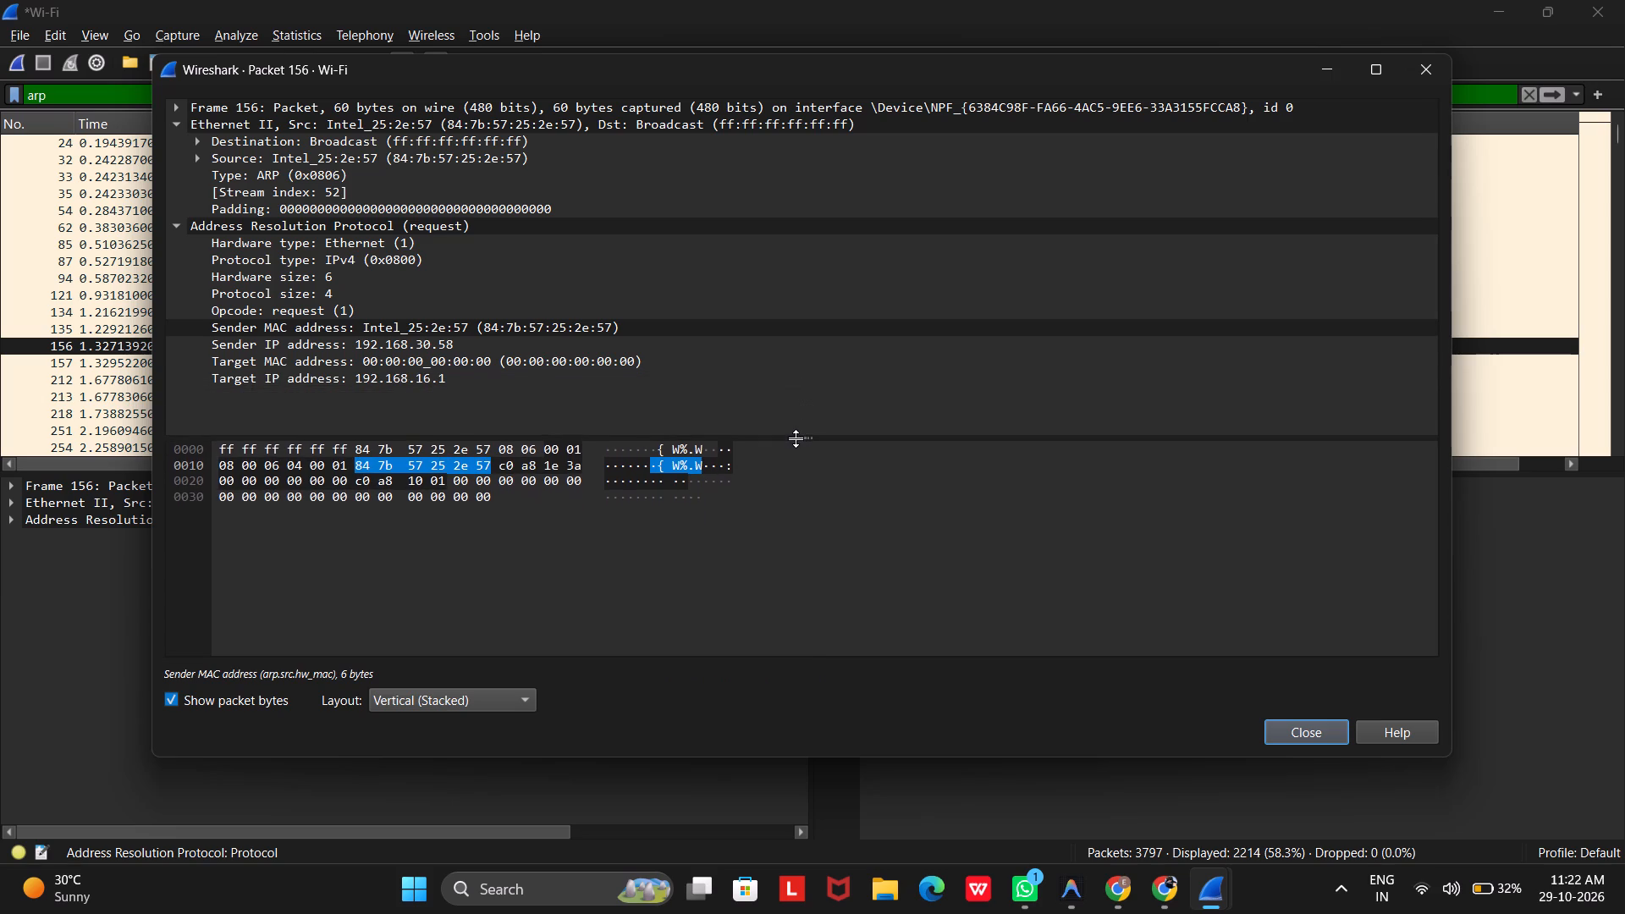
click(796, 438)
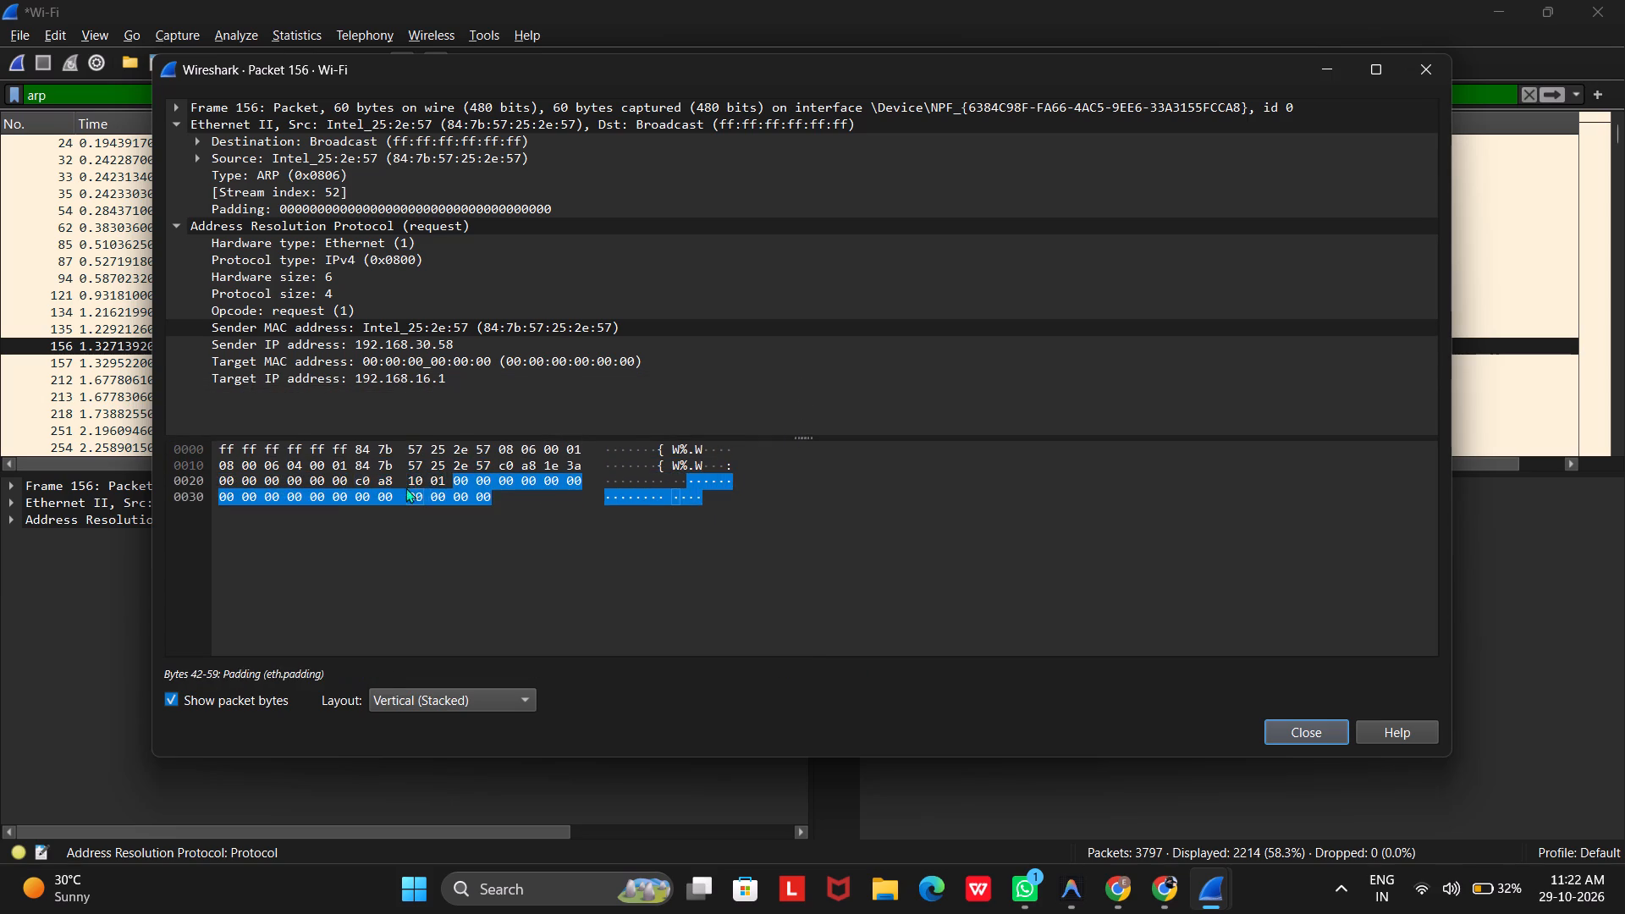
click(392, 466)
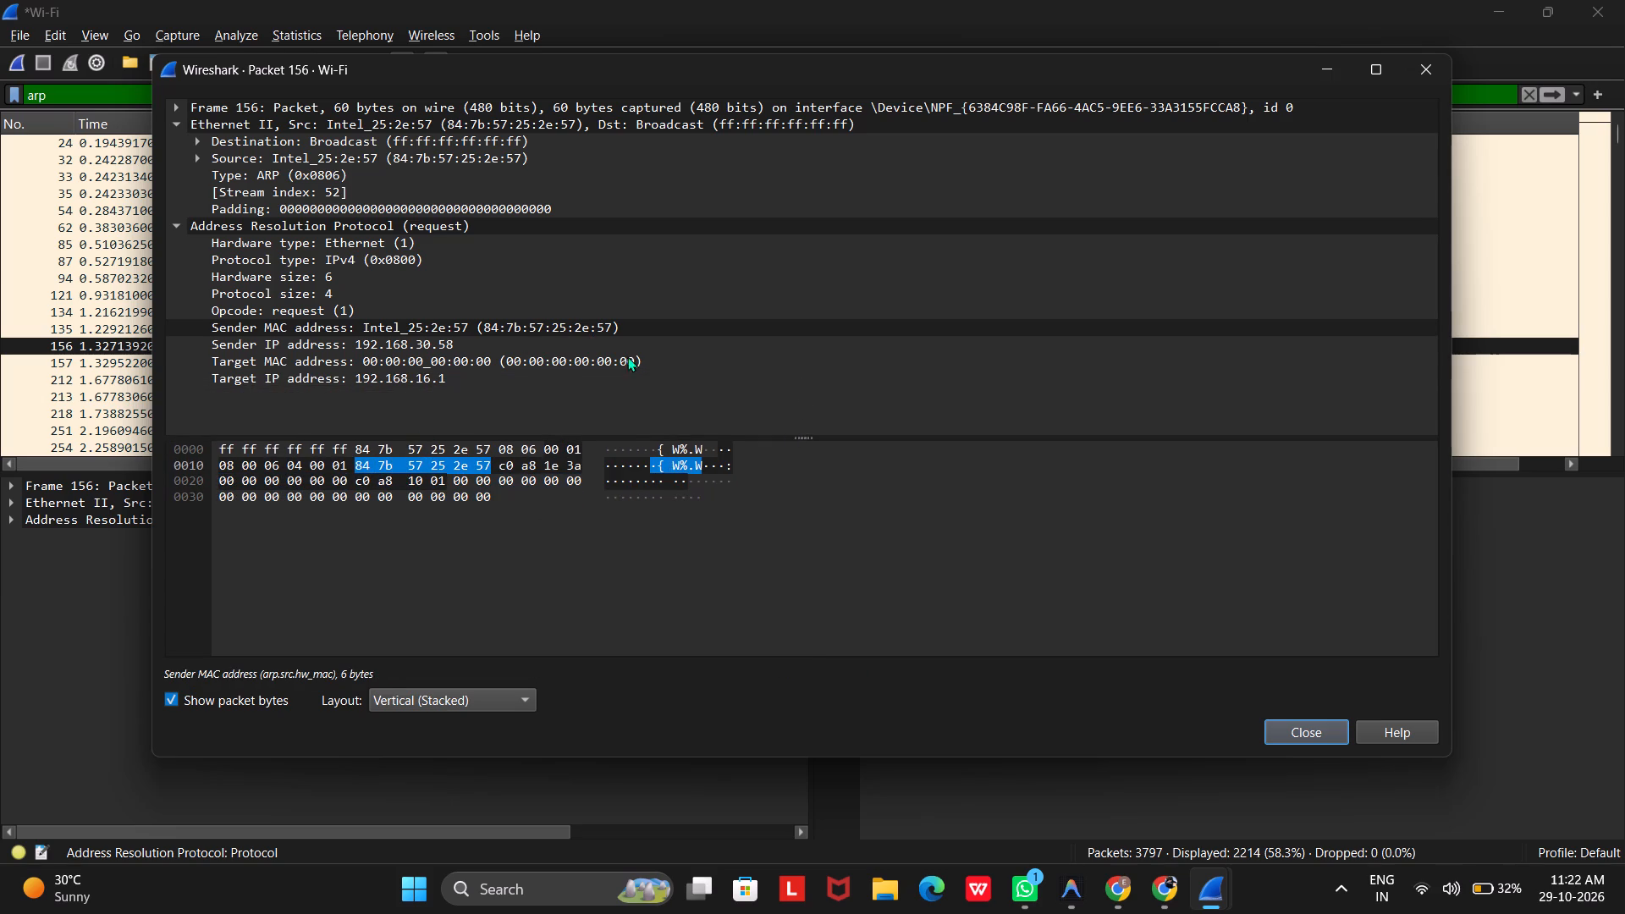
Capture a screenshot of the entire packet 156 window with the Address Resolution Protocol section expanded.
key(shift+super+s)
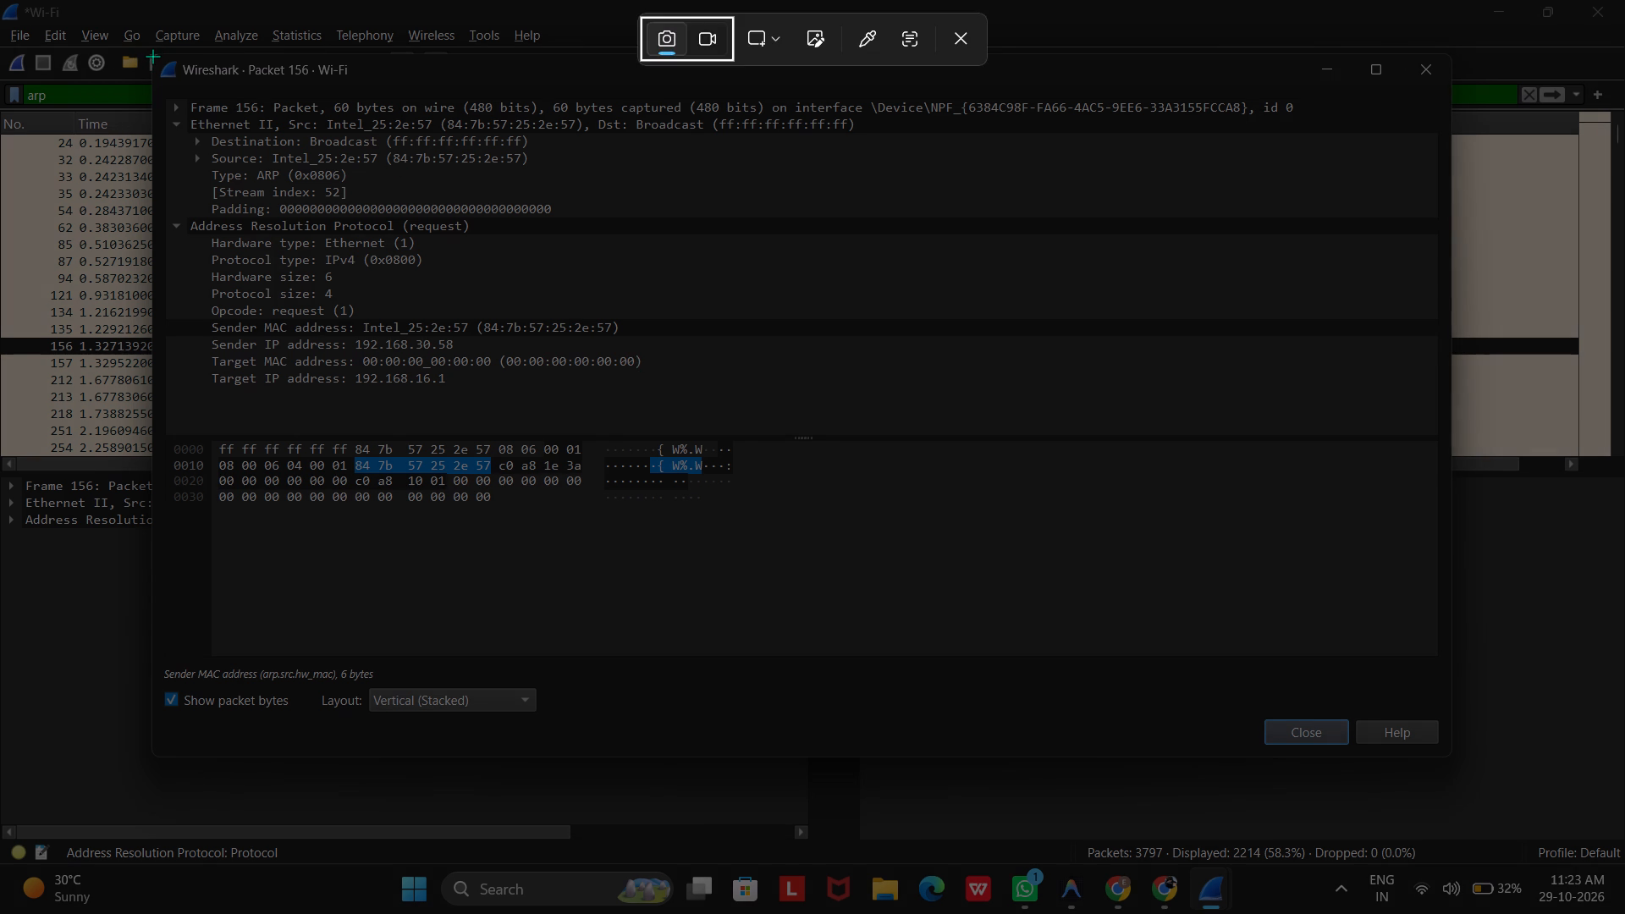
drag(152, 54, 1022, 506)
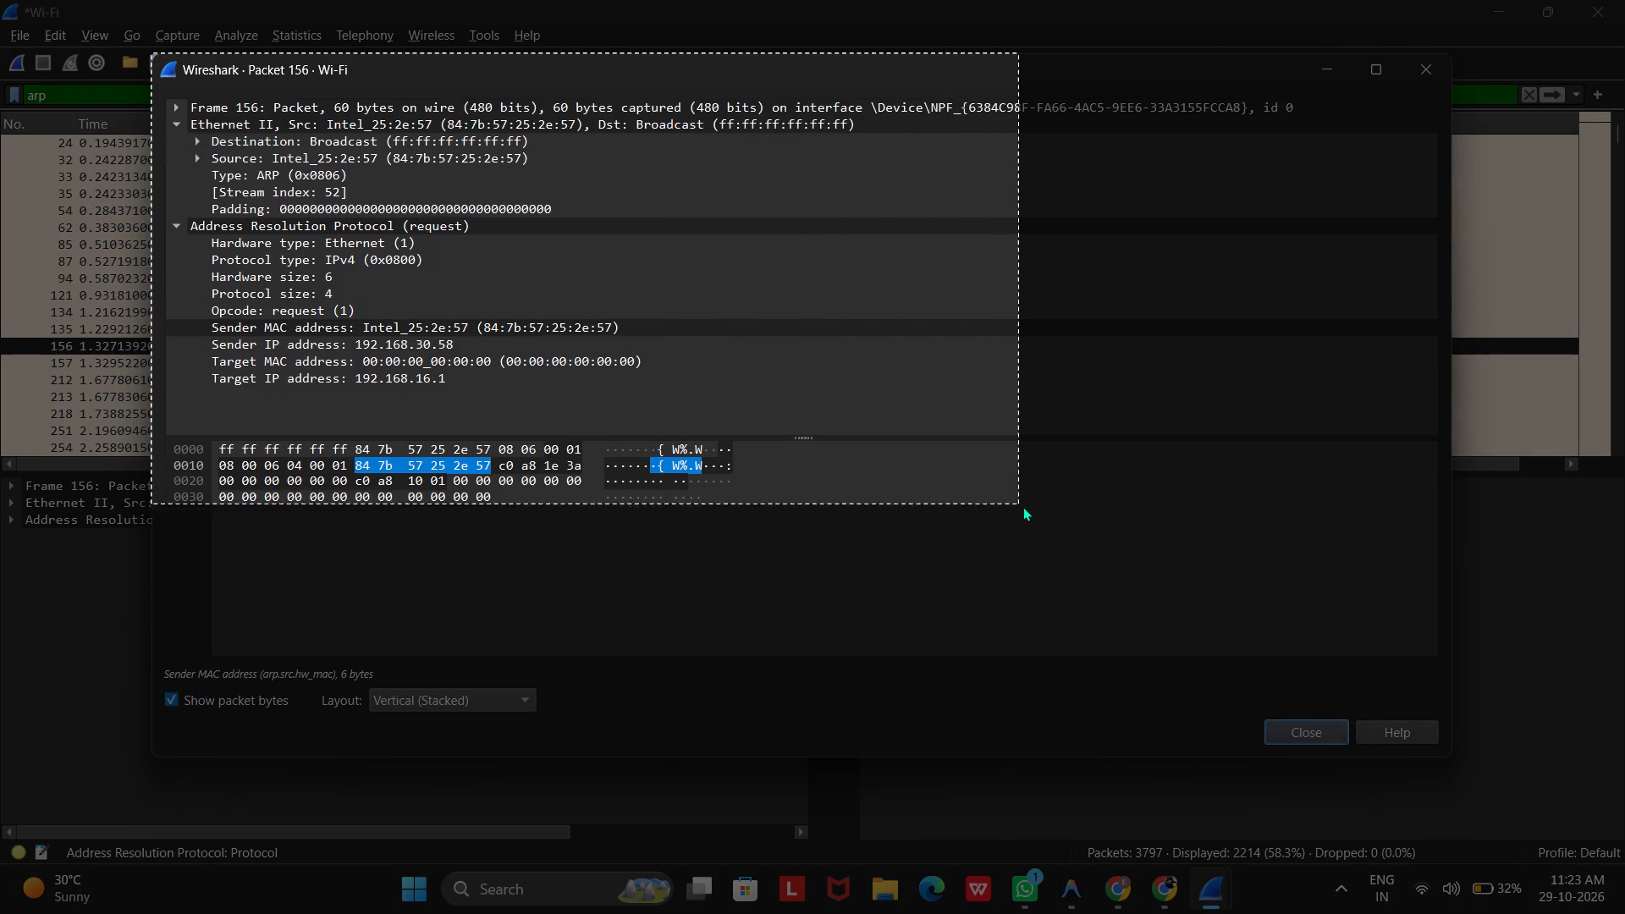
drag(1022, 506, 1396, 724)
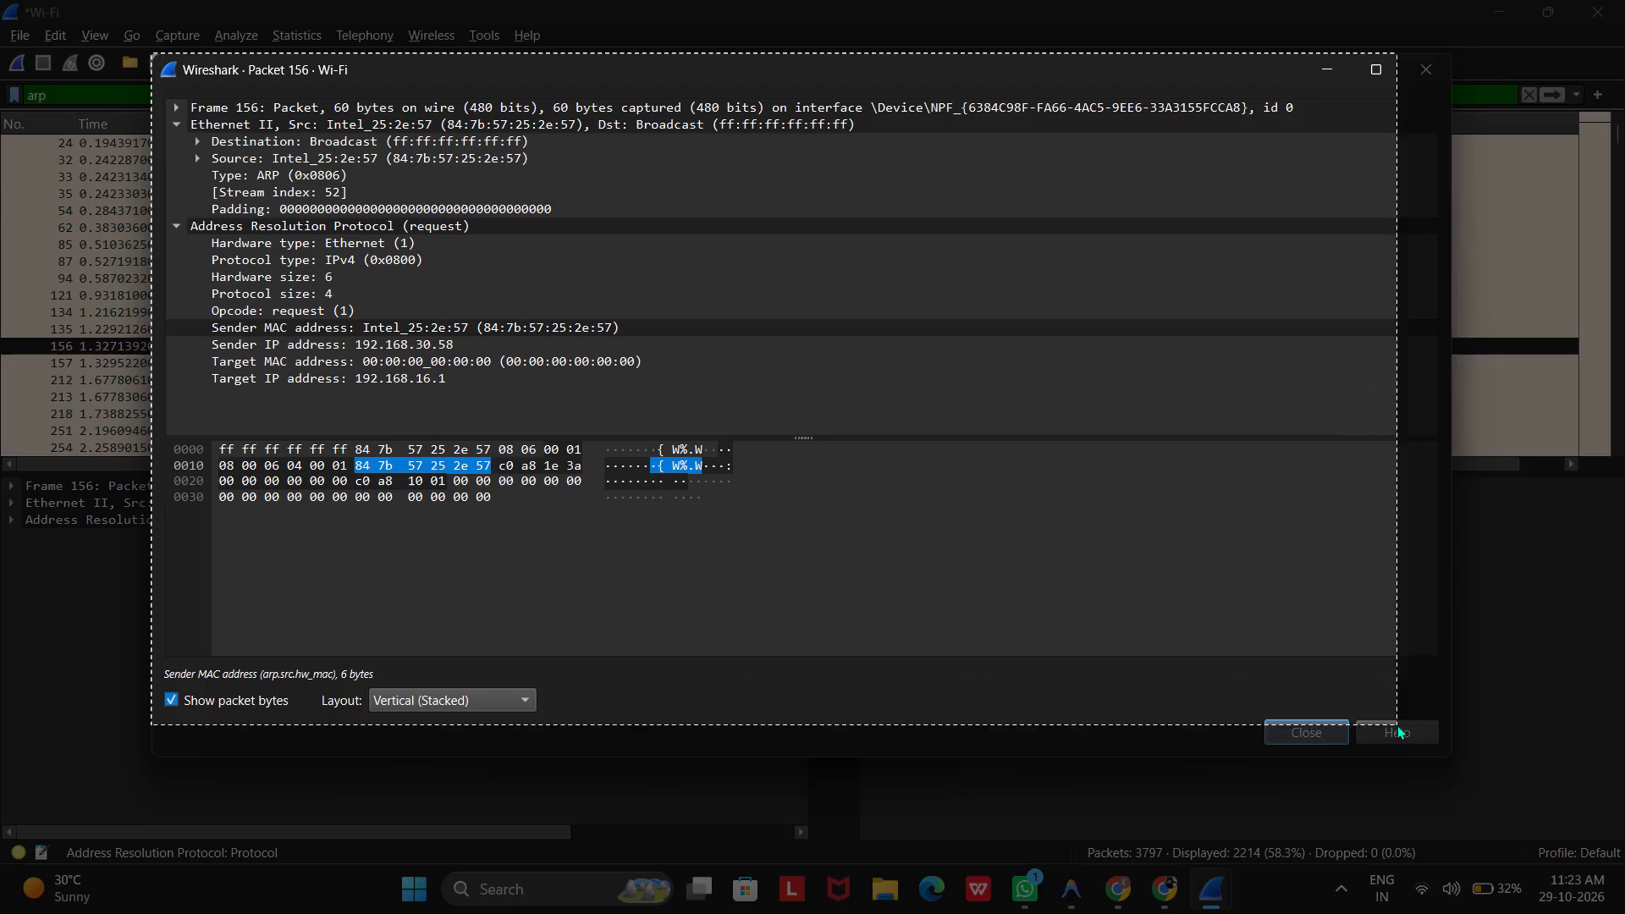
drag(1396, 724, 1453, 760)
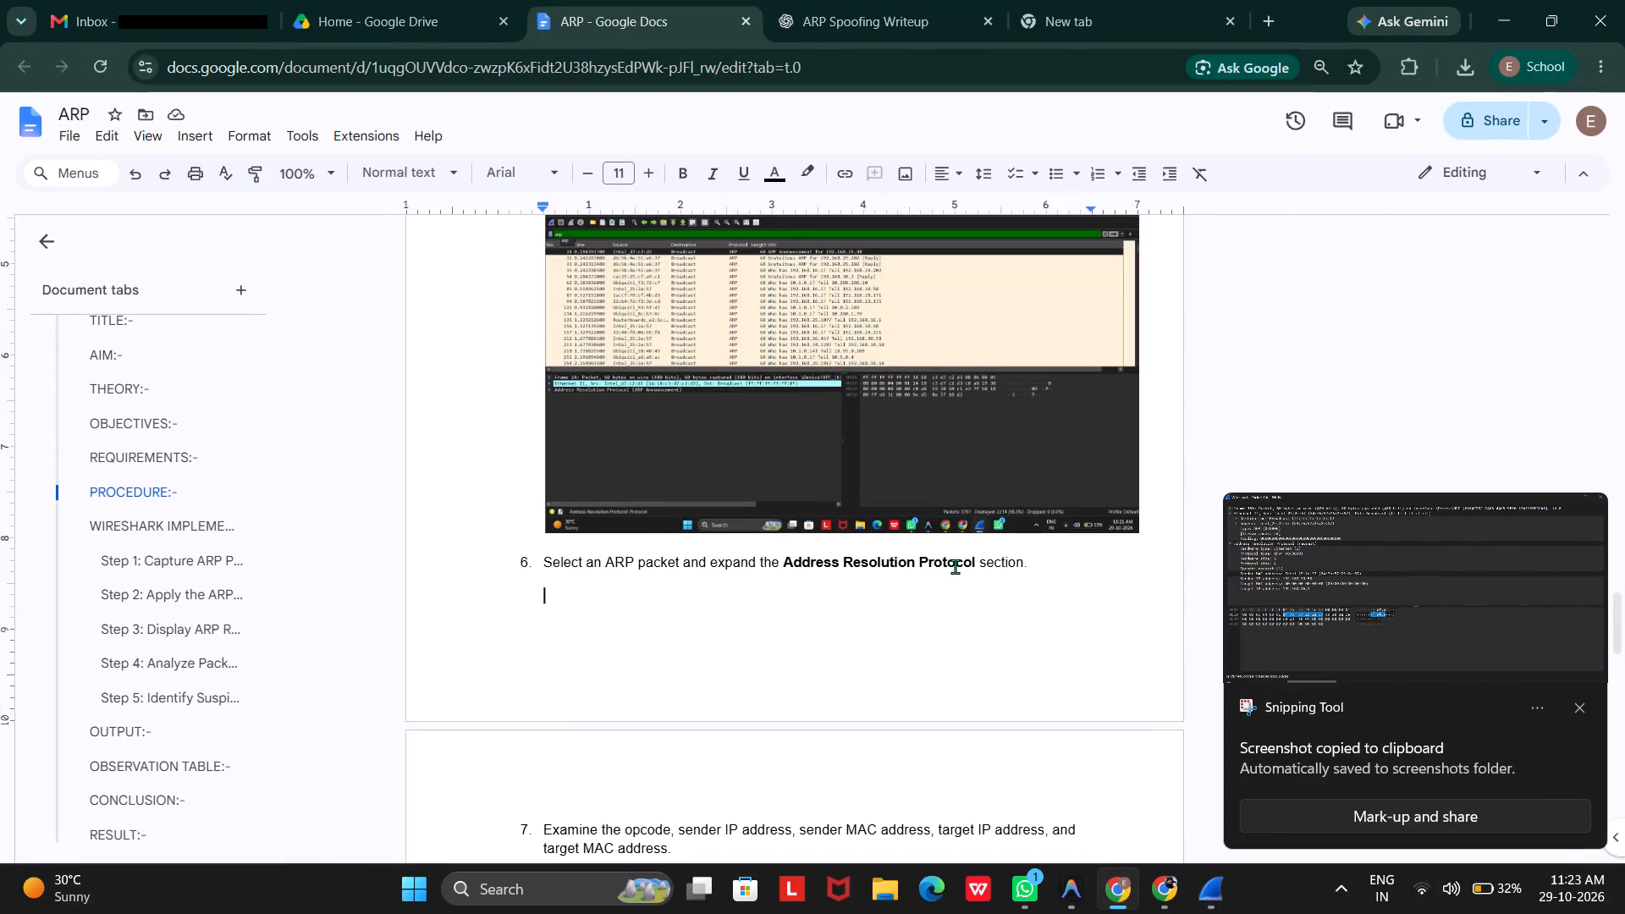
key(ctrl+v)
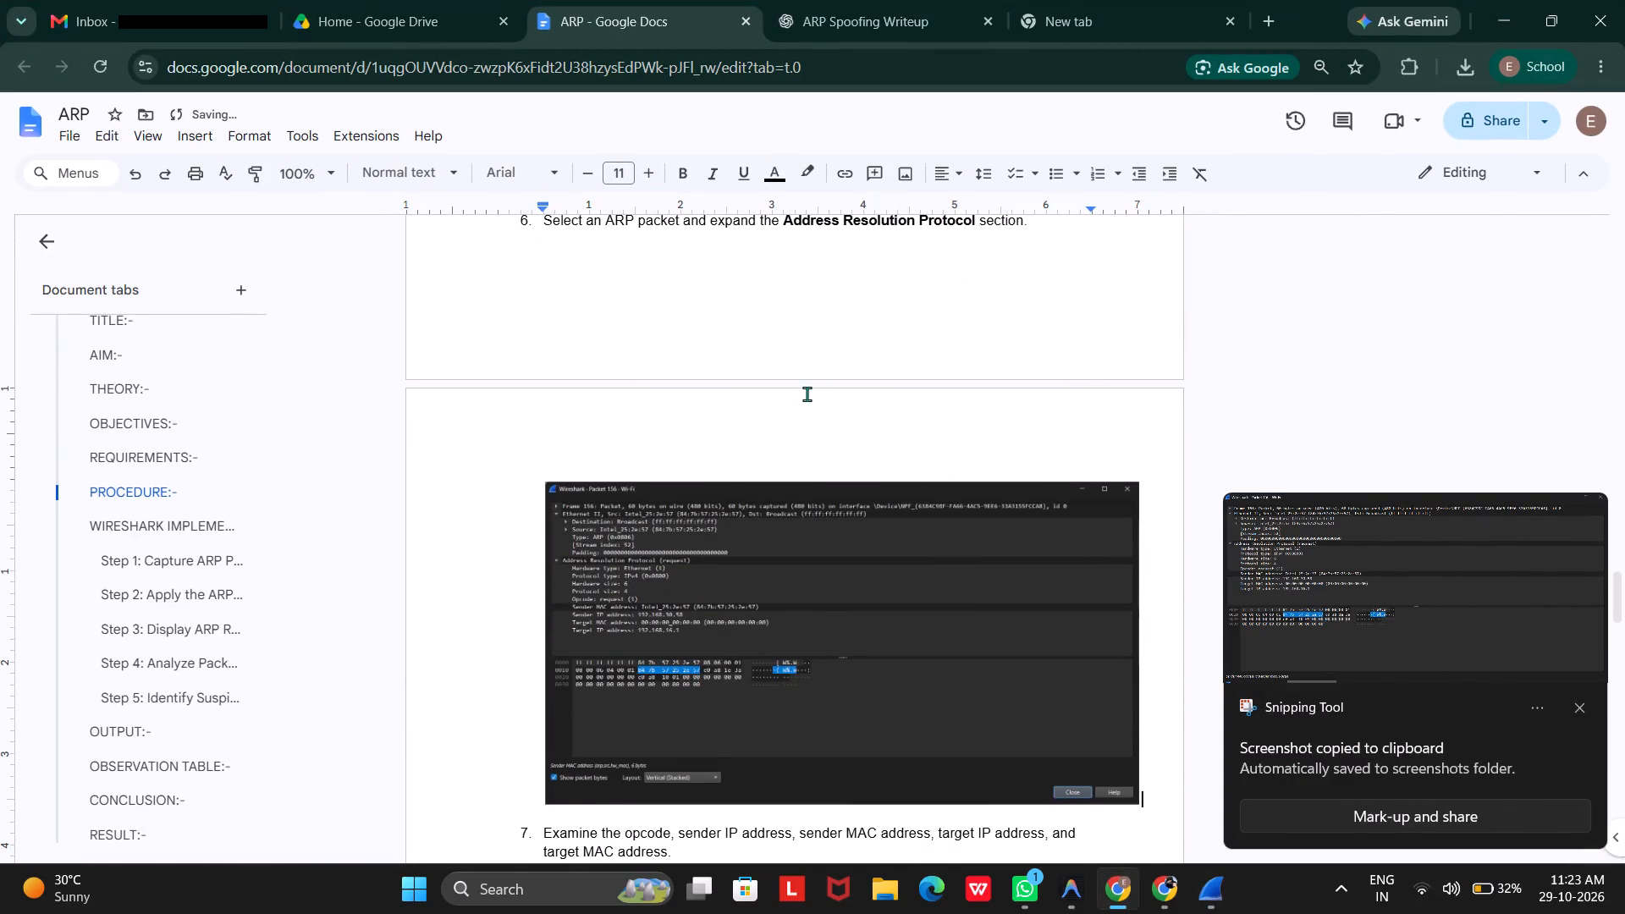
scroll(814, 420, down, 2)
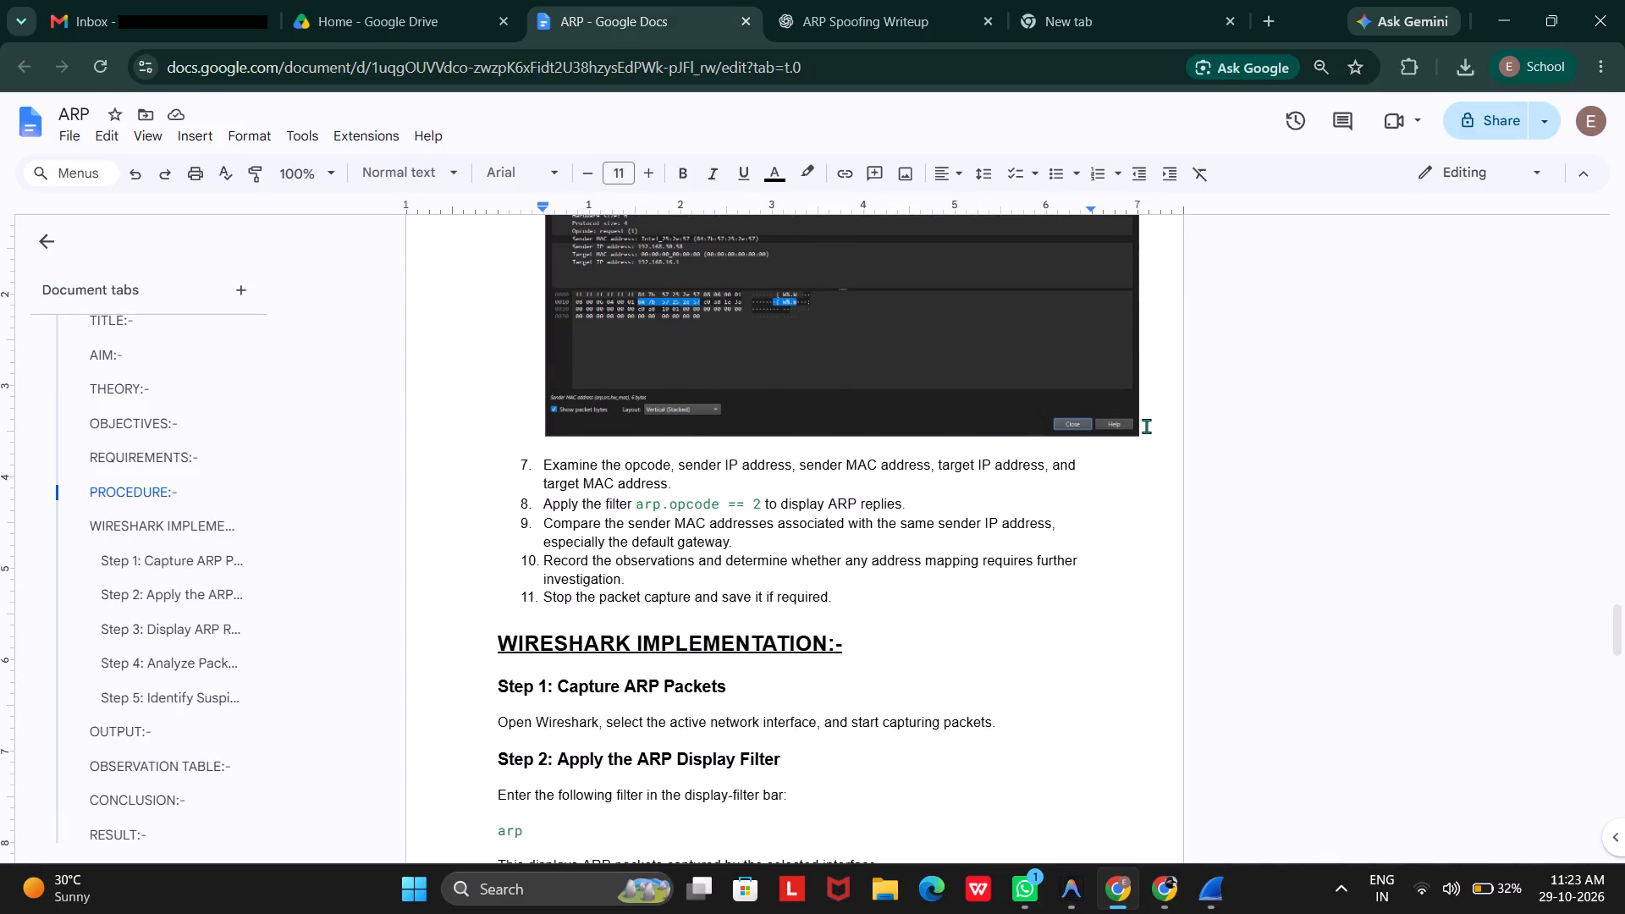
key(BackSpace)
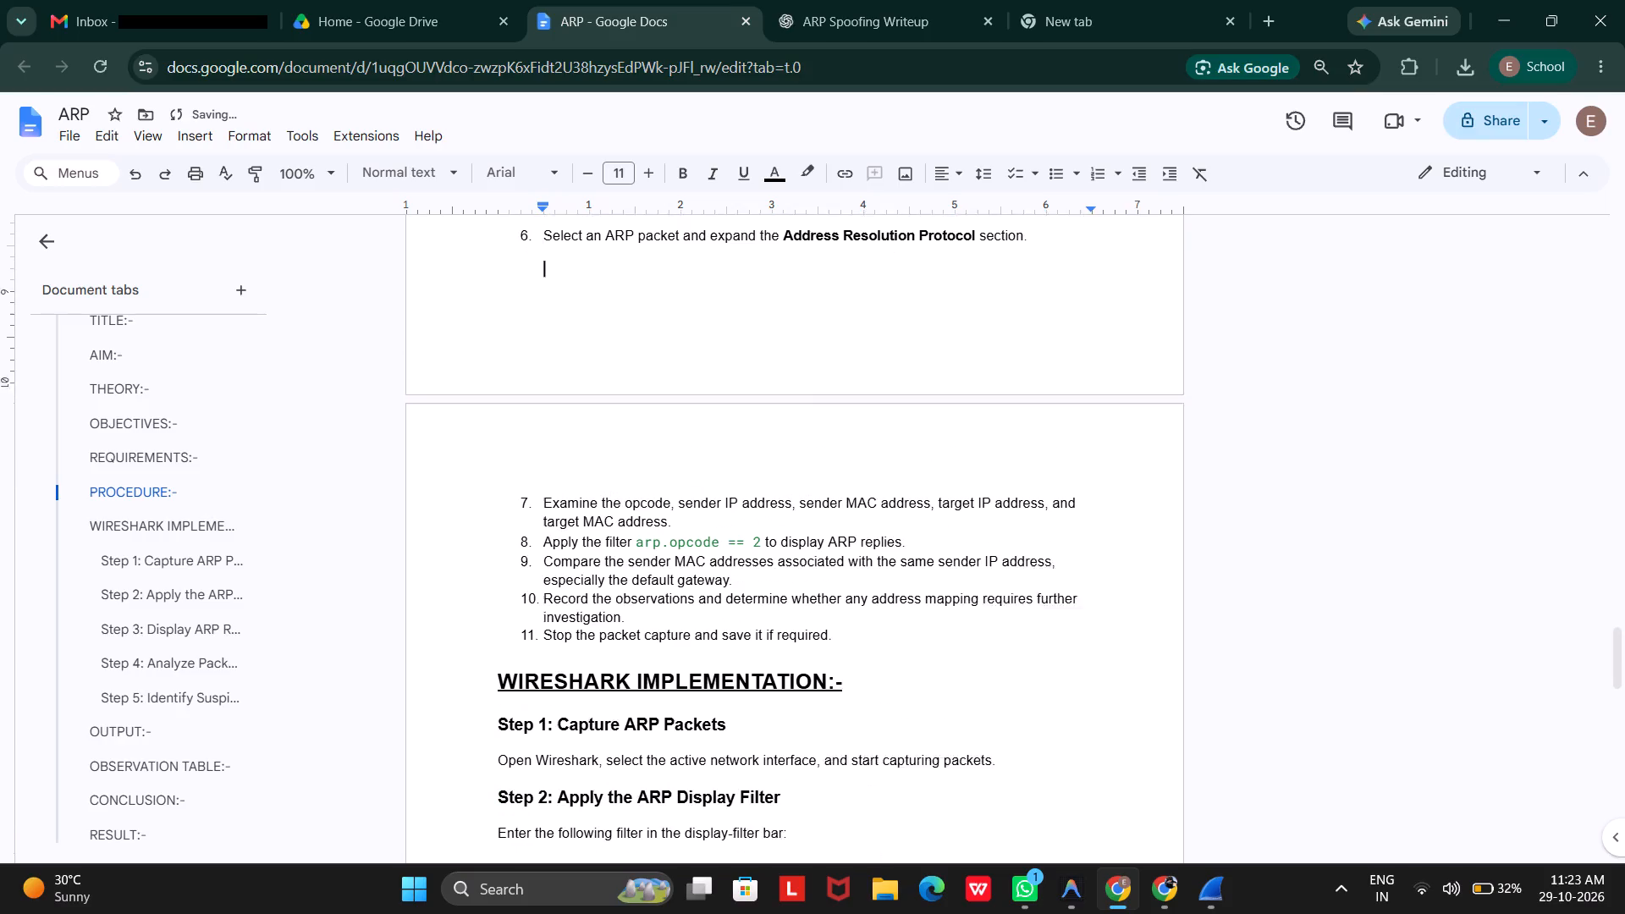
Insert a blank unnumbered line below procedure step 7 and paste the expanded packet 156 snip there.
click(799, 531)
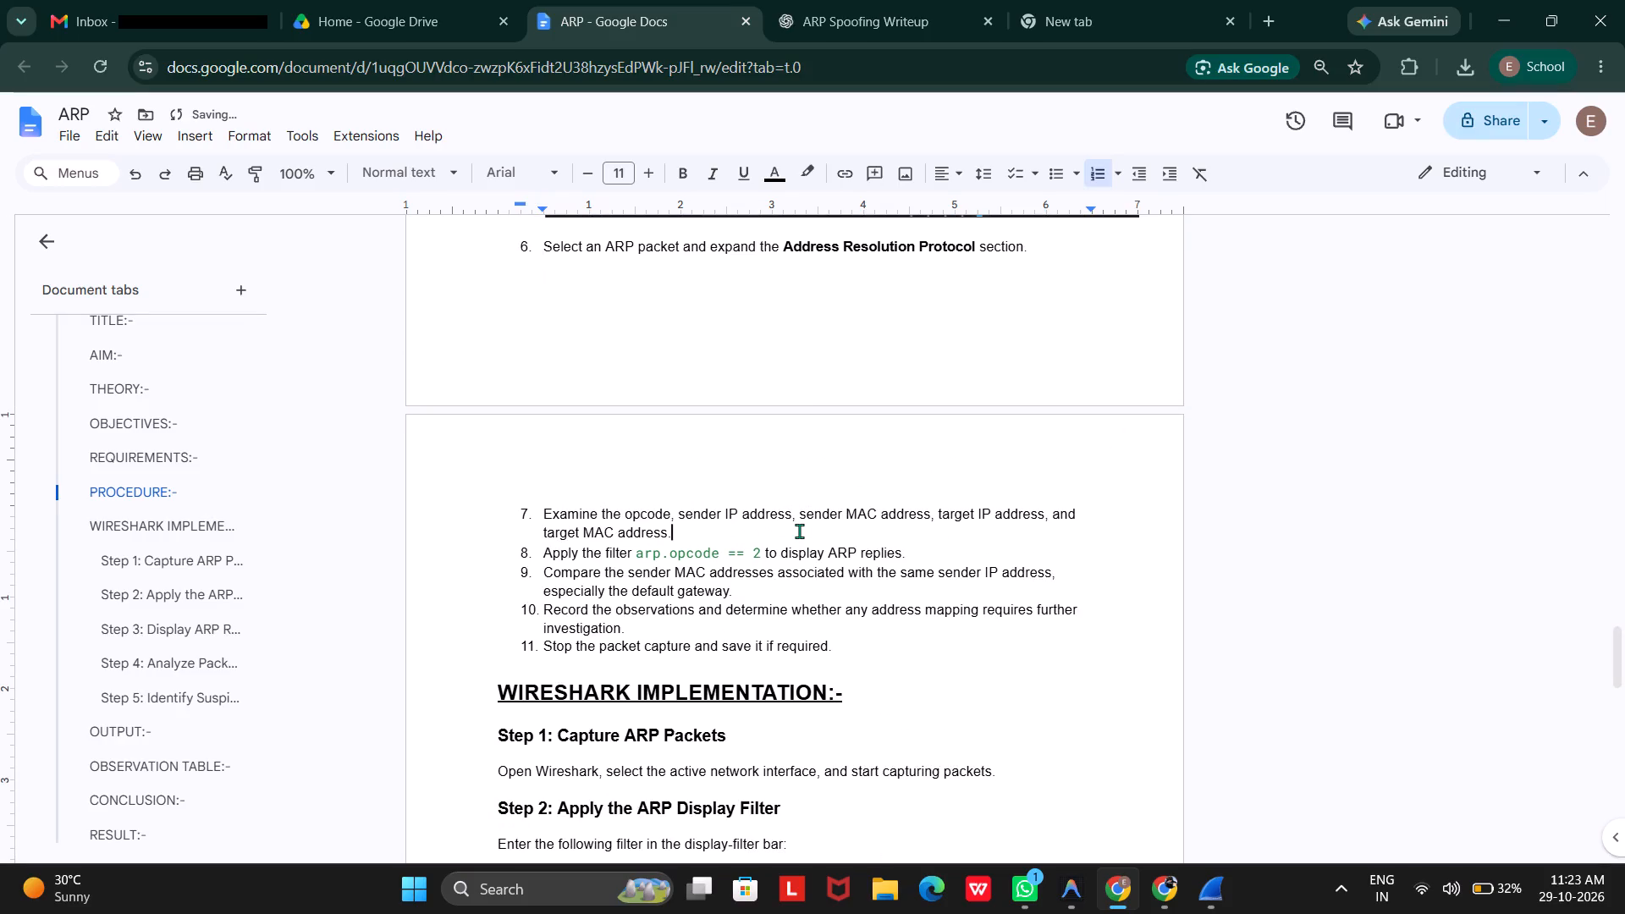
key(Return)
key(BackSpace)
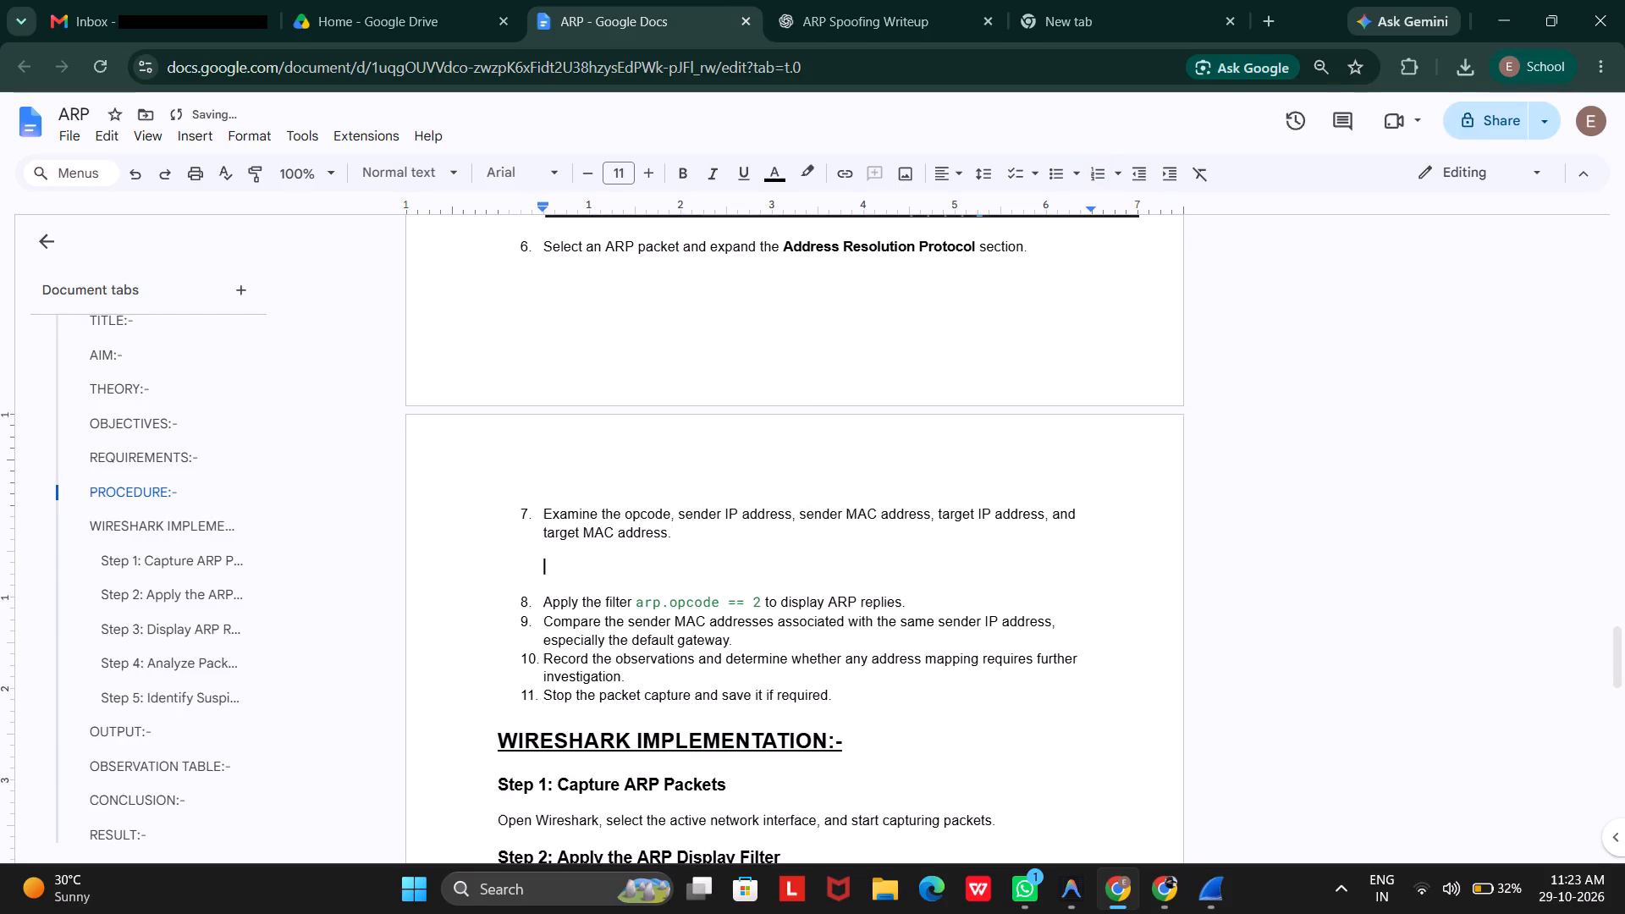
key(ctrl+v)
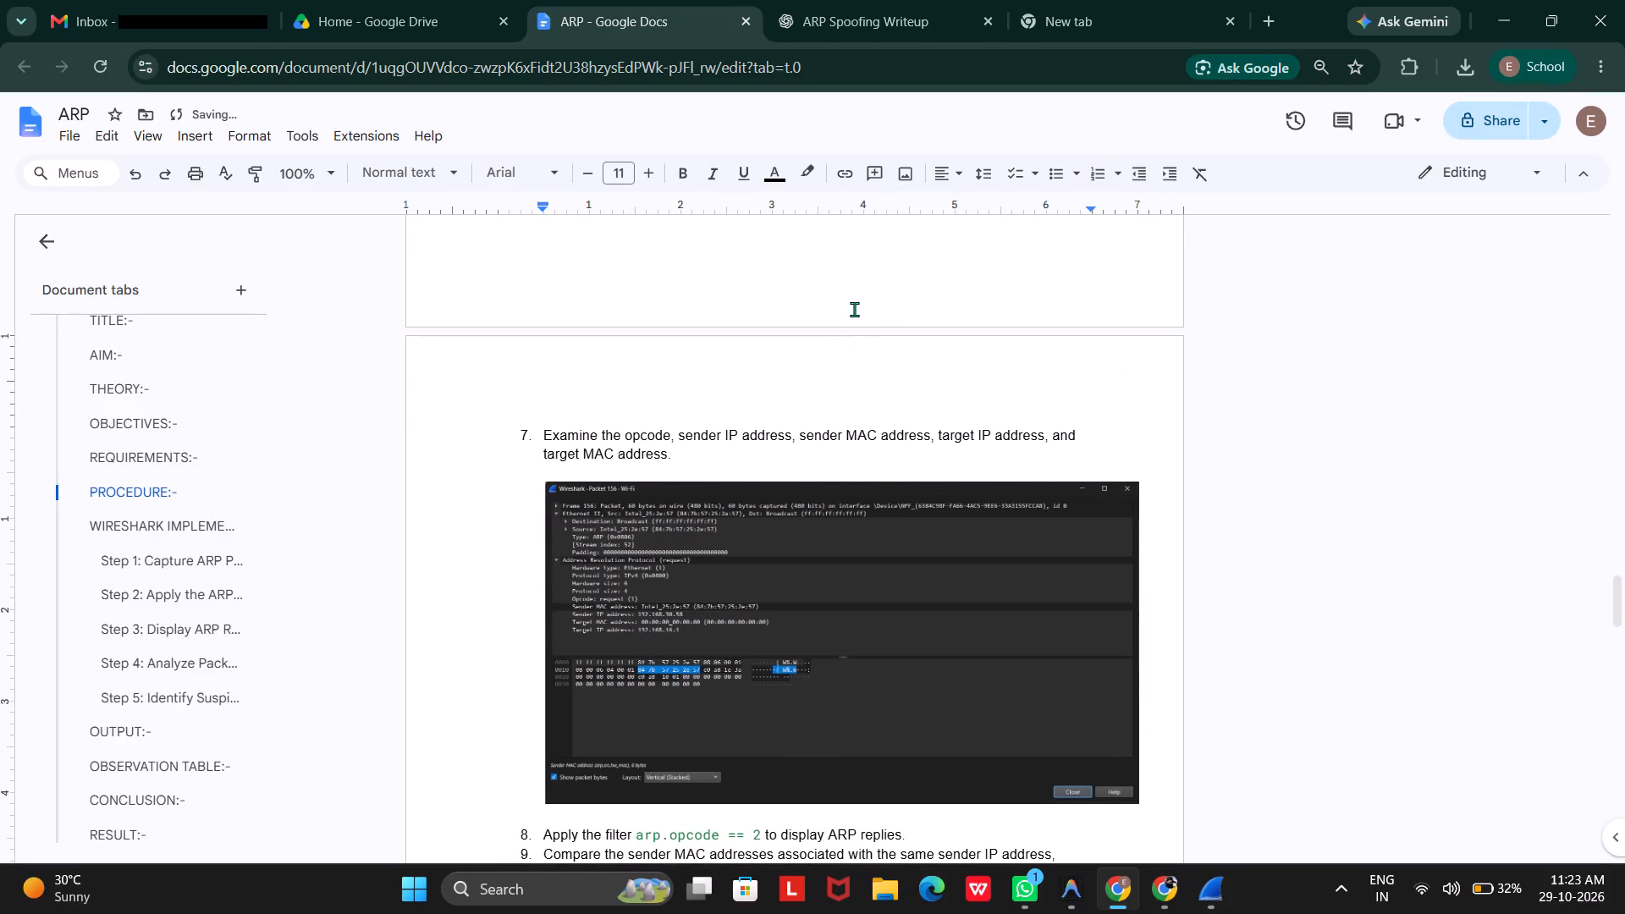
With the insertion point below step 6, collapse packet 156's Address Resolution Protocol section in Wireshark and expand its Ethernet II Destination field.
scroll(846, 336, up, 1)
click(825, 340)
scroll(825, 340, right, 1)
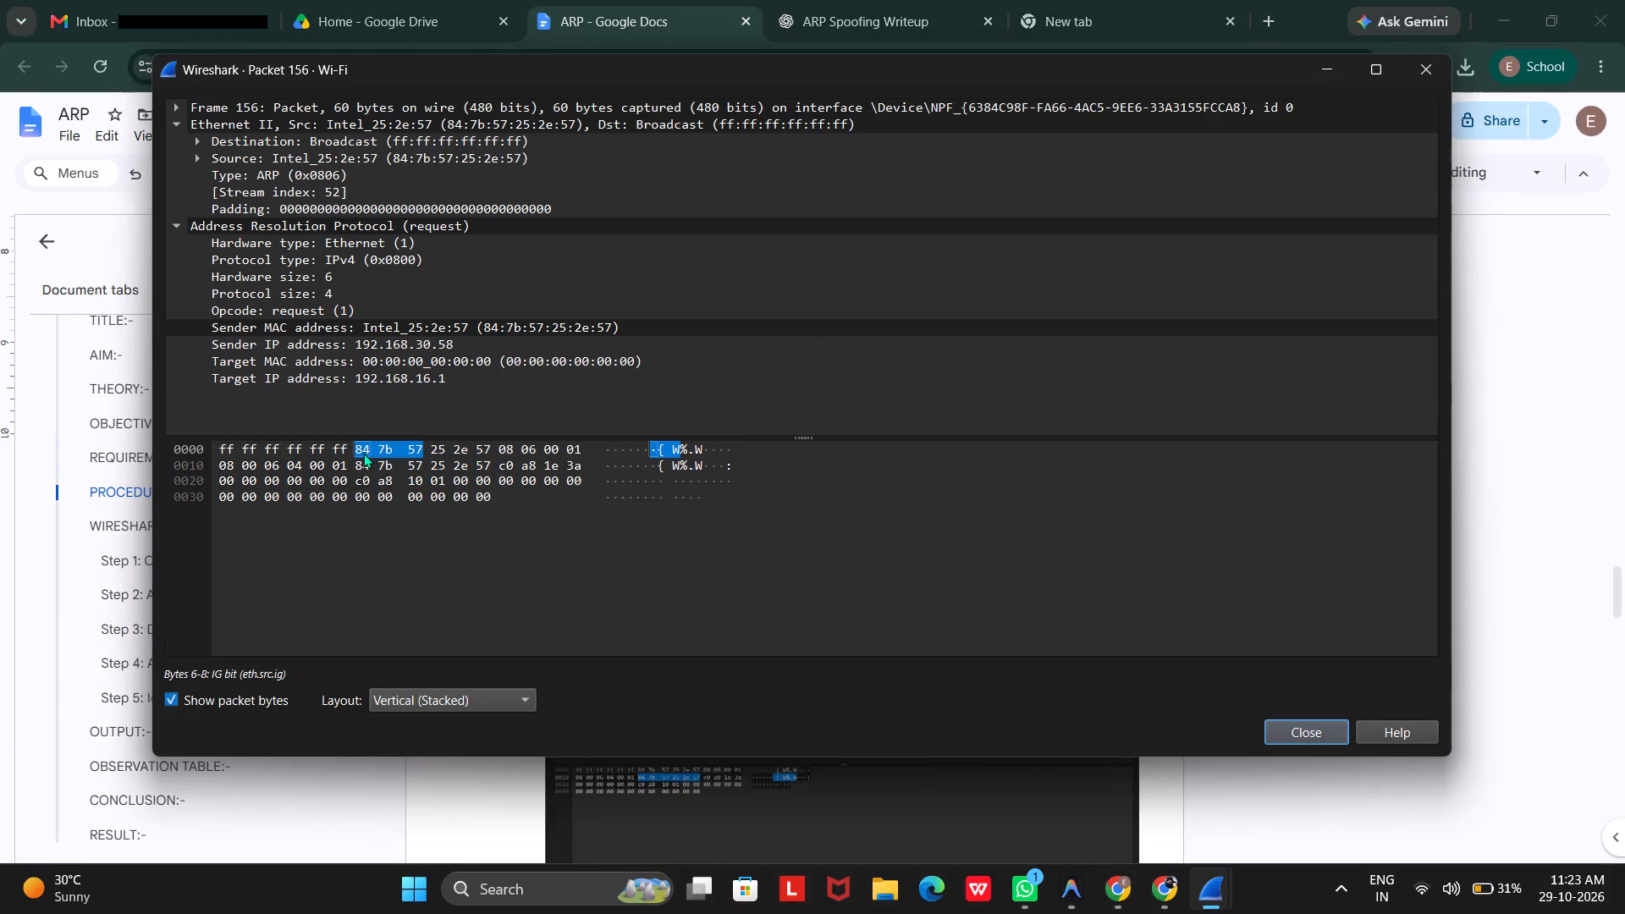
click(321, 445)
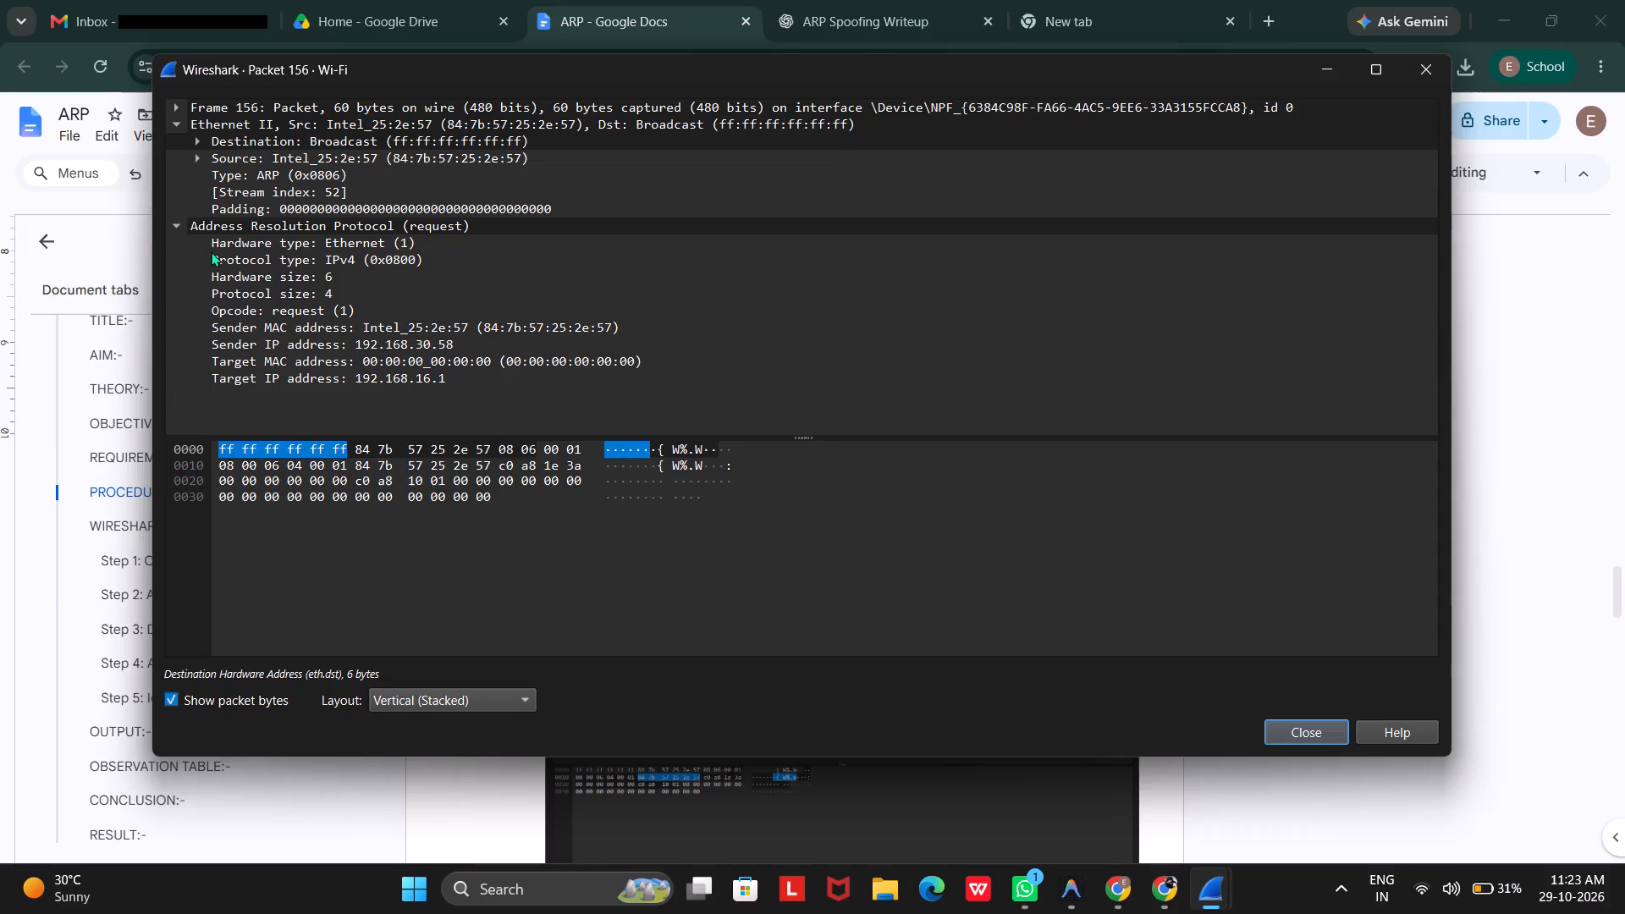
click(178, 224)
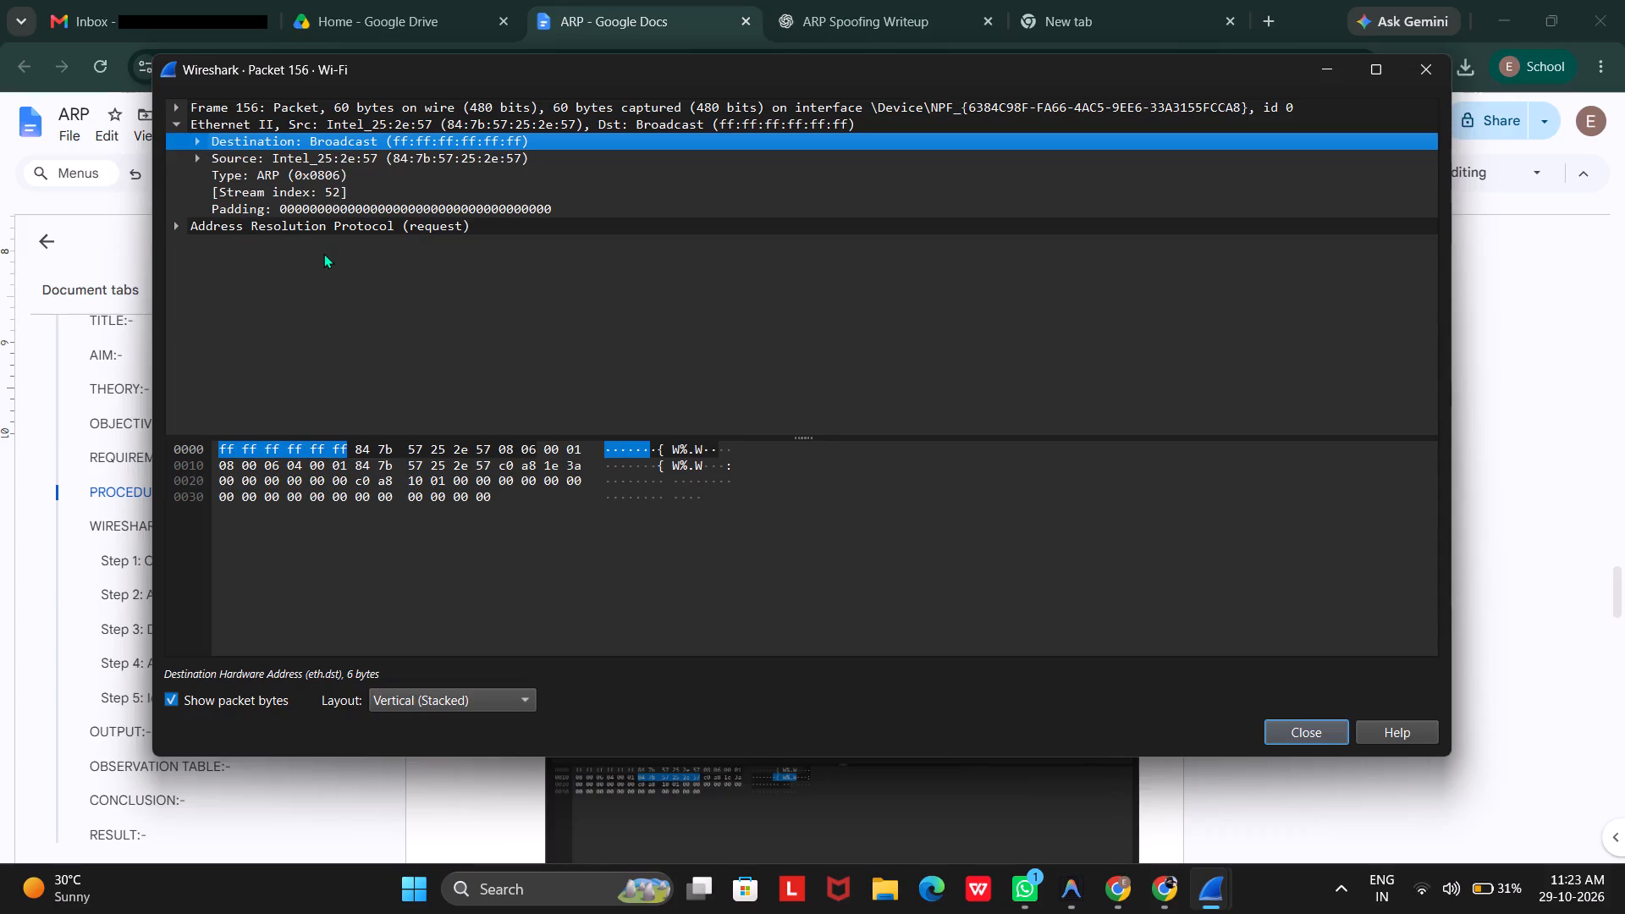
click(328, 256)
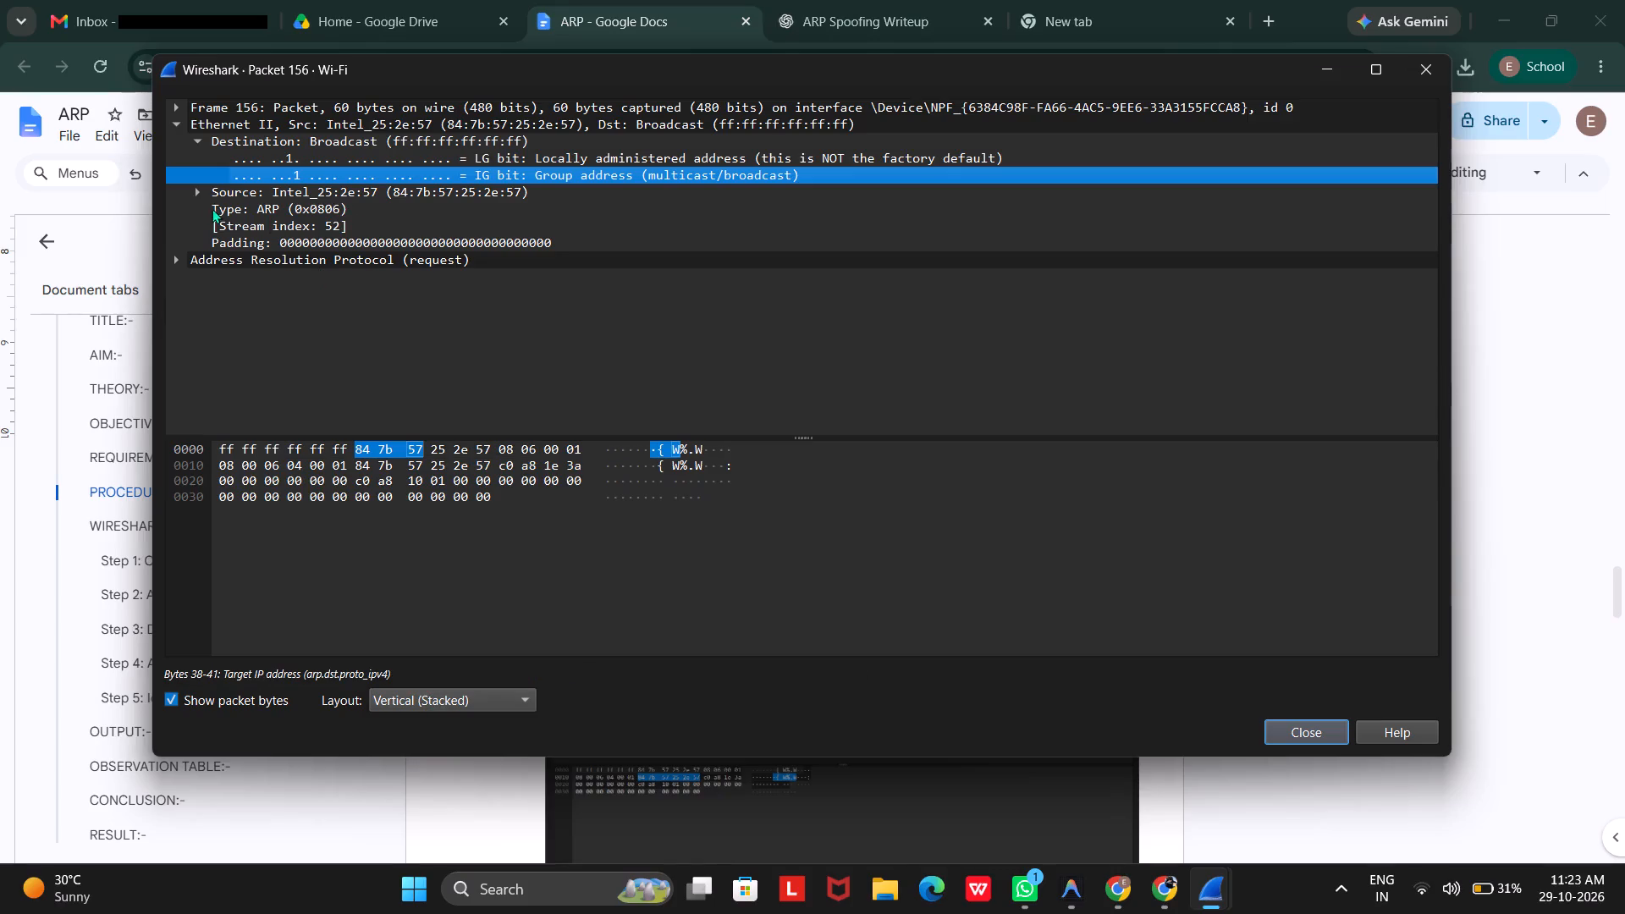
click(191, 187)
click(191, 187)
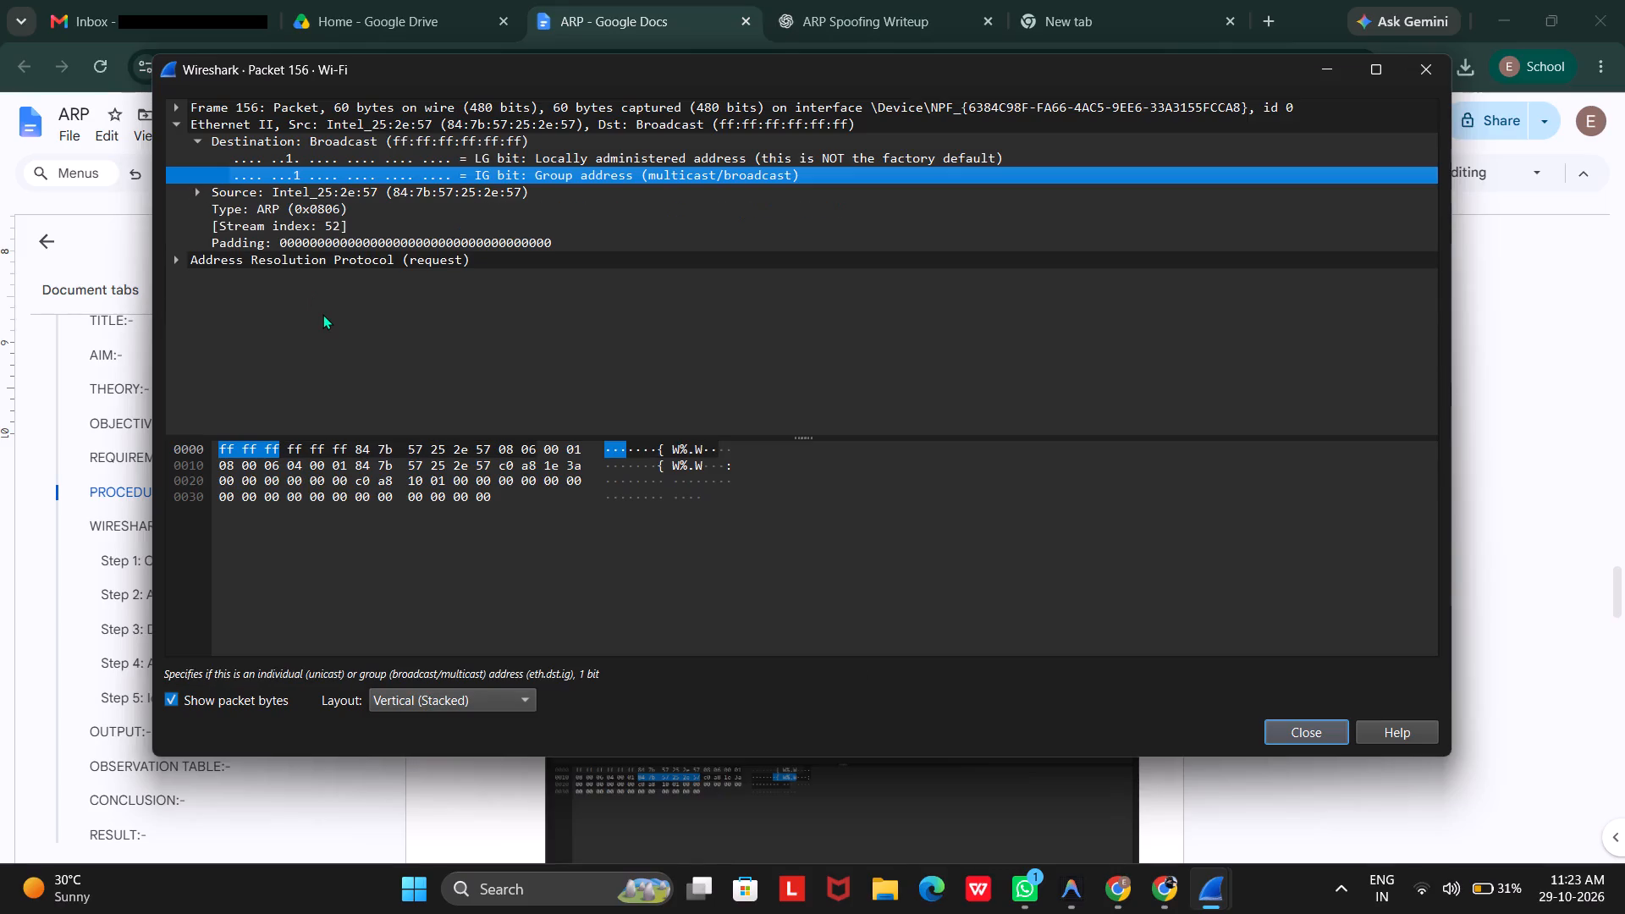
click(322, 314)
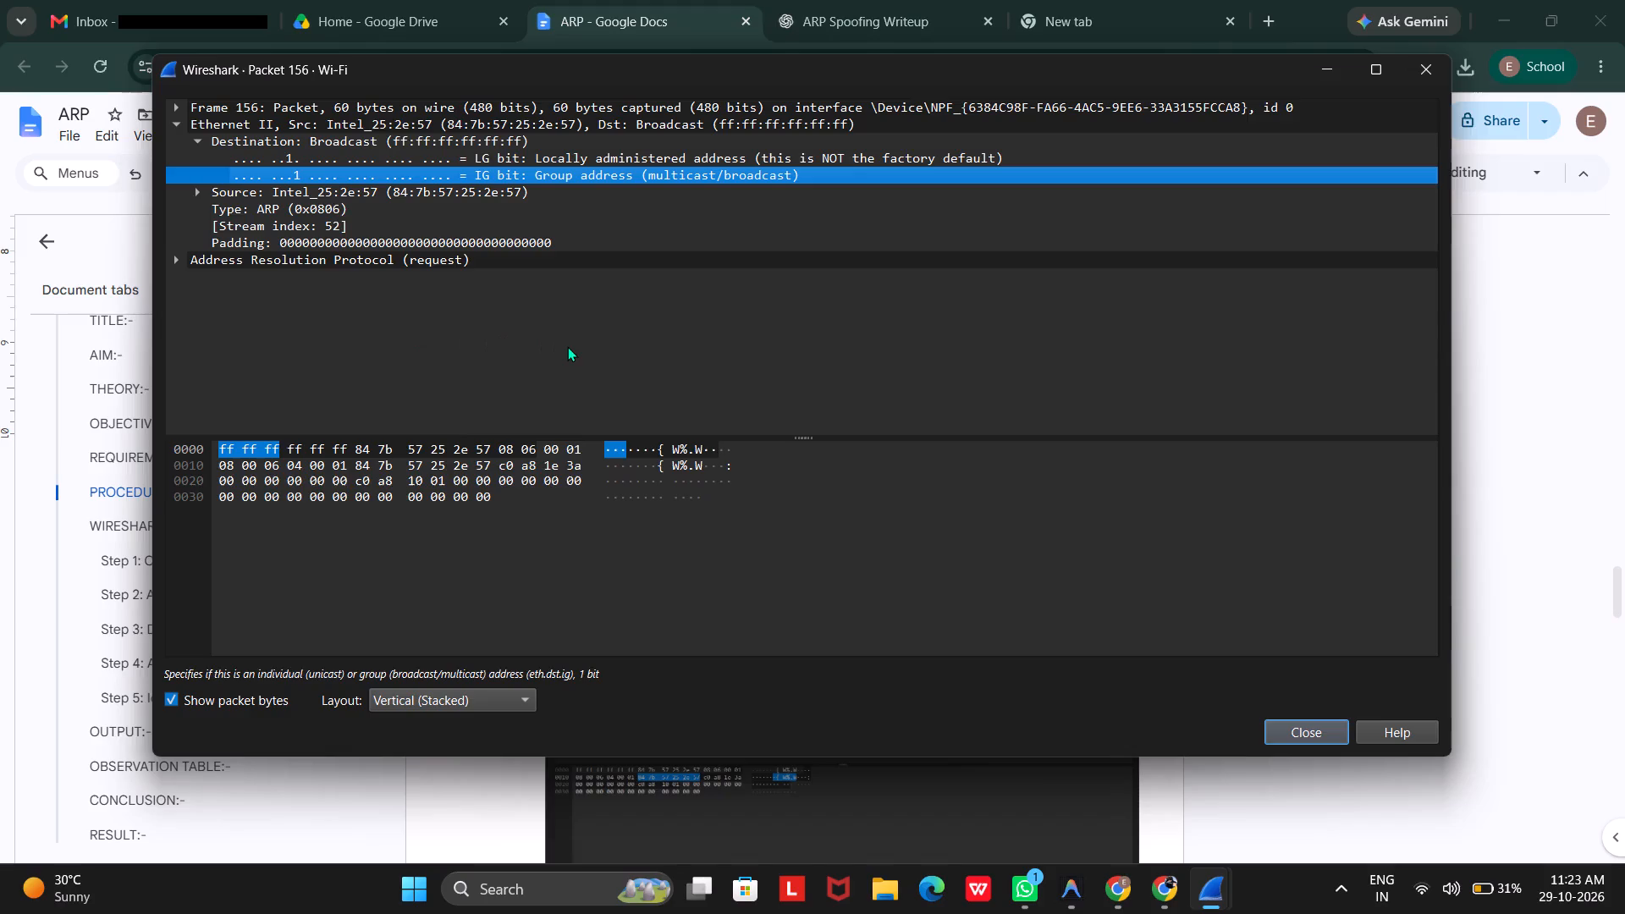
Capture a snip of the whole packet 156 window and paste it below procedure step 6 in the ARP document.
key(shift+super+s)
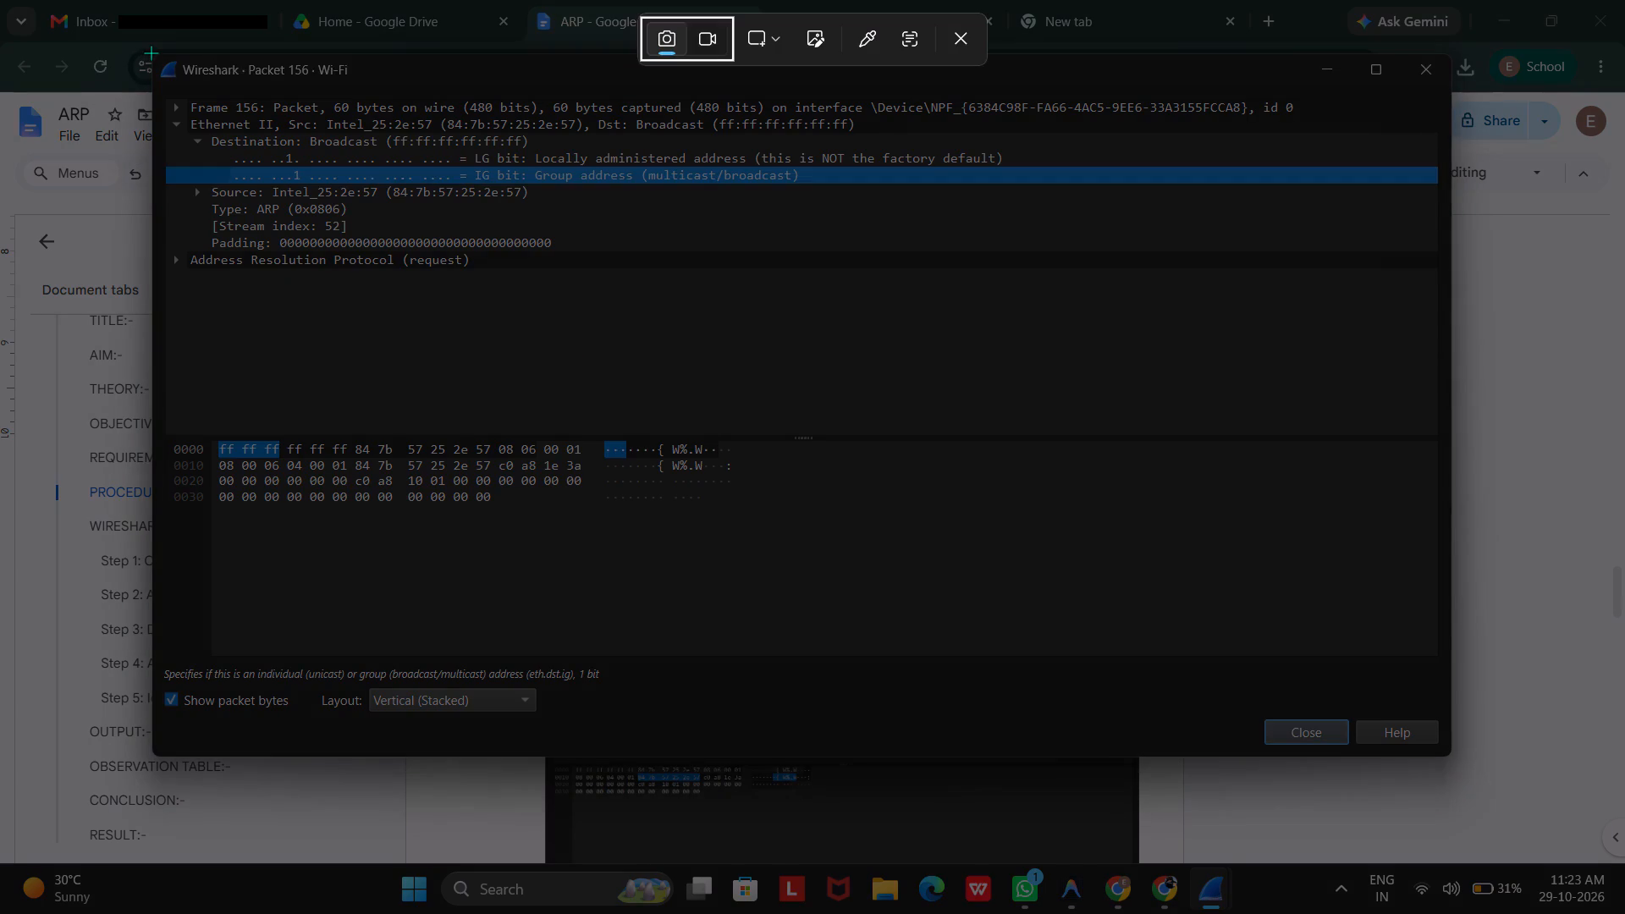
drag(152, 59, 601, 339)
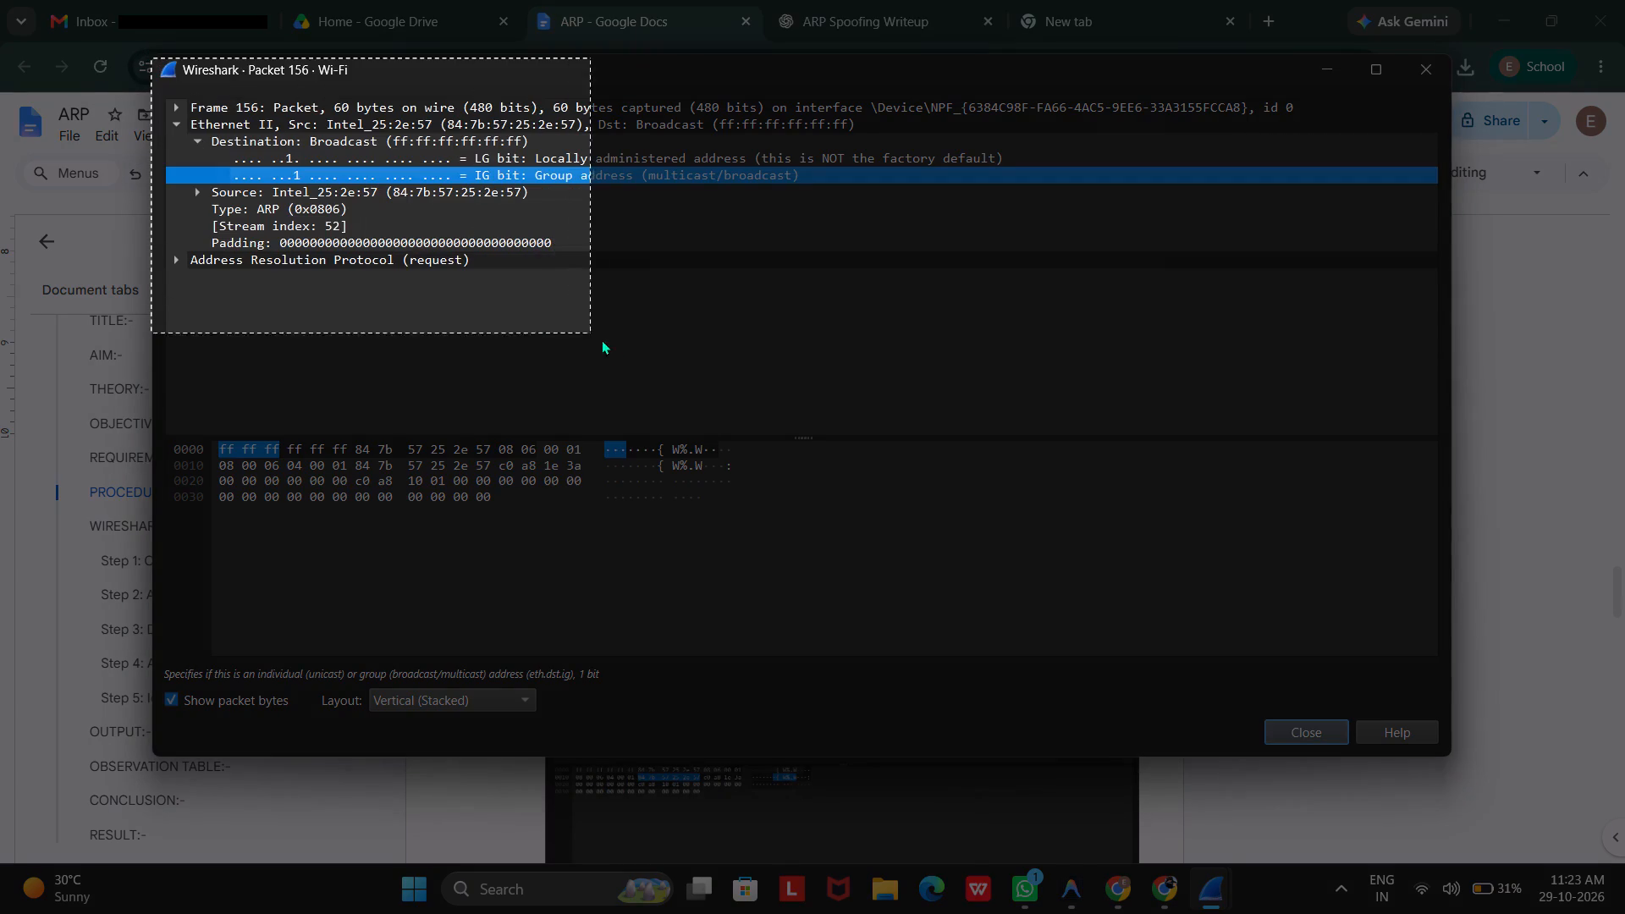
drag(601, 339, 1157, 772)
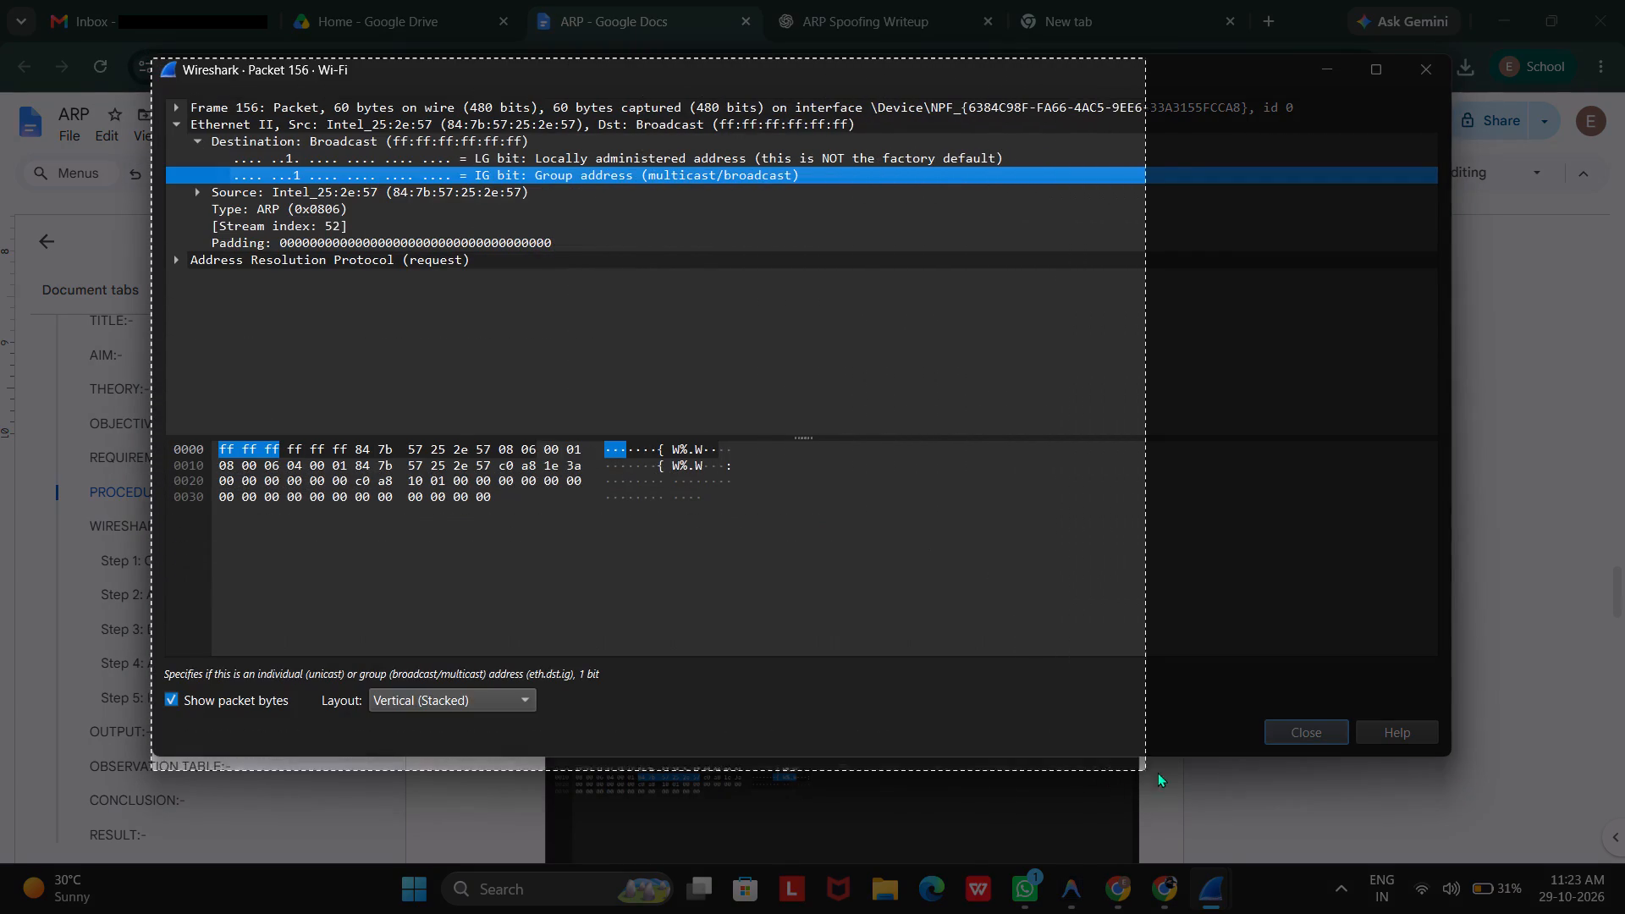
drag(1157, 772, 1393, 735)
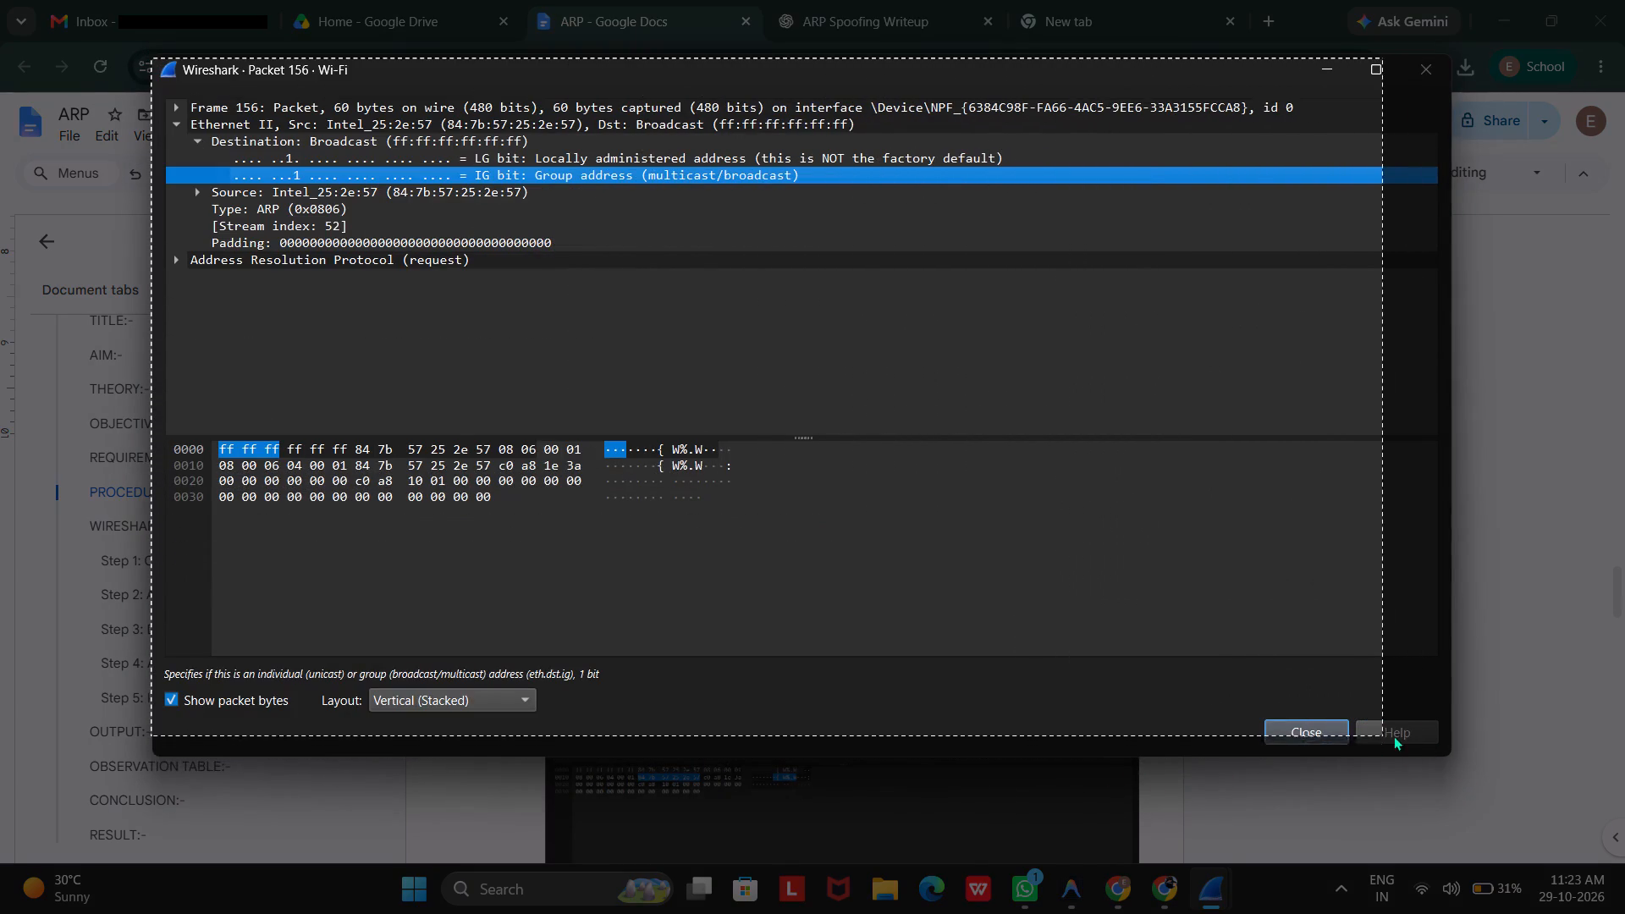
drag(1393, 735, 1441, 748)
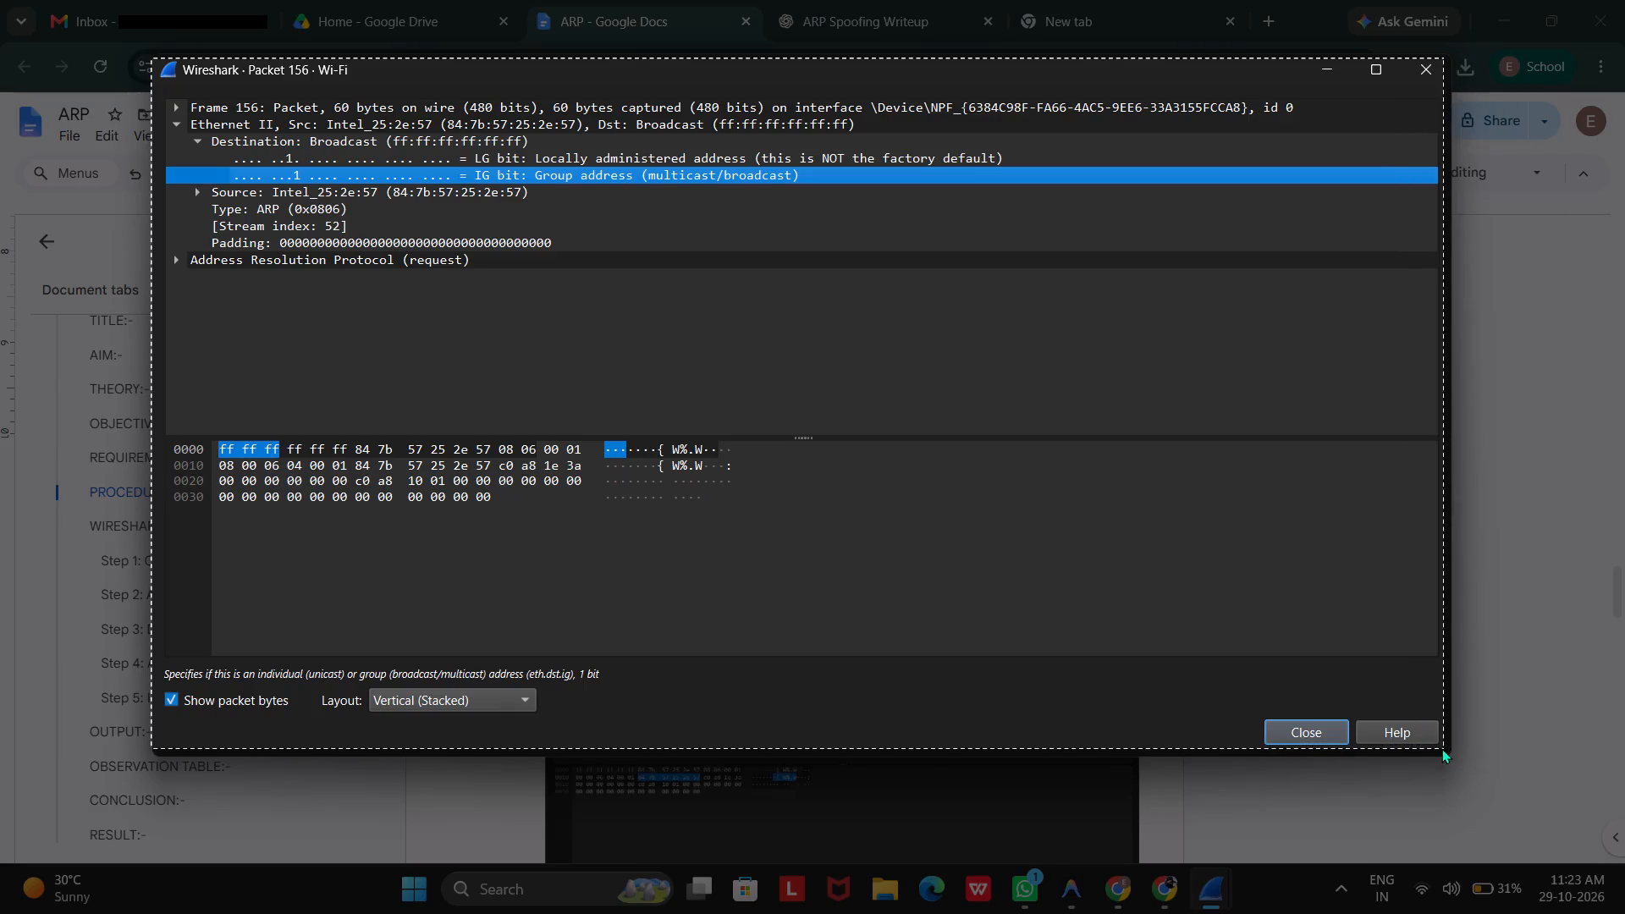
drag(1441, 748, 1446, 752)
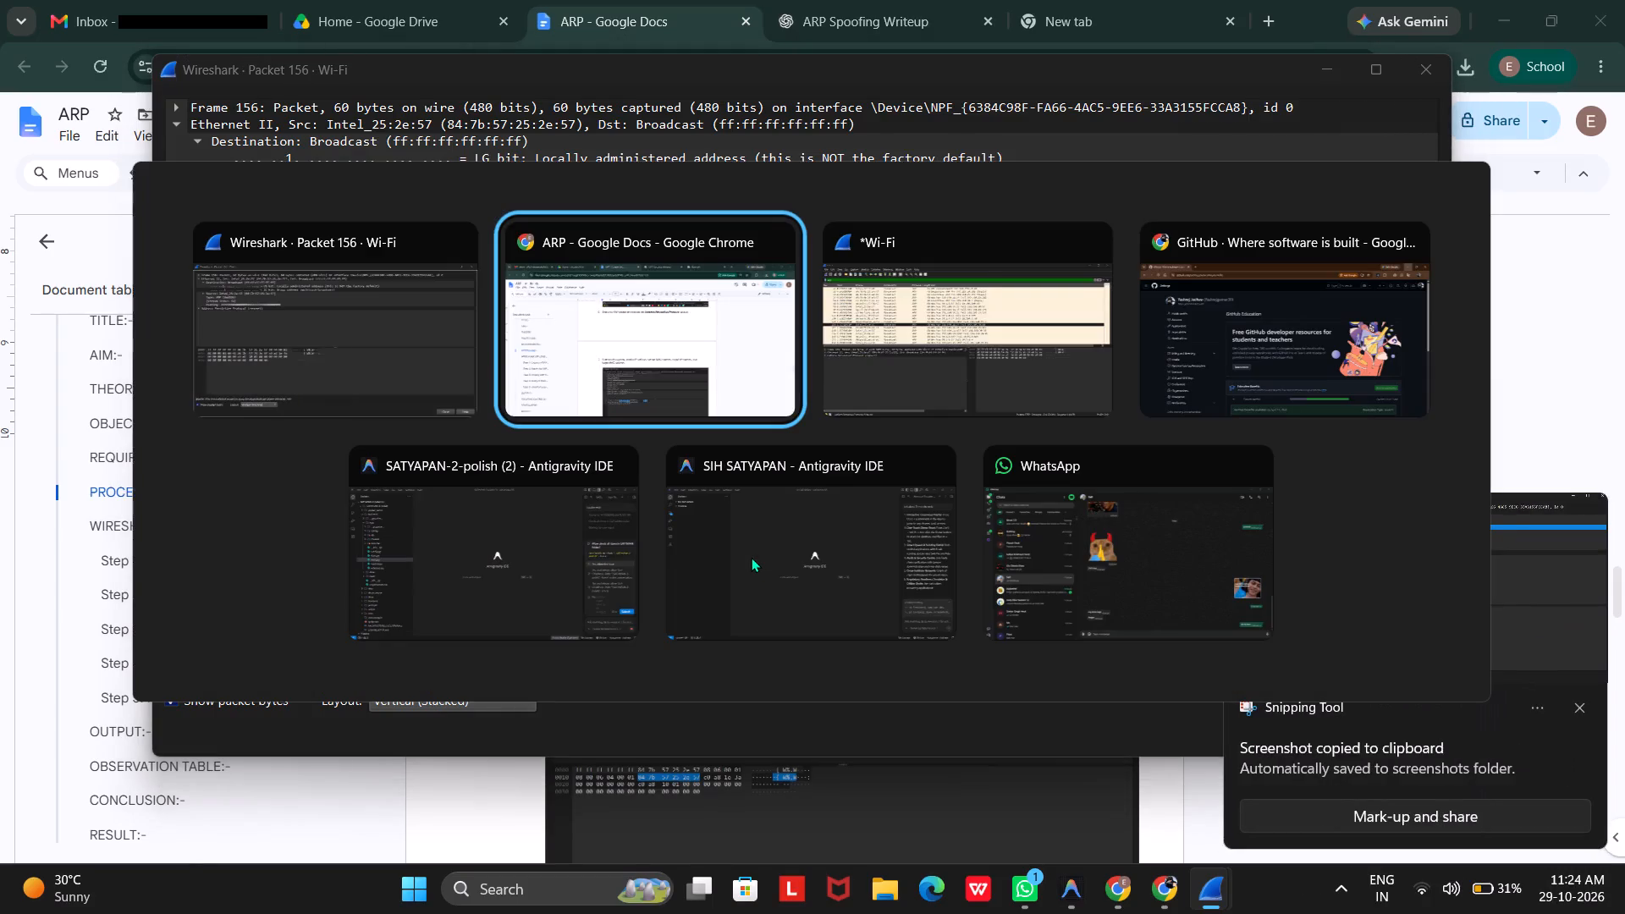
key(ctrl+v)
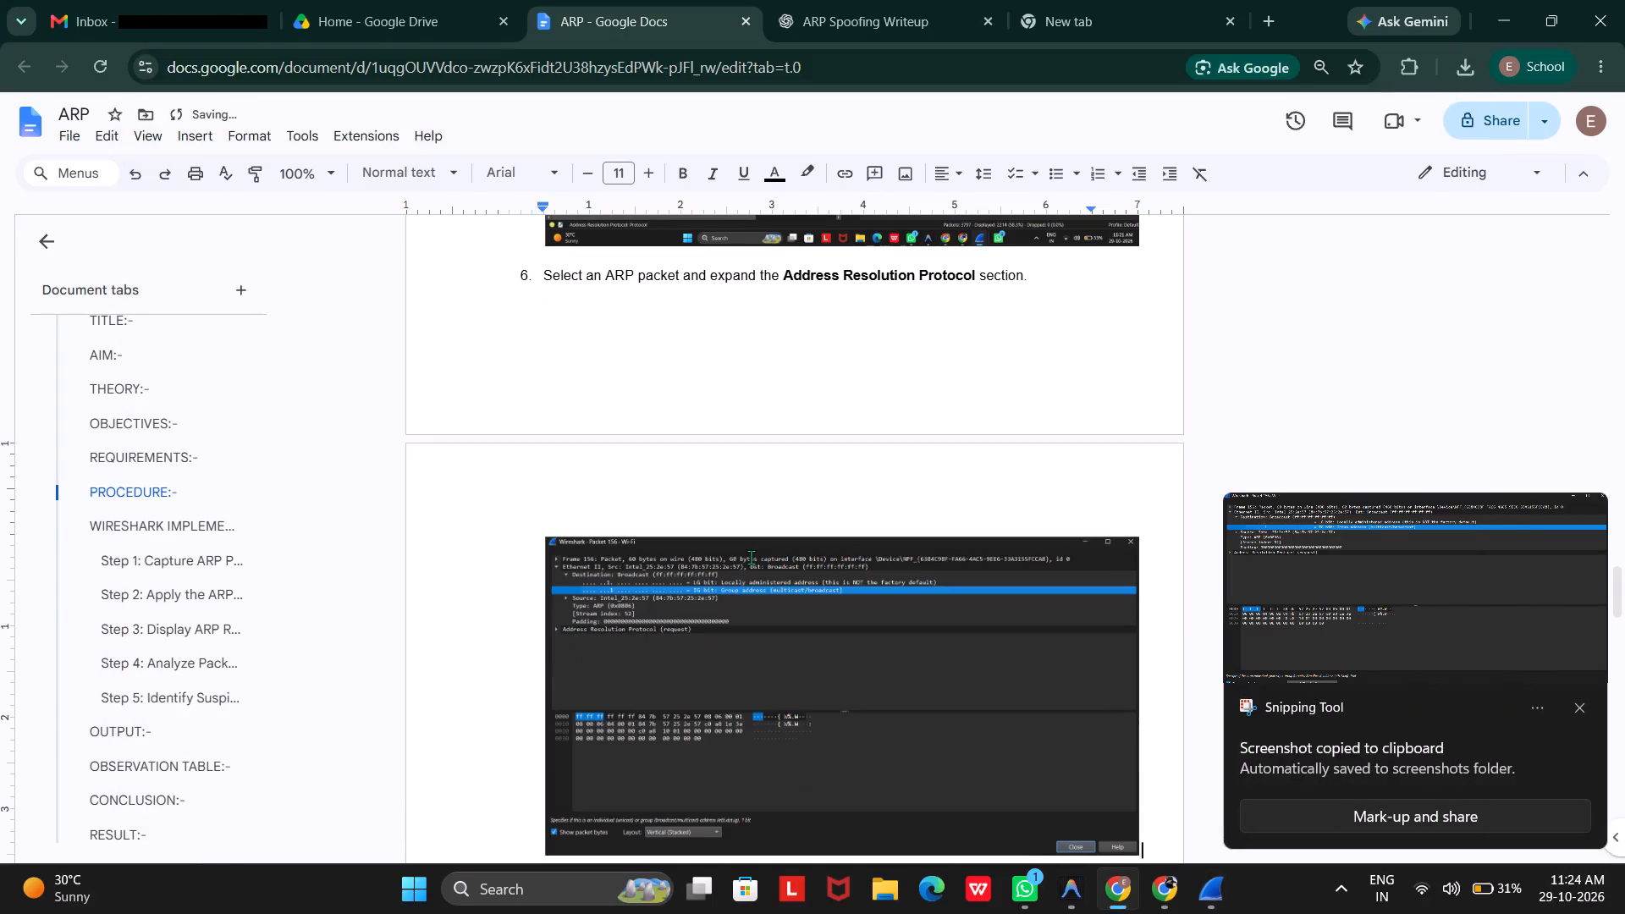
Insert a blank unnumbered line below procedure step 8, "Apply the filter arp.opcode == 2 to display ARP replies".
scroll(730, 427, down, 4)
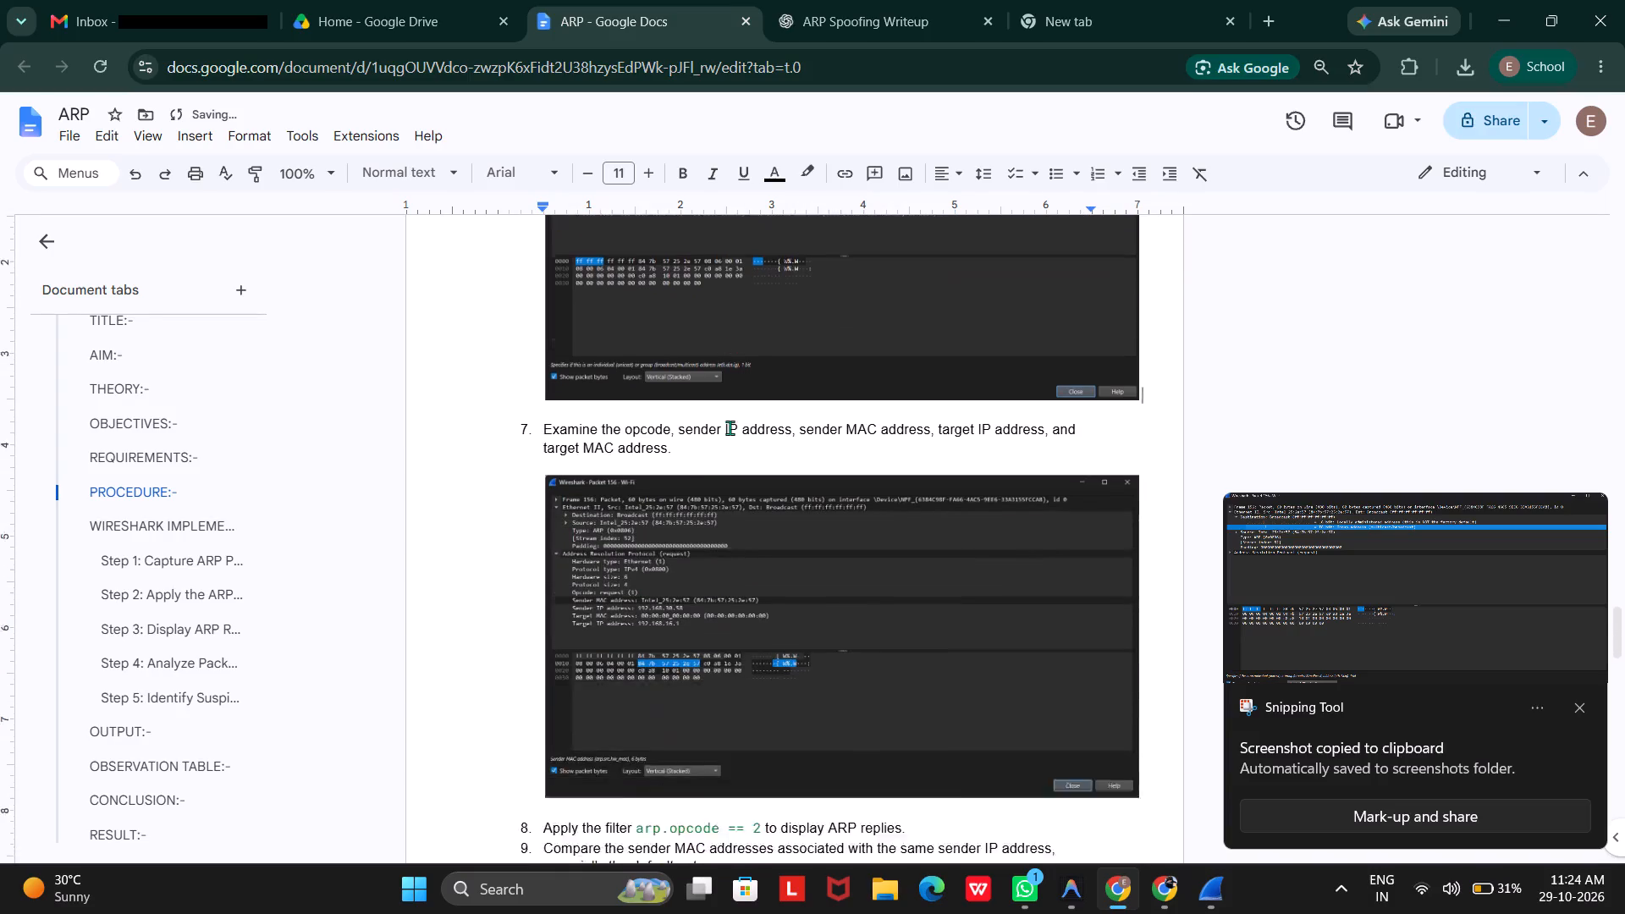
scroll(730, 427, down, 3)
click(935, 685)
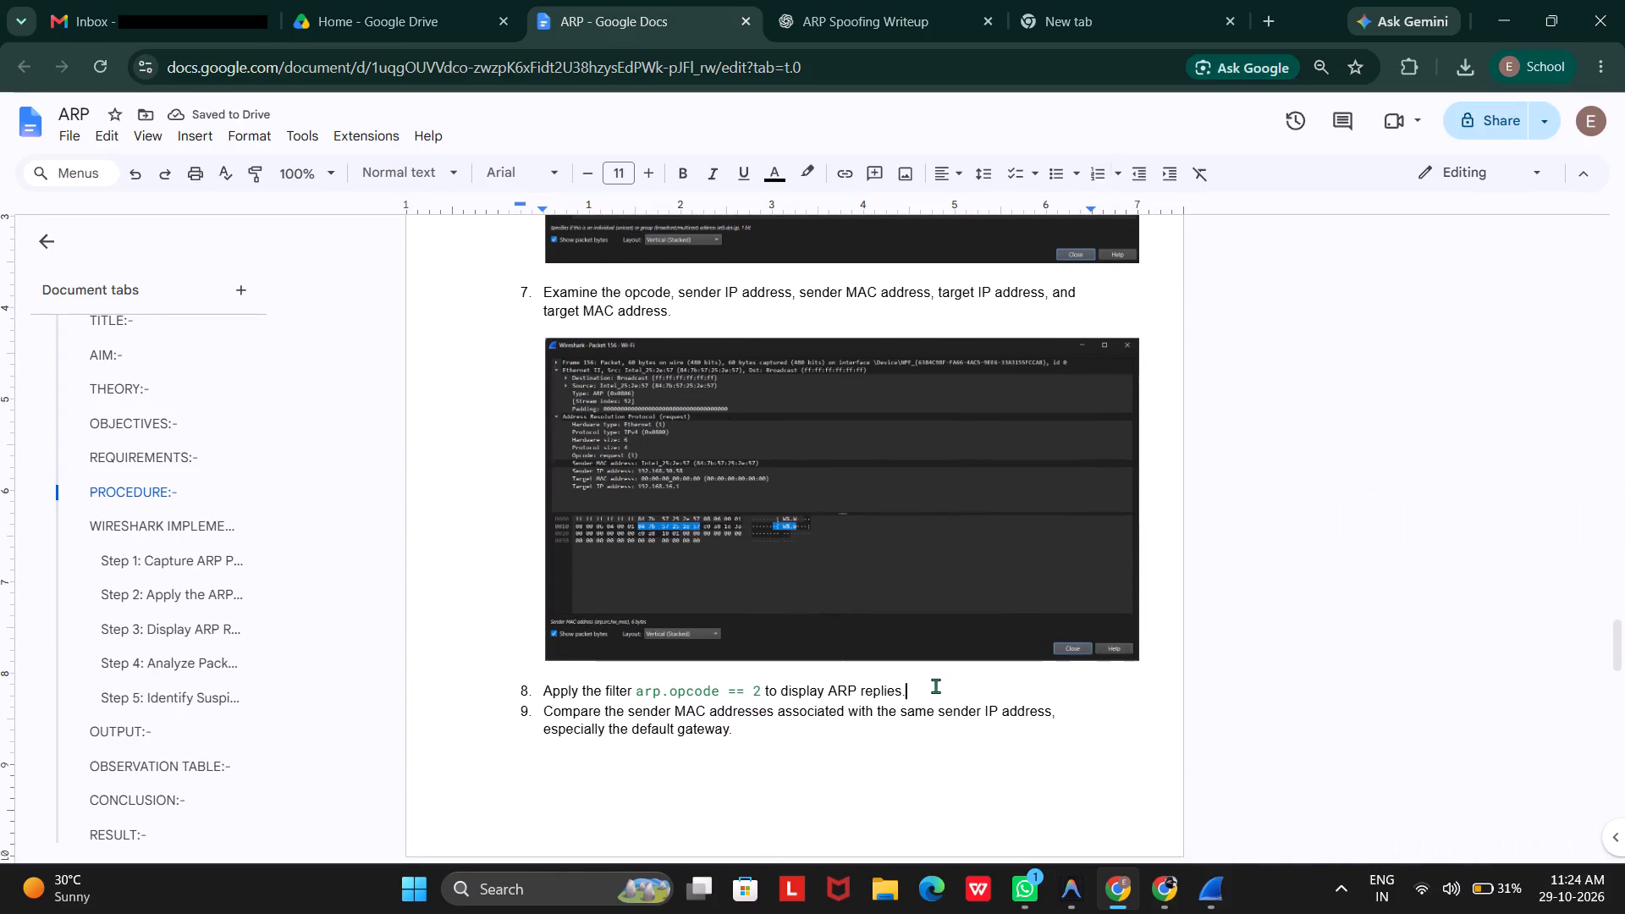
key(Return)
key(BackSpace)
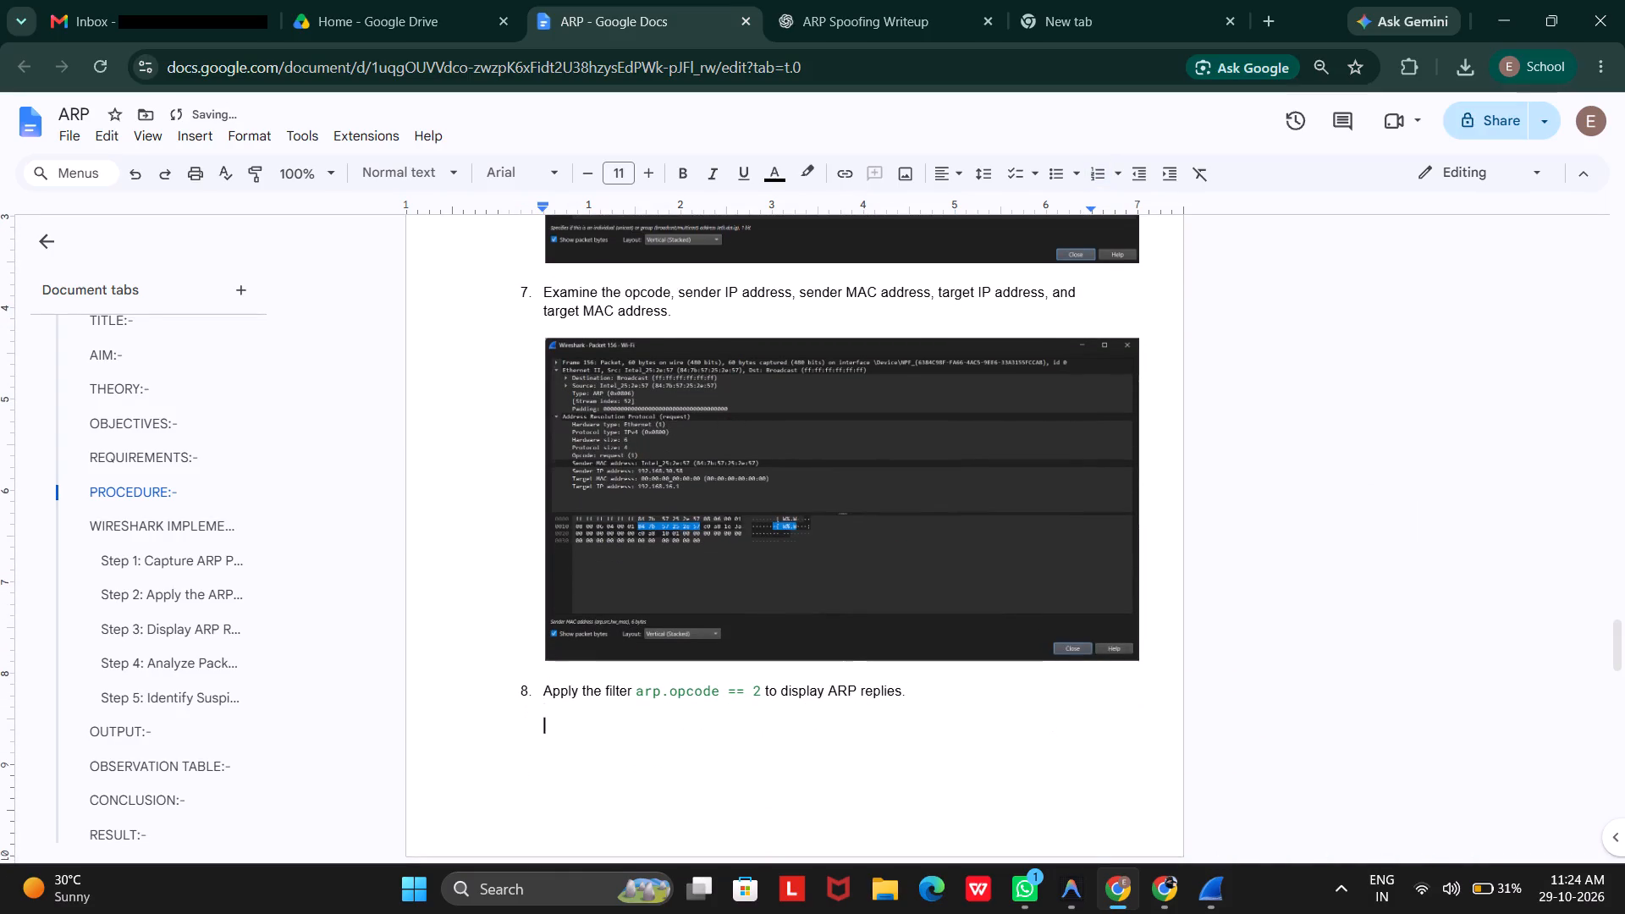
click(935, 685)
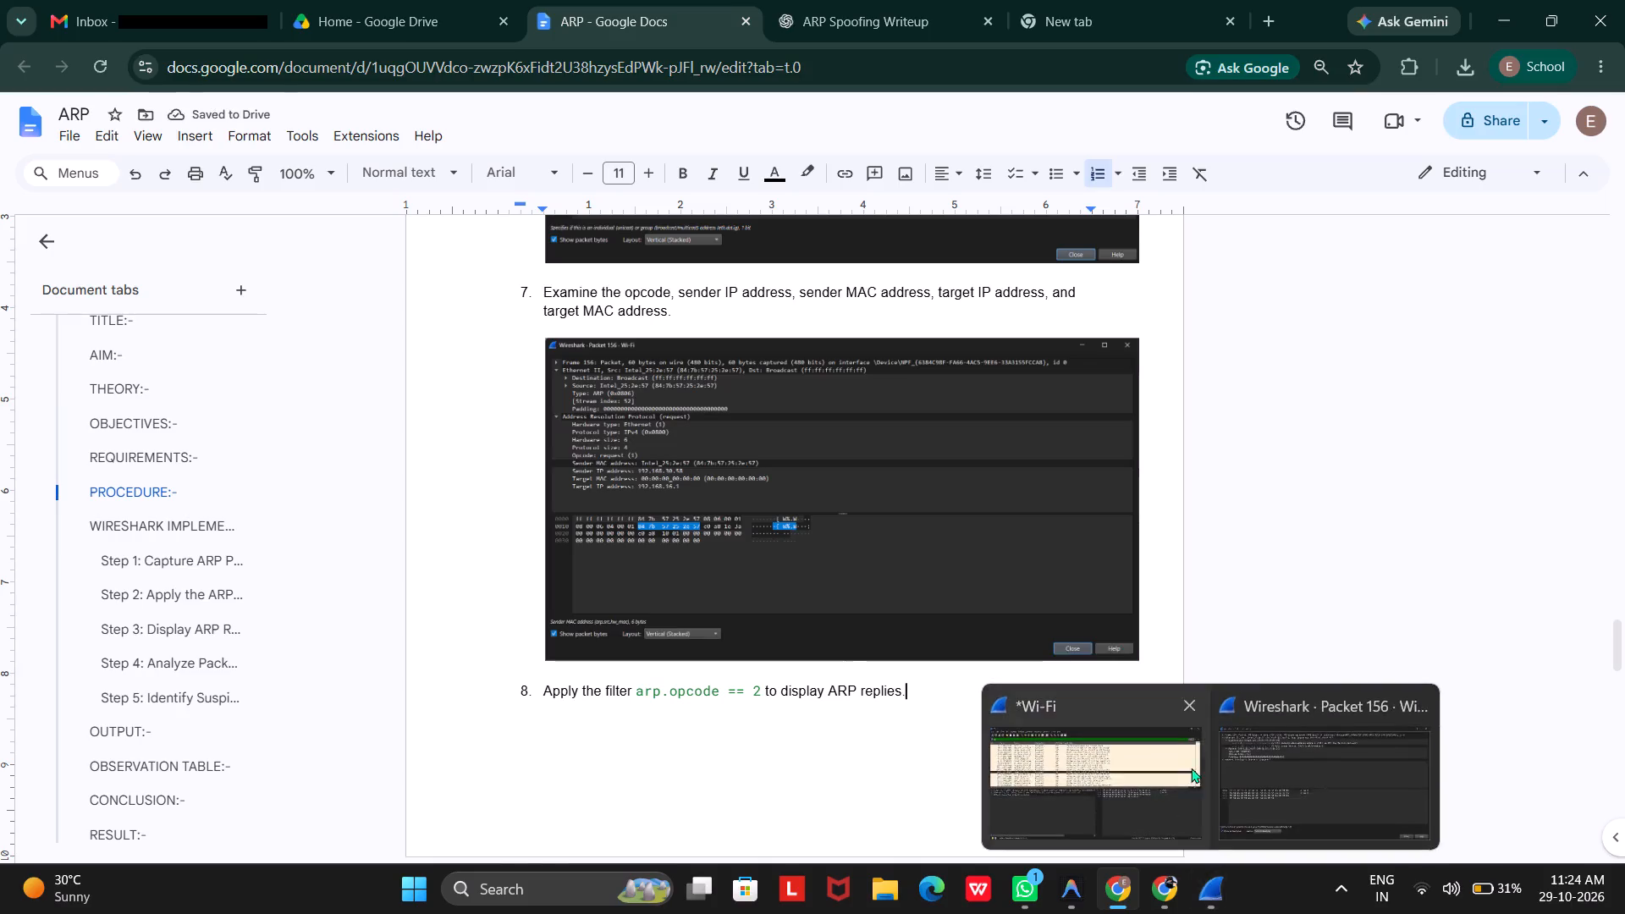
Close the existing Wireshark *Wi-Fi capture window.
click(1182, 713)
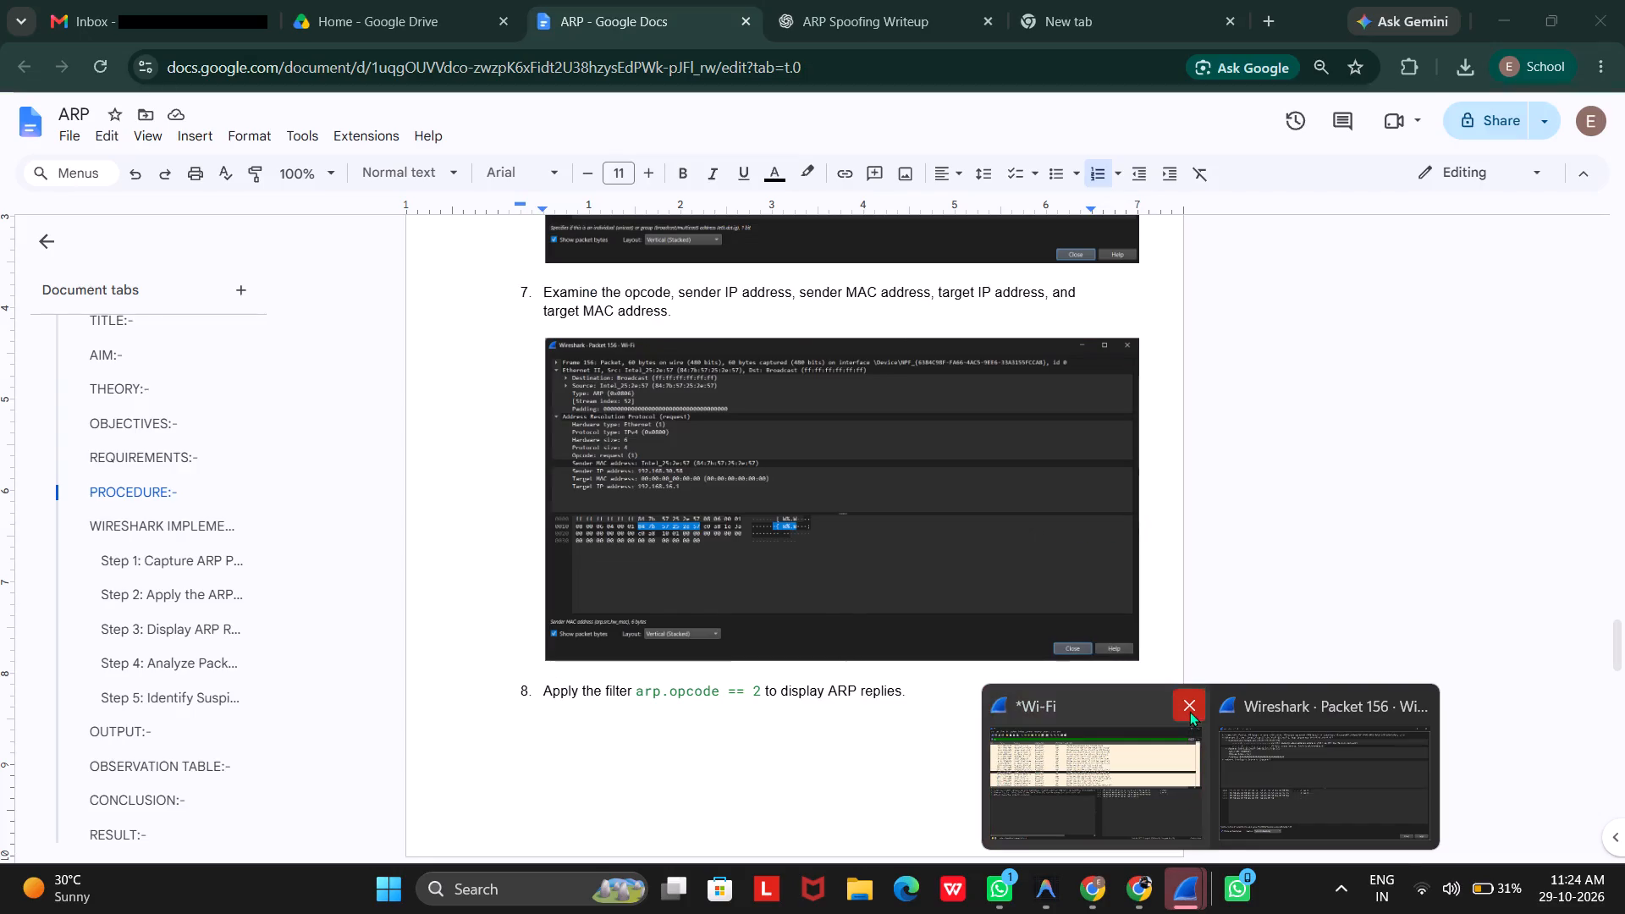
click(1189, 711)
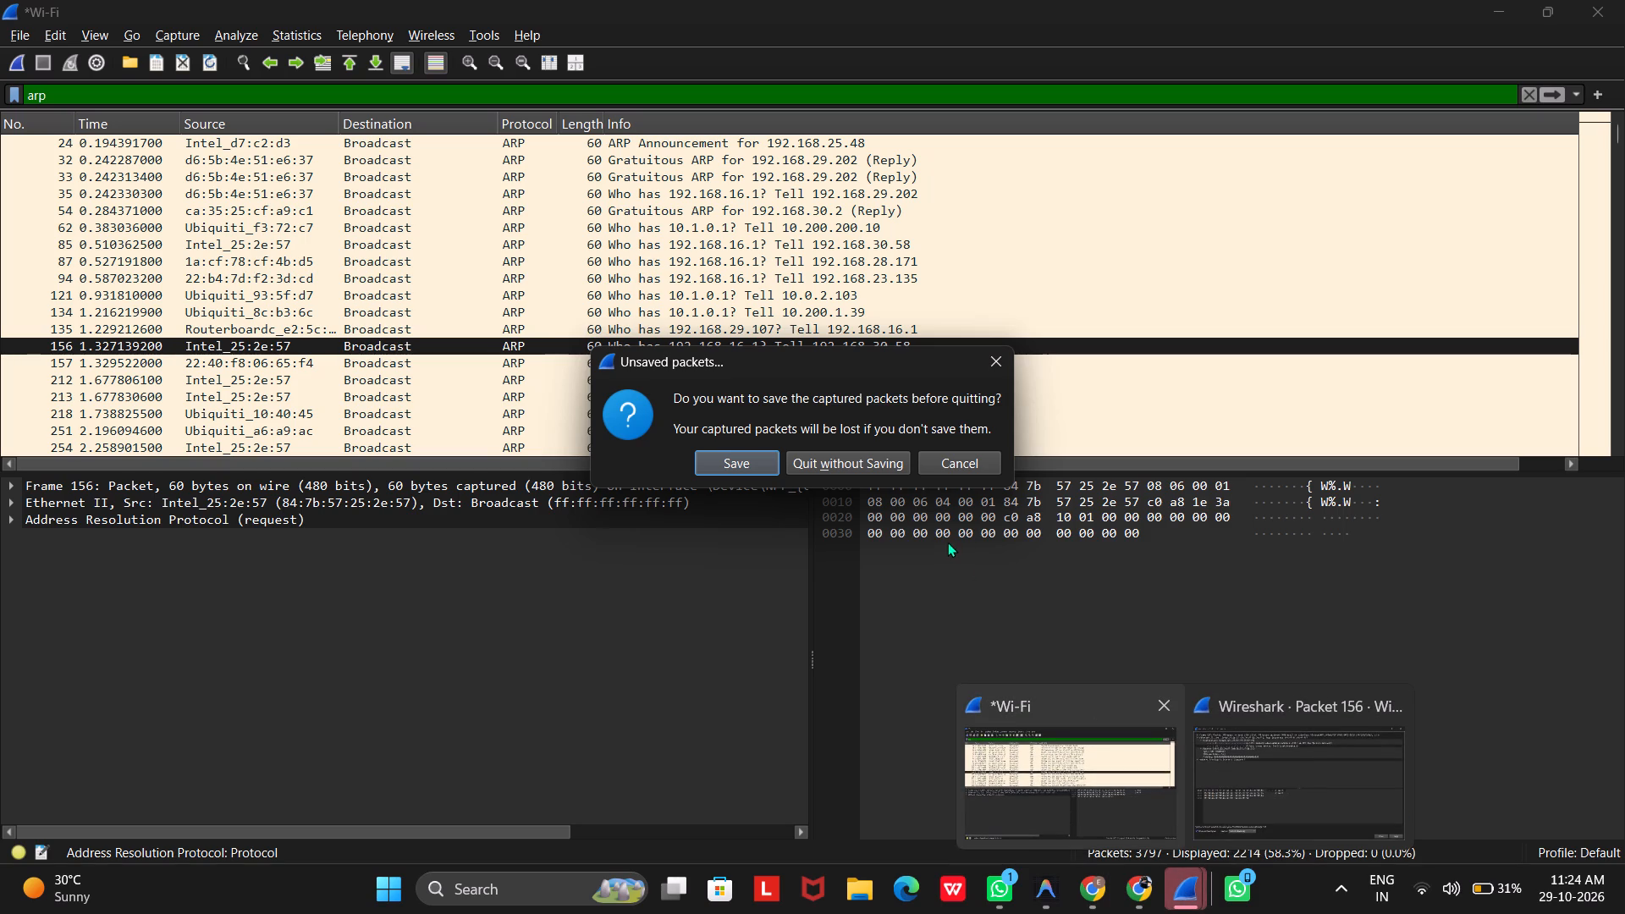
Quit the open Wireshark session without saving its captured packets.
click(863, 456)
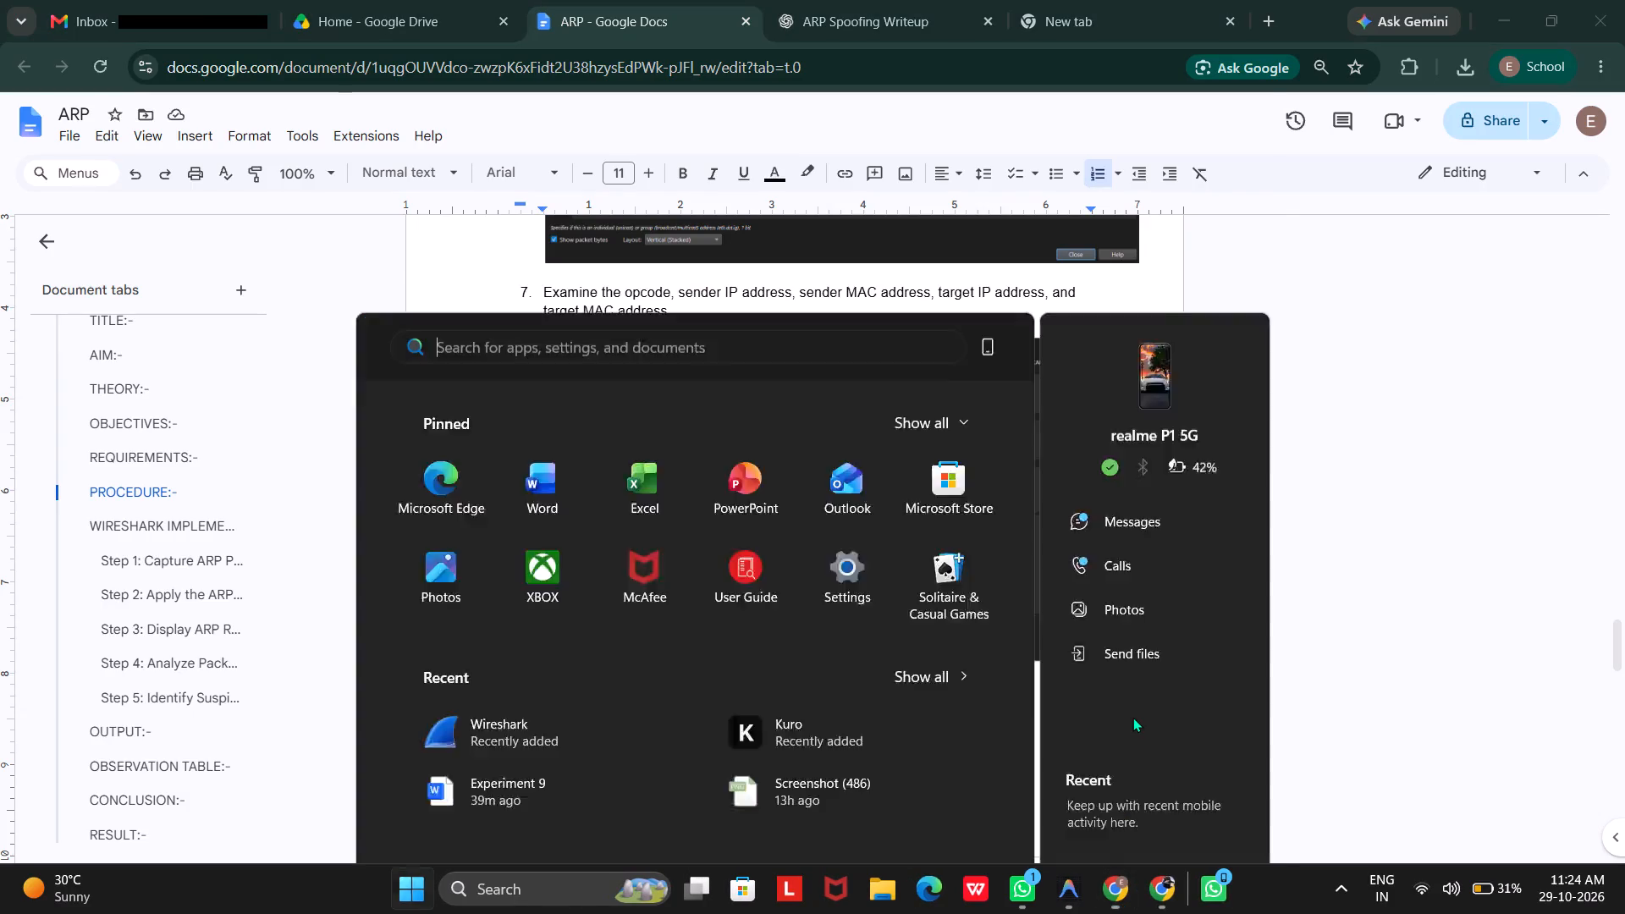
Relaunch Wireshark and record a fresh capture on the Wi-Fi interface, stopping it after about 16 seconds of traffic.
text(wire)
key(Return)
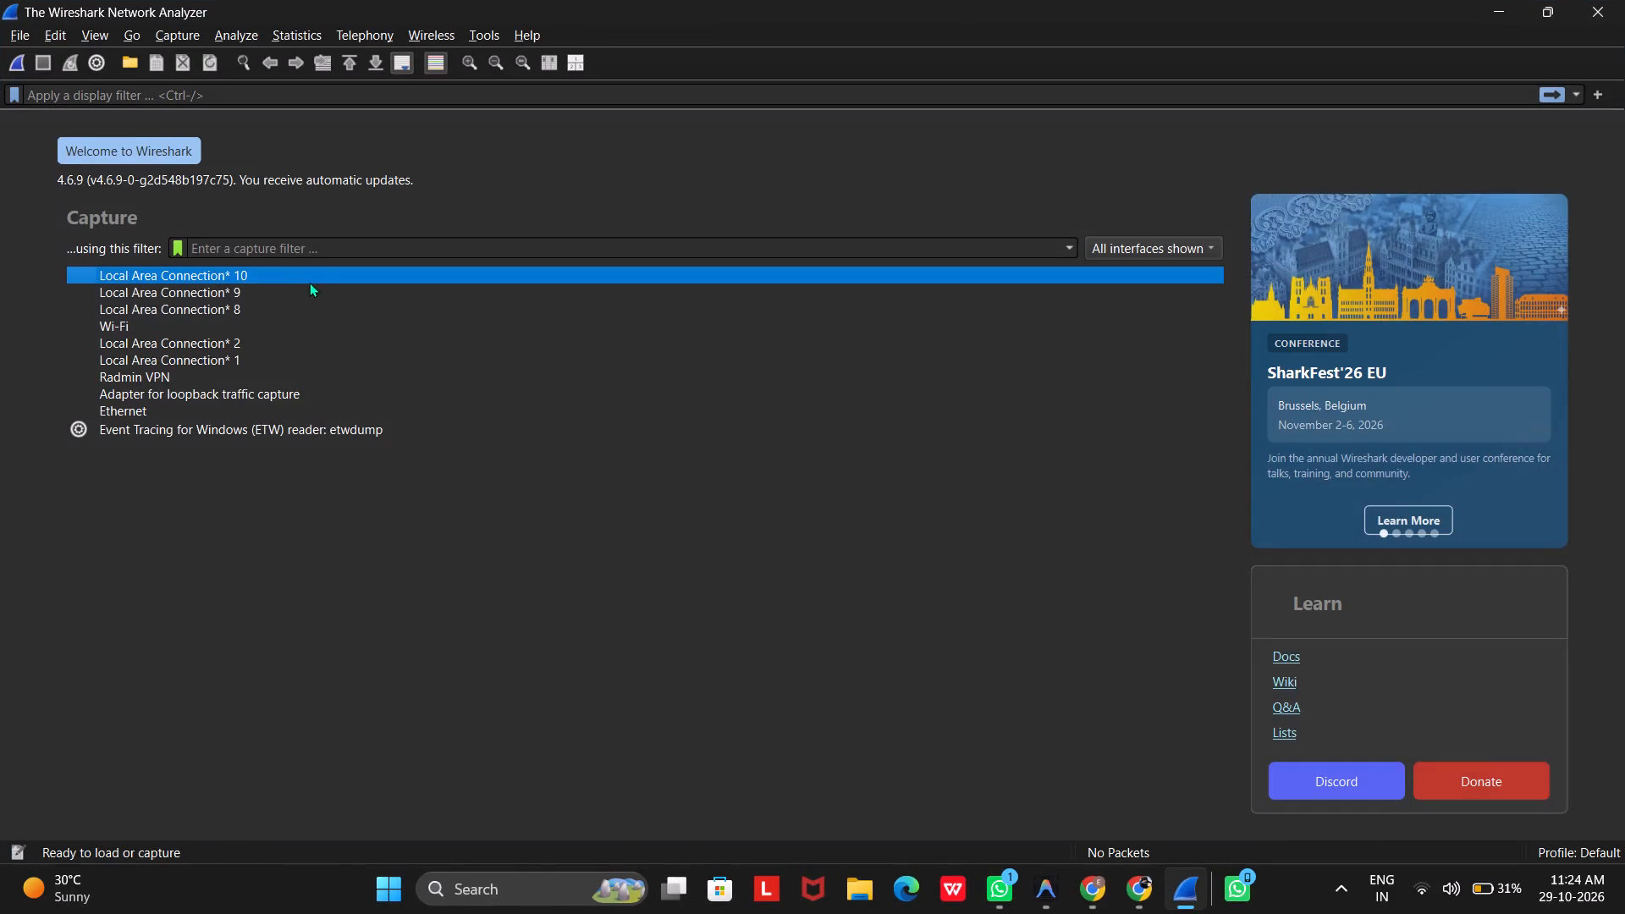
scroll(293, 290, up, 1)
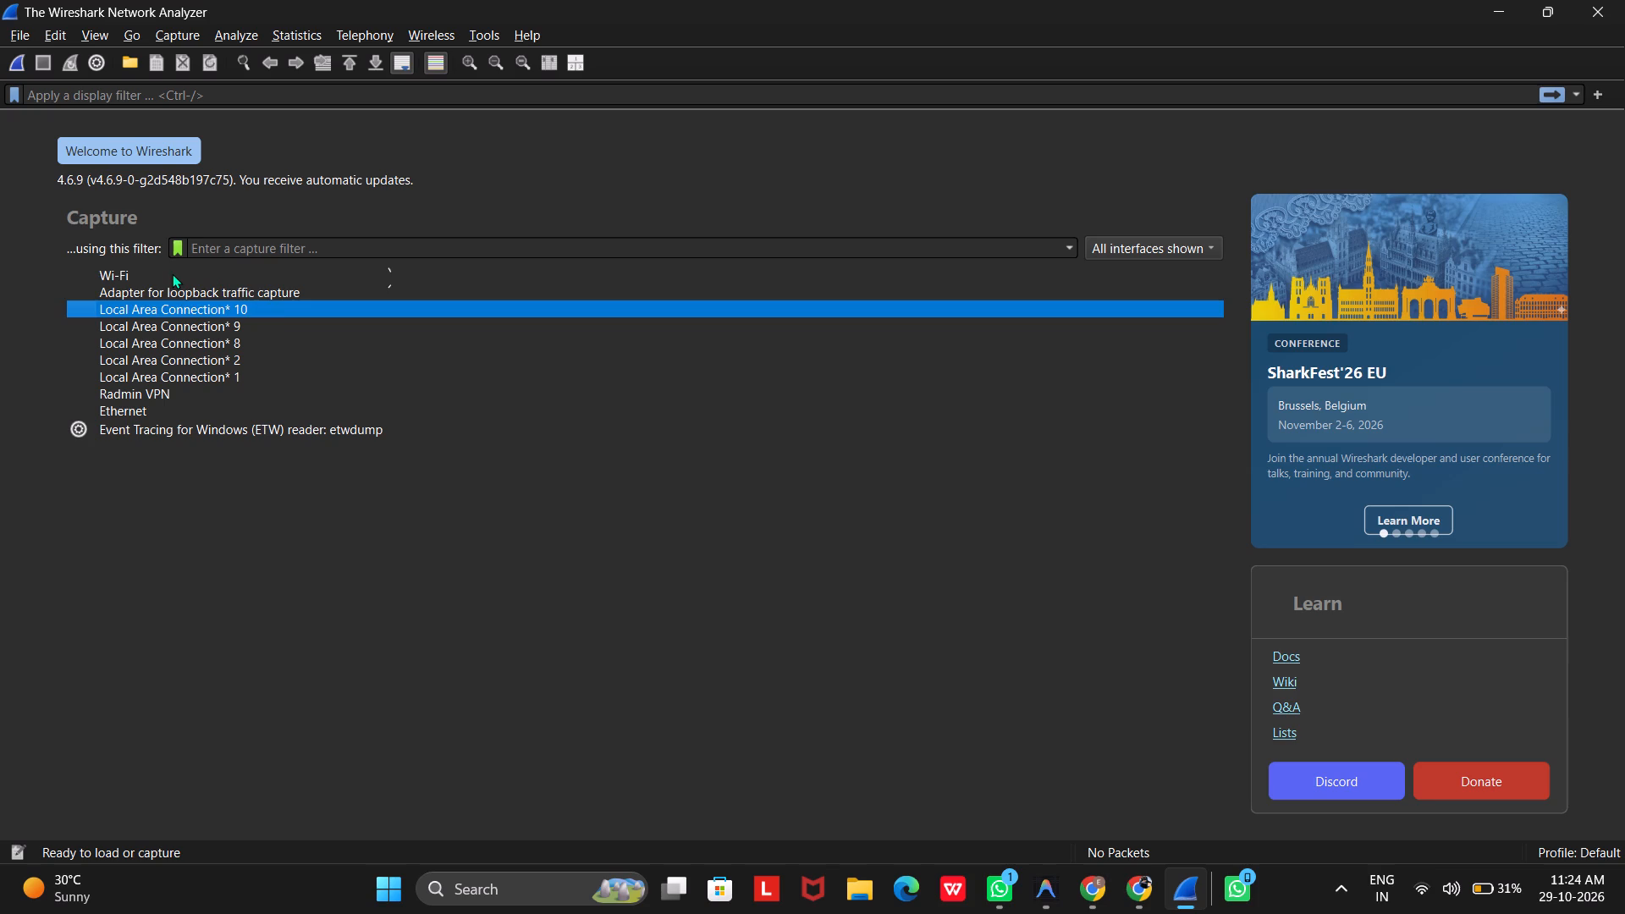
click(172, 273)
double_click(172, 273)
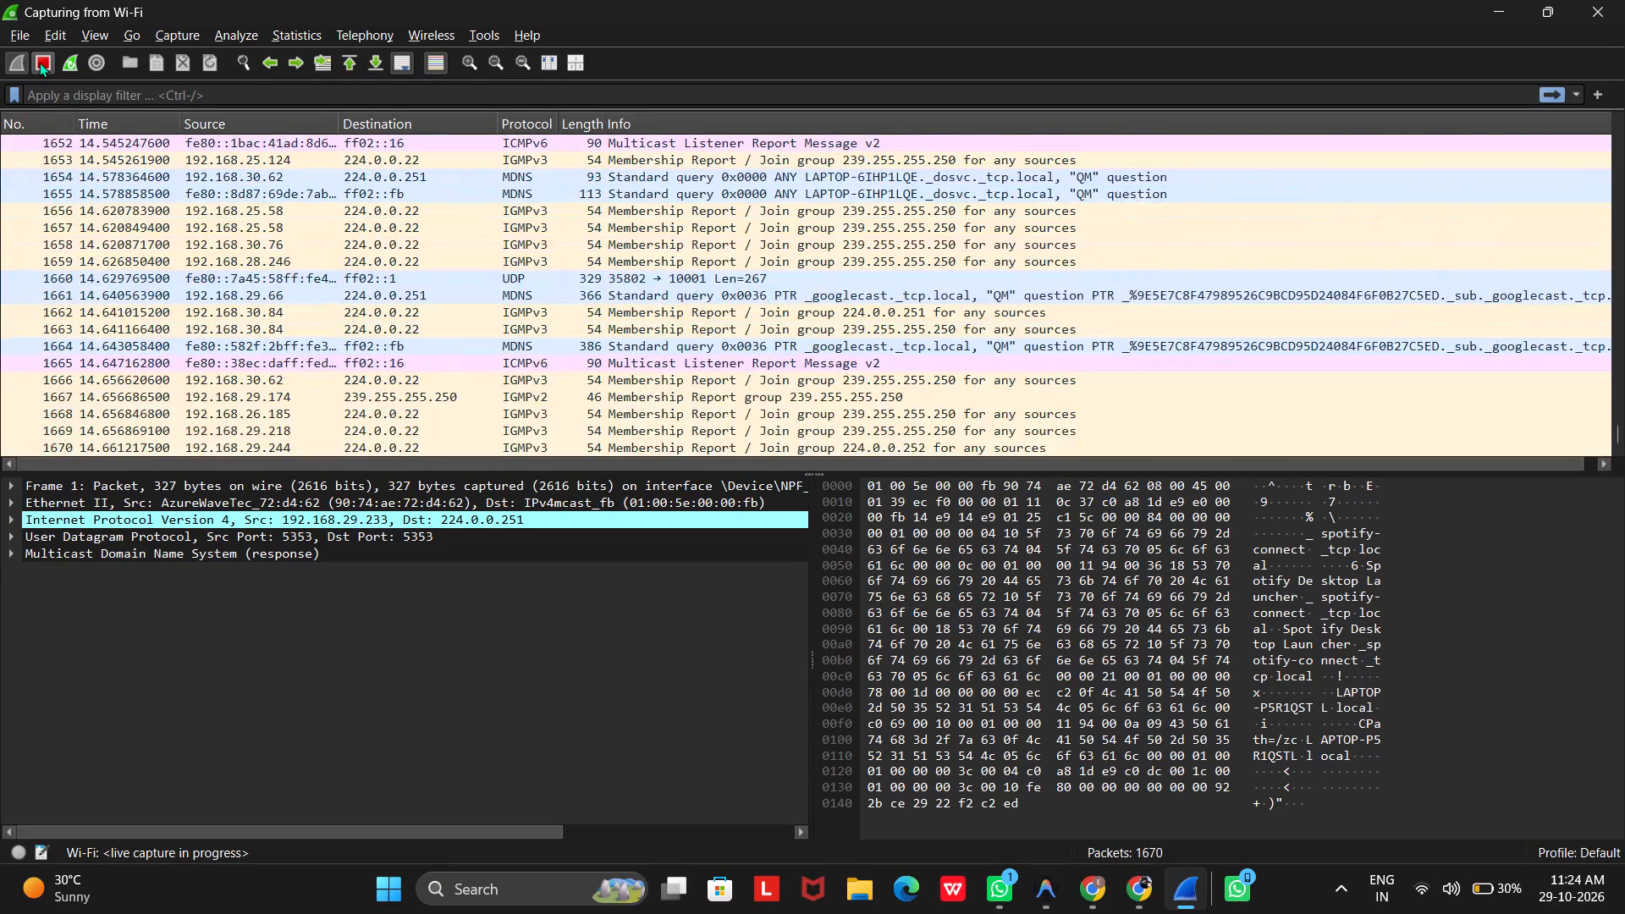
click(39, 62)
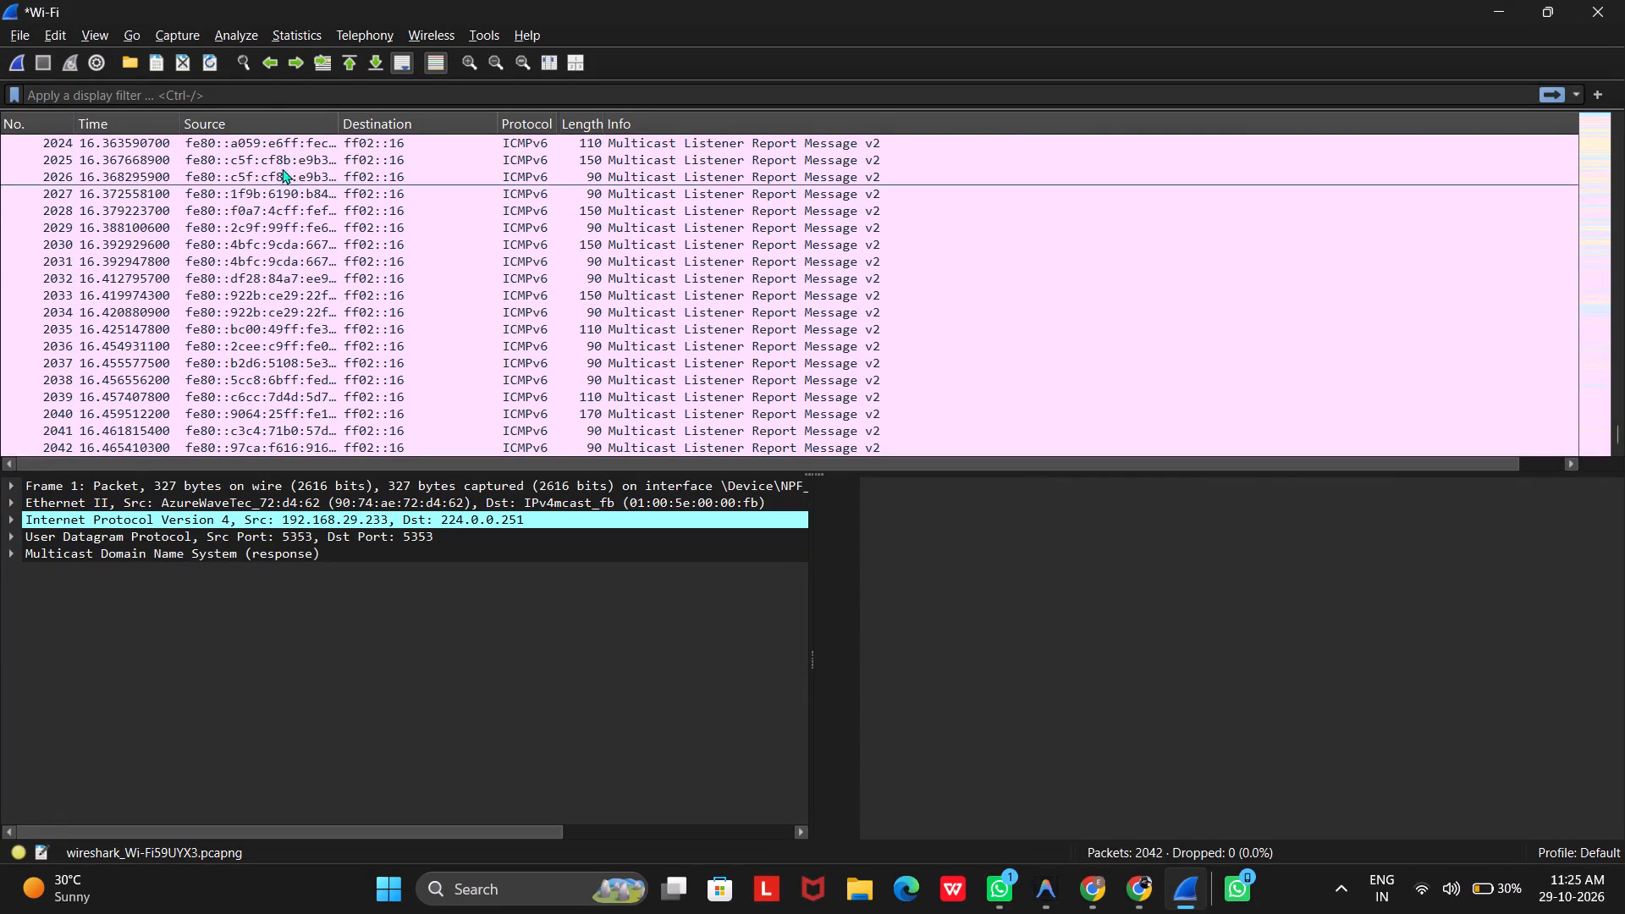
Begin entering a display filter for the new Wi-Fi capture, consulting procedure step 8 in the ARP document for the ARP-reply expression.
click(268, 94)
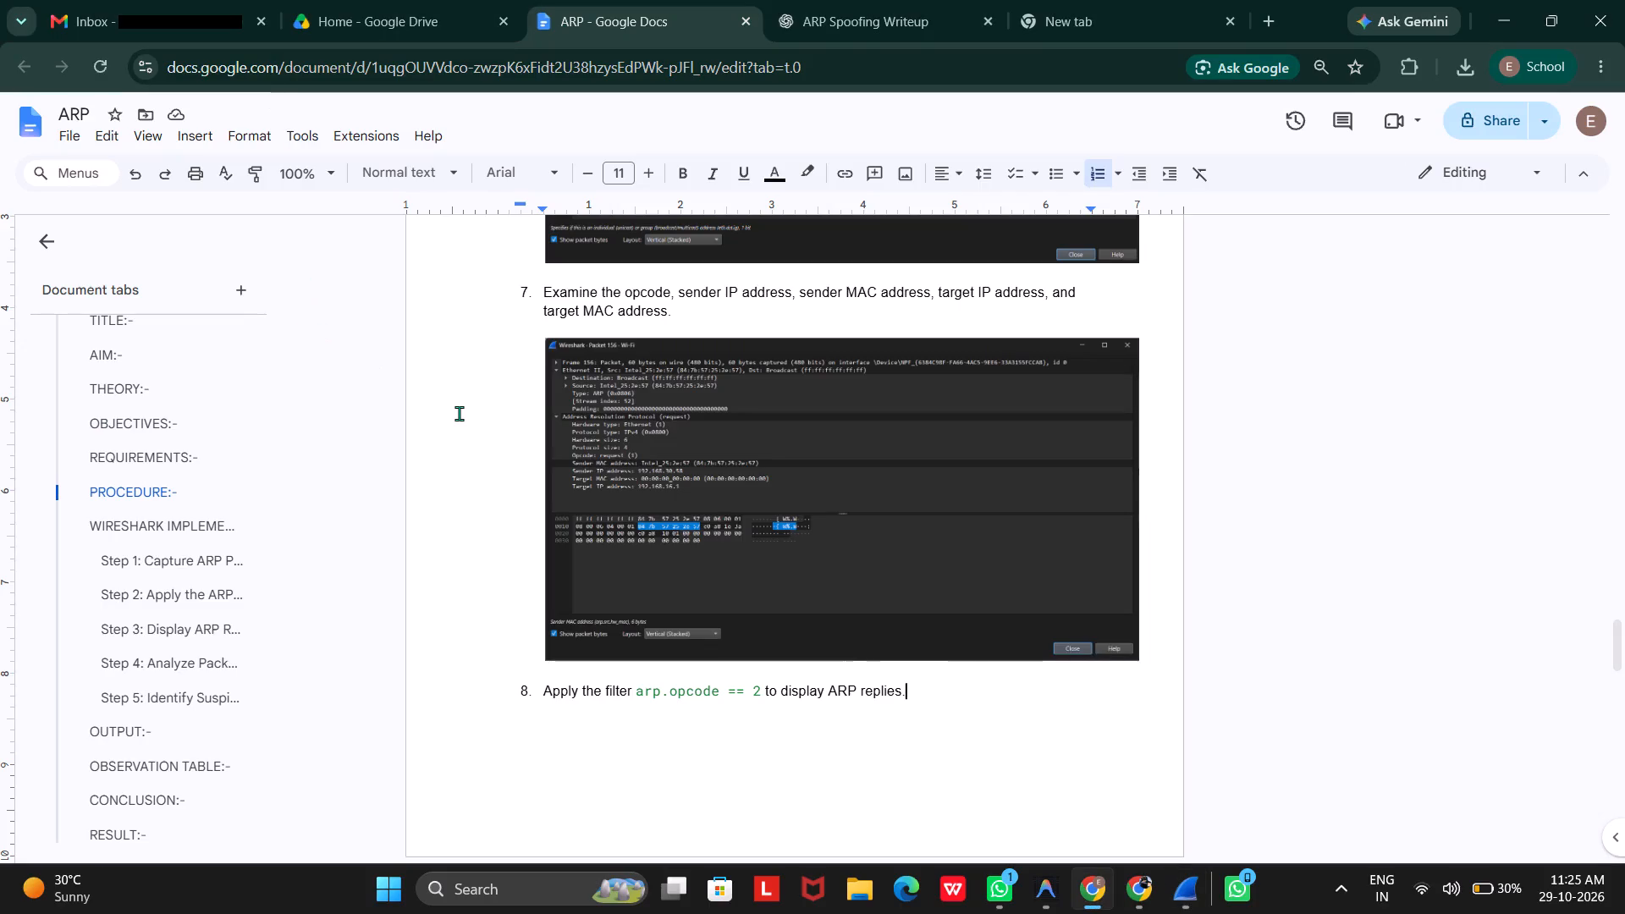
scroll(459, 413, down, 1)
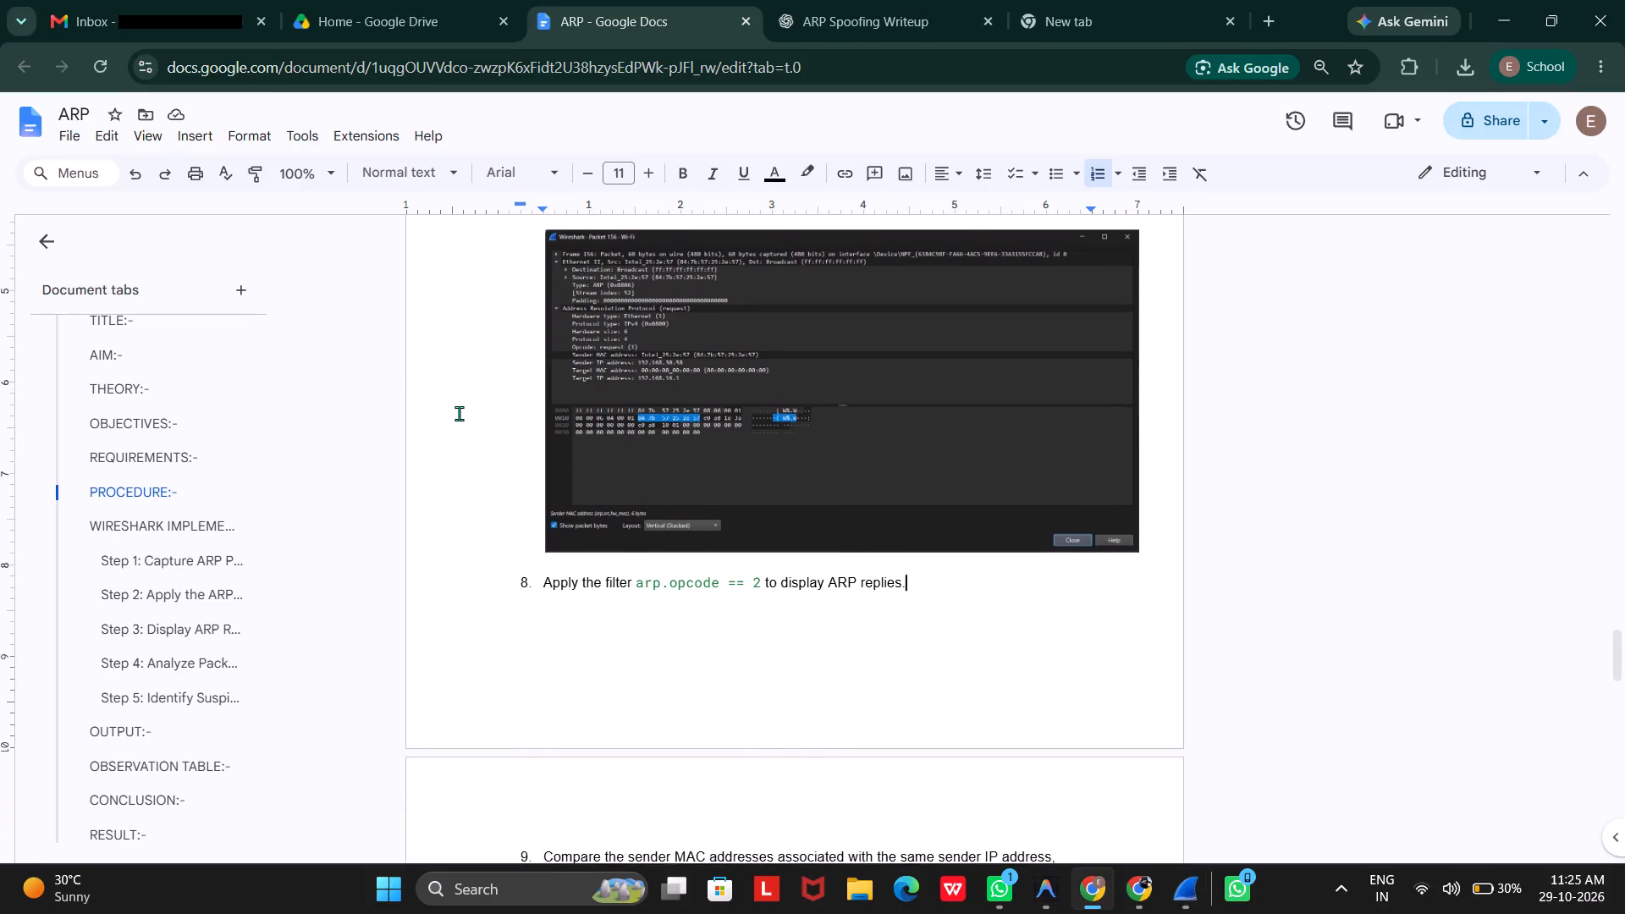
scroll(459, 413, down, 1)
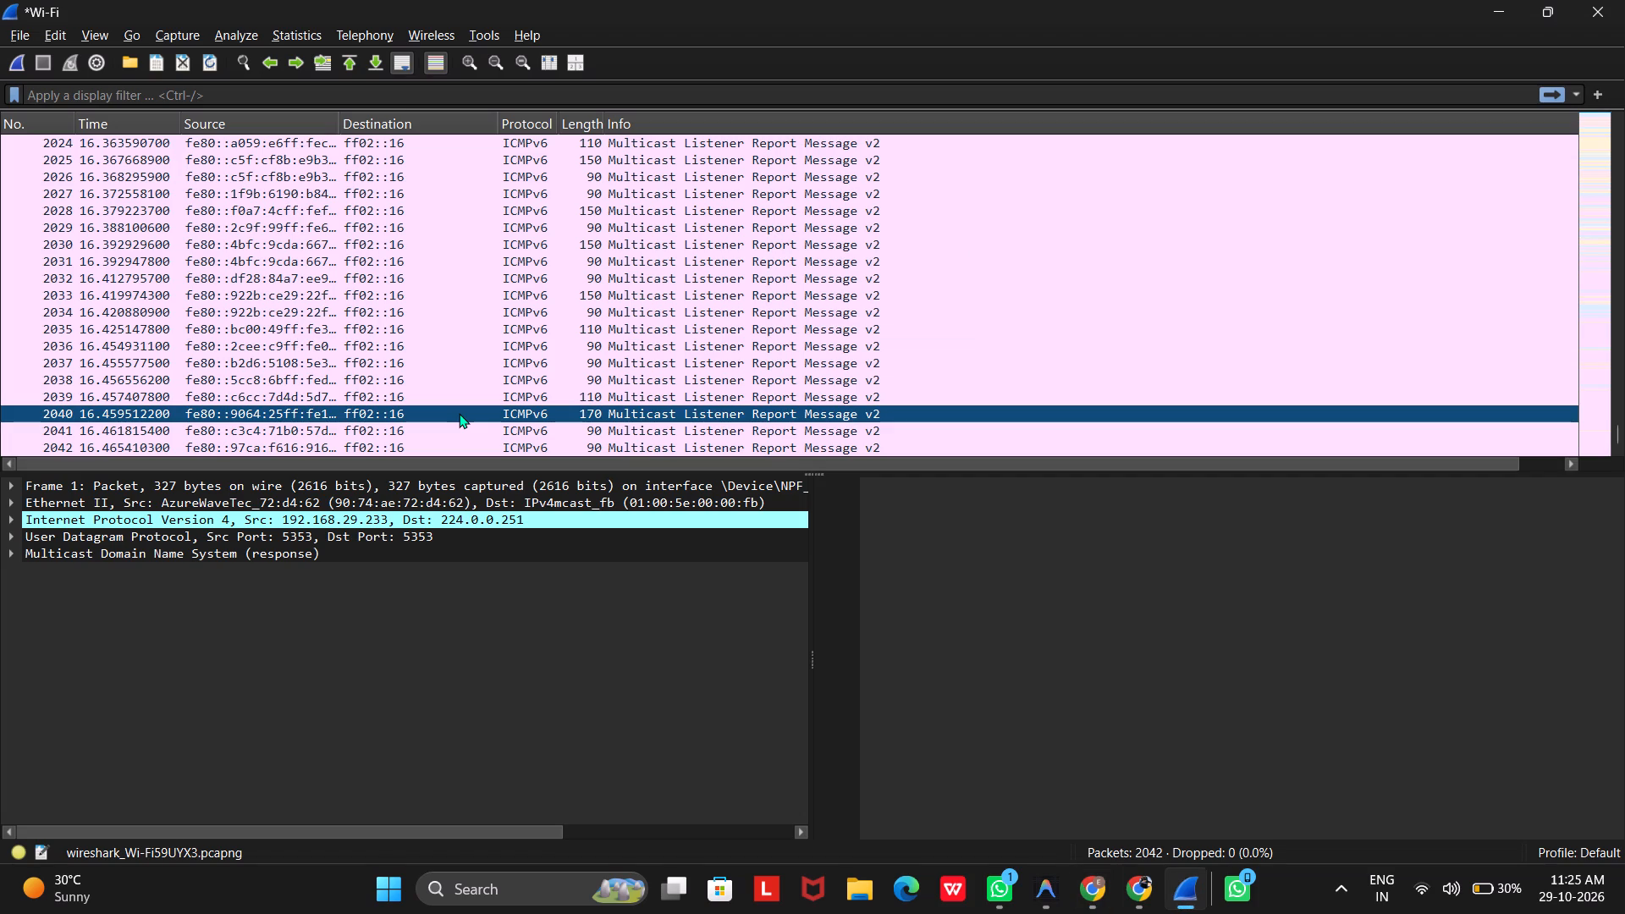
Apply the display filter arp.opcode==2 to the Wi-Fi capture in Wireshark.
text(arp.opcode)
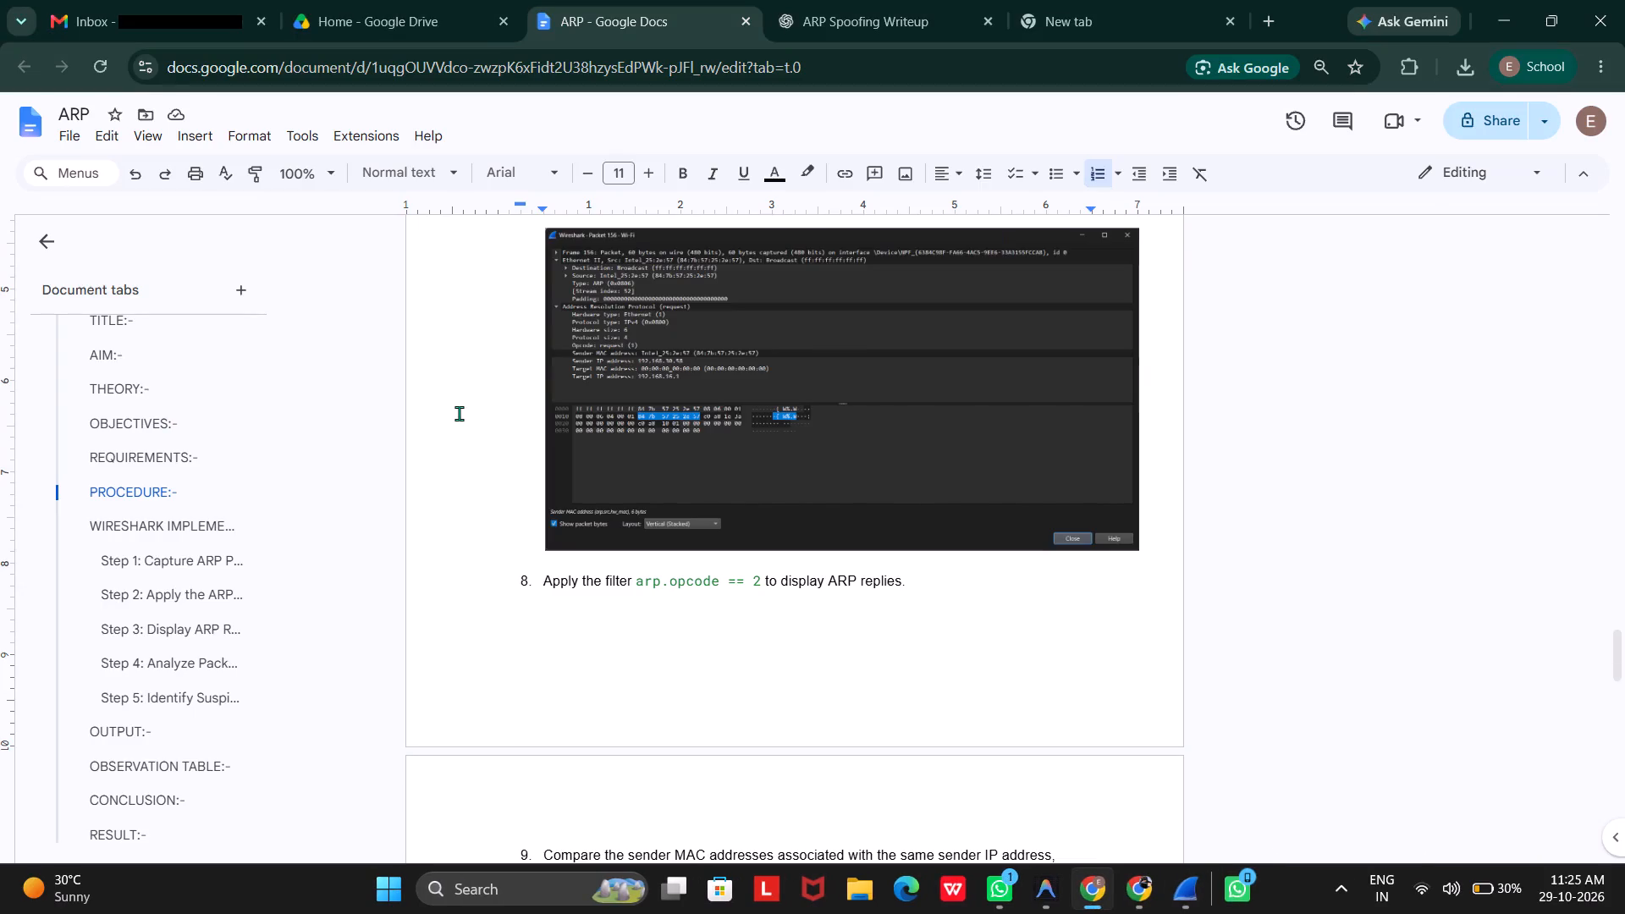
text(++)
key(BackSpace)
key(BackSpace)
key(minus)
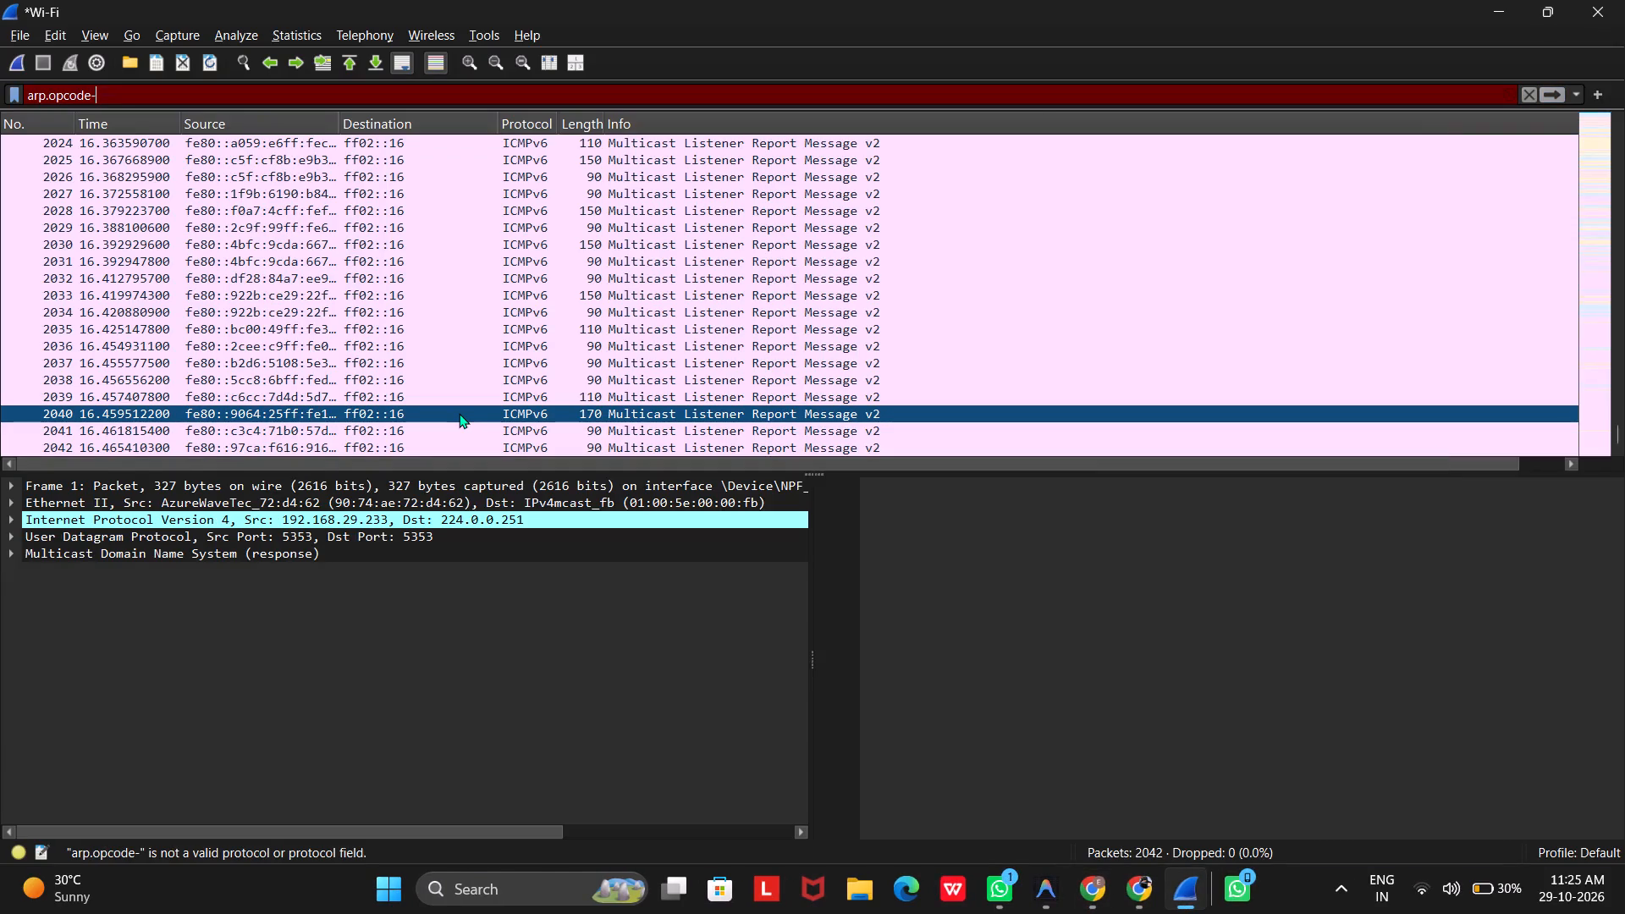
key(BackSpace)
text(==2)
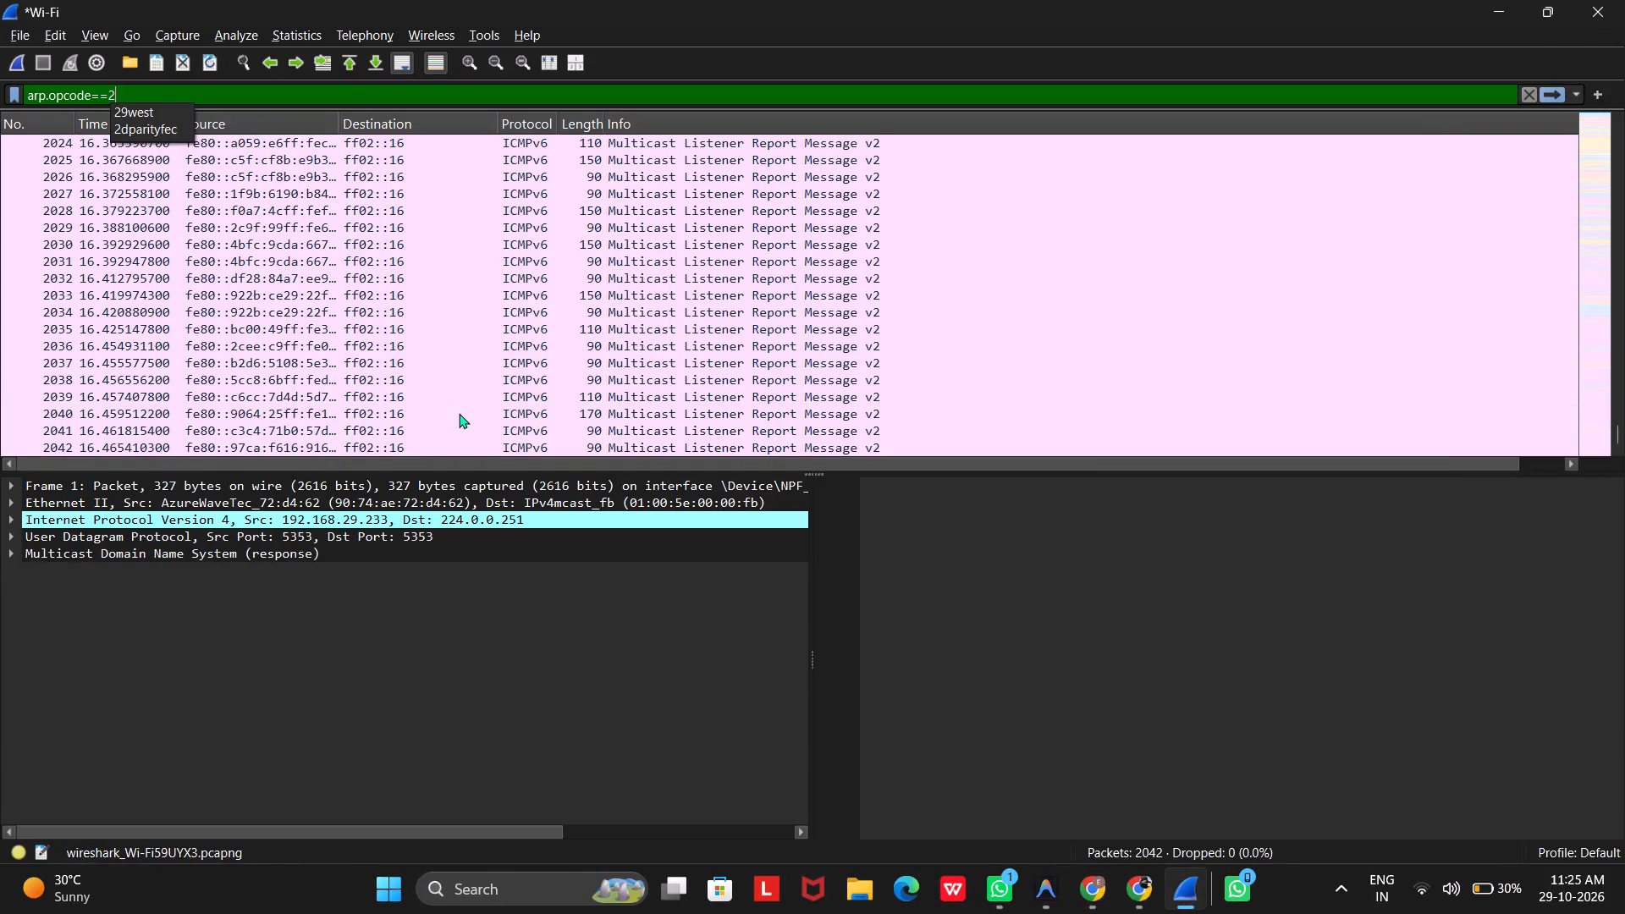
key(Return)
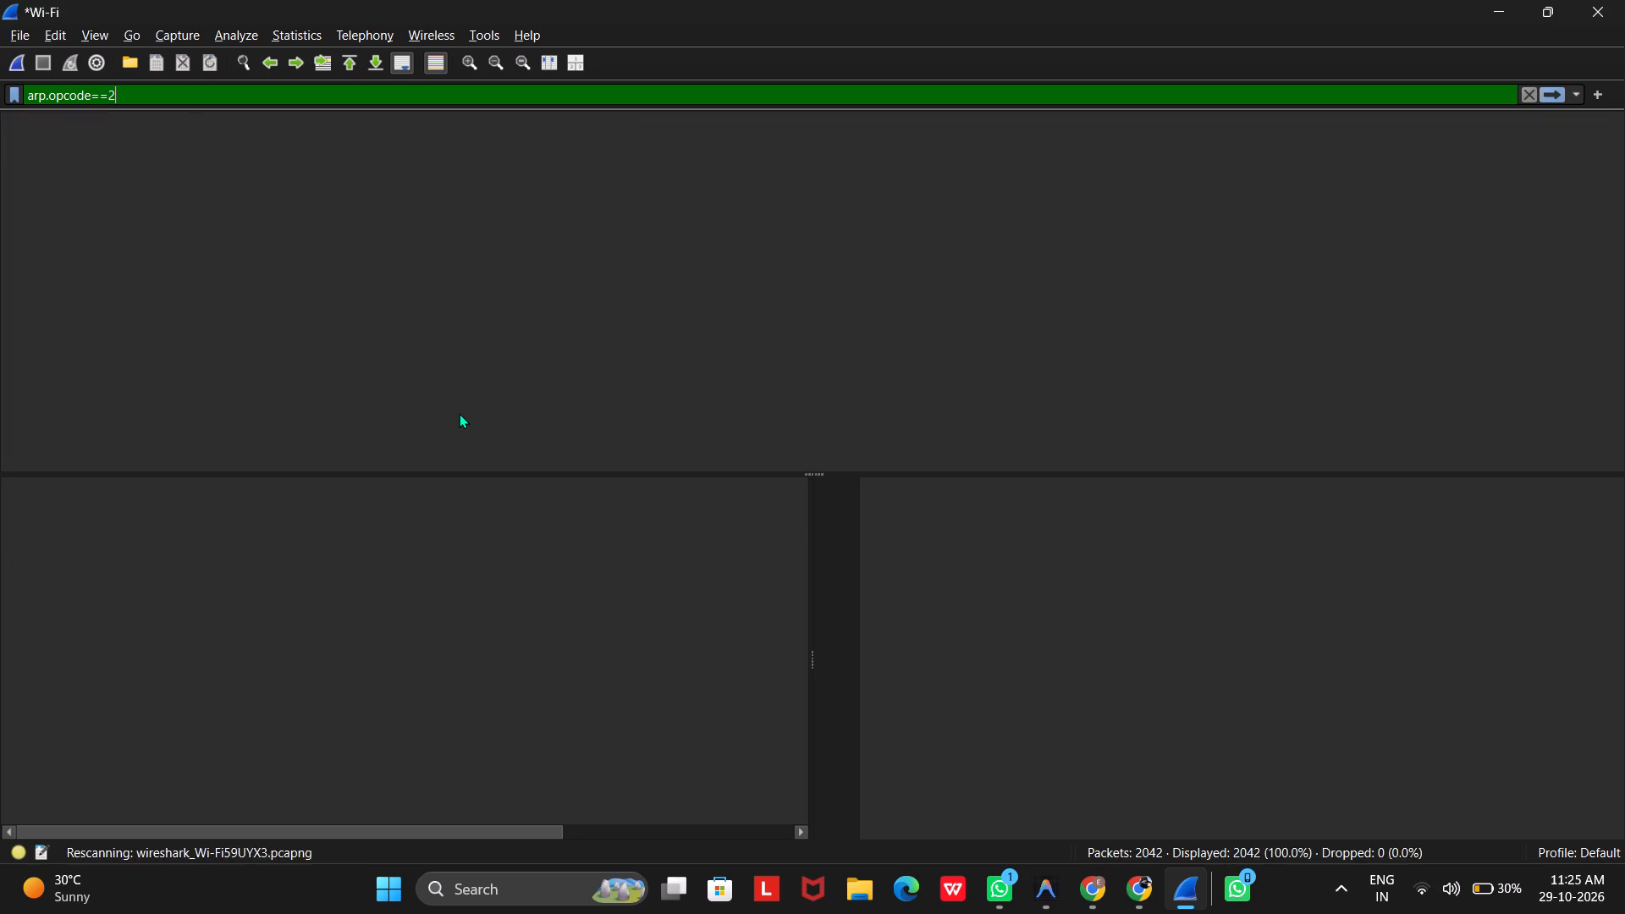
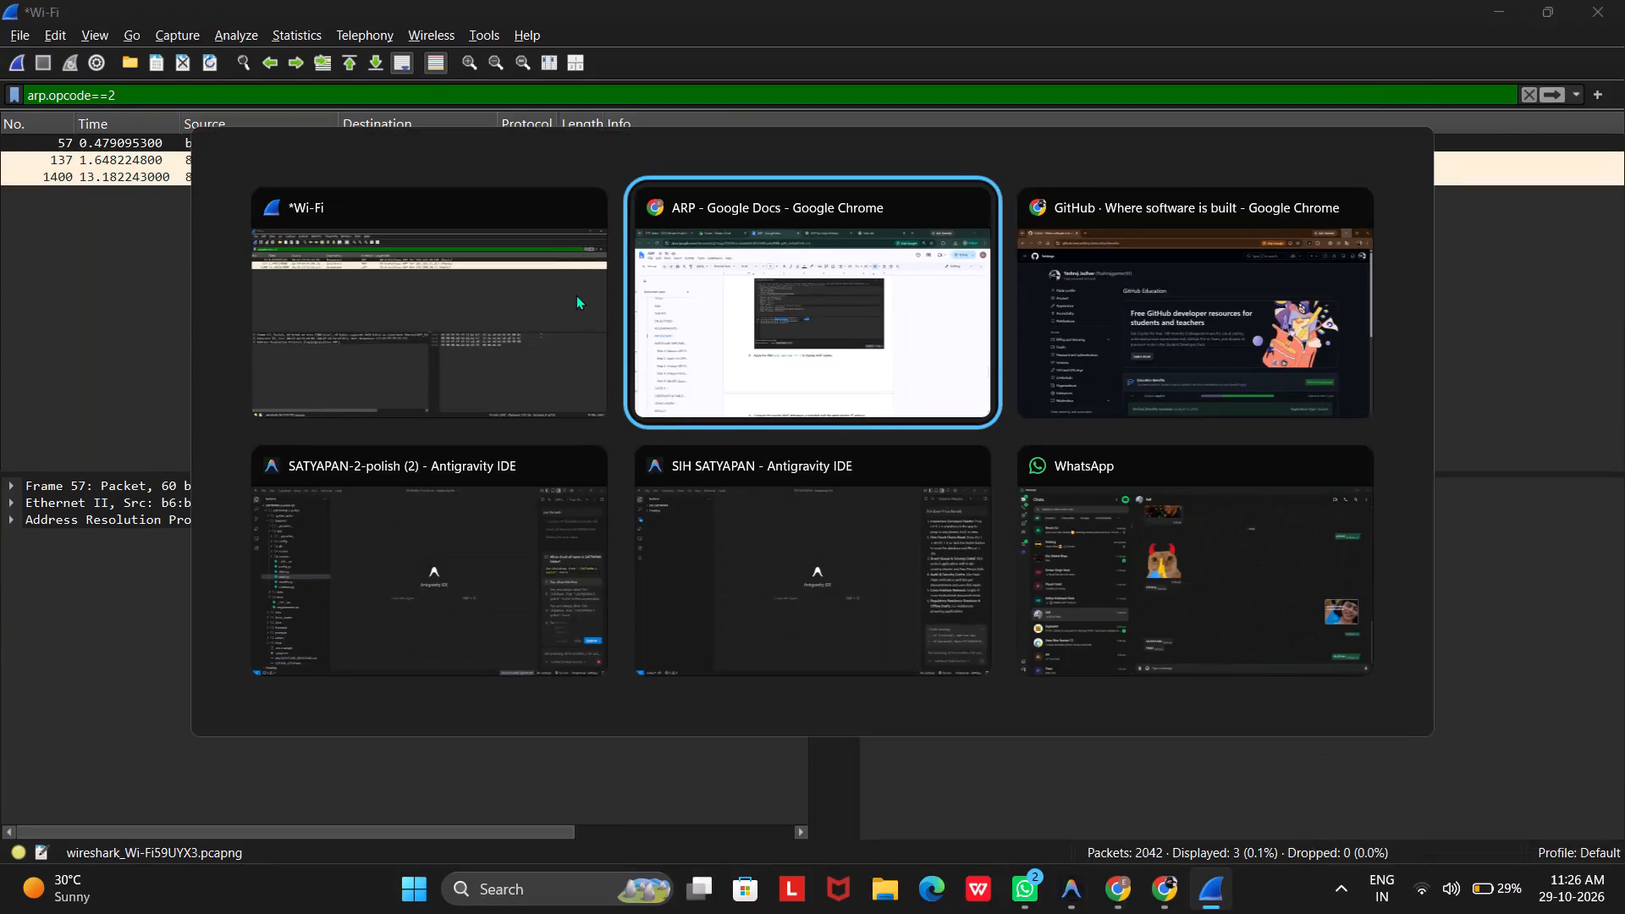
Capture a full-screen snip of the arp.opcode==2 filtered Wireshark capture and paste it on an unnumbered line below procedure step 8.
scroll(624, 602, down, 1)
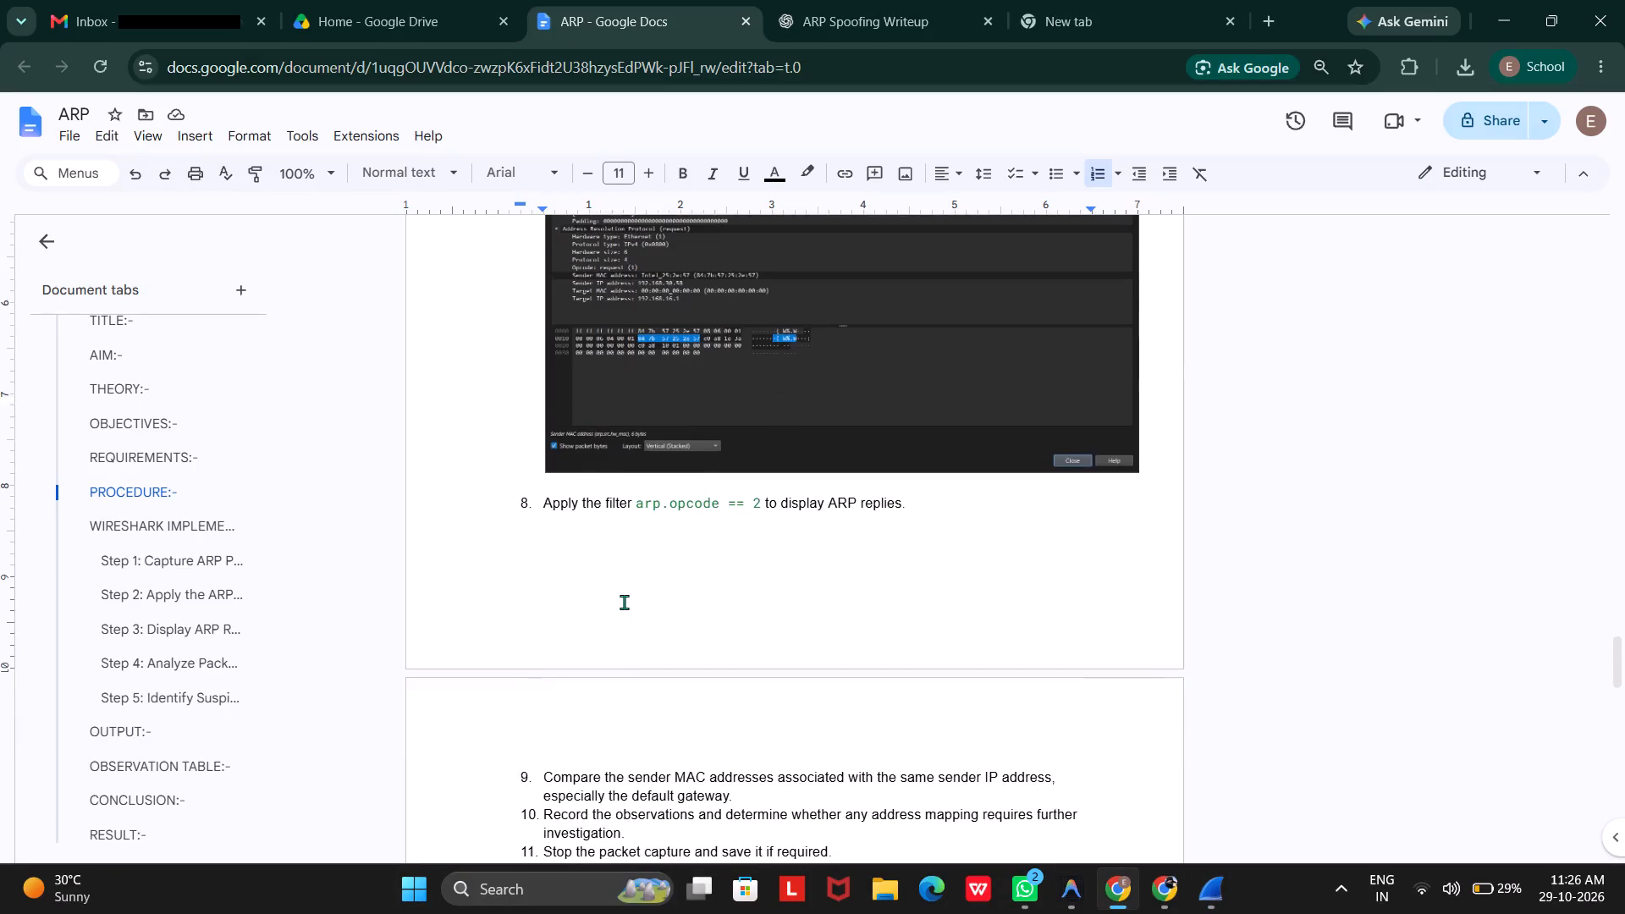
scroll(624, 602, down, 1)
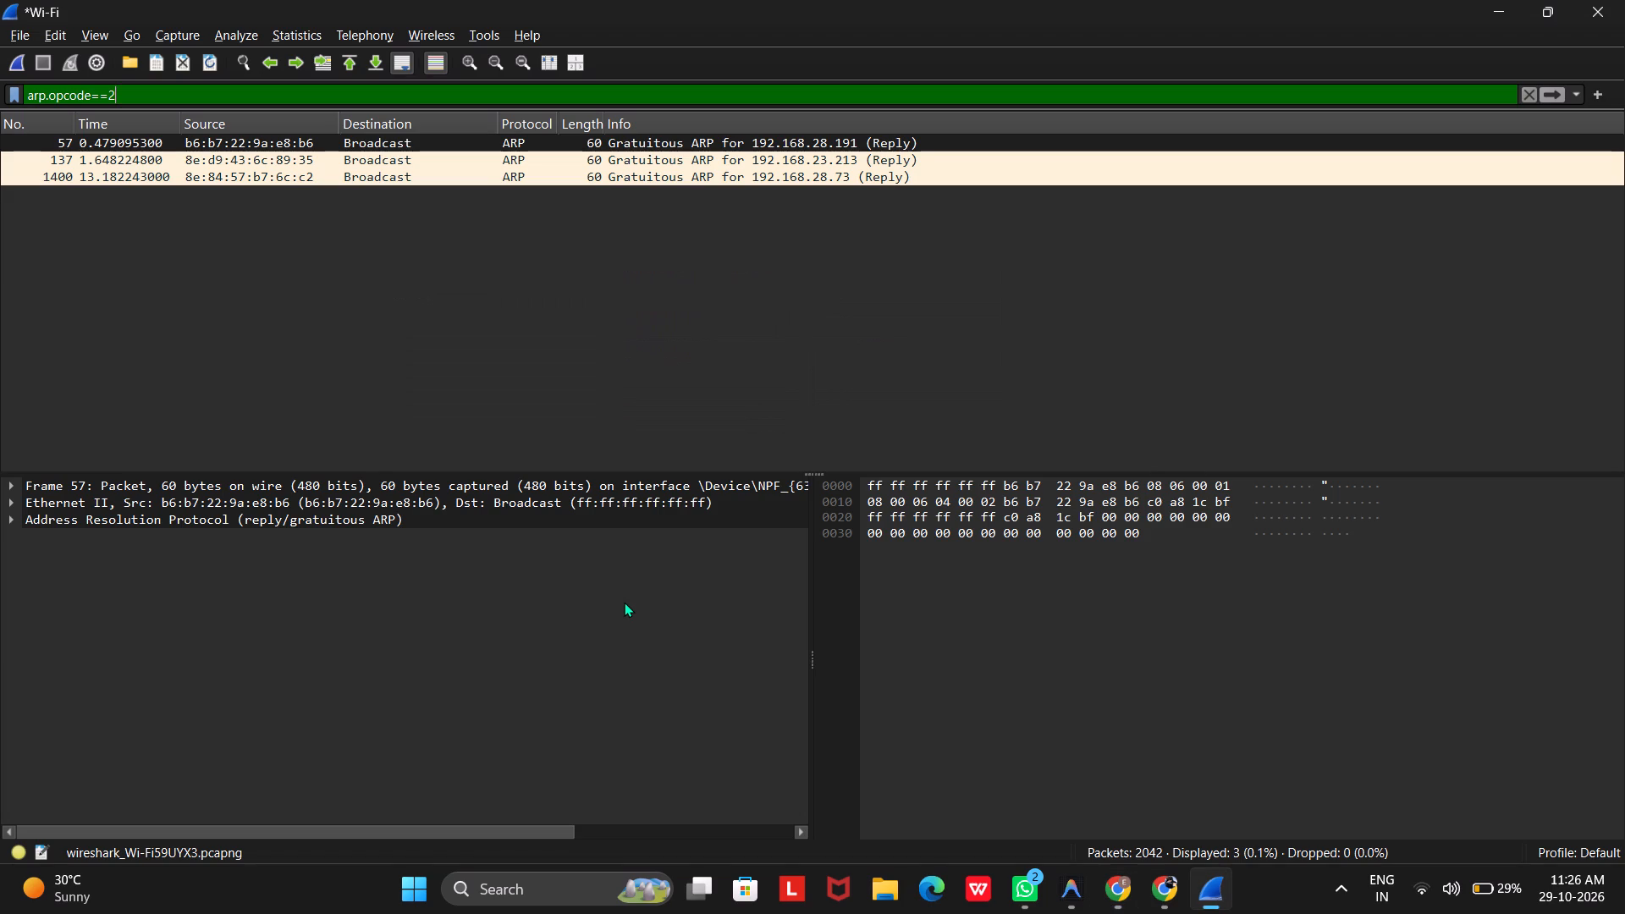
key(shift+super+s)
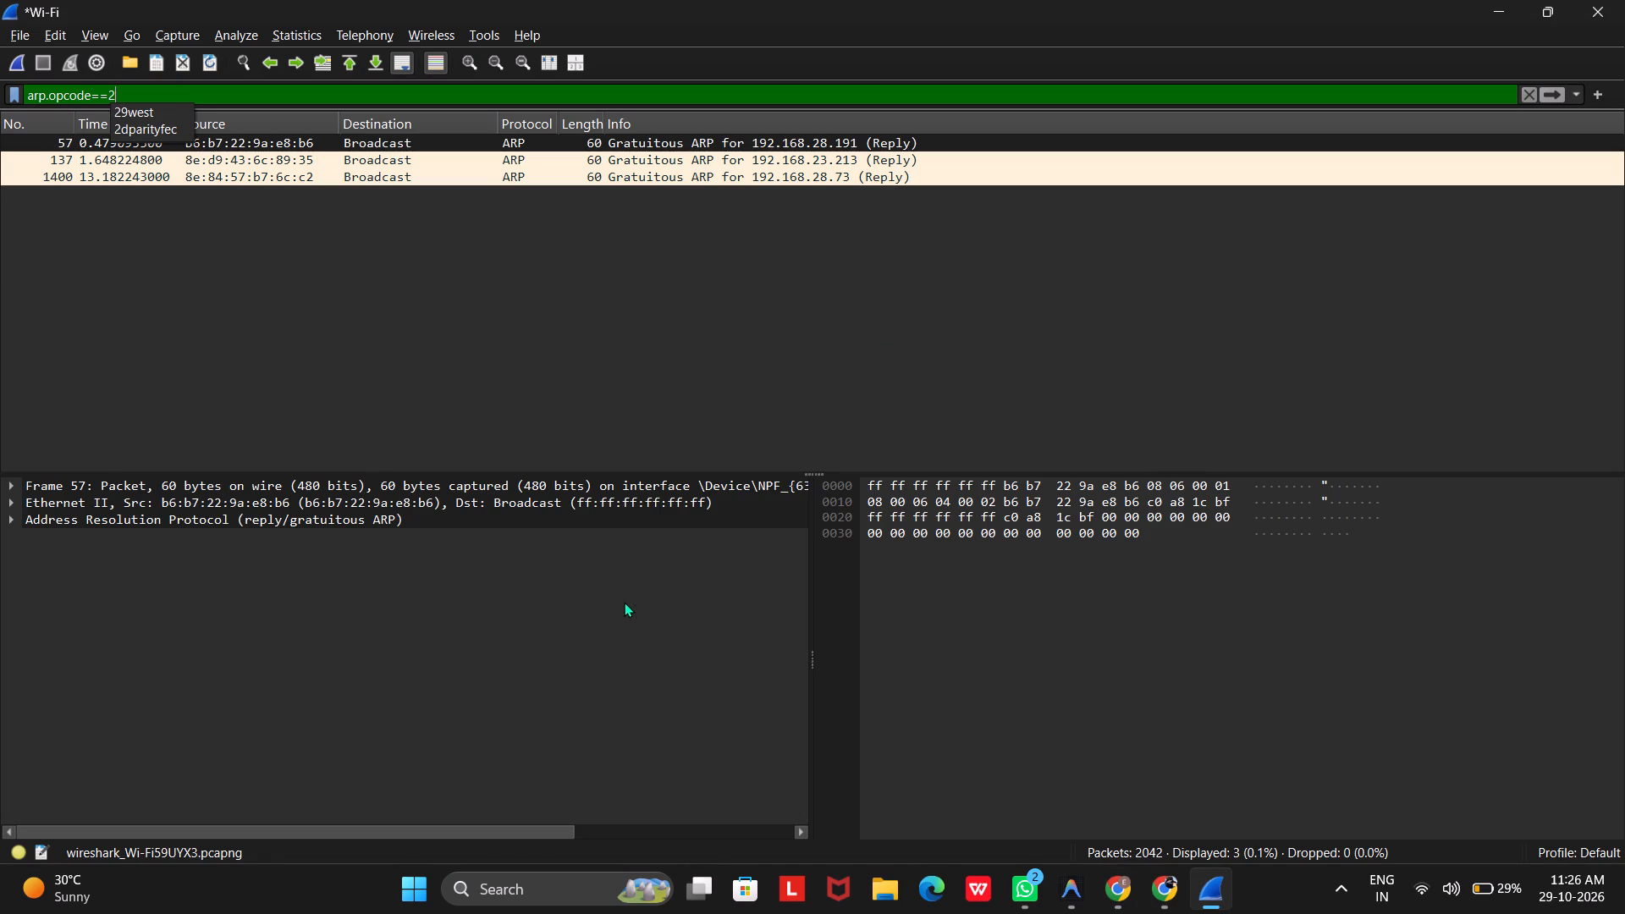
drag(0, 0, 1107, 796)
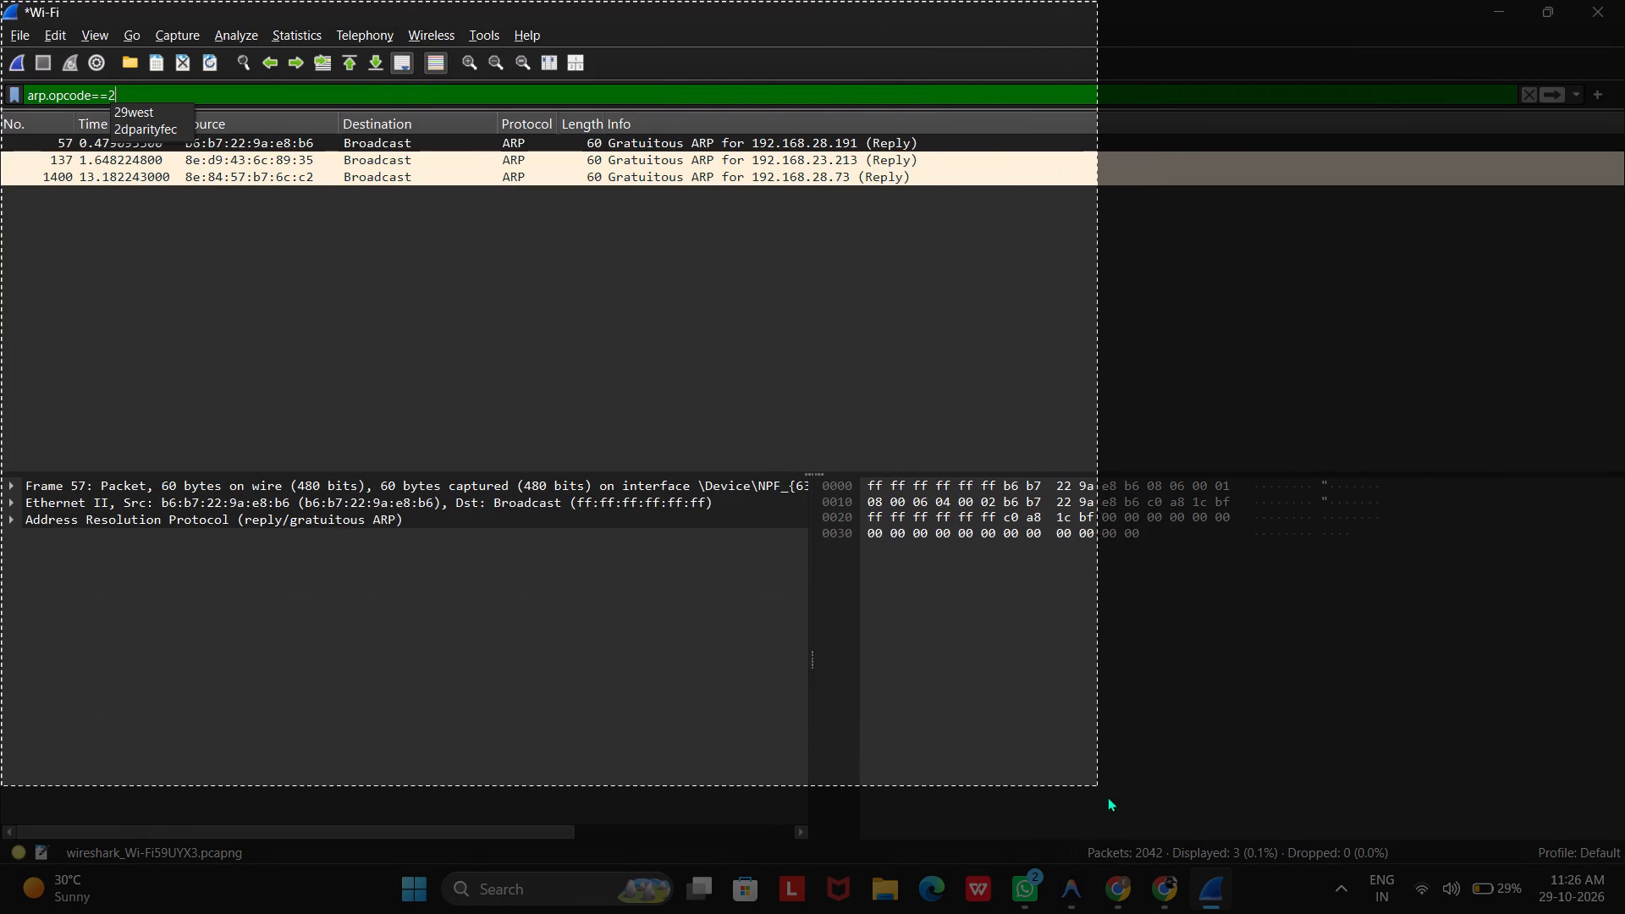
drag(1107, 796, 1541, 913)
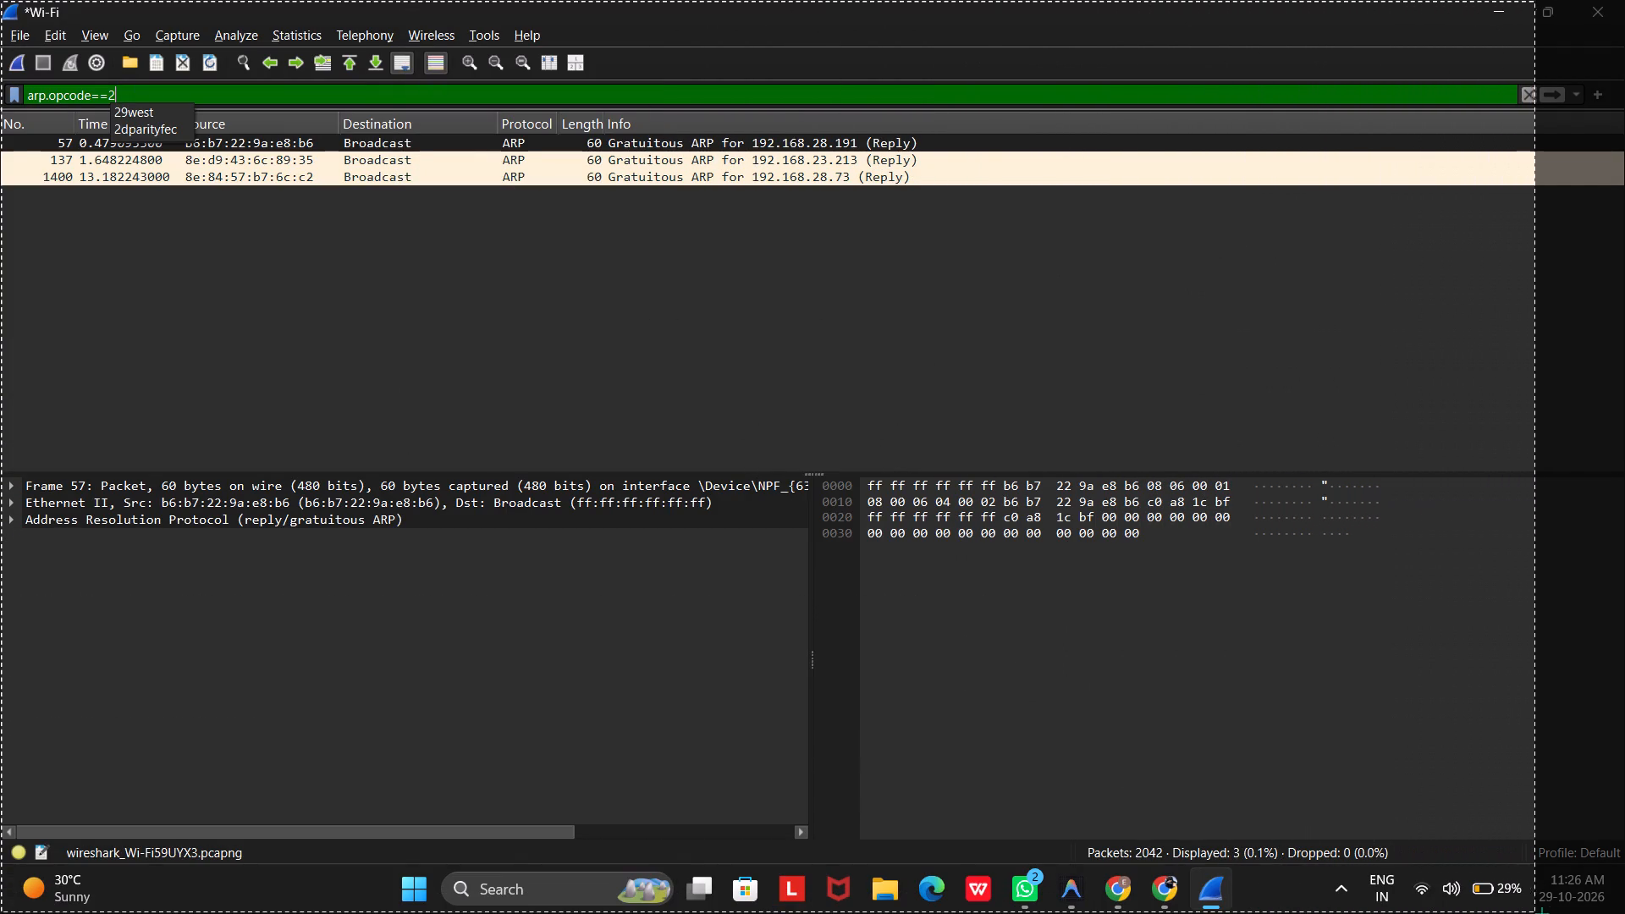
drag(1541, 913, 1624, 913)
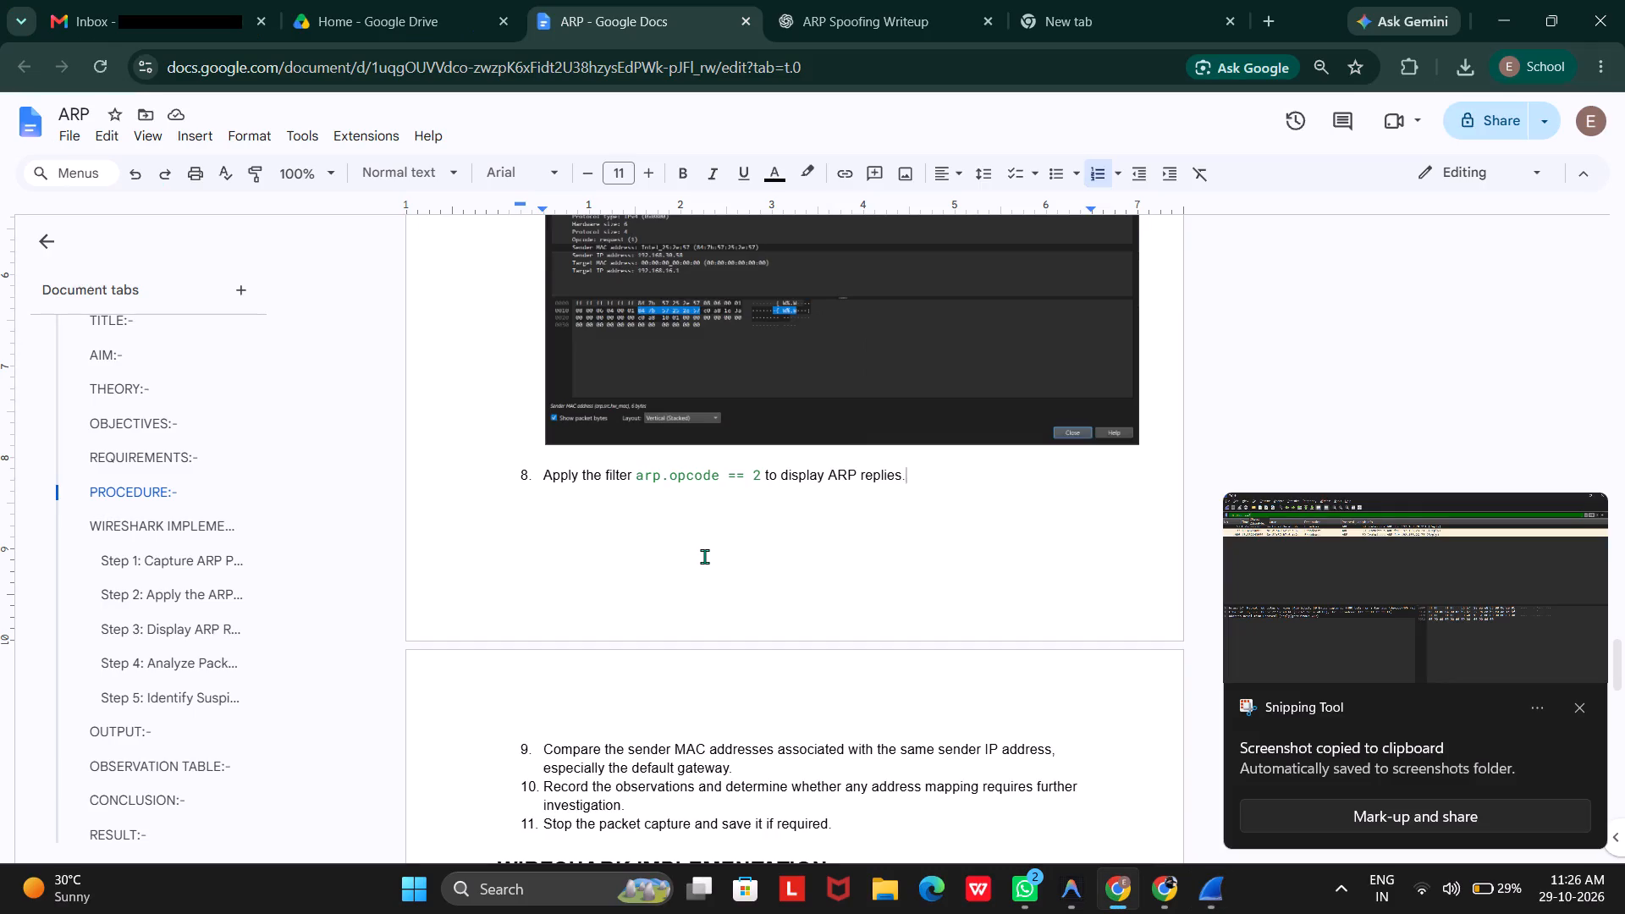
key(Return)
key(BackSpace)
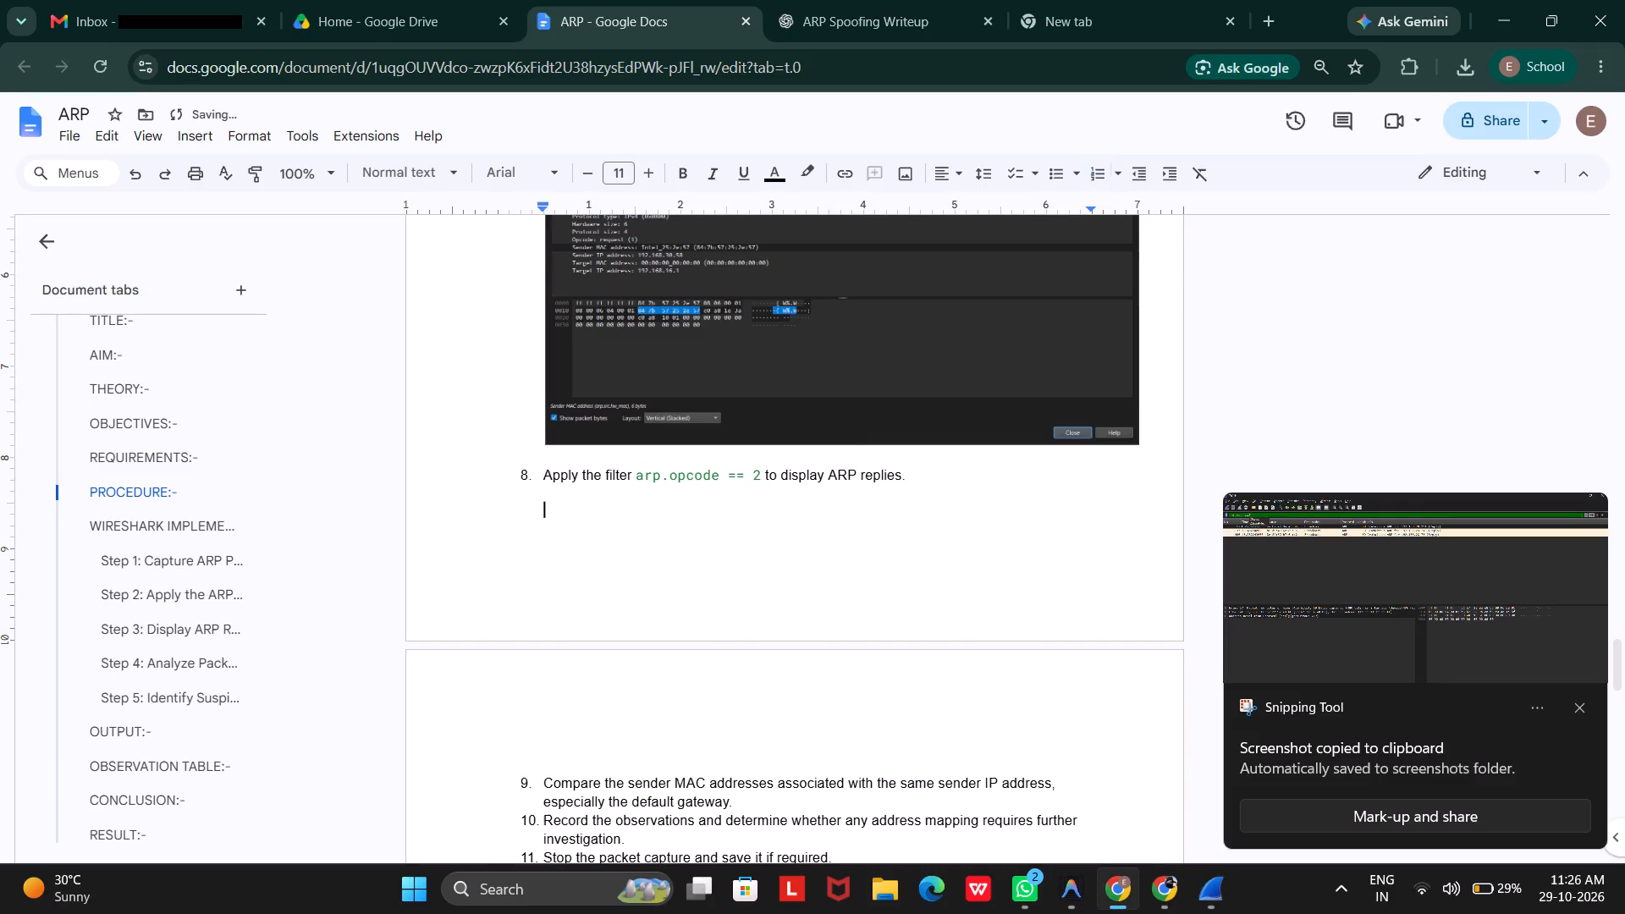
key(ctrl+v)
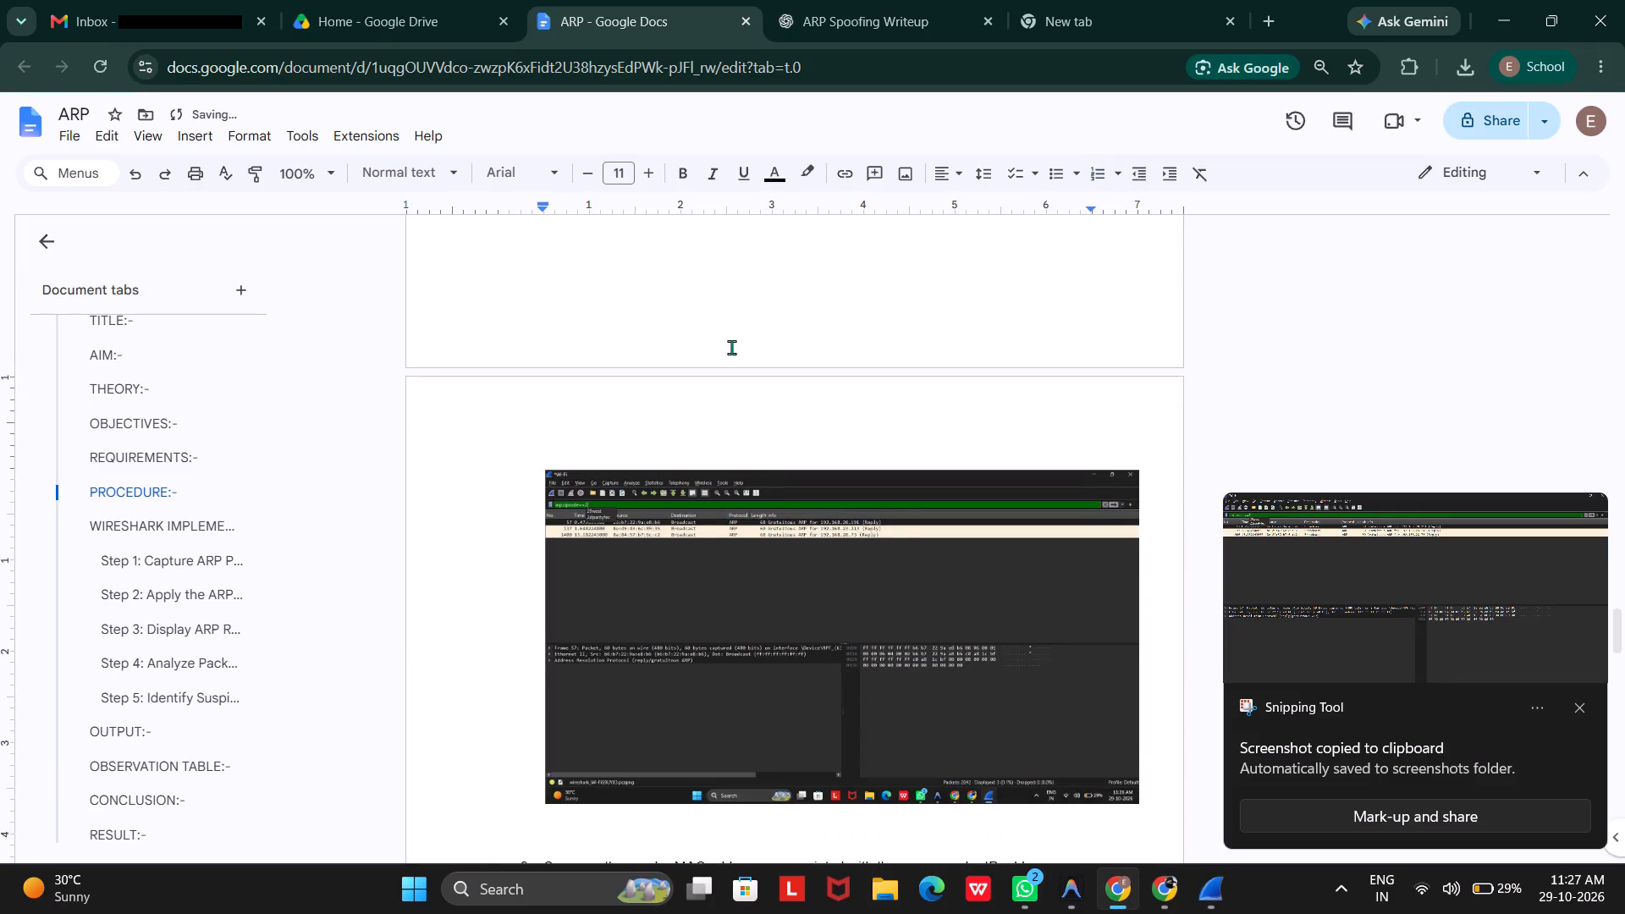
click(654, 333)
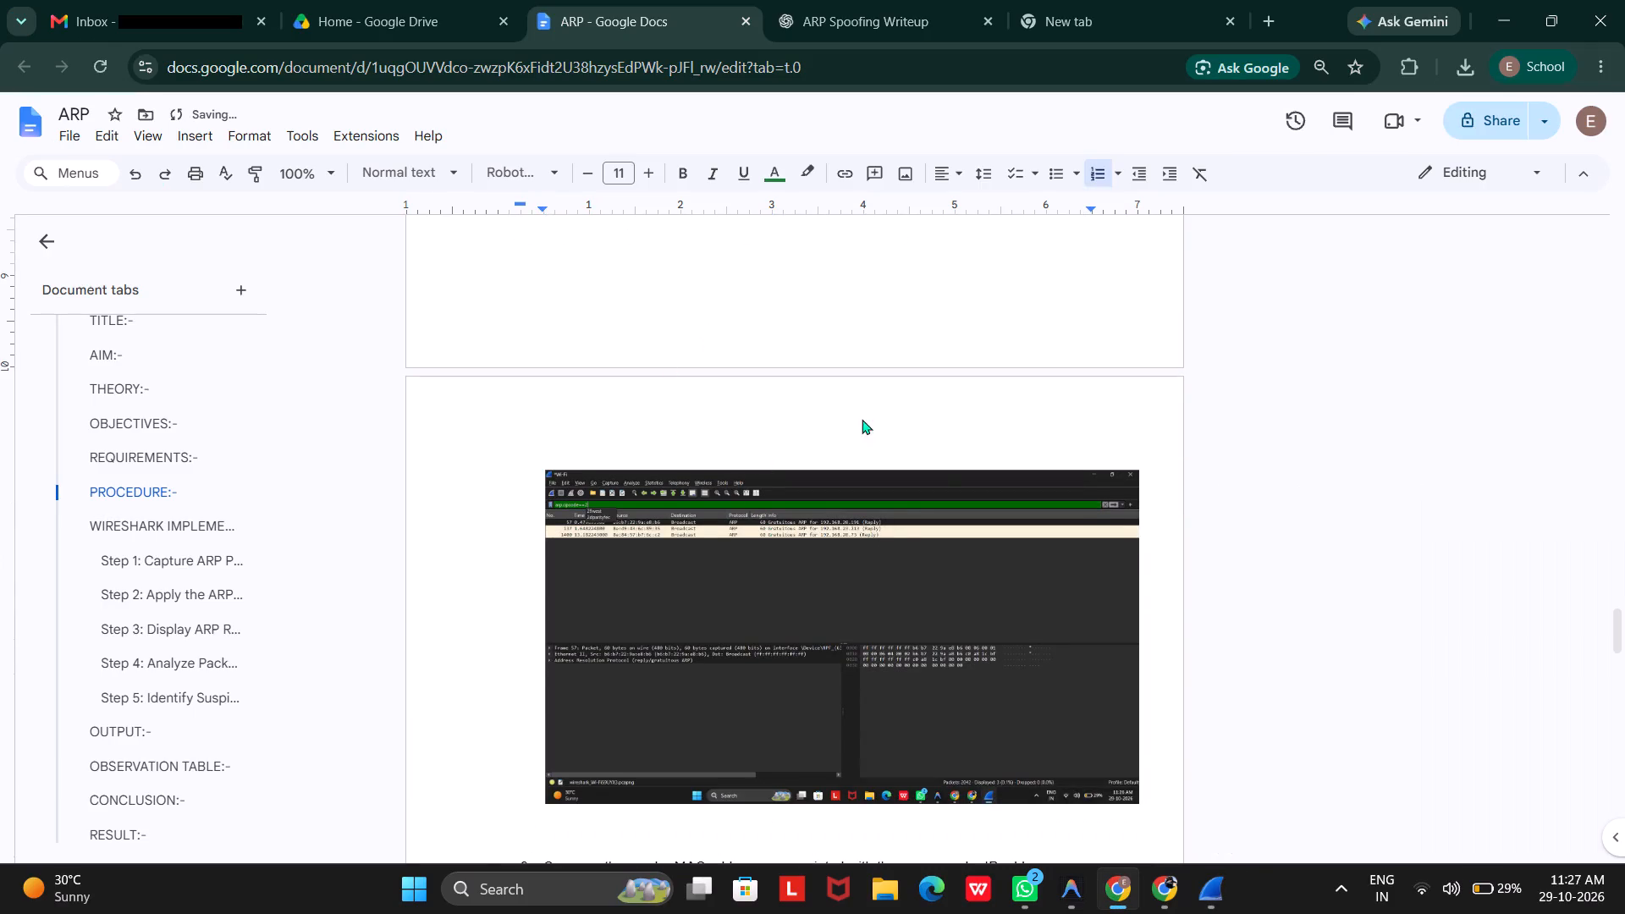
click(1157, 804)
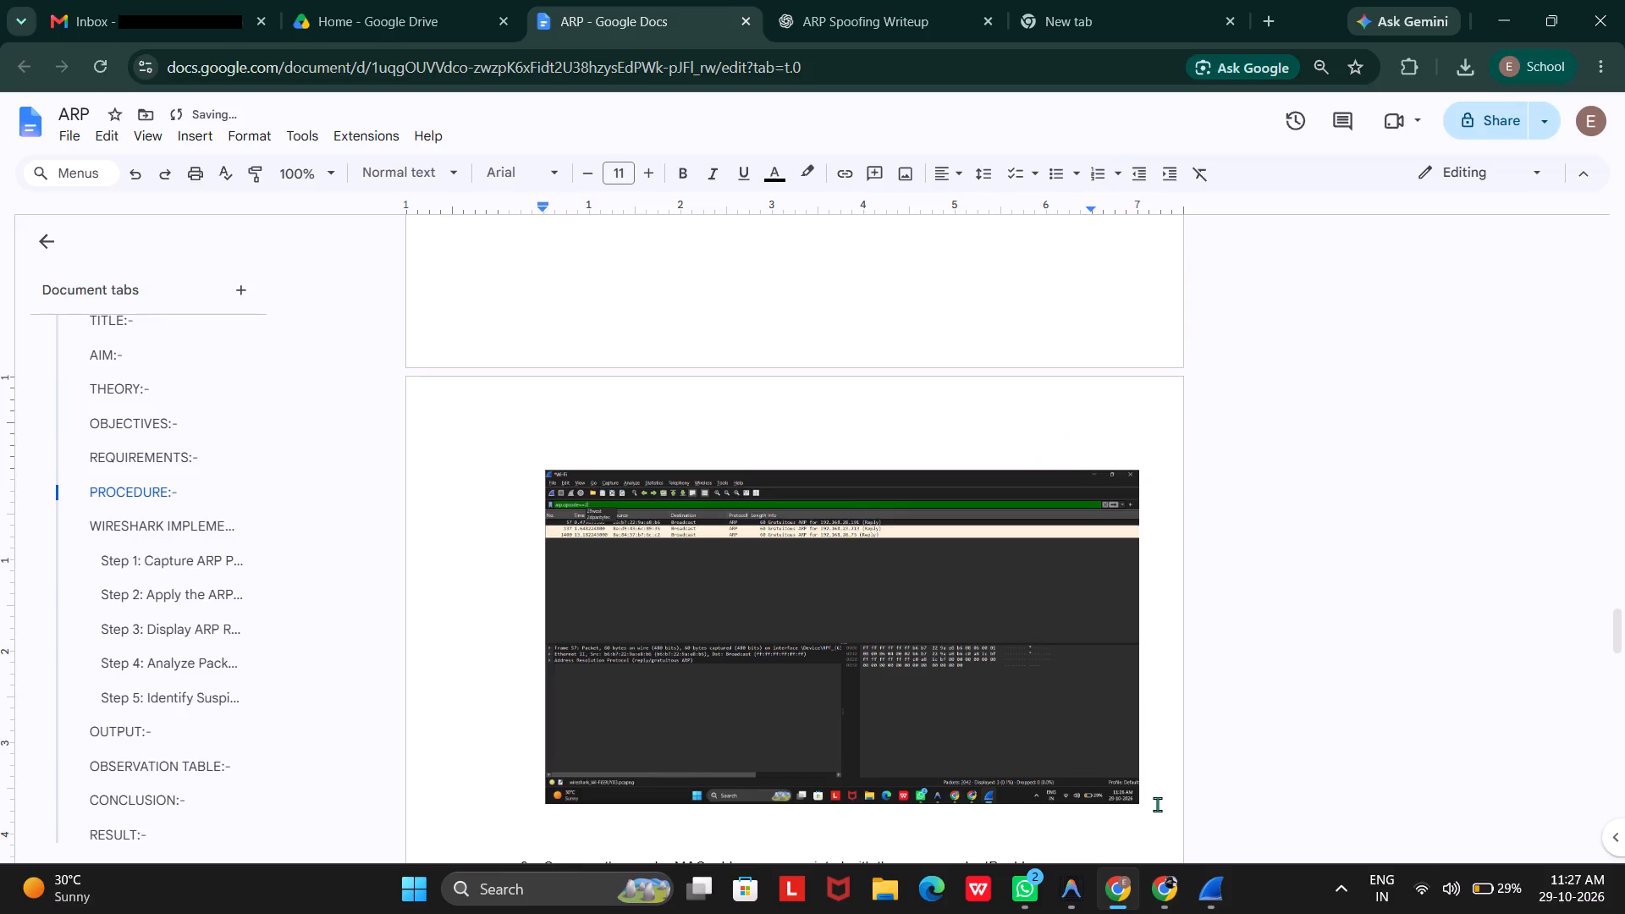
Insert a blank unnumbered line below procedure step 9, "Compare the sender MAC addresses associated with the same sender IP address".
scroll(1157, 804, down, 3)
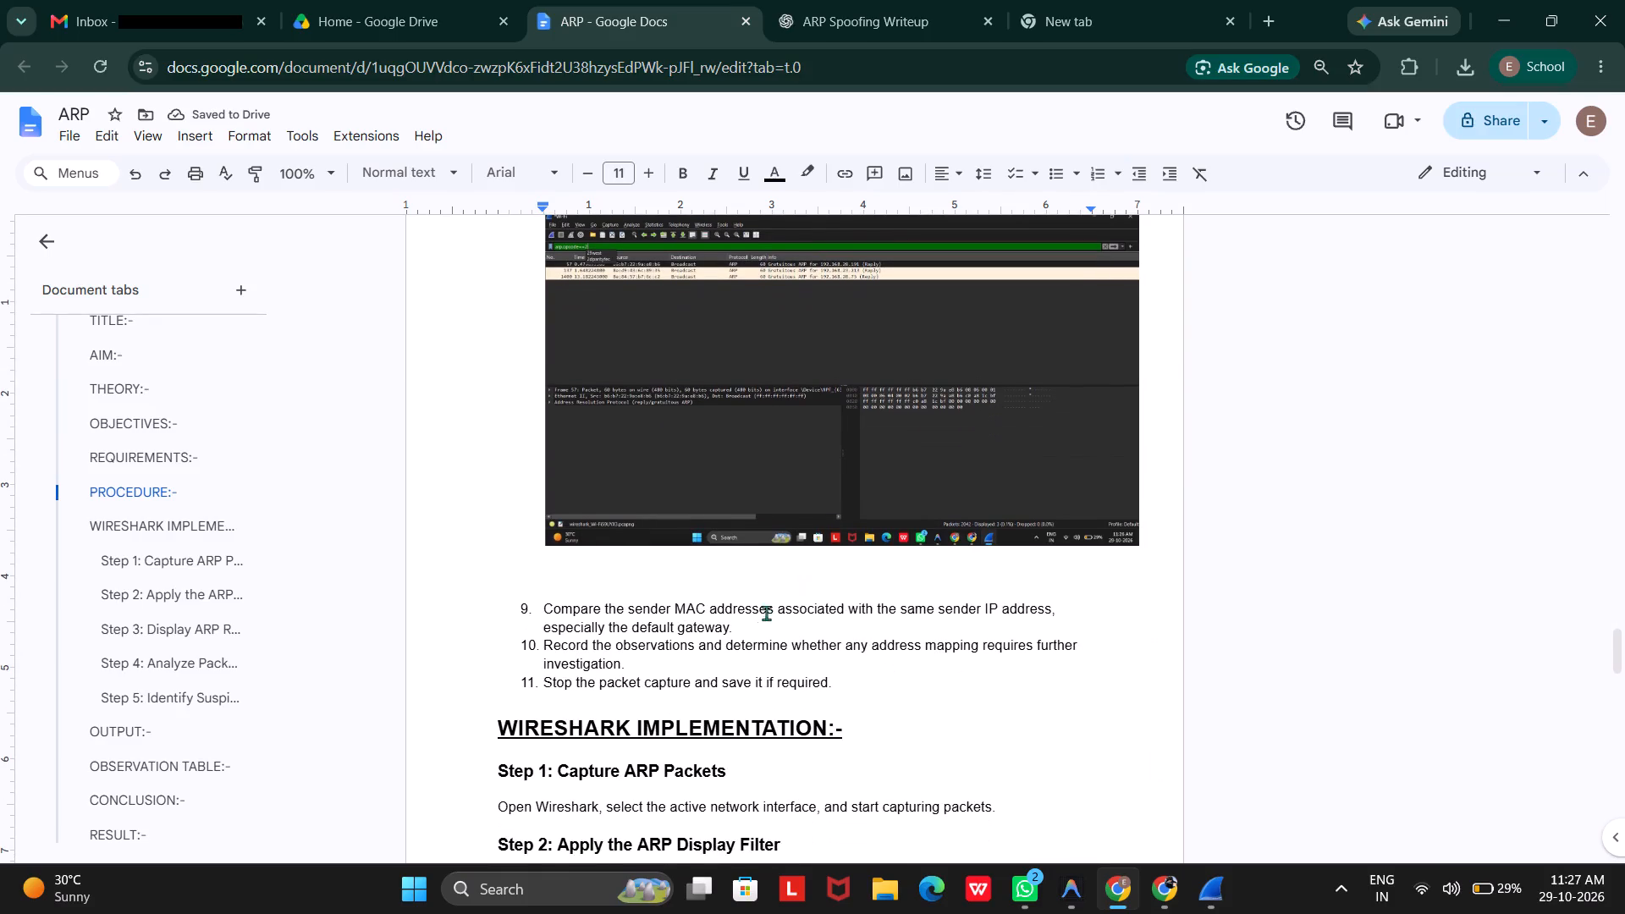
click(753, 623)
key(Return)
key(BackSpace)
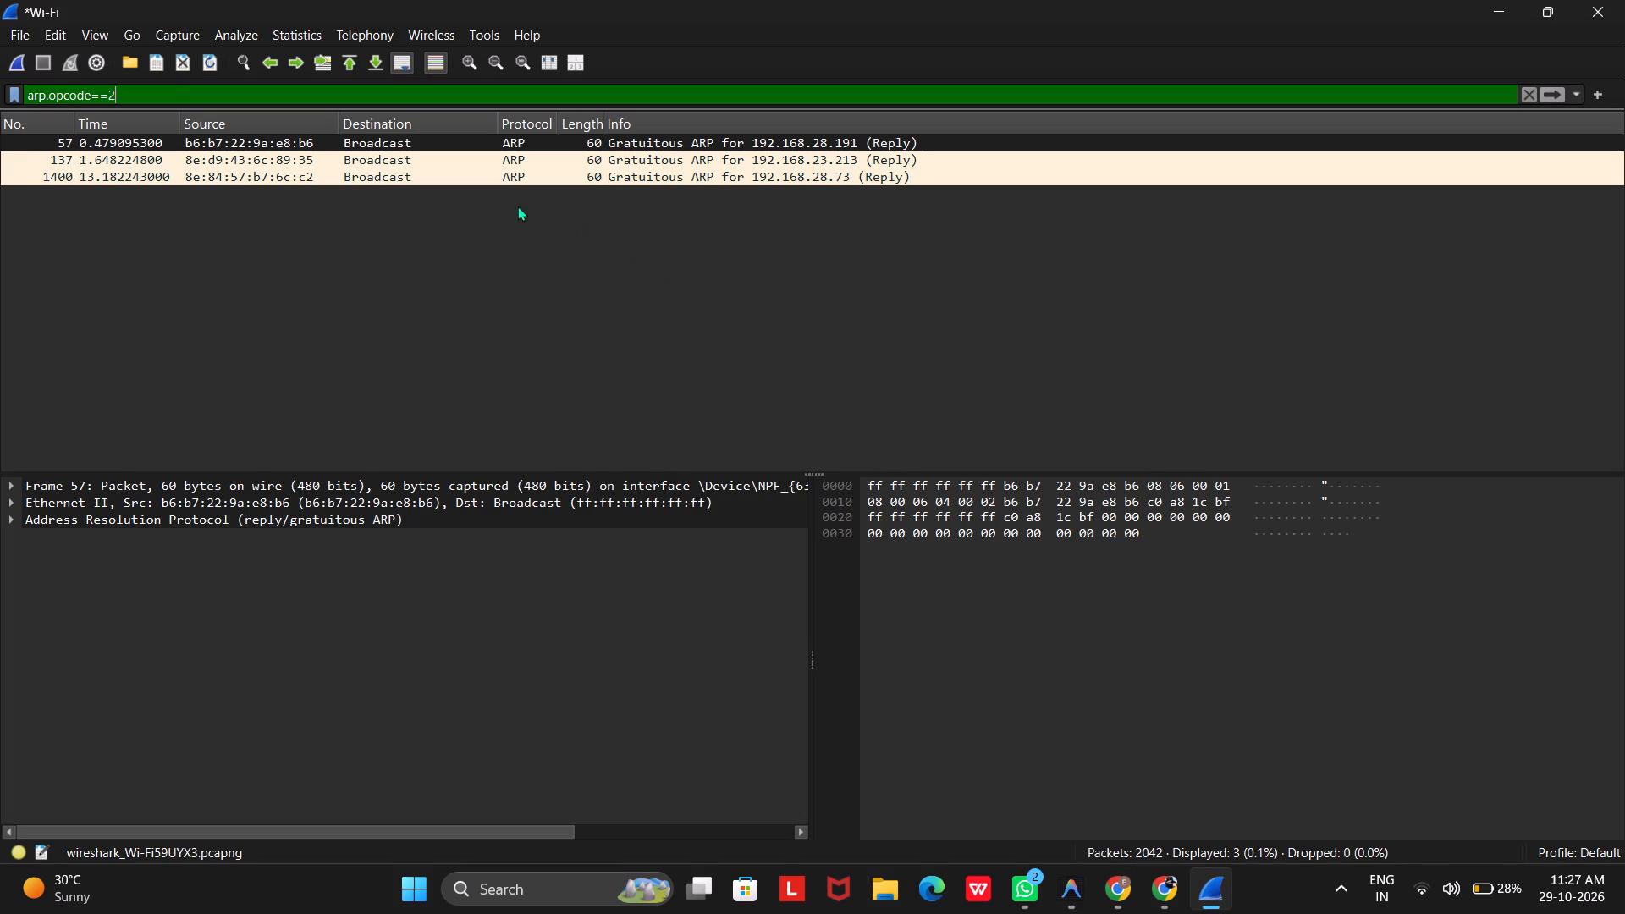
Open packet 137 in its own window, show its Ethernet II and ARP fields with the sender MAC address selected, and enlarge the details area.
double_click(456, 160)
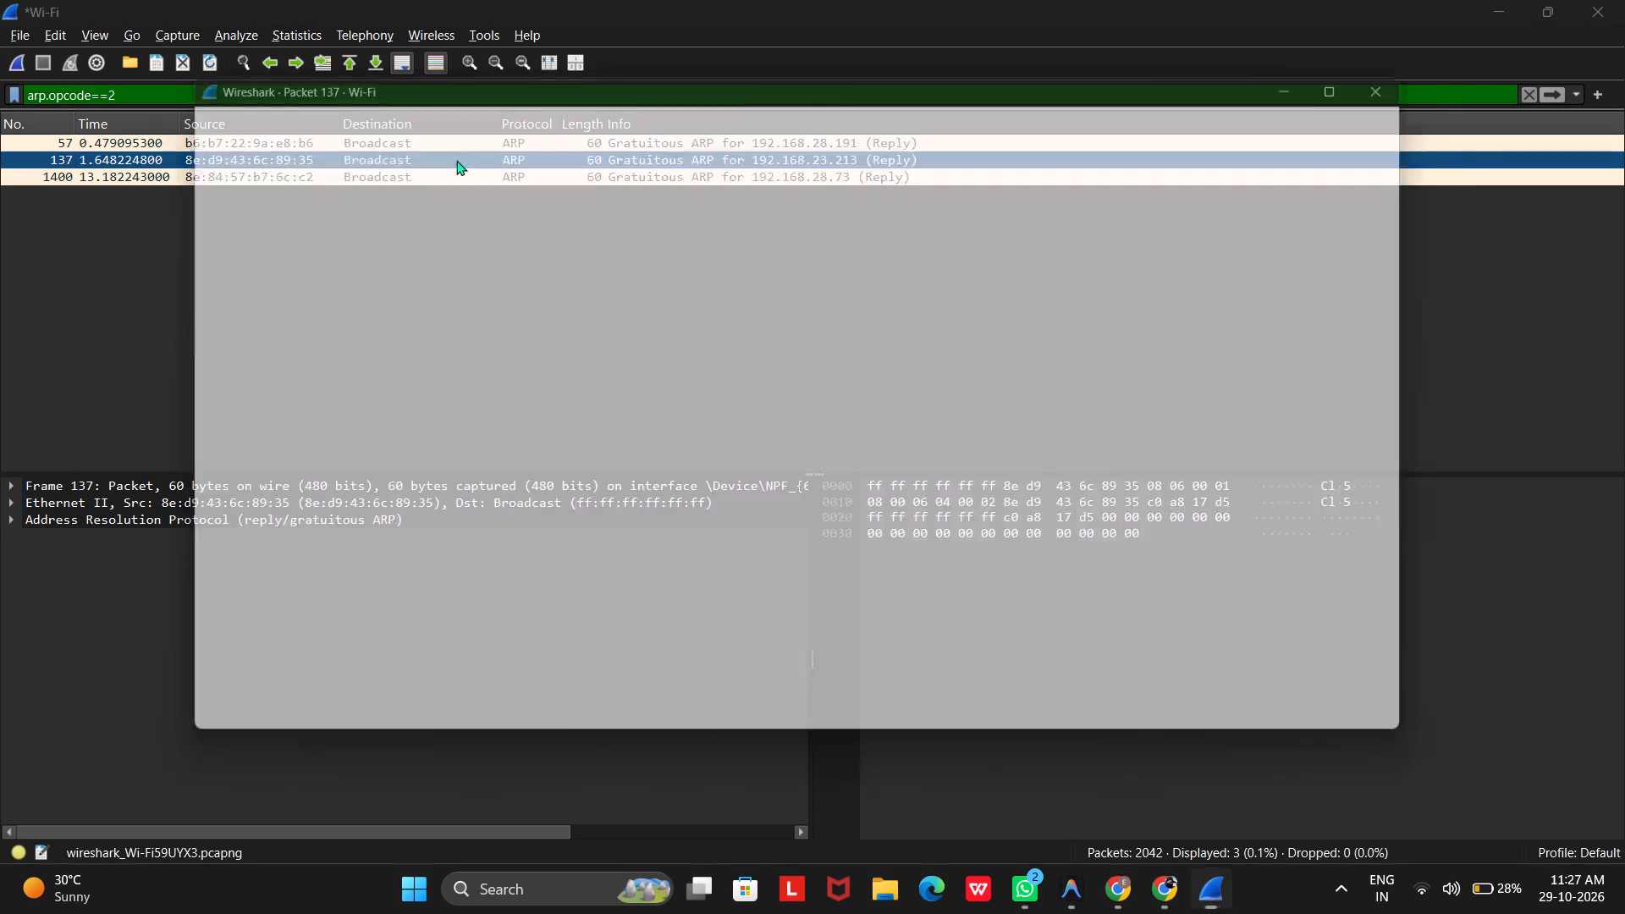
click(334, 135)
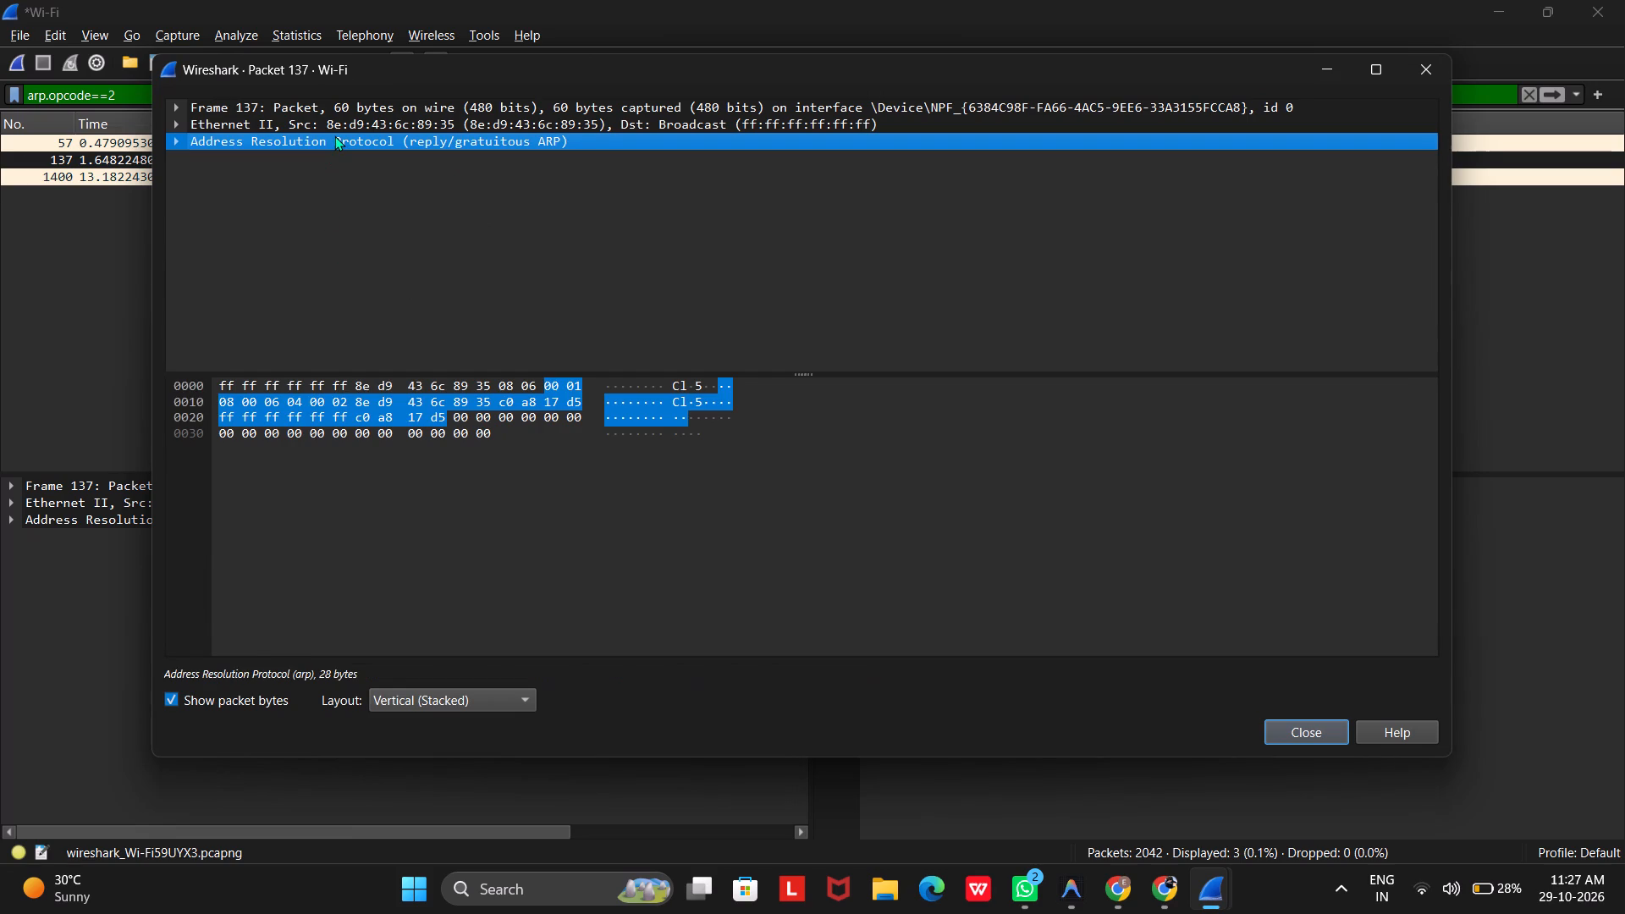
click(469, 402)
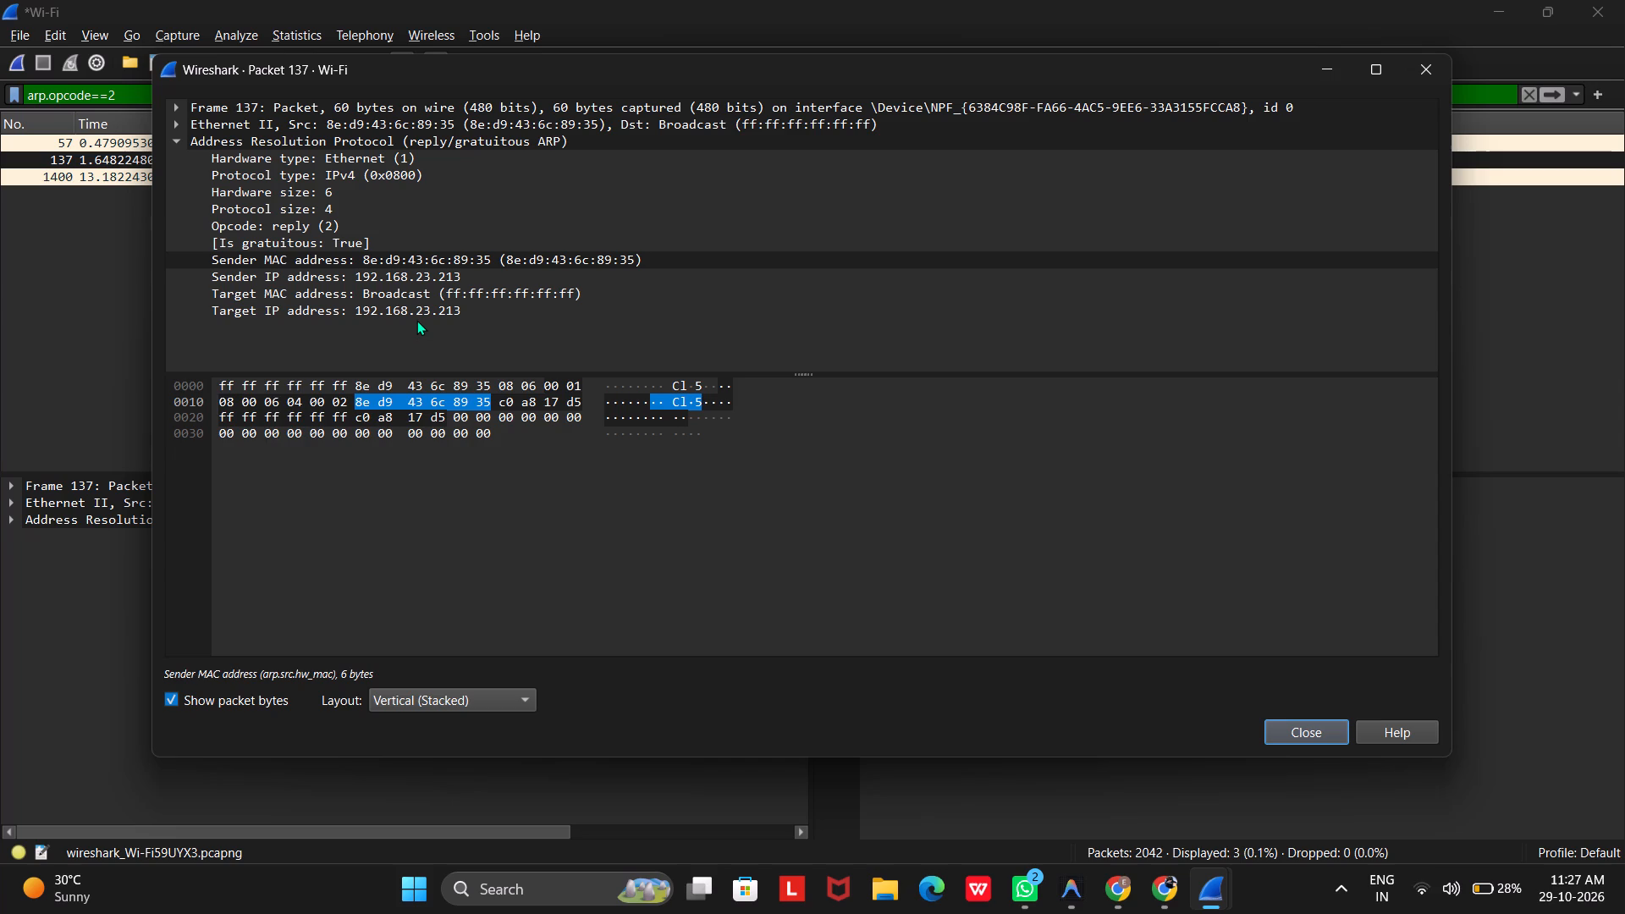
click(436, 380)
click(461, 399)
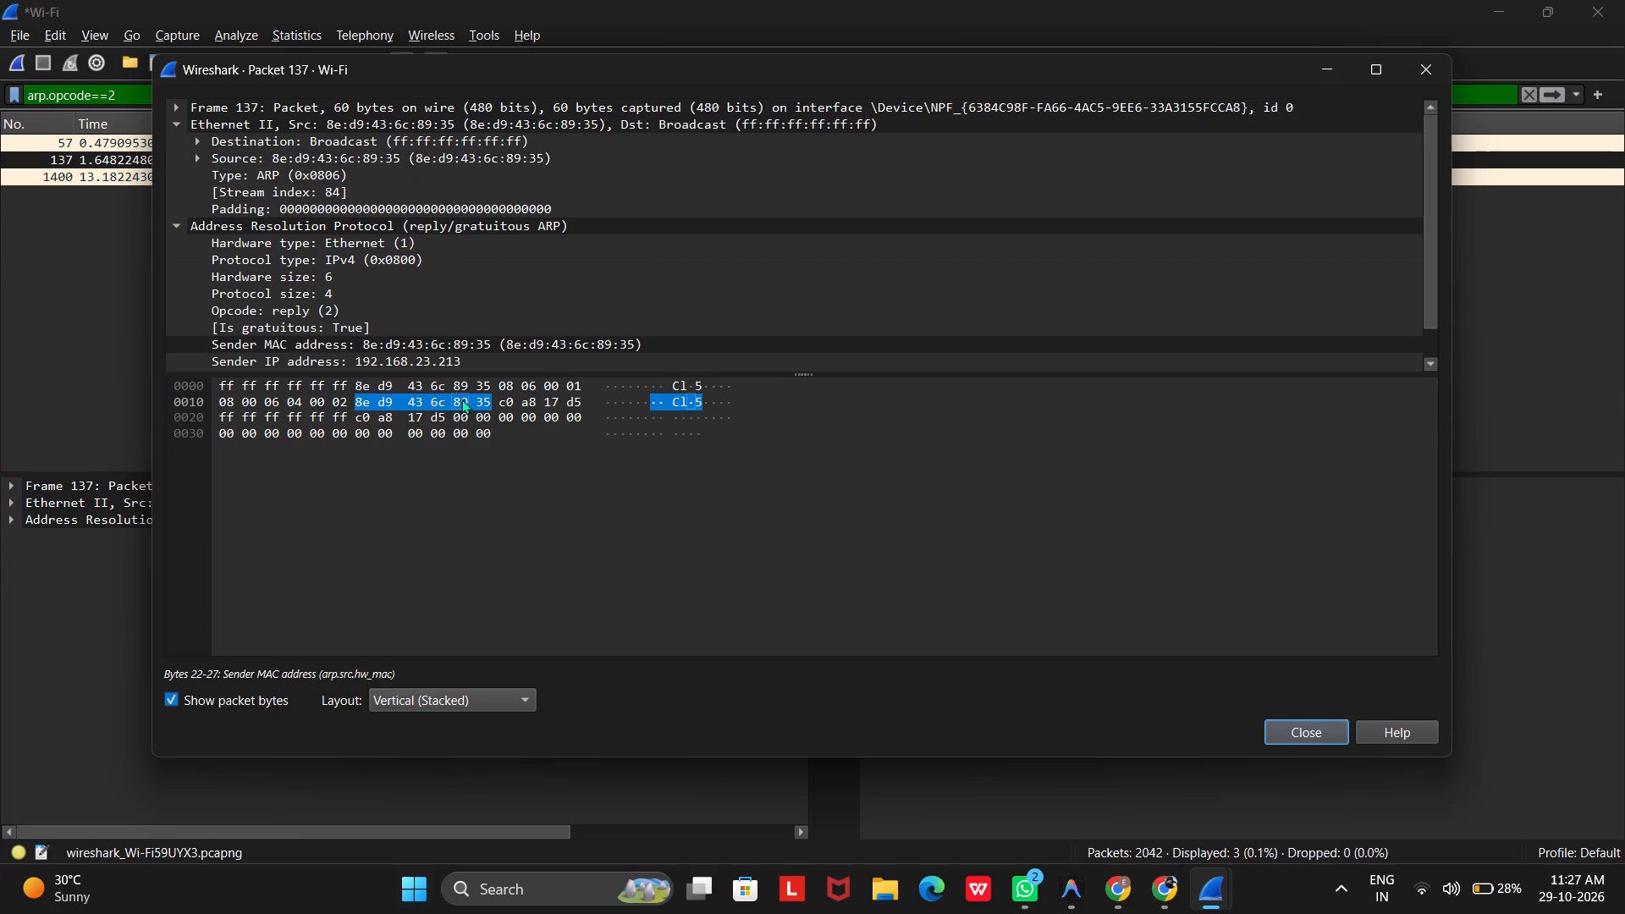
scroll(503, 301, down, 1)
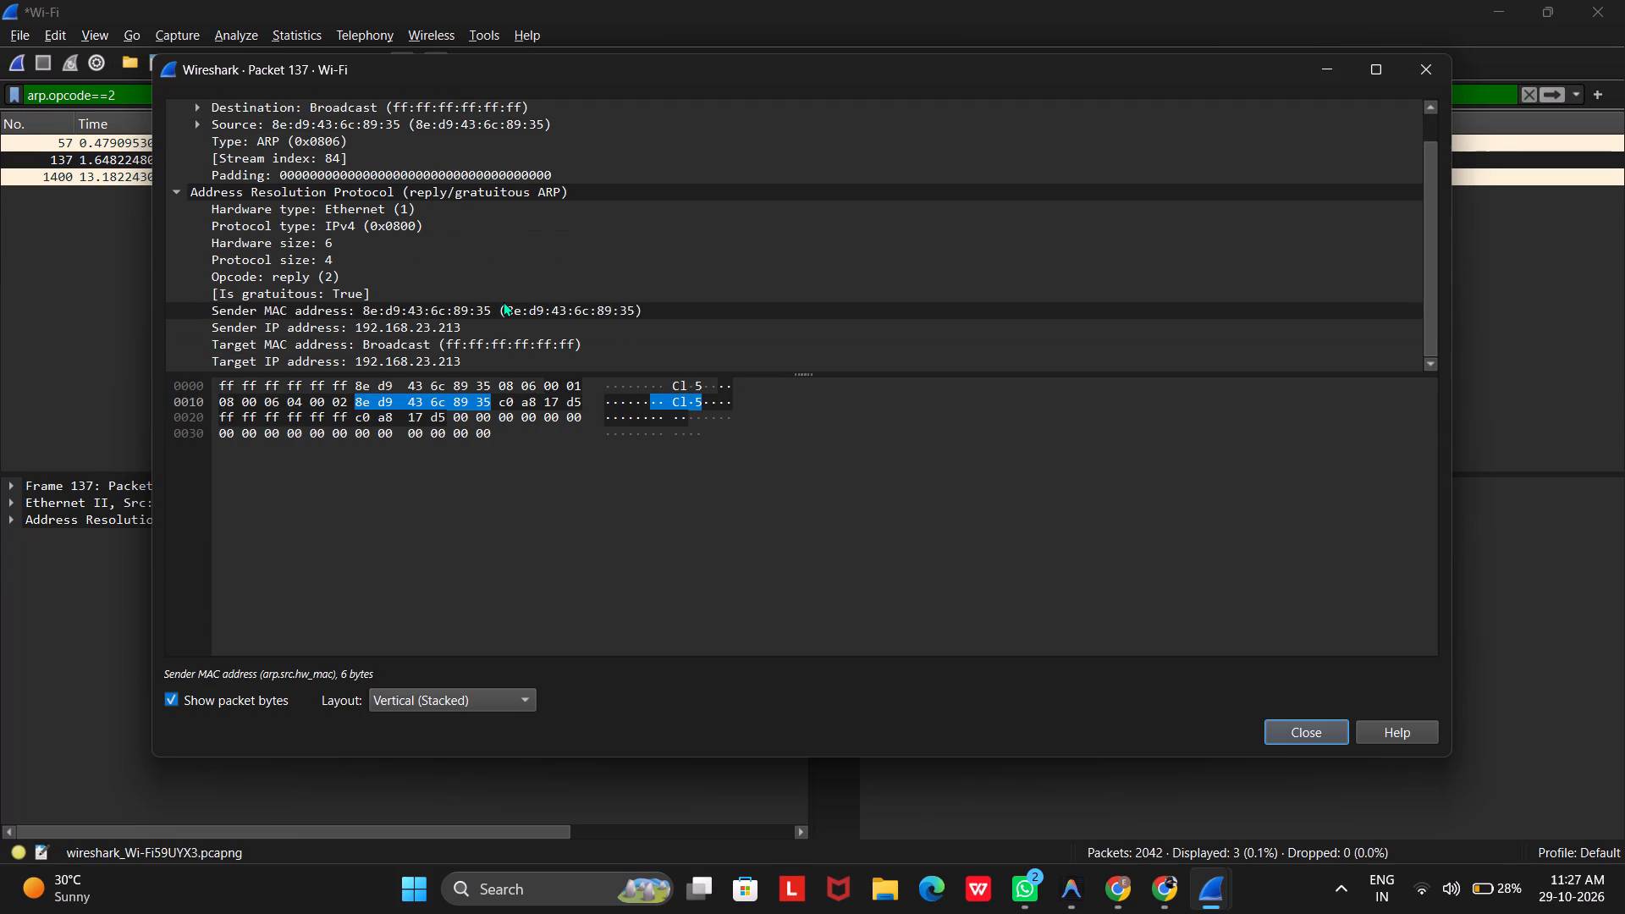
scroll(503, 301, down, 1)
drag(803, 372, 814, 419)
click(814, 419)
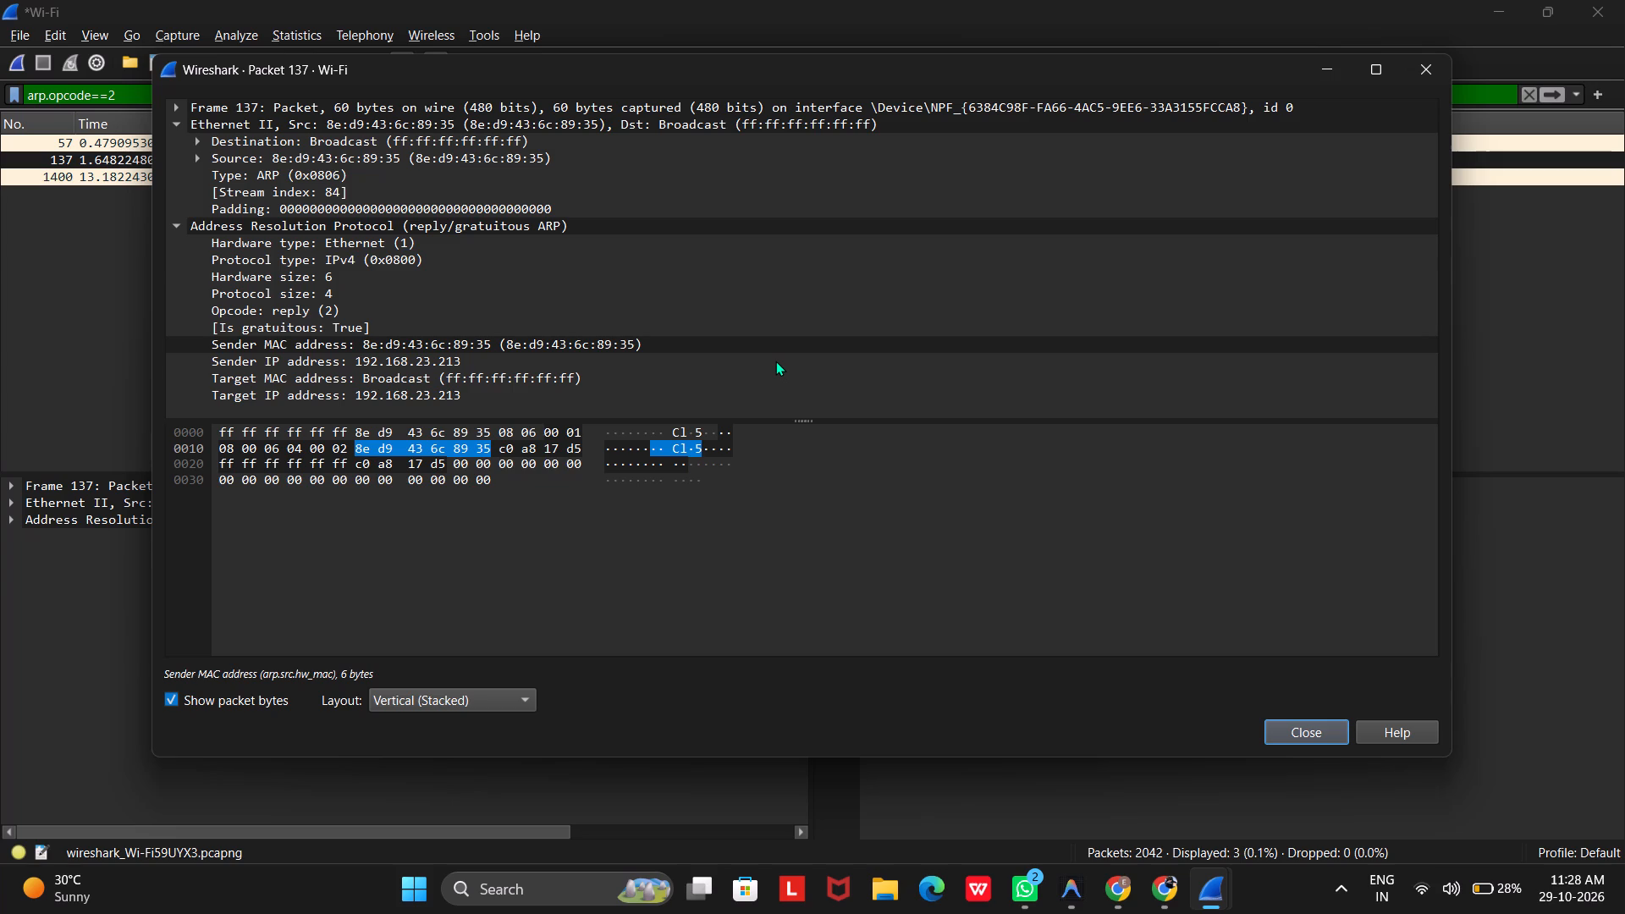
Capture a screen snip of the packet 137 details window.
key(shift+super+s)
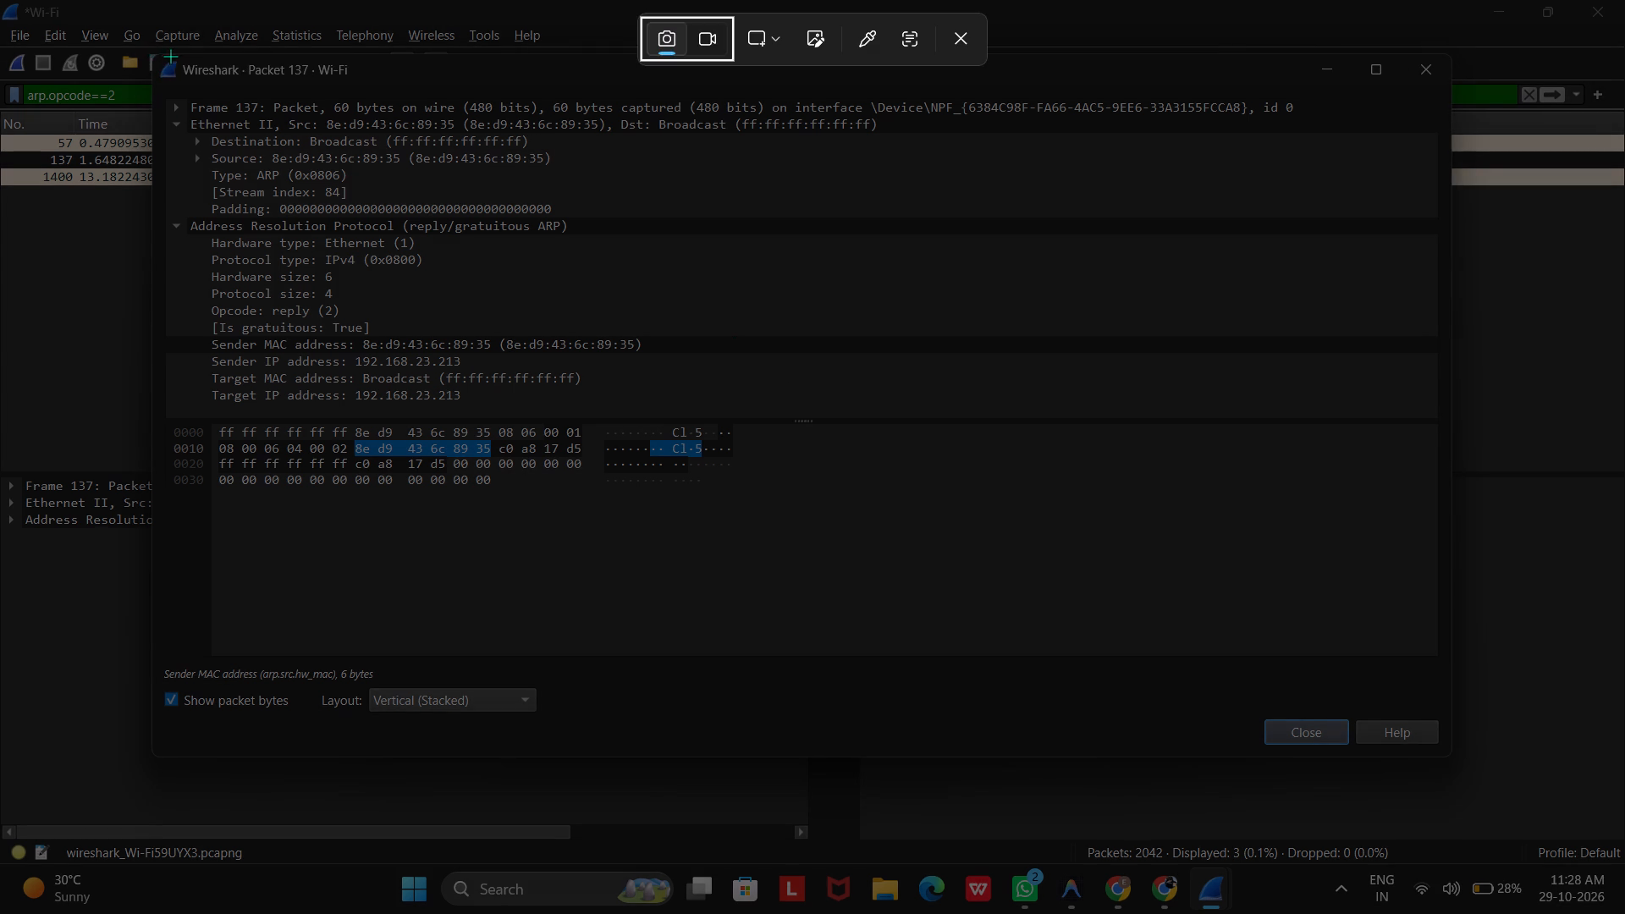
Capture a snip of the whole packet 137 window, close that window, and paste the snip below procedure step 9.
drag(153, 54, 537, 314)
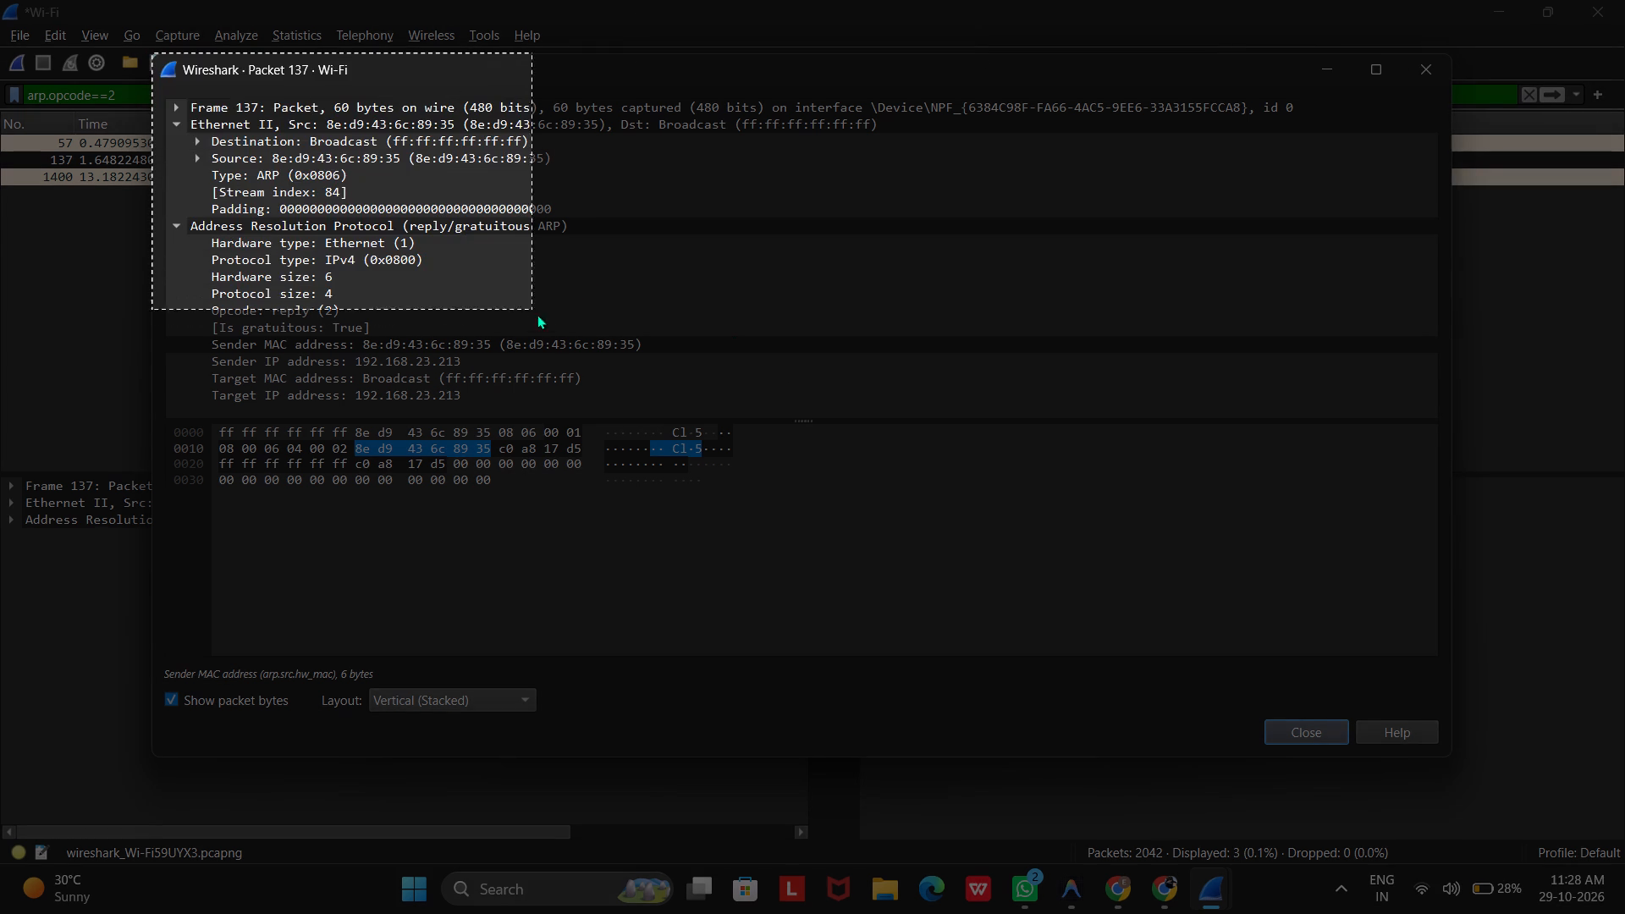
drag(537, 314, 997, 772)
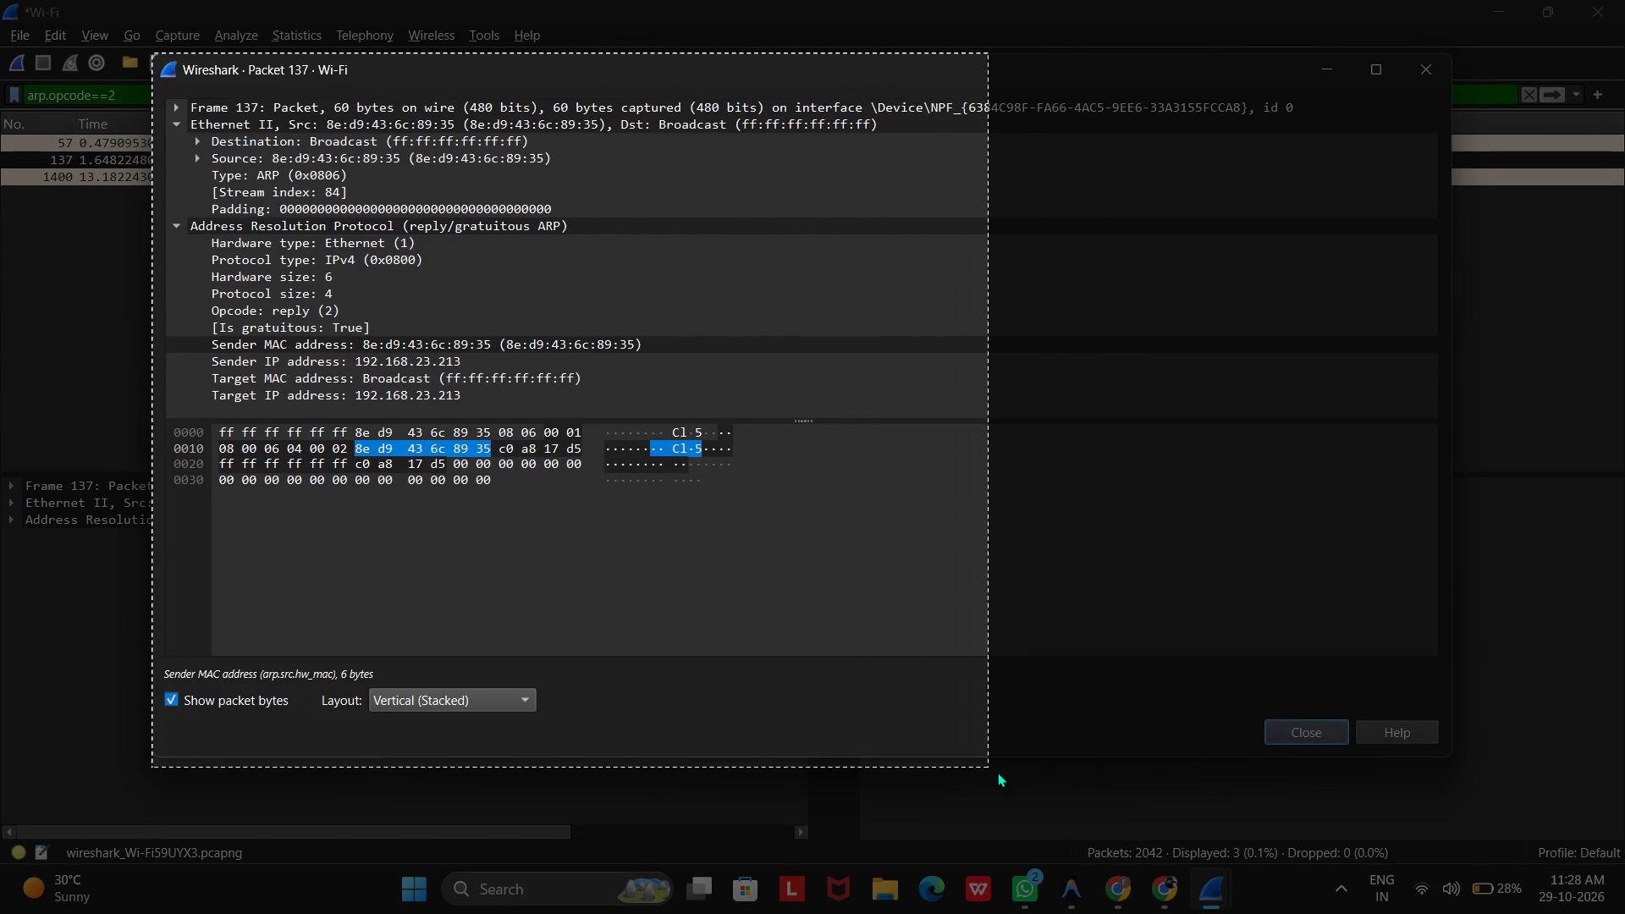
drag(997, 772, 1394, 764)
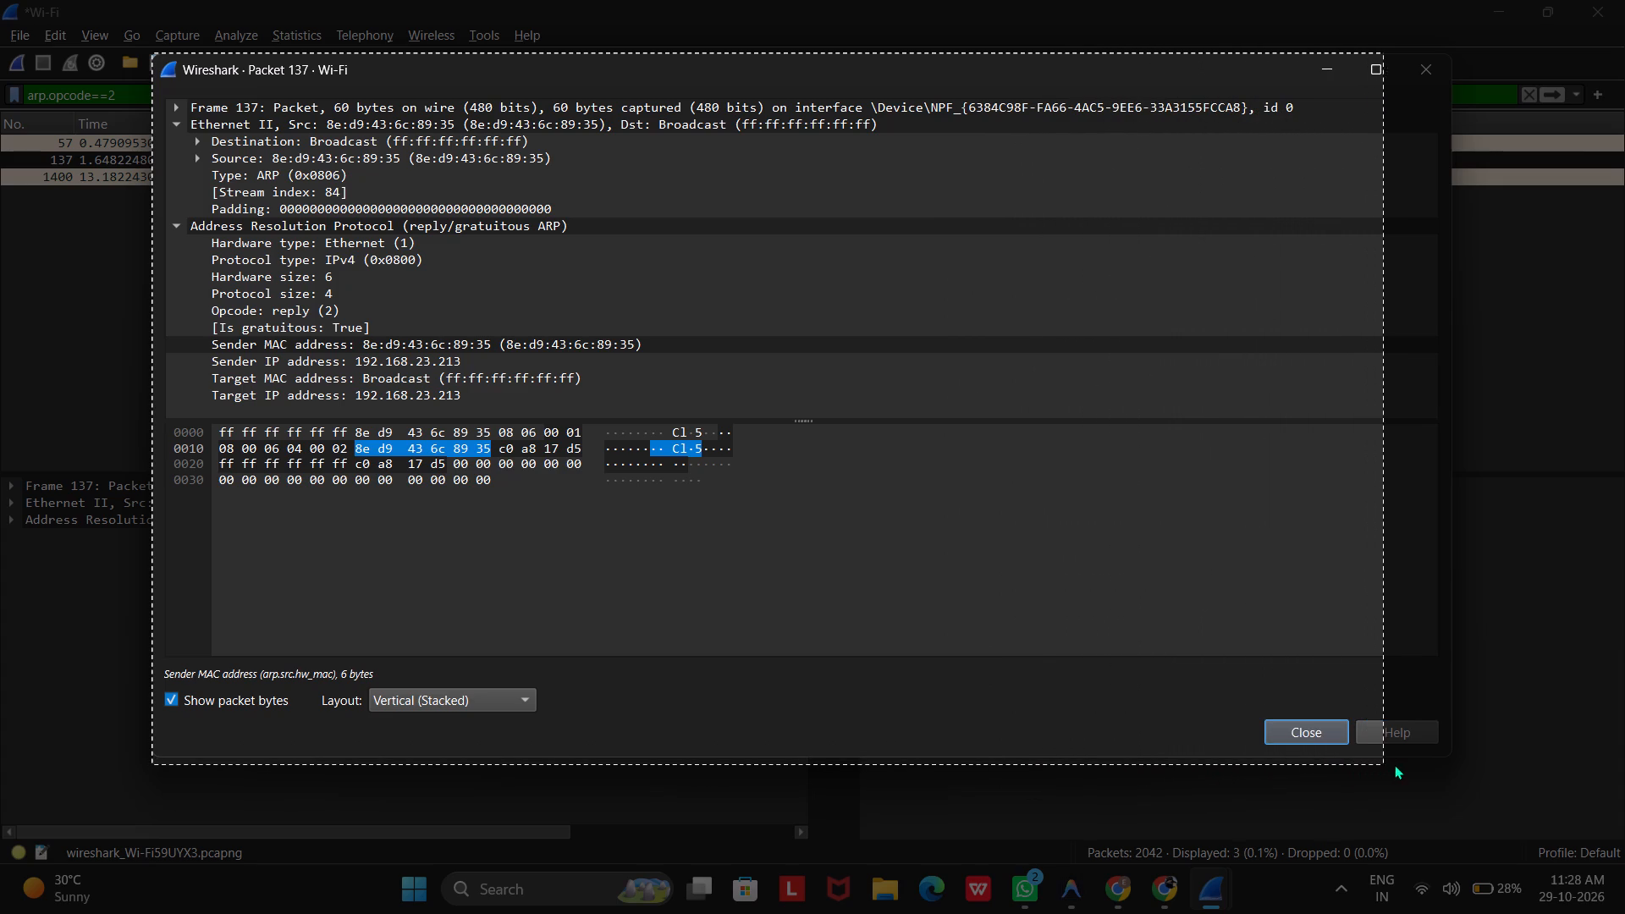
drag(1394, 764, 1446, 758)
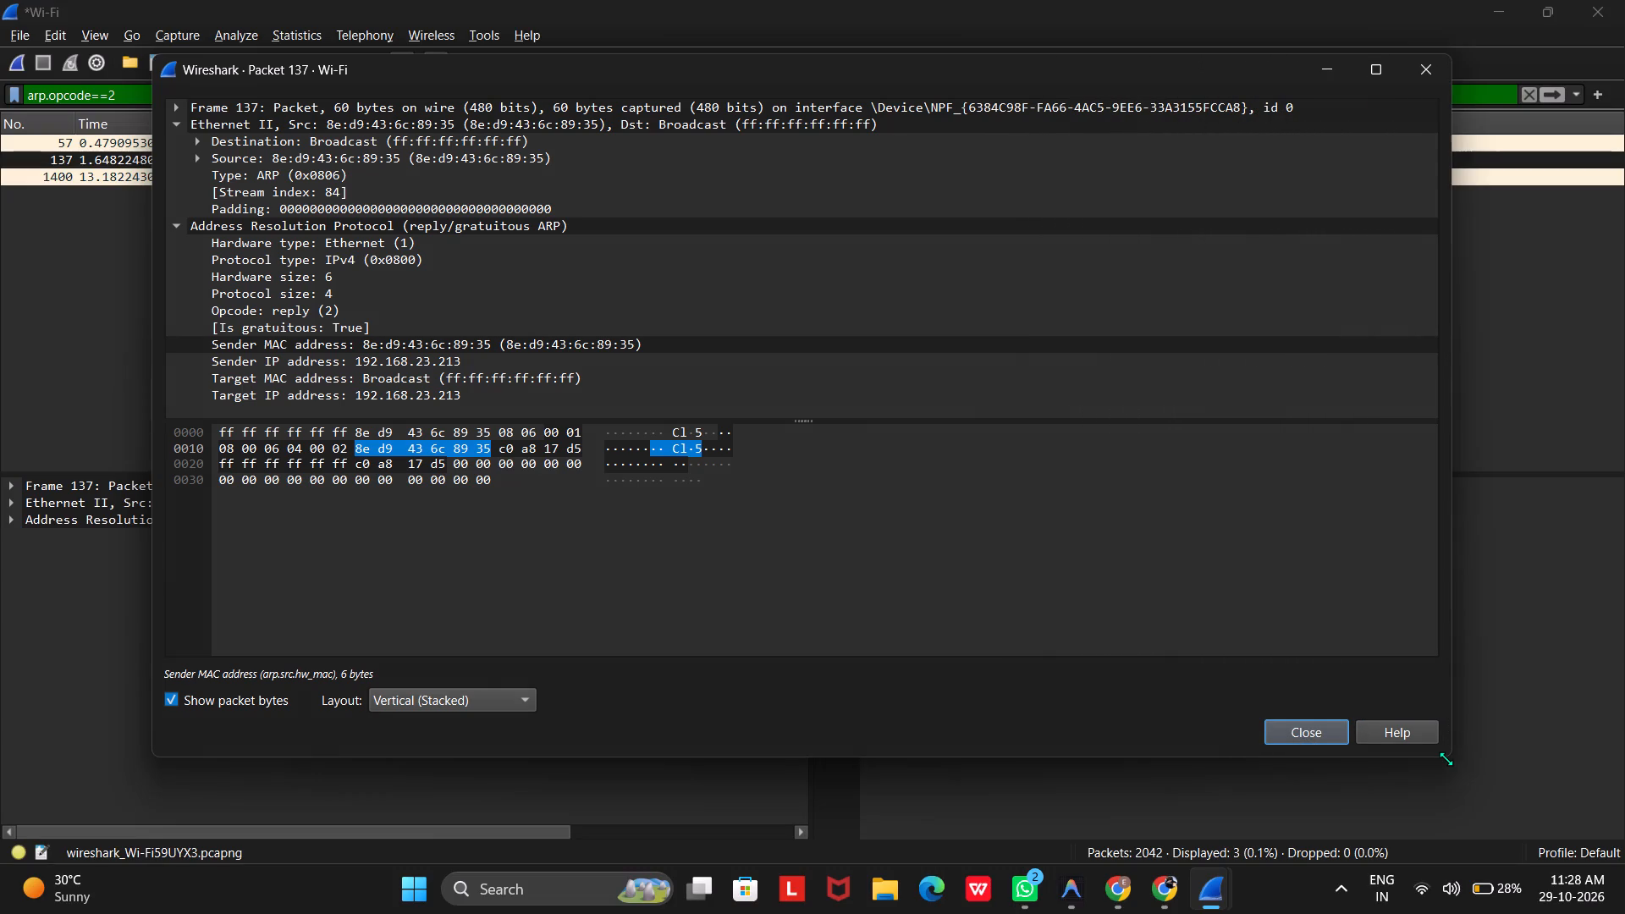
click(1415, 67)
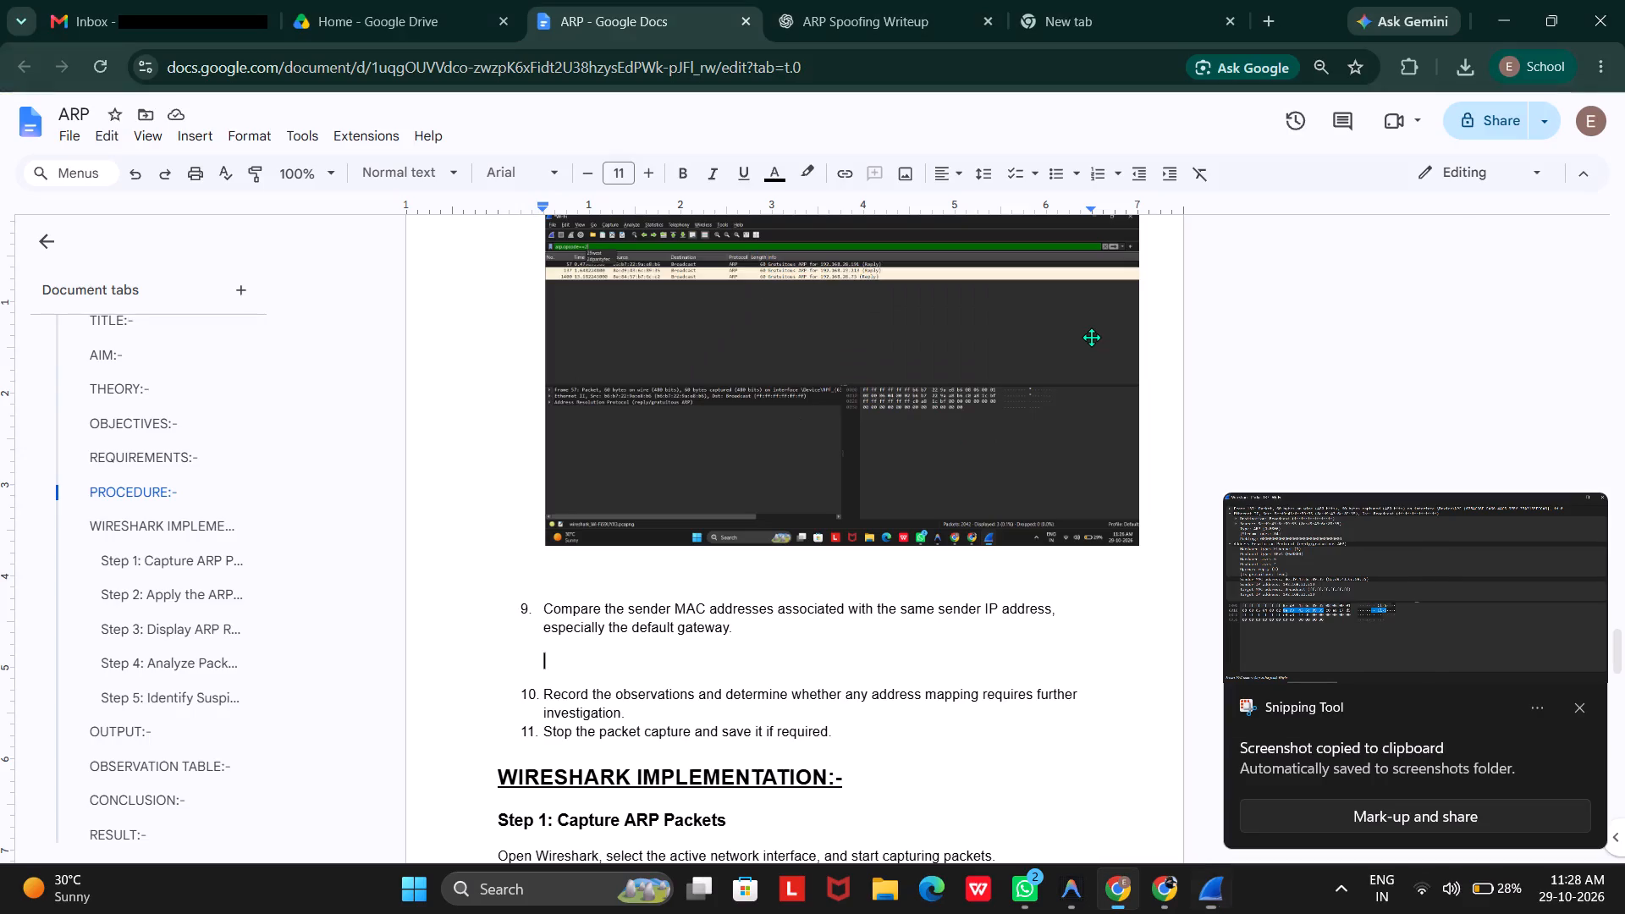
key(ctrl+v)
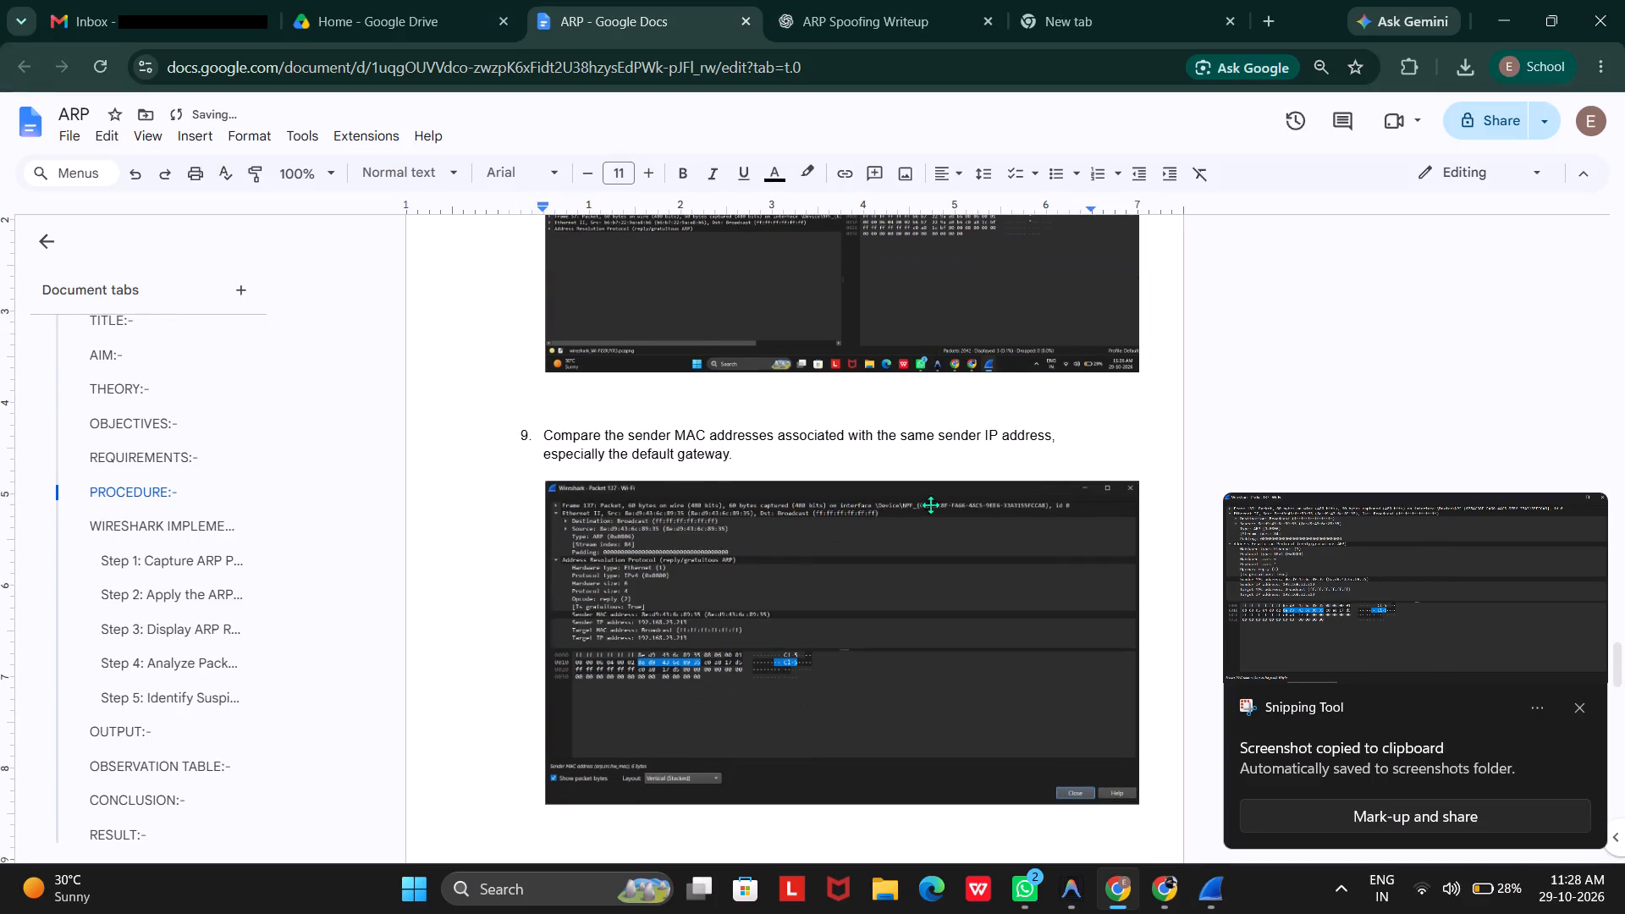
Examine ARP reply packet 1400 in its own Wireshark window, trying the Horizontal (Side-by-side) layout before returning to Vertical (Stacked).
scroll(1123, 664, down, 1)
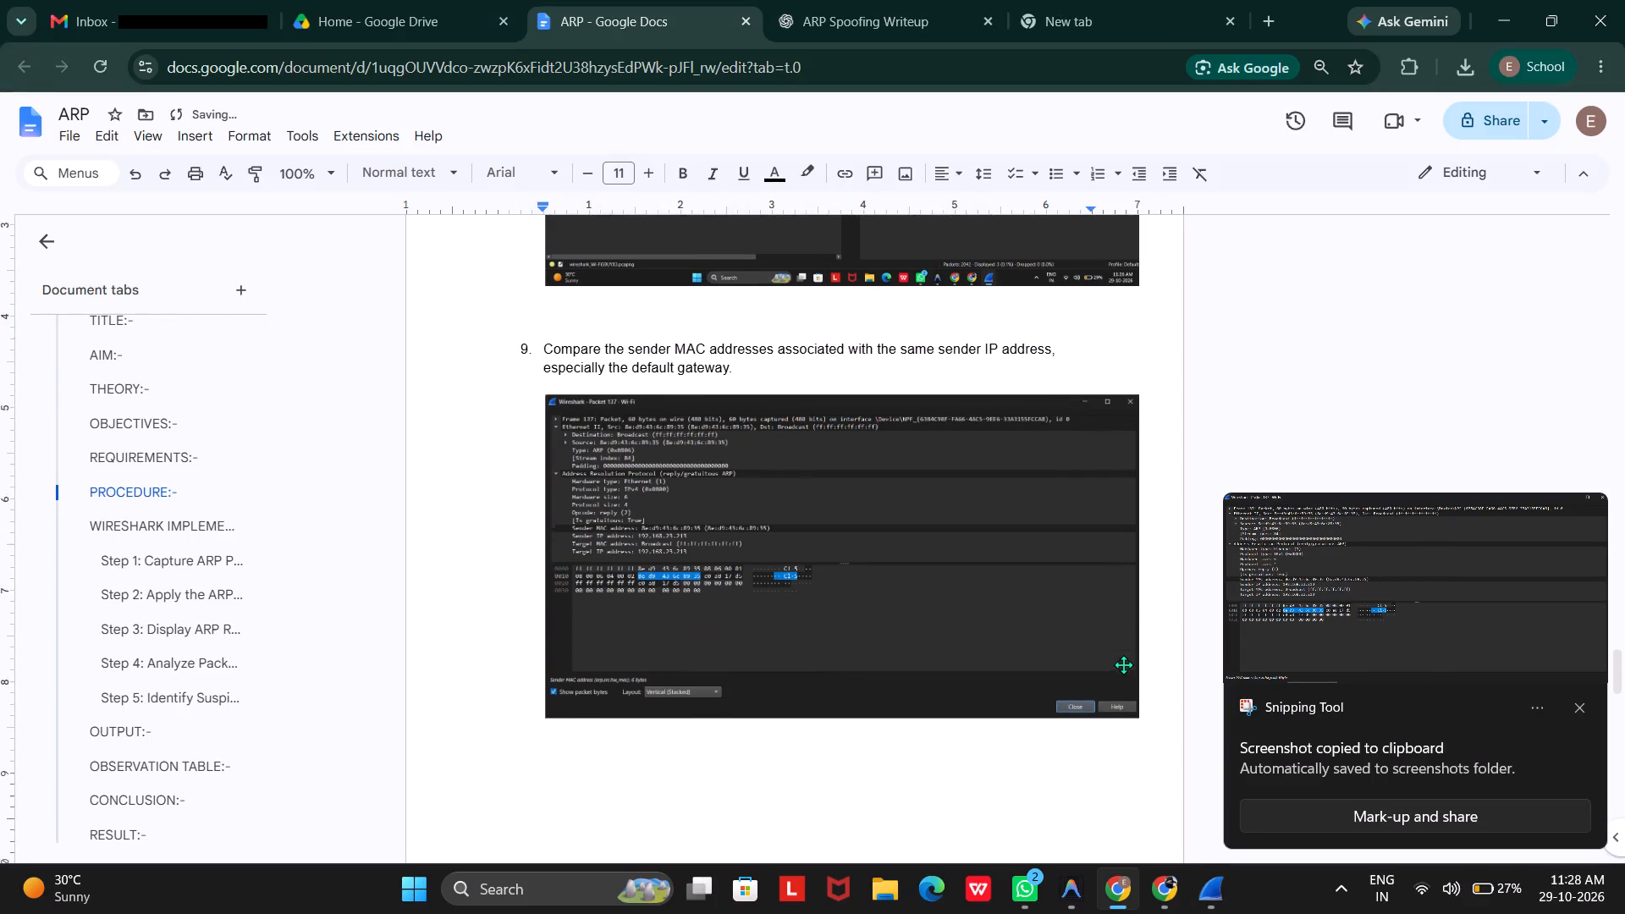
scroll(1123, 664, down, 4)
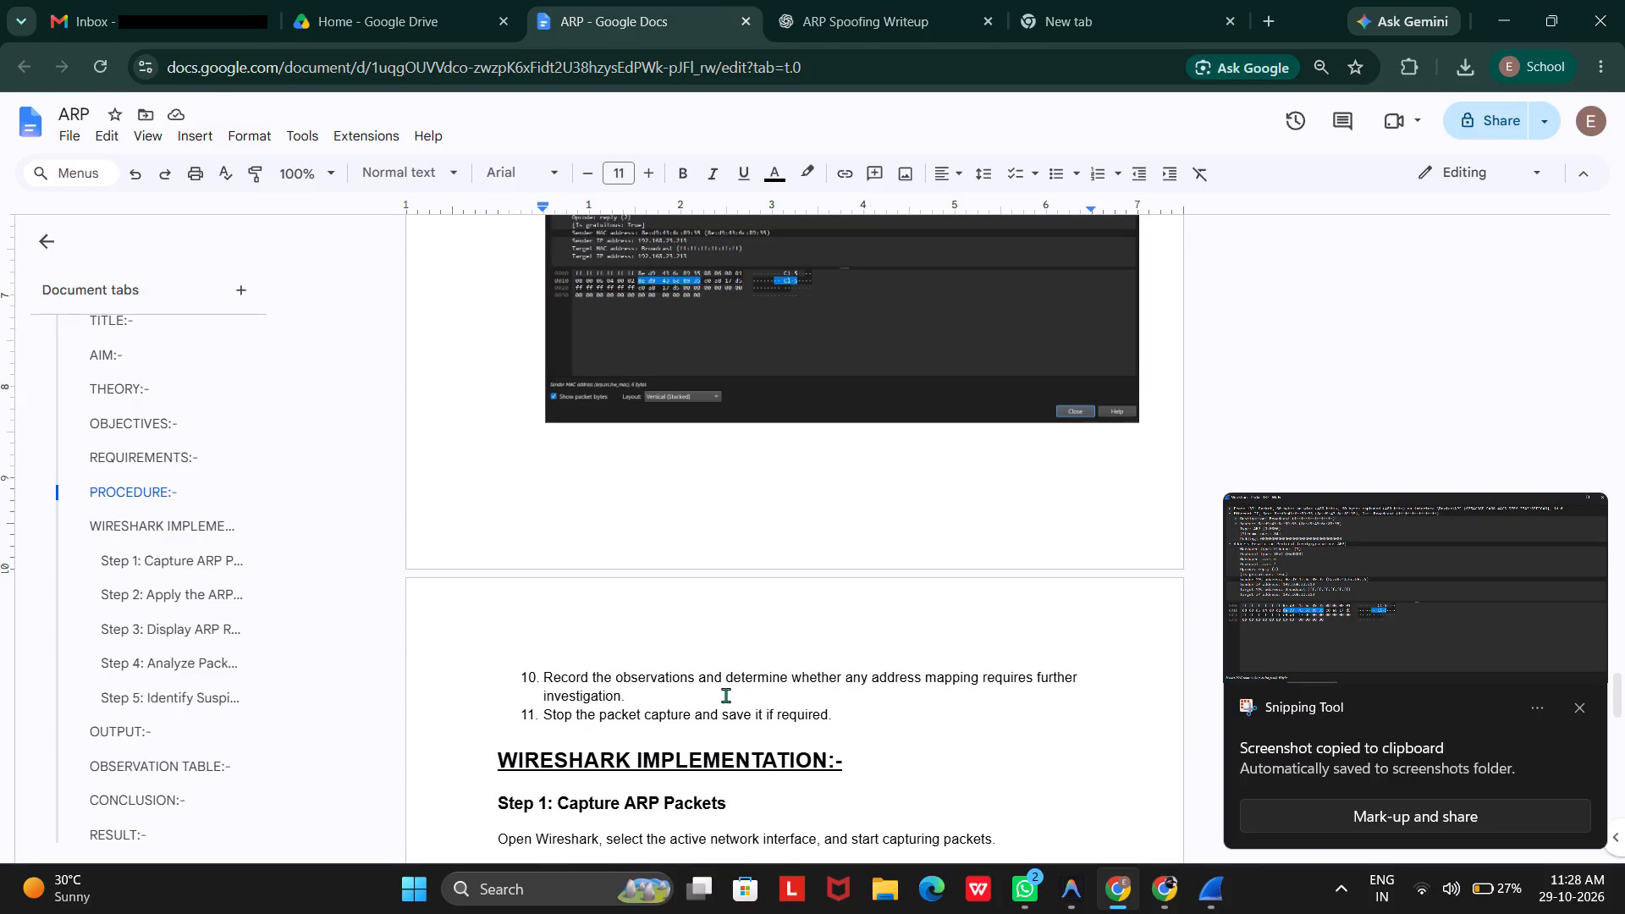
scroll(725, 695, down, 1)
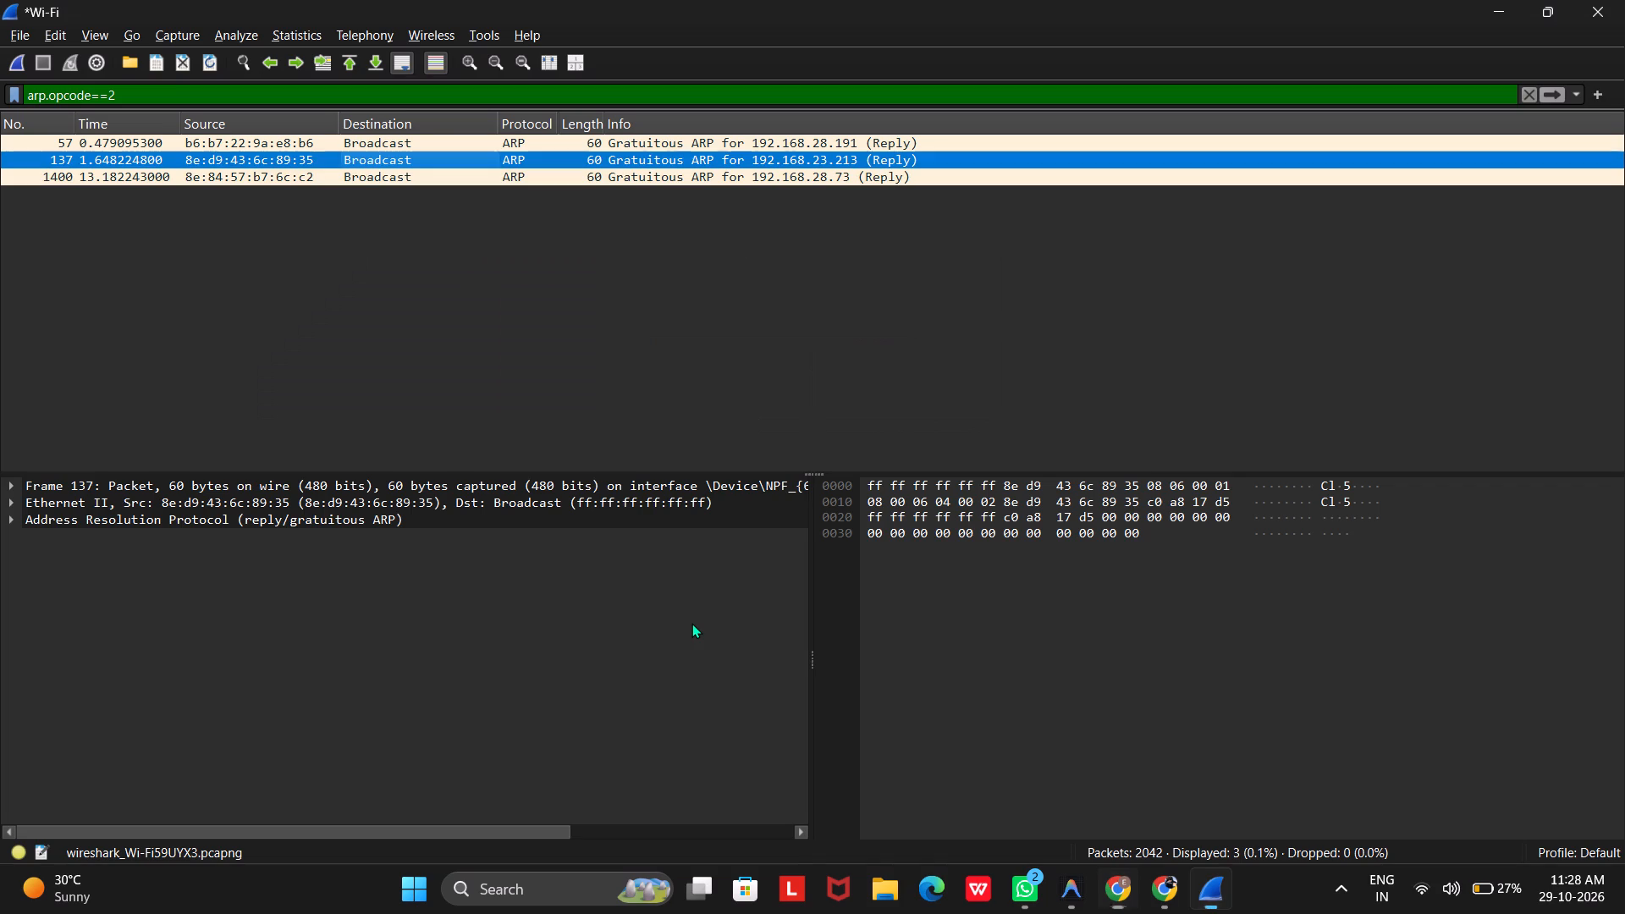
click(805, 325)
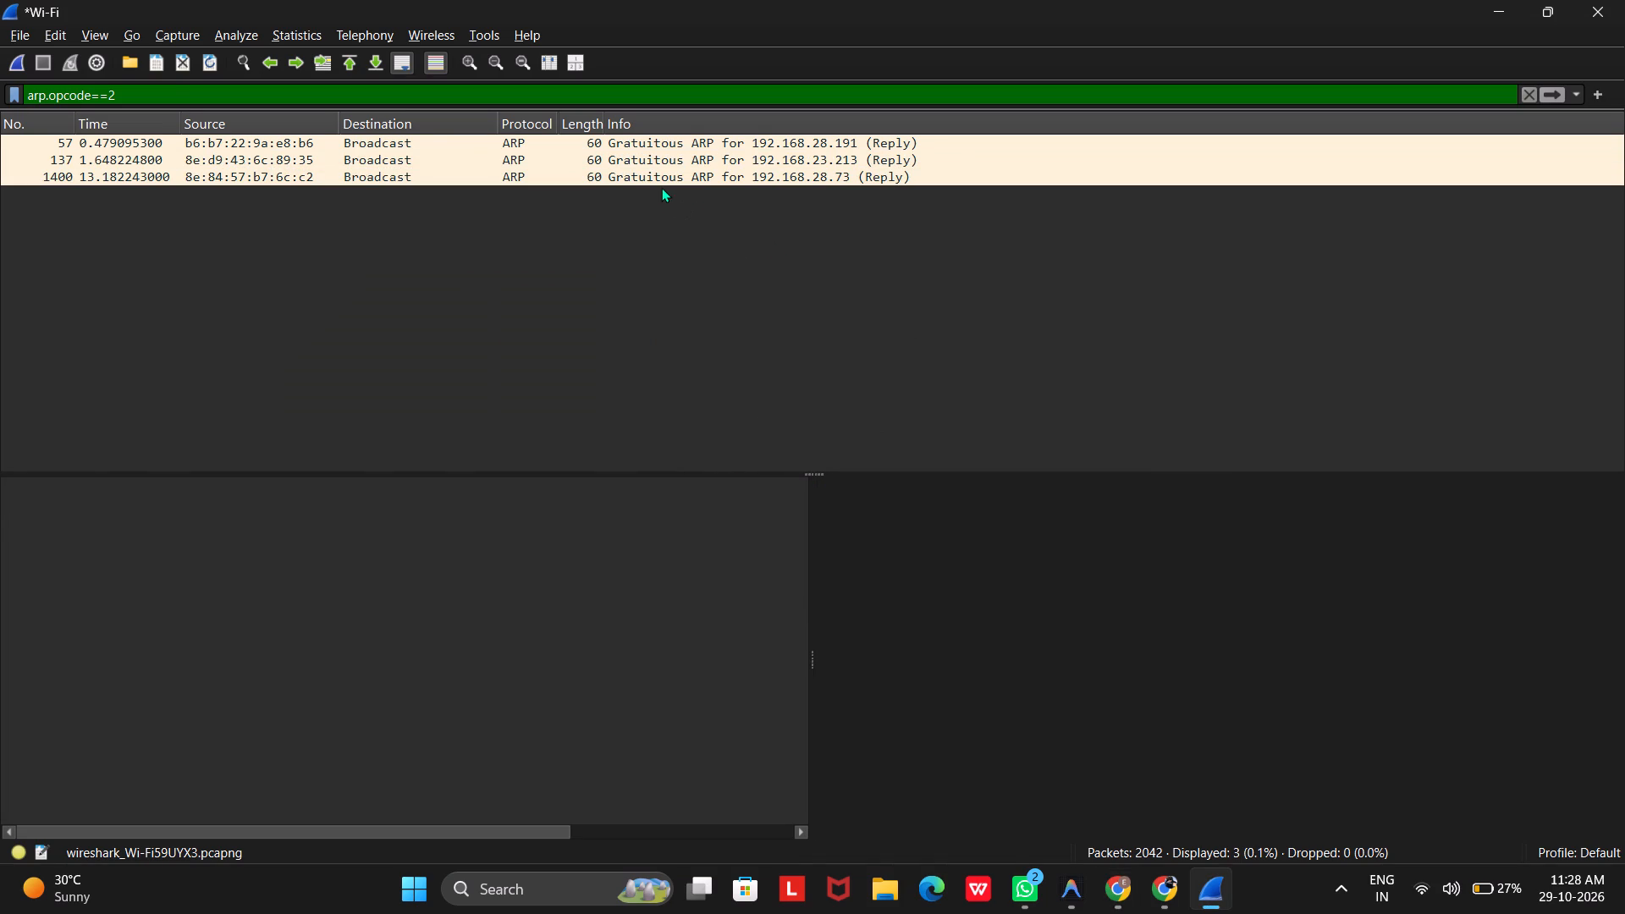
double_click(645, 179)
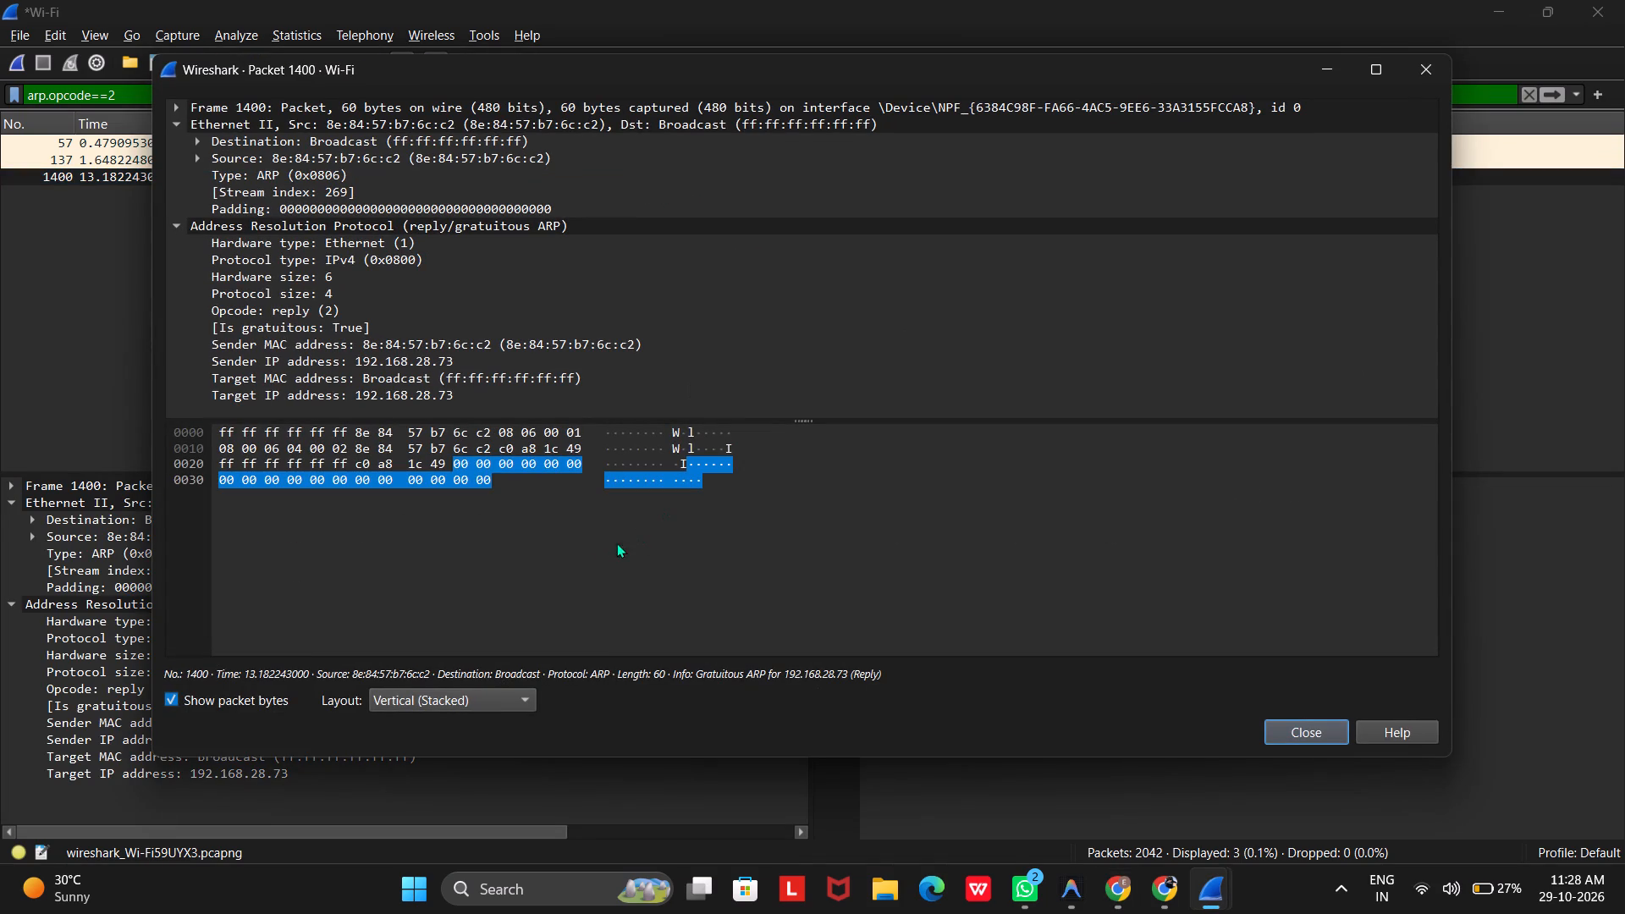
click(487, 550)
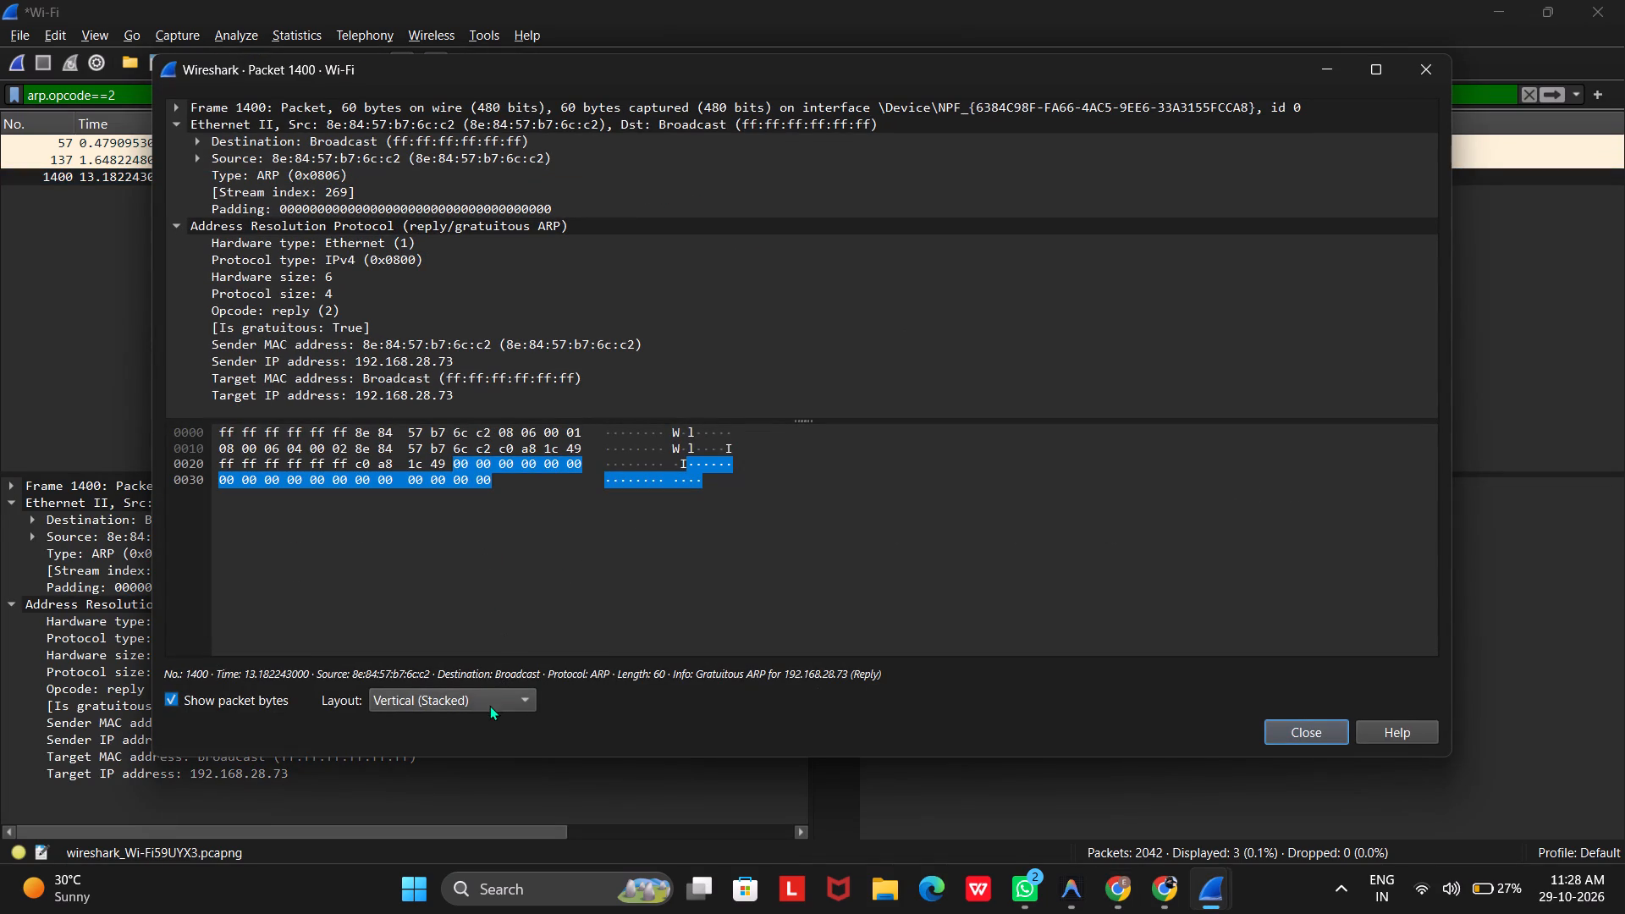
click(489, 705)
click(488, 736)
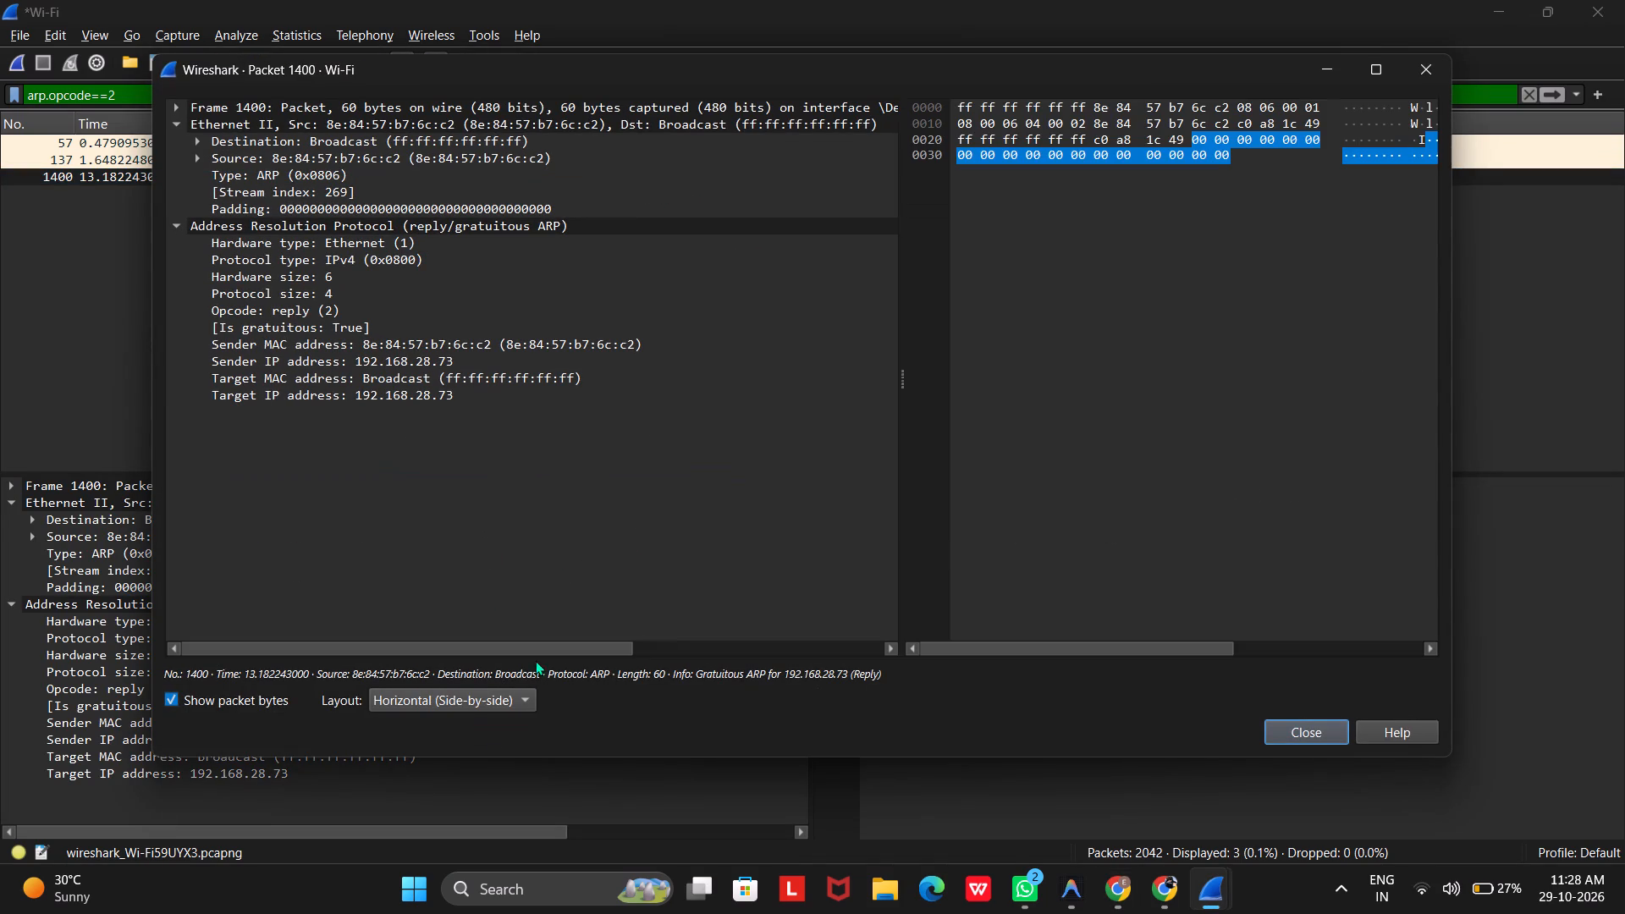
click(508, 702)
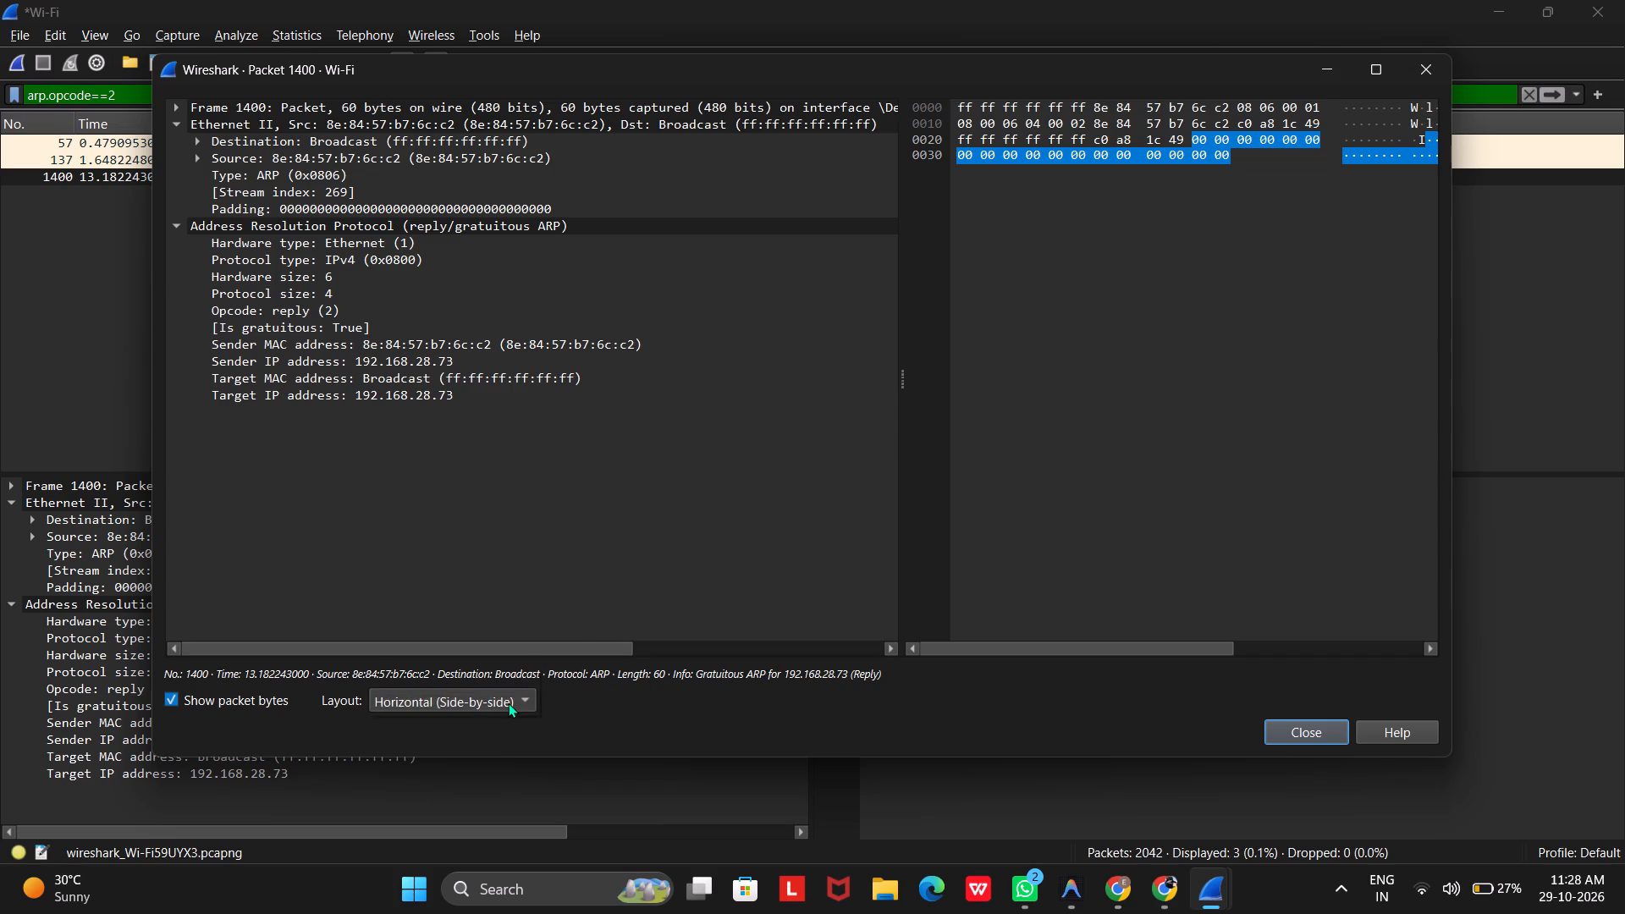
click(462, 675)
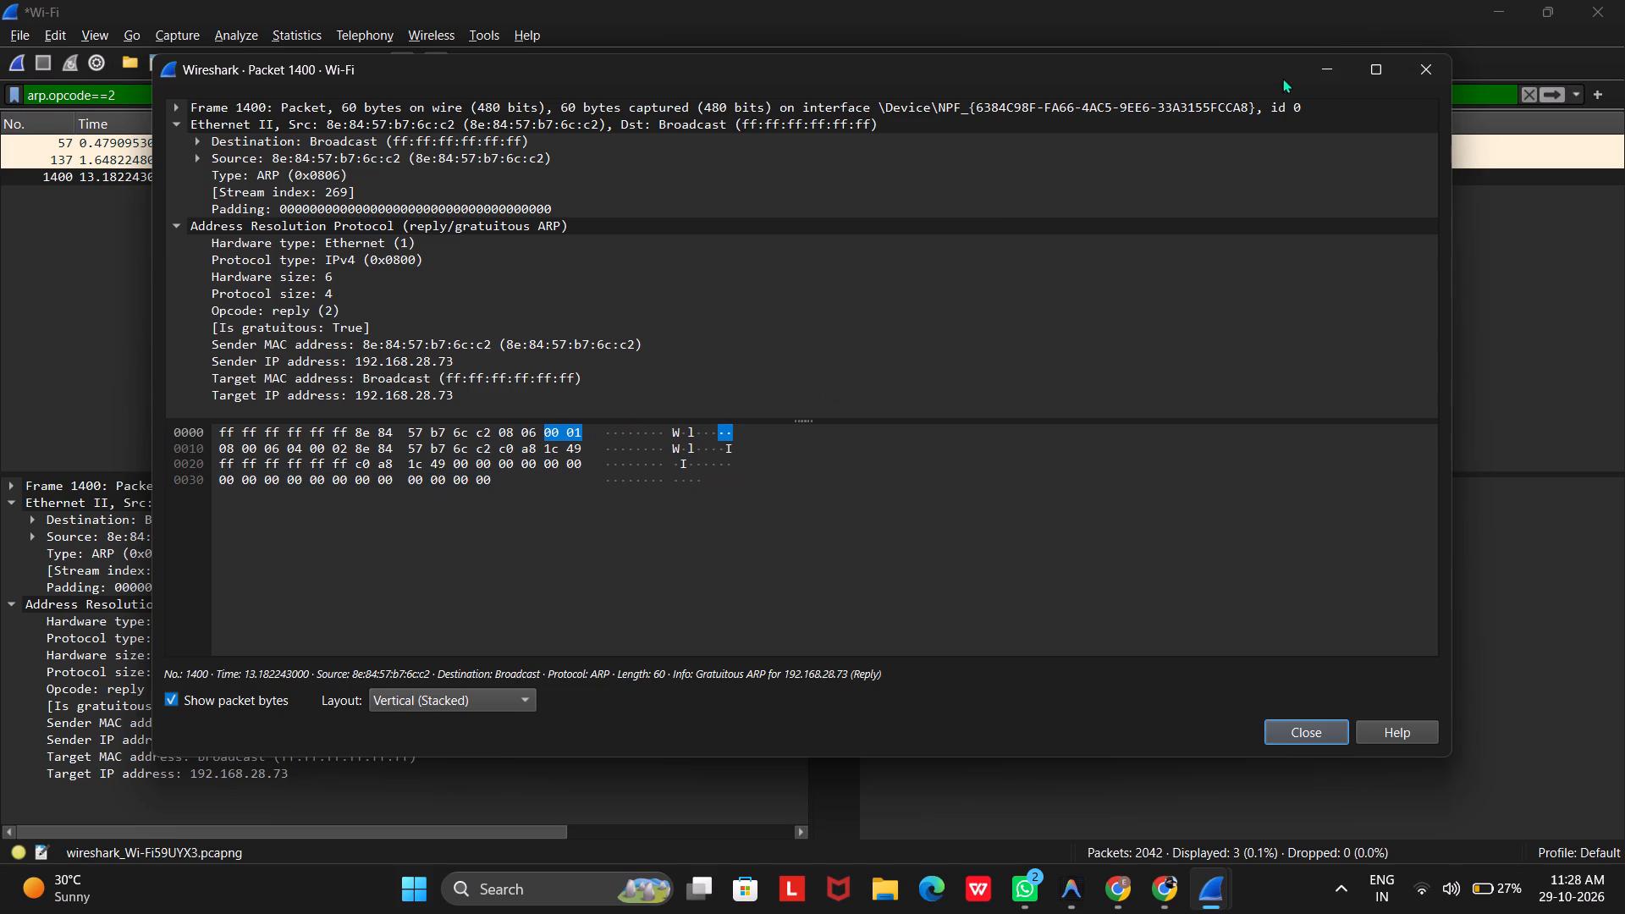
click(1416, 69)
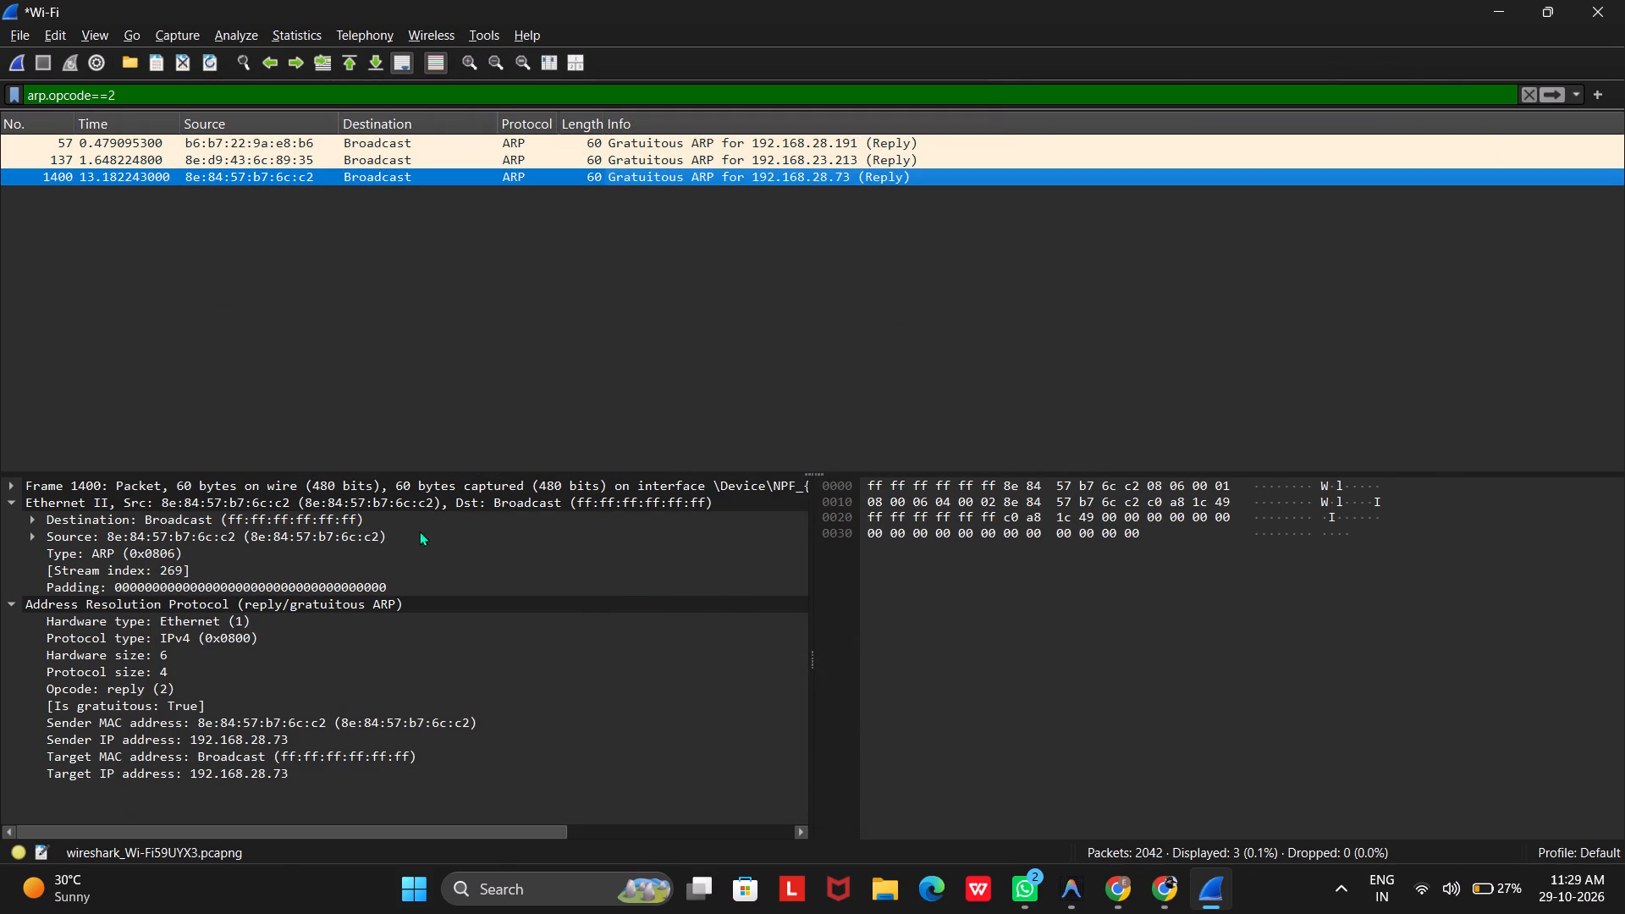
Examine packet 137's source MAC, sender IP and target IP address fields through its packet bytes.
click(465, 151)
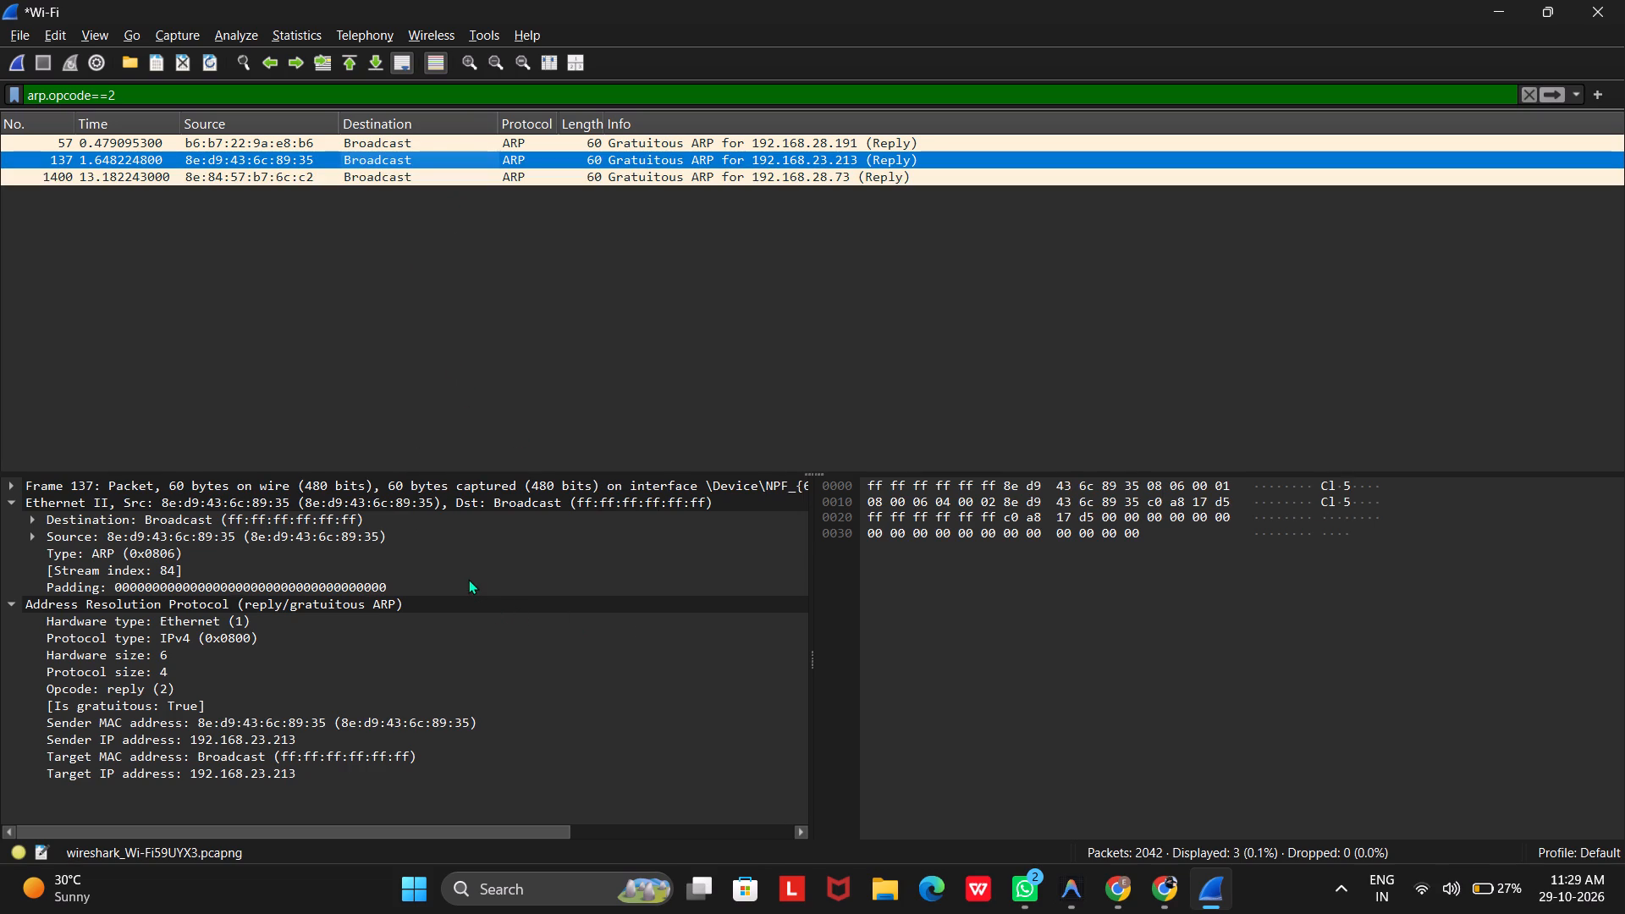
click(1000, 516)
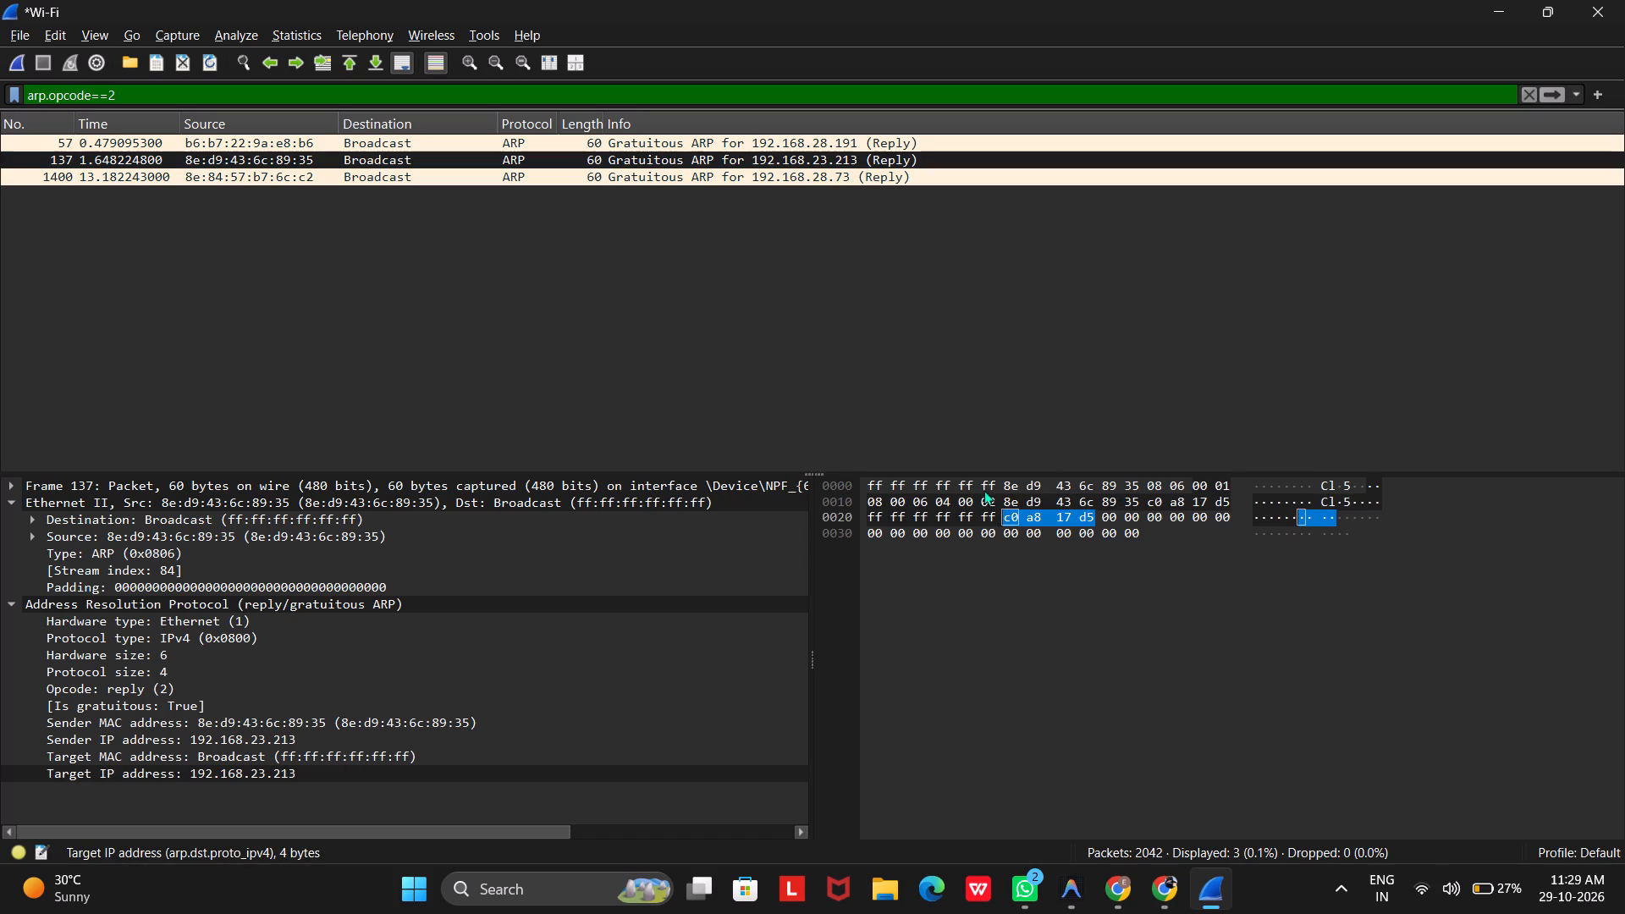
drag(983, 486, 1085, 484)
click(1085, 484)
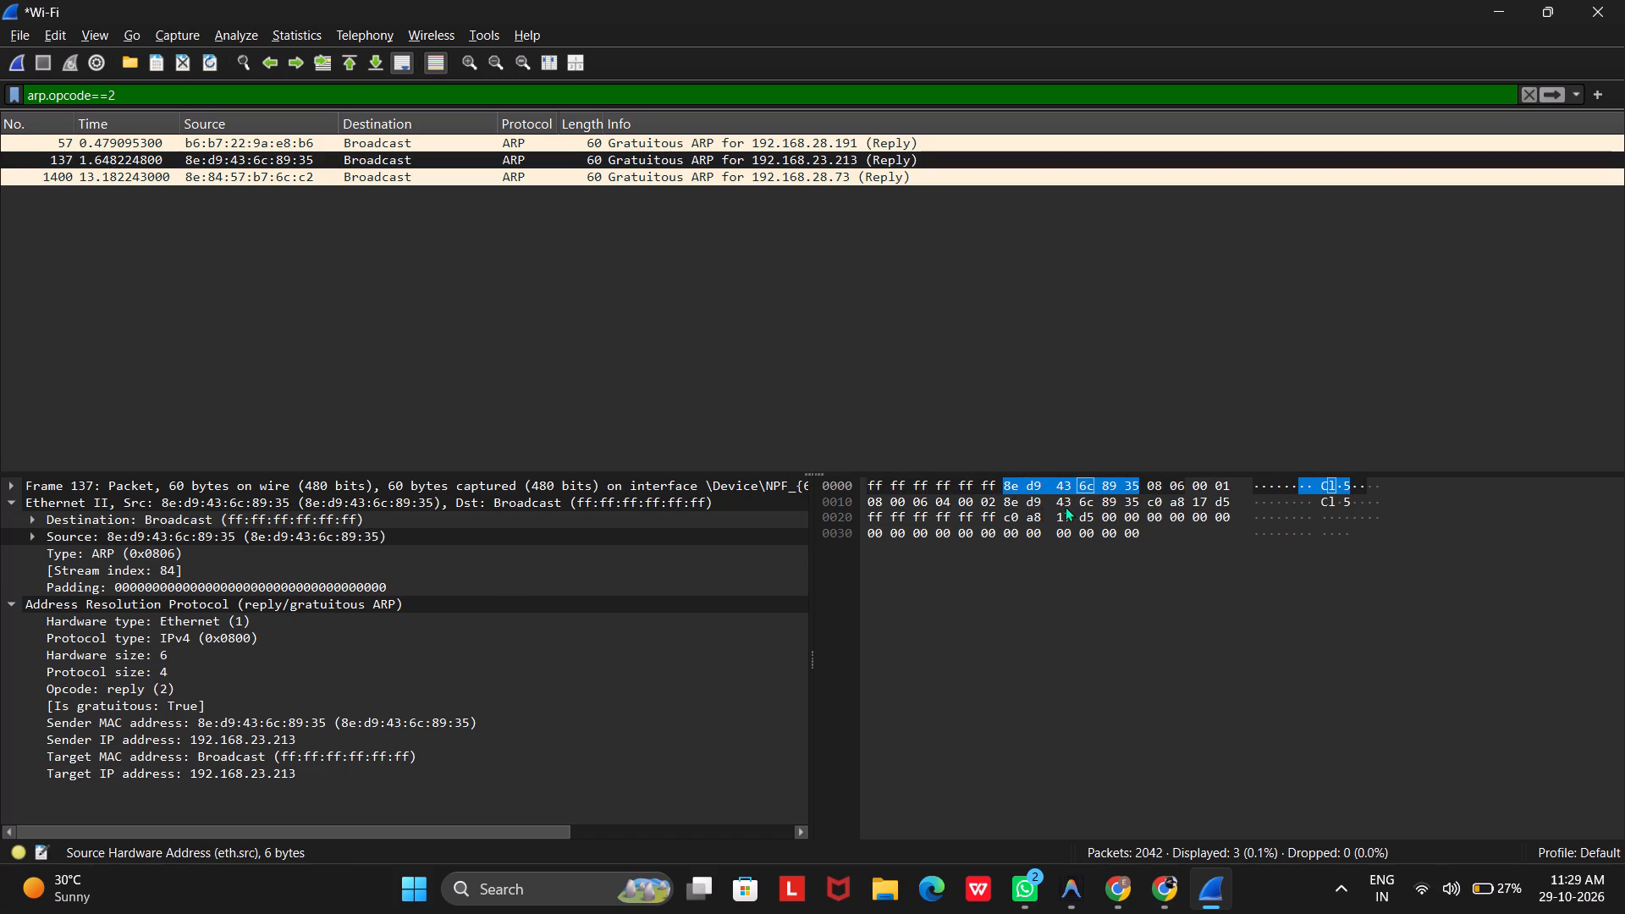
click(1138, 498)
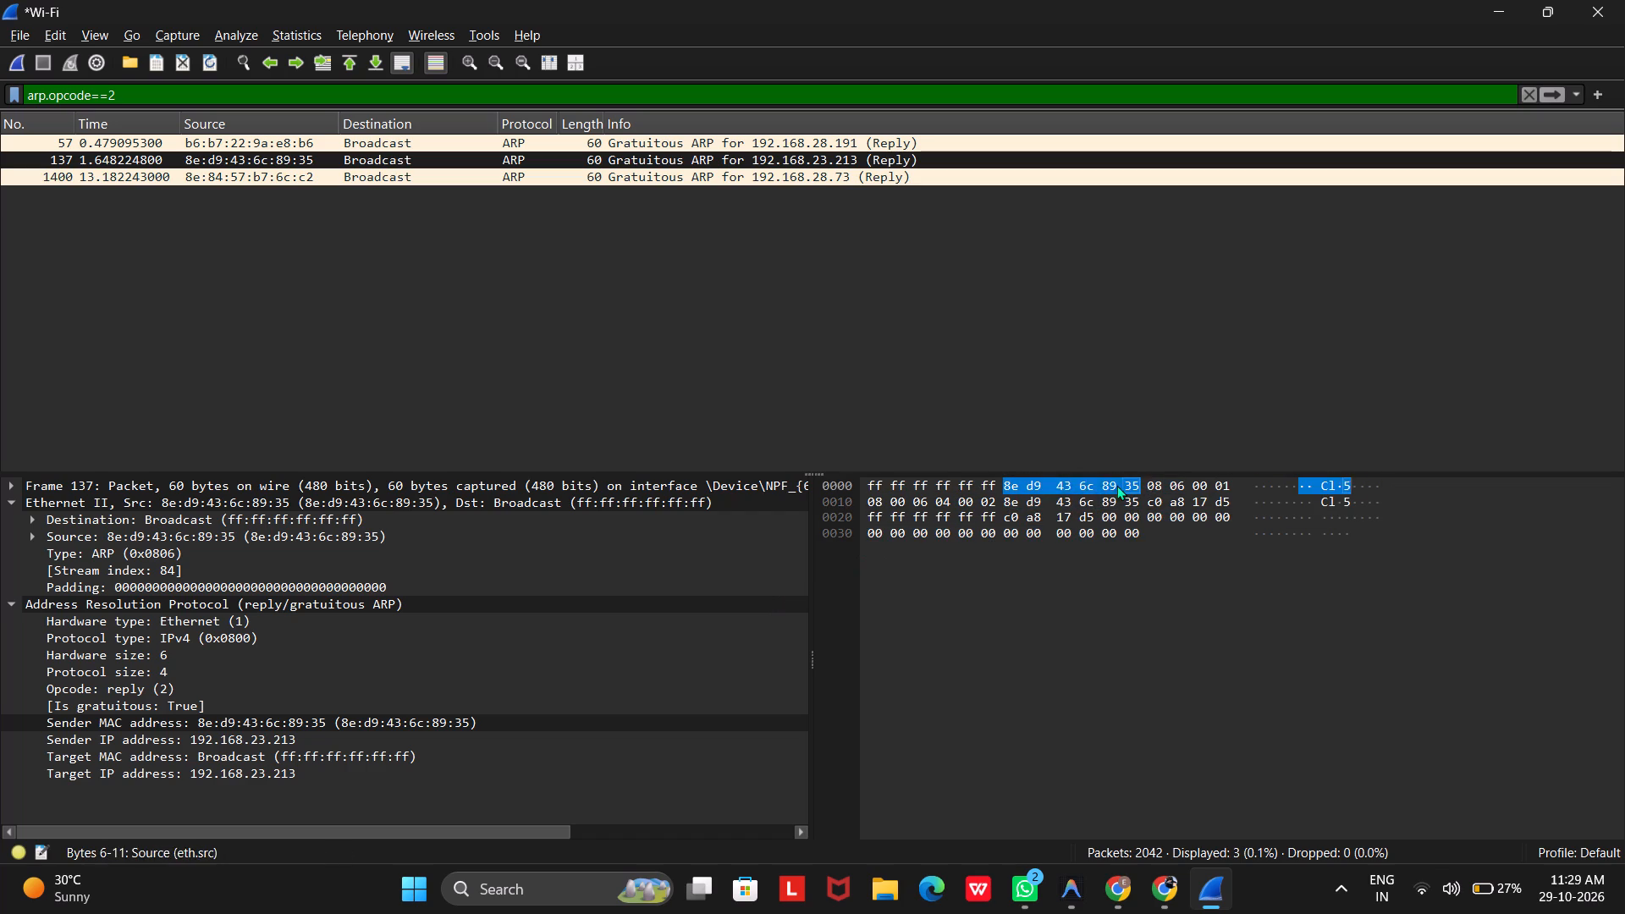
drag(1057, 482, 1146, 498)
click(1146, 498)
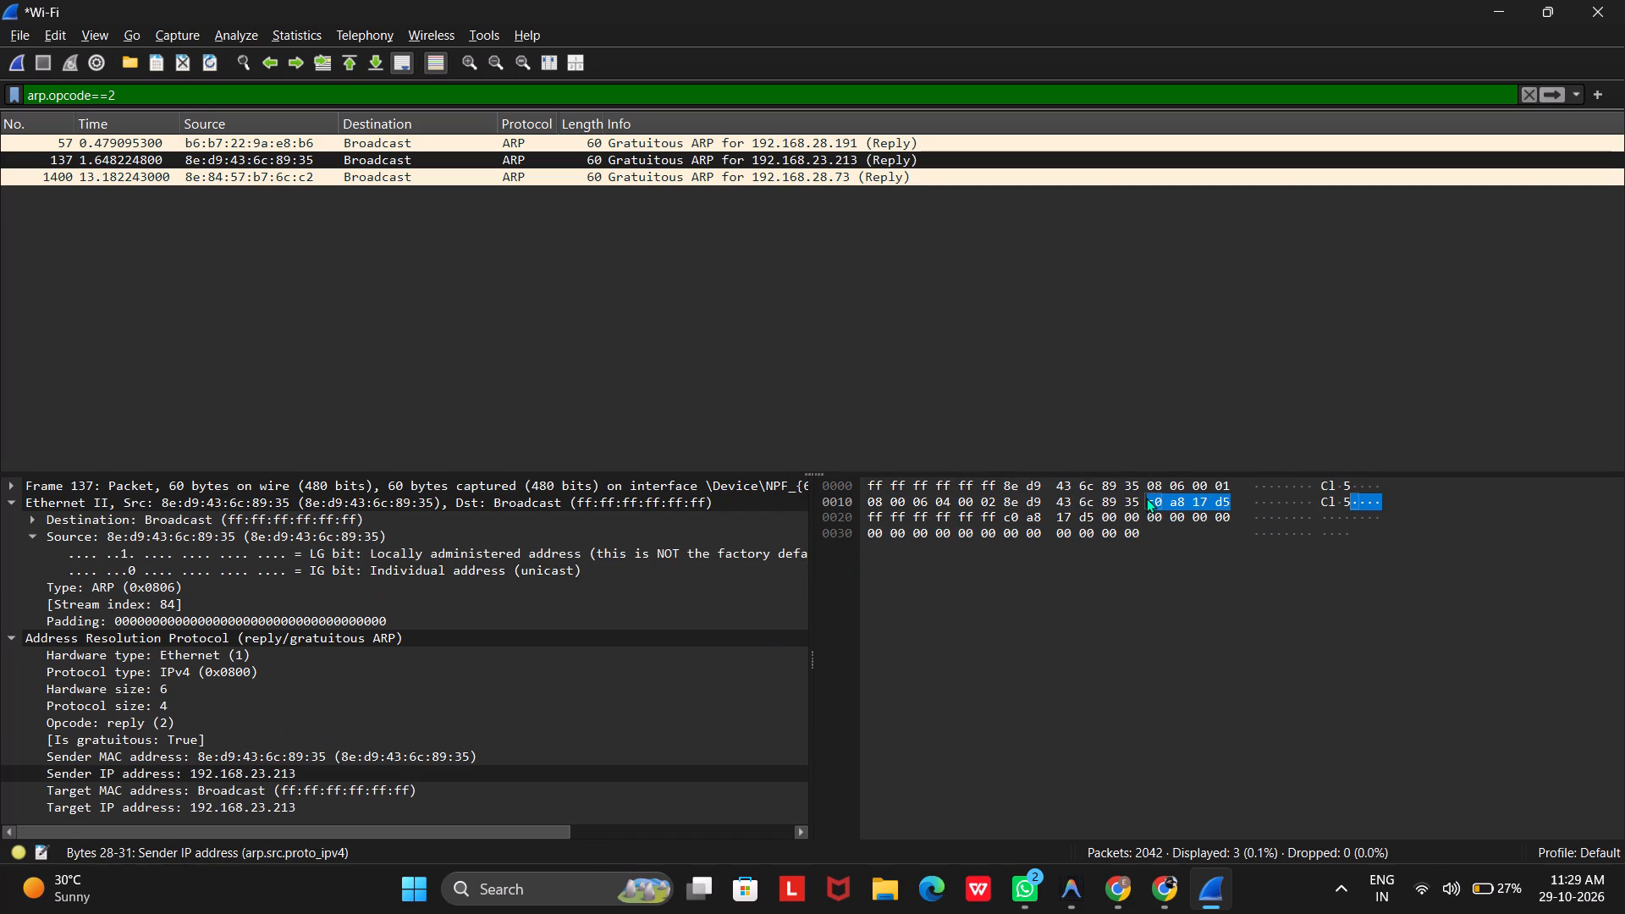
click(1088, 482)
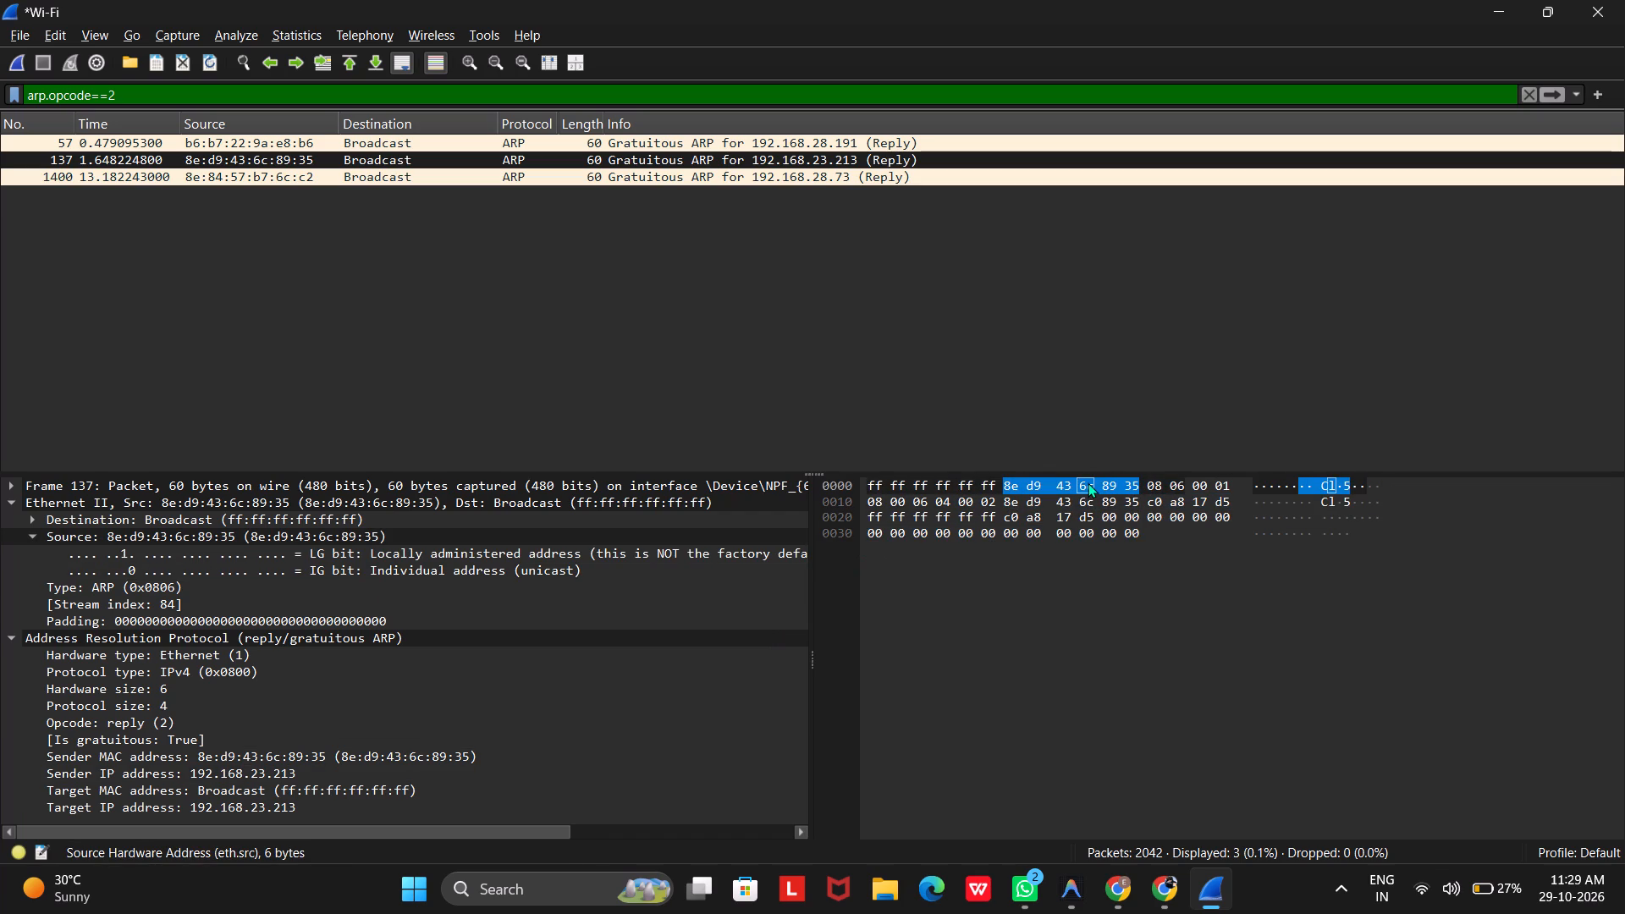
click(1153, 494)
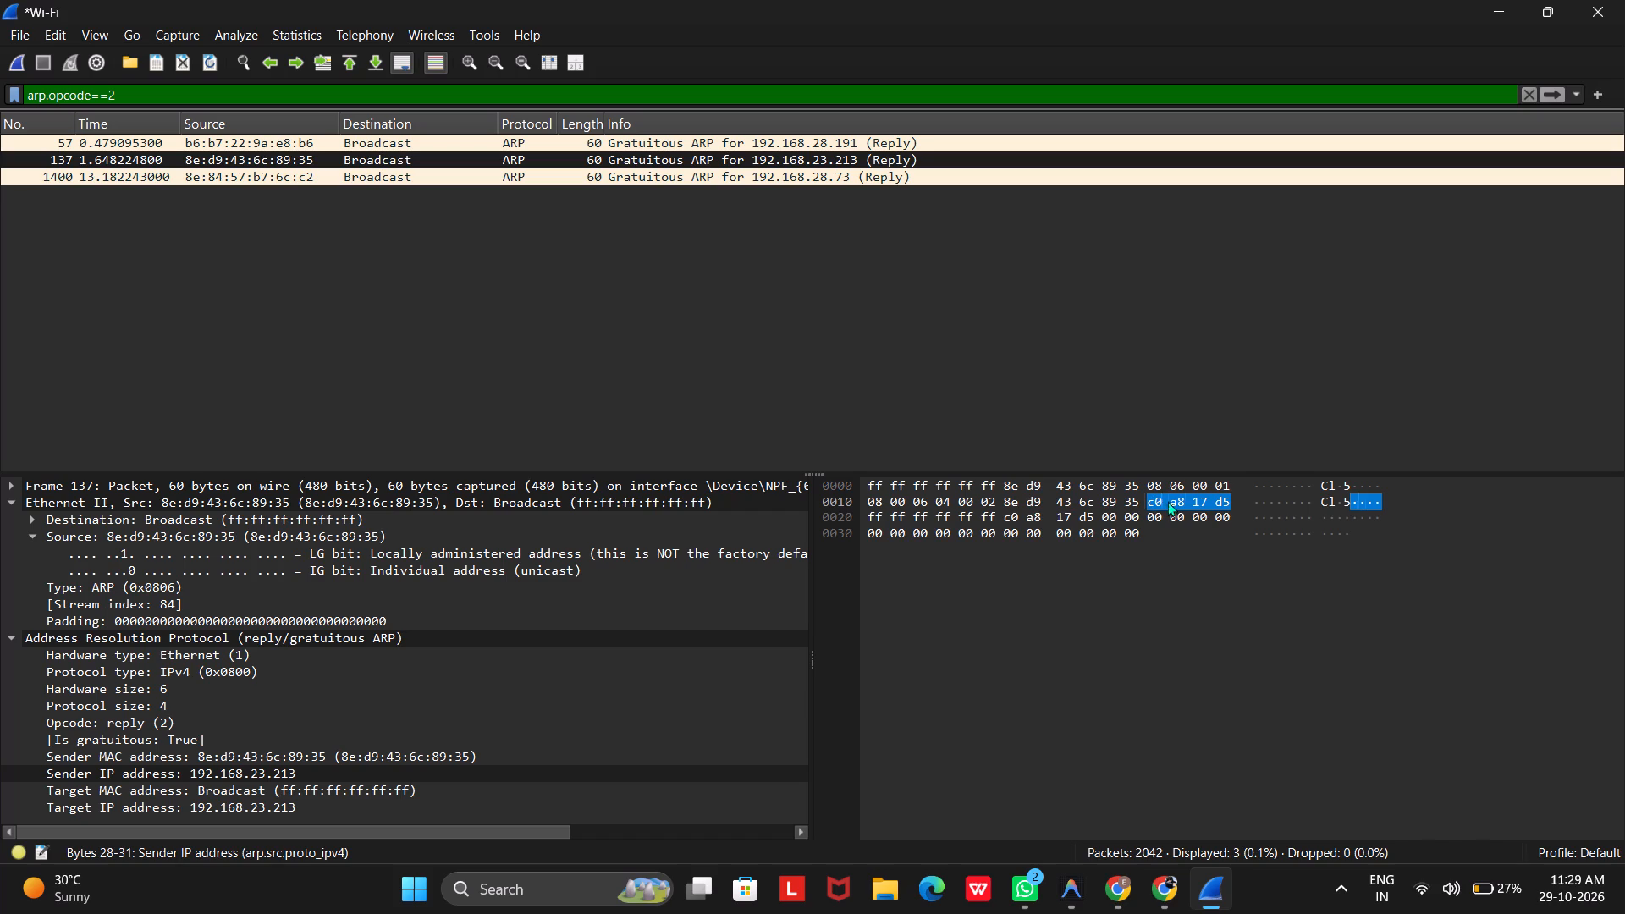
Capture a full-screen snip of Wireshark with packet 137's sender MAC address bytes selected and paste it on an unnumbered line below procedure step 10.
click(1103, 501)
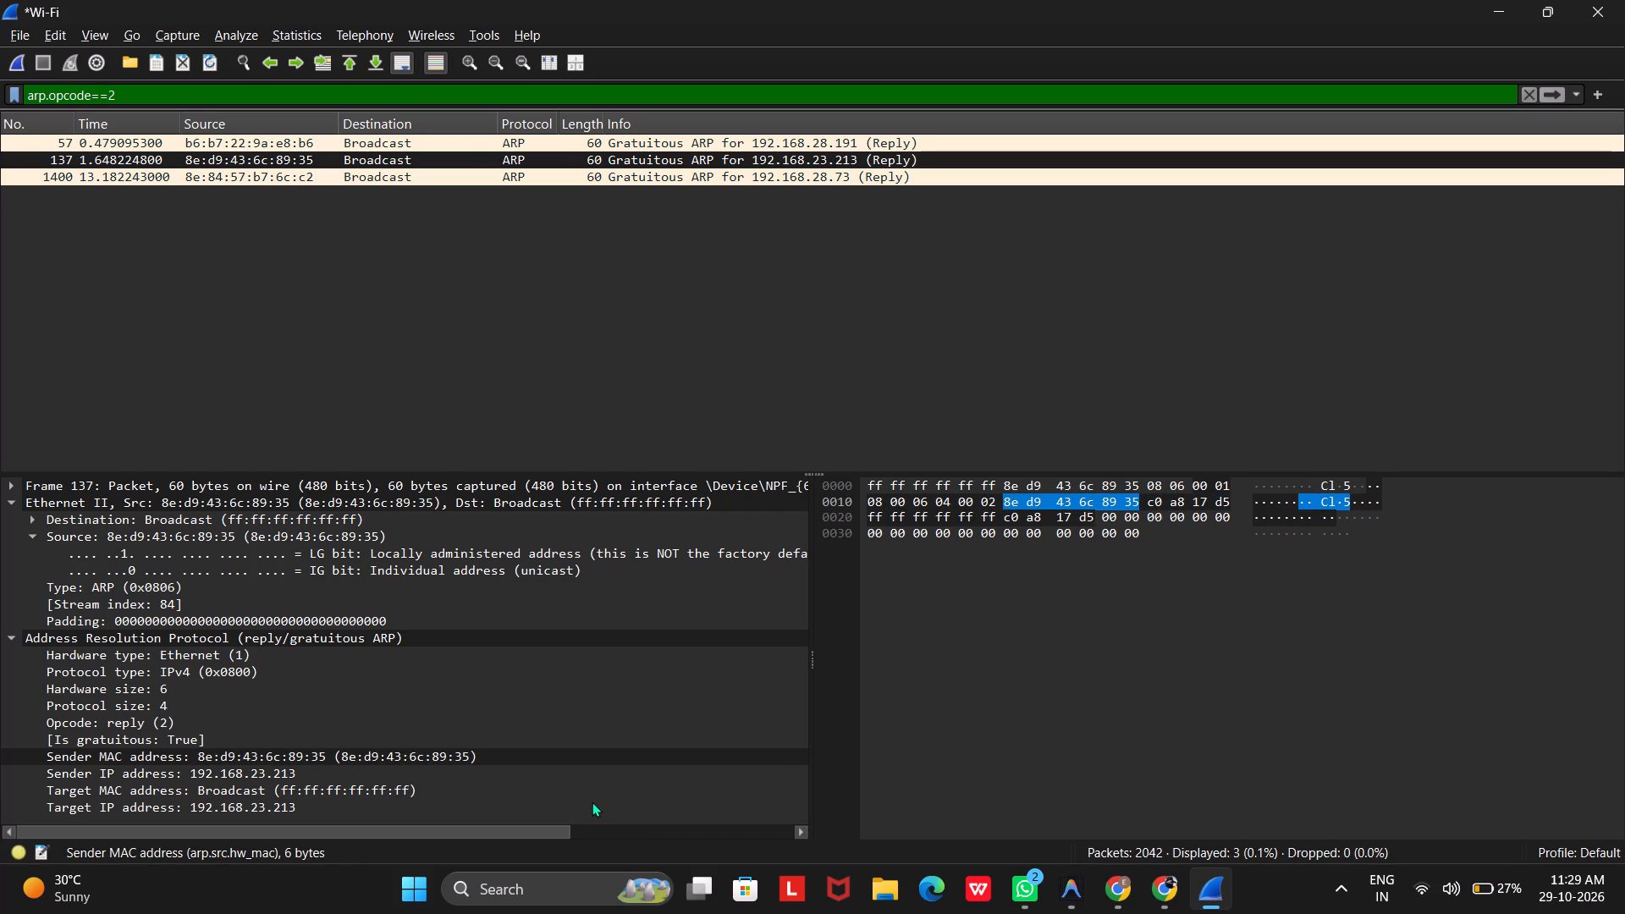
key(shift+super+s)
drag(0, 0, 1211, 913)
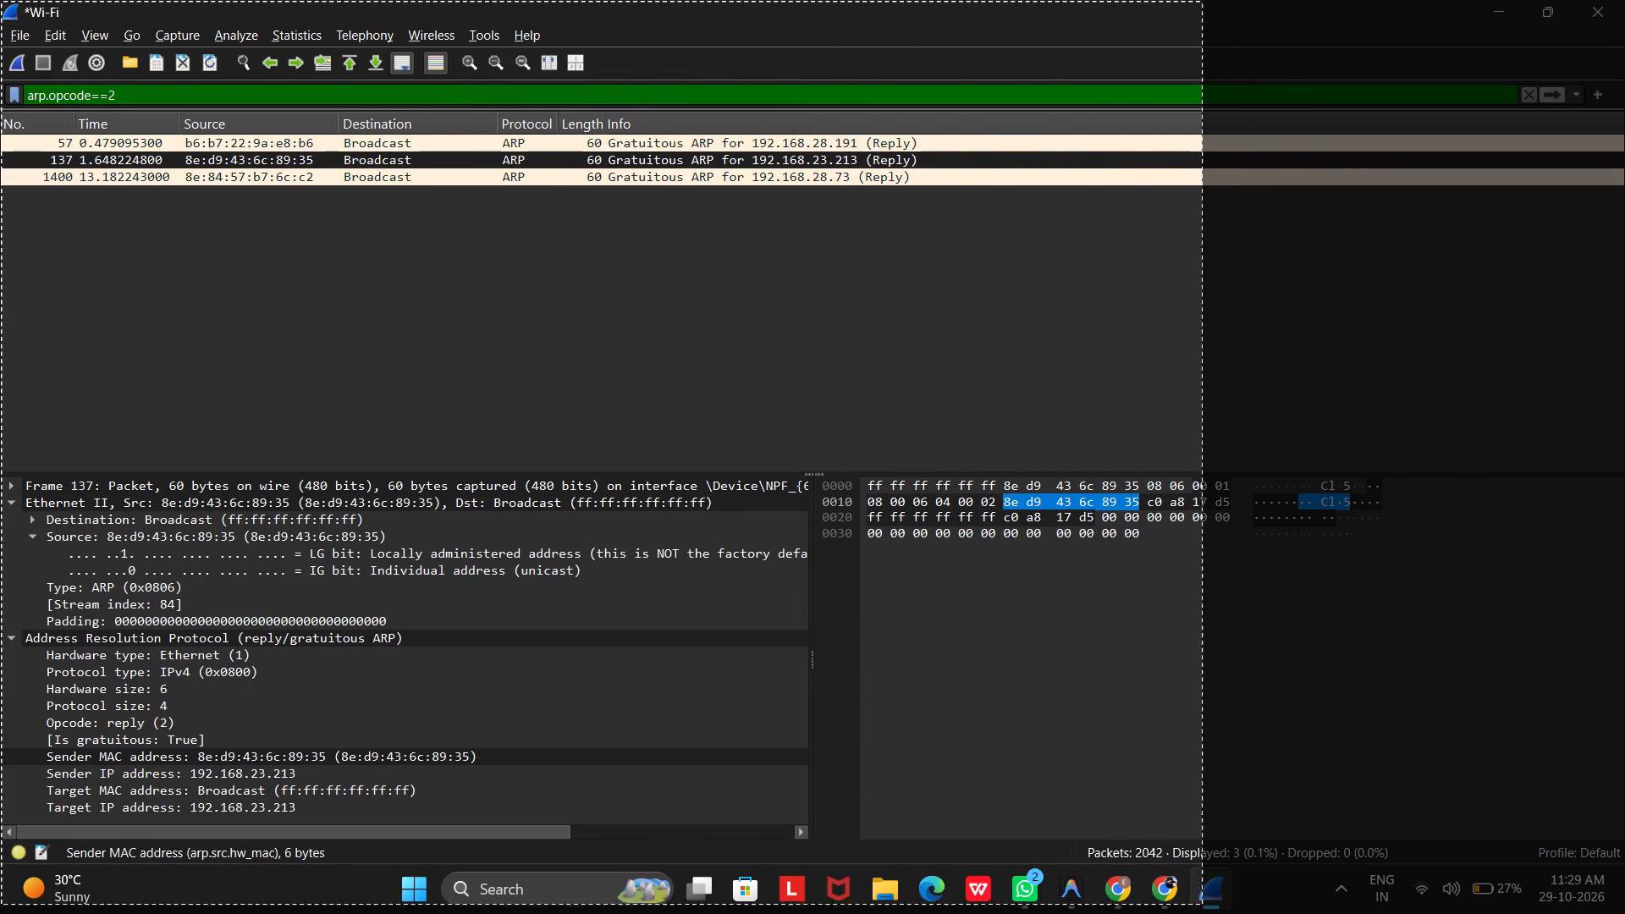
drag(1211, 913, 1624, 913)
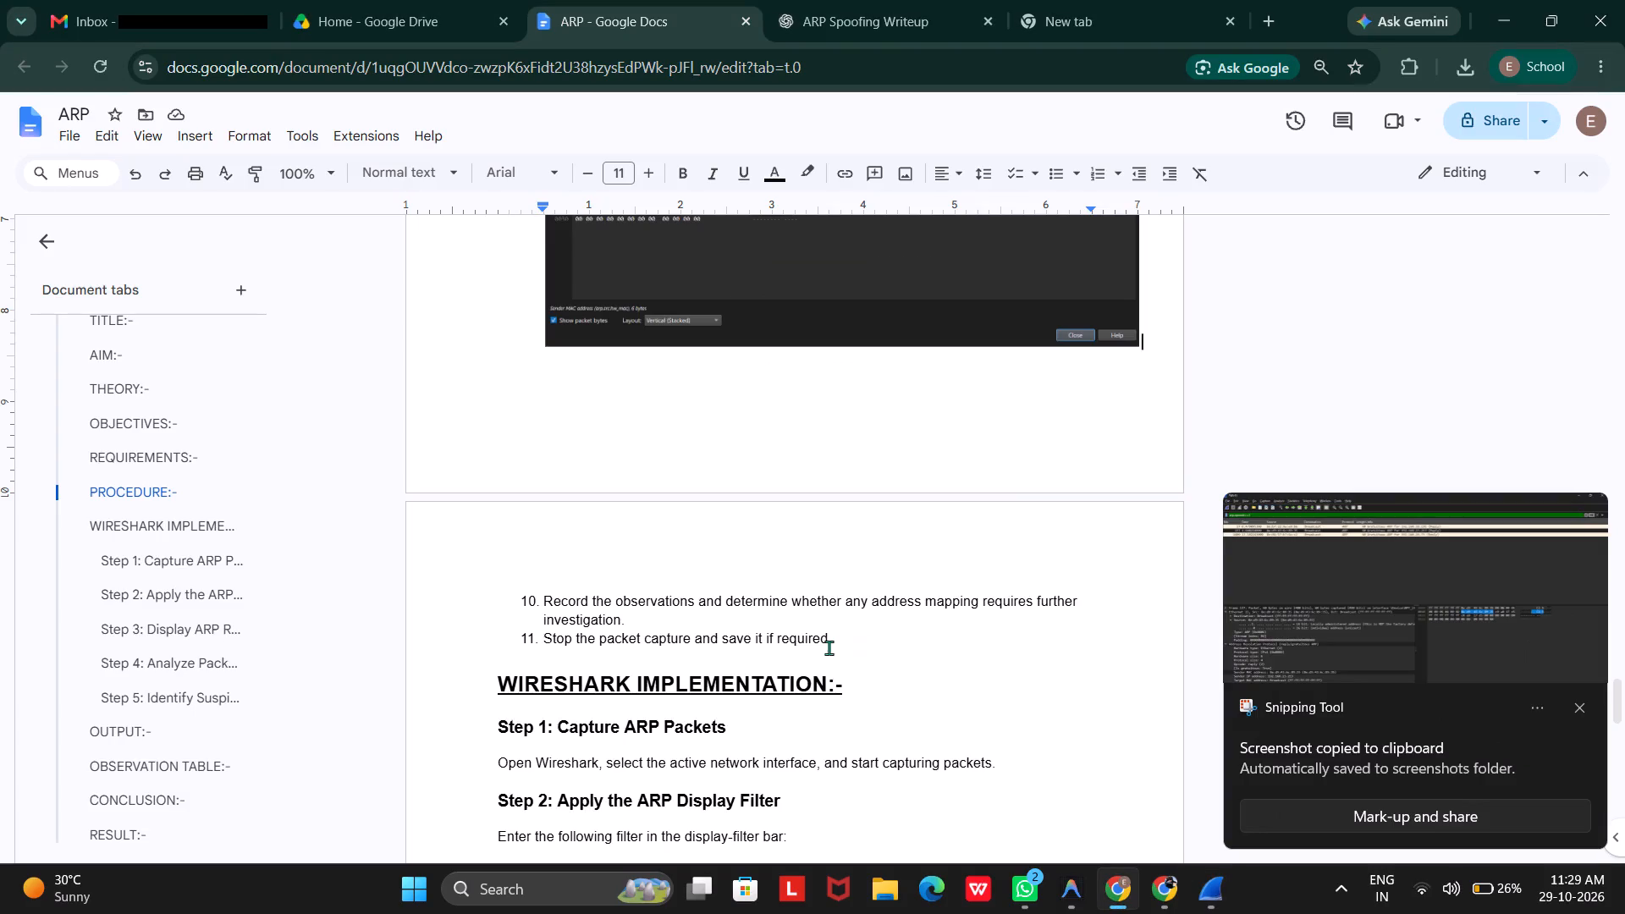
click(802, 615)
key(Return)
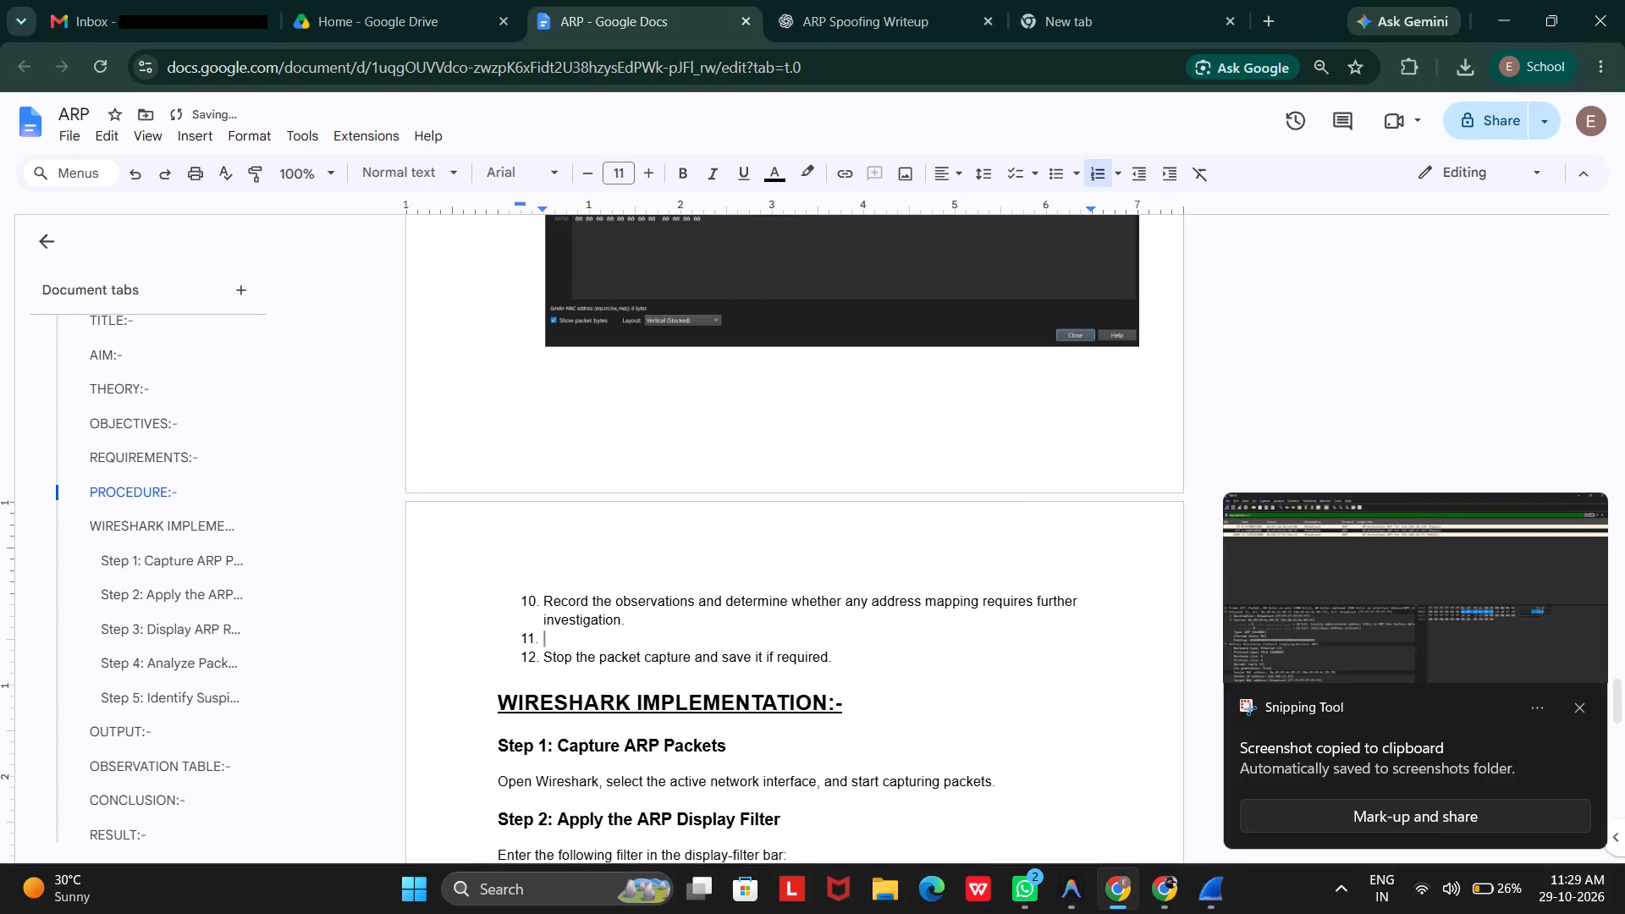
key(BackSpace)
key(ctrl+v)
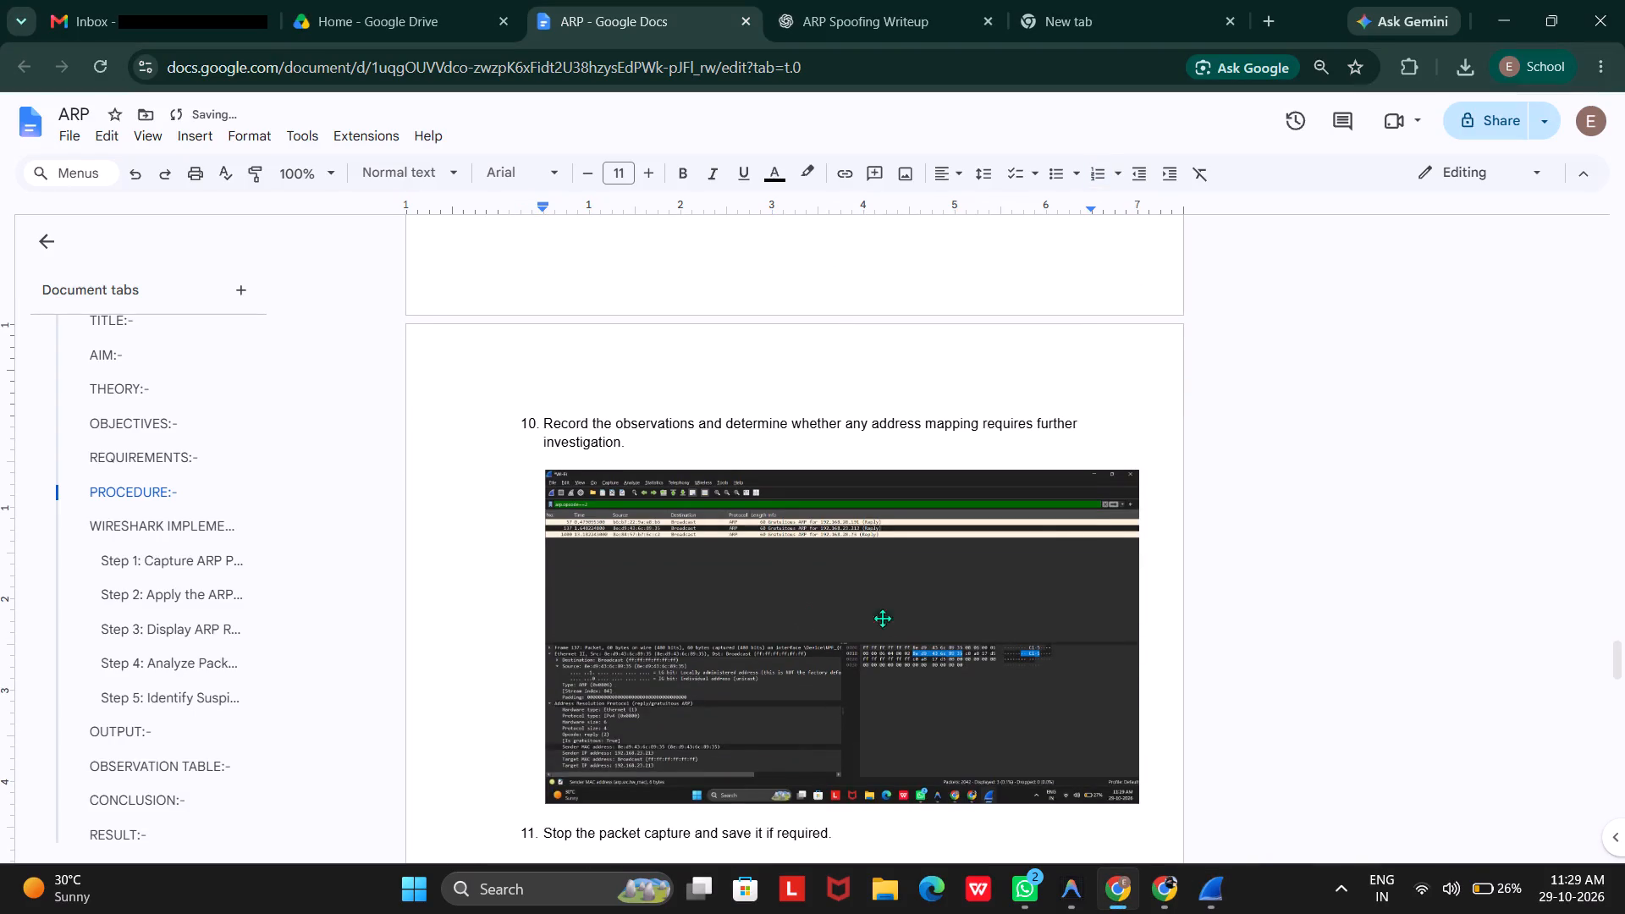
Capture a full-screen snip of Wireshark's Unsaved packets dialog by starting to close the capture, and paste it unnumbered below procedure step 11.
scroll(892, 632, down, 1)
click(866, 662)
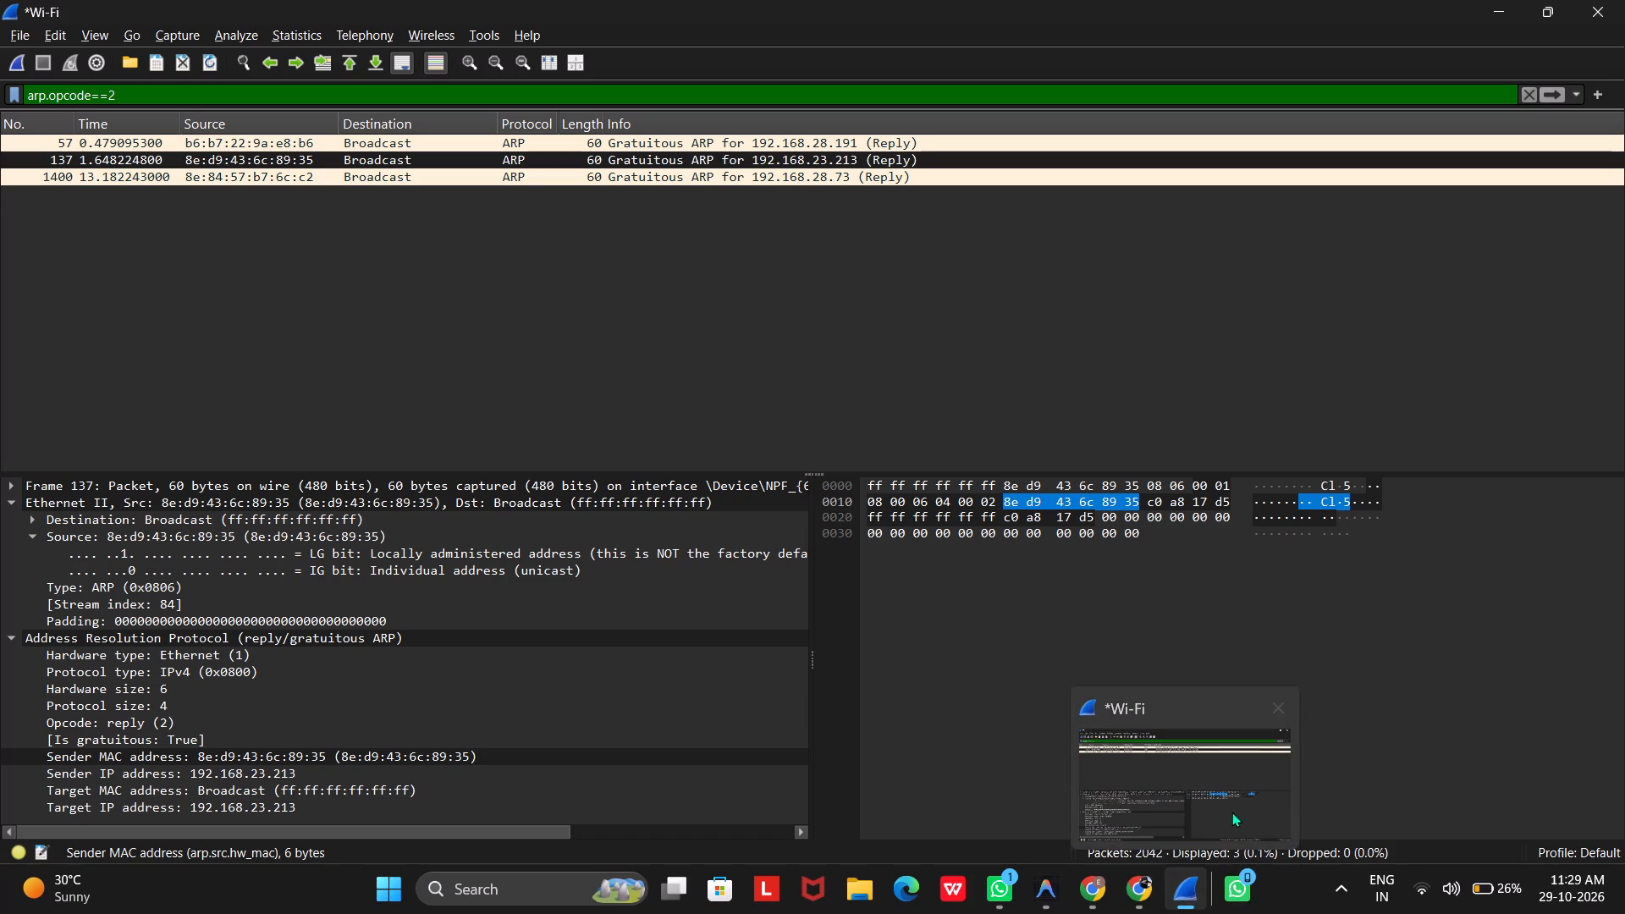
click(1291, 703)
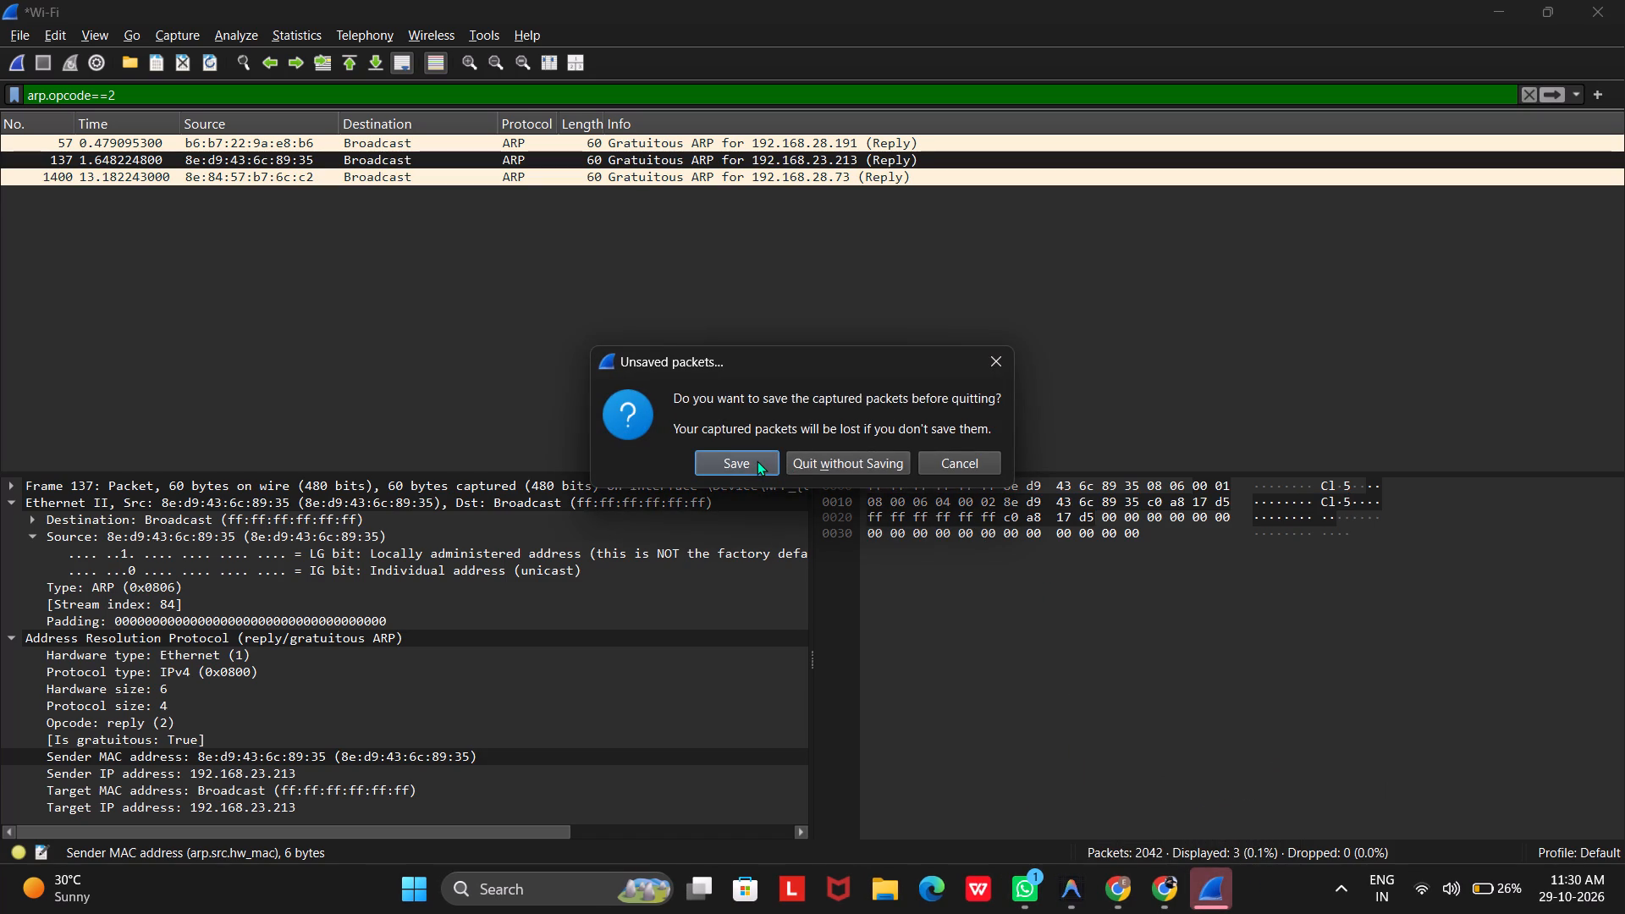
key(shift+super+s)
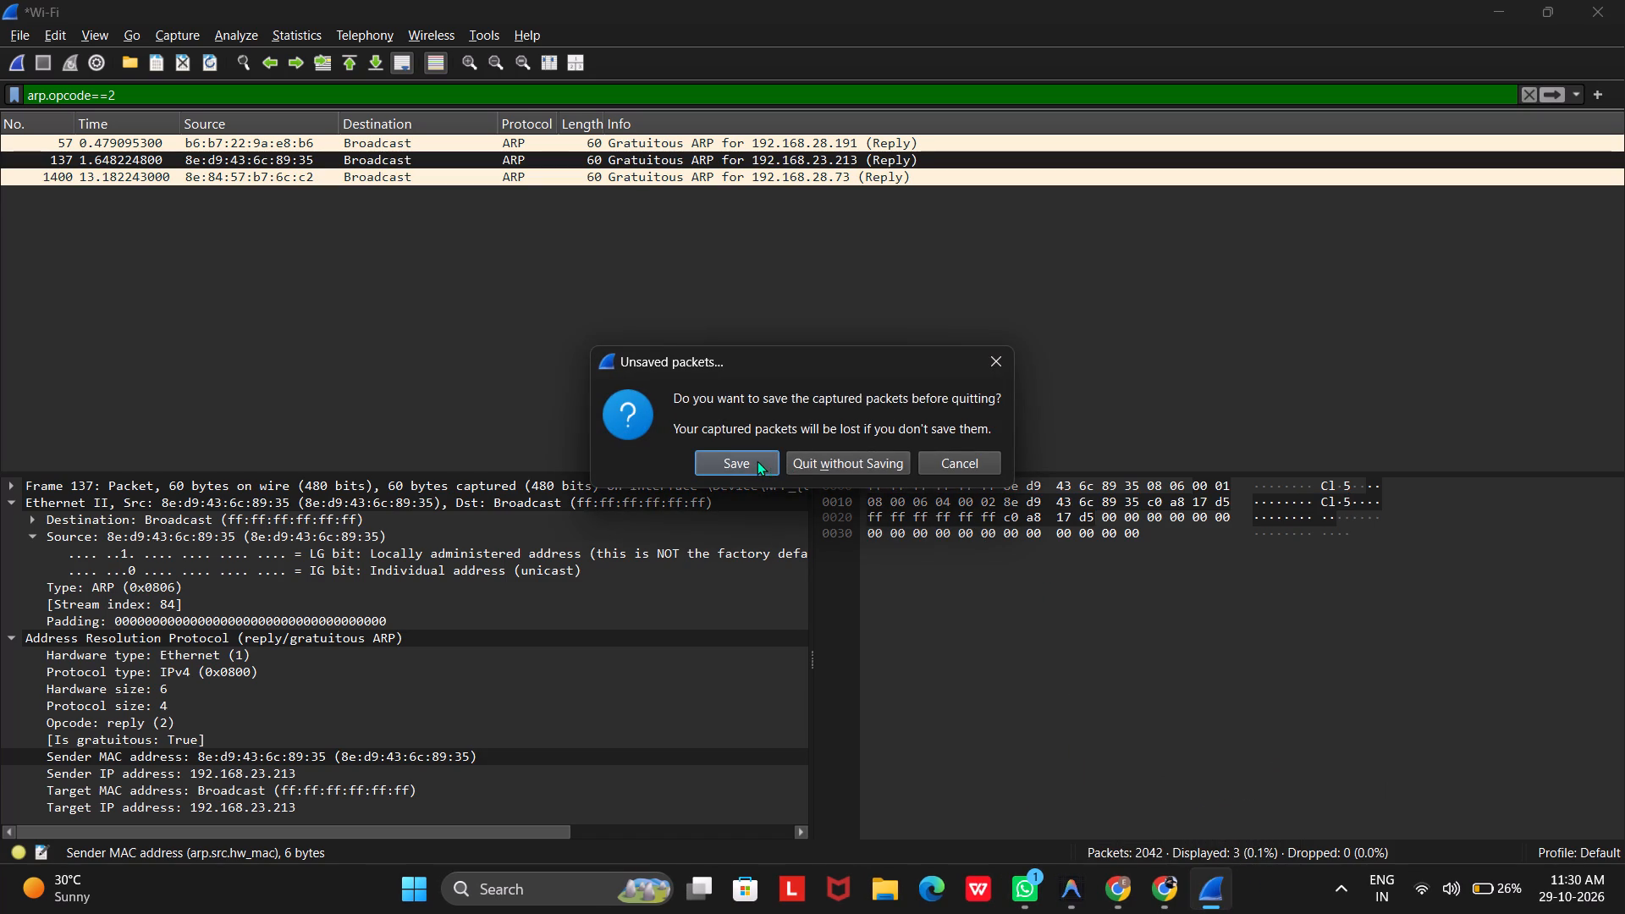
drag(0, 0, 306, 228)
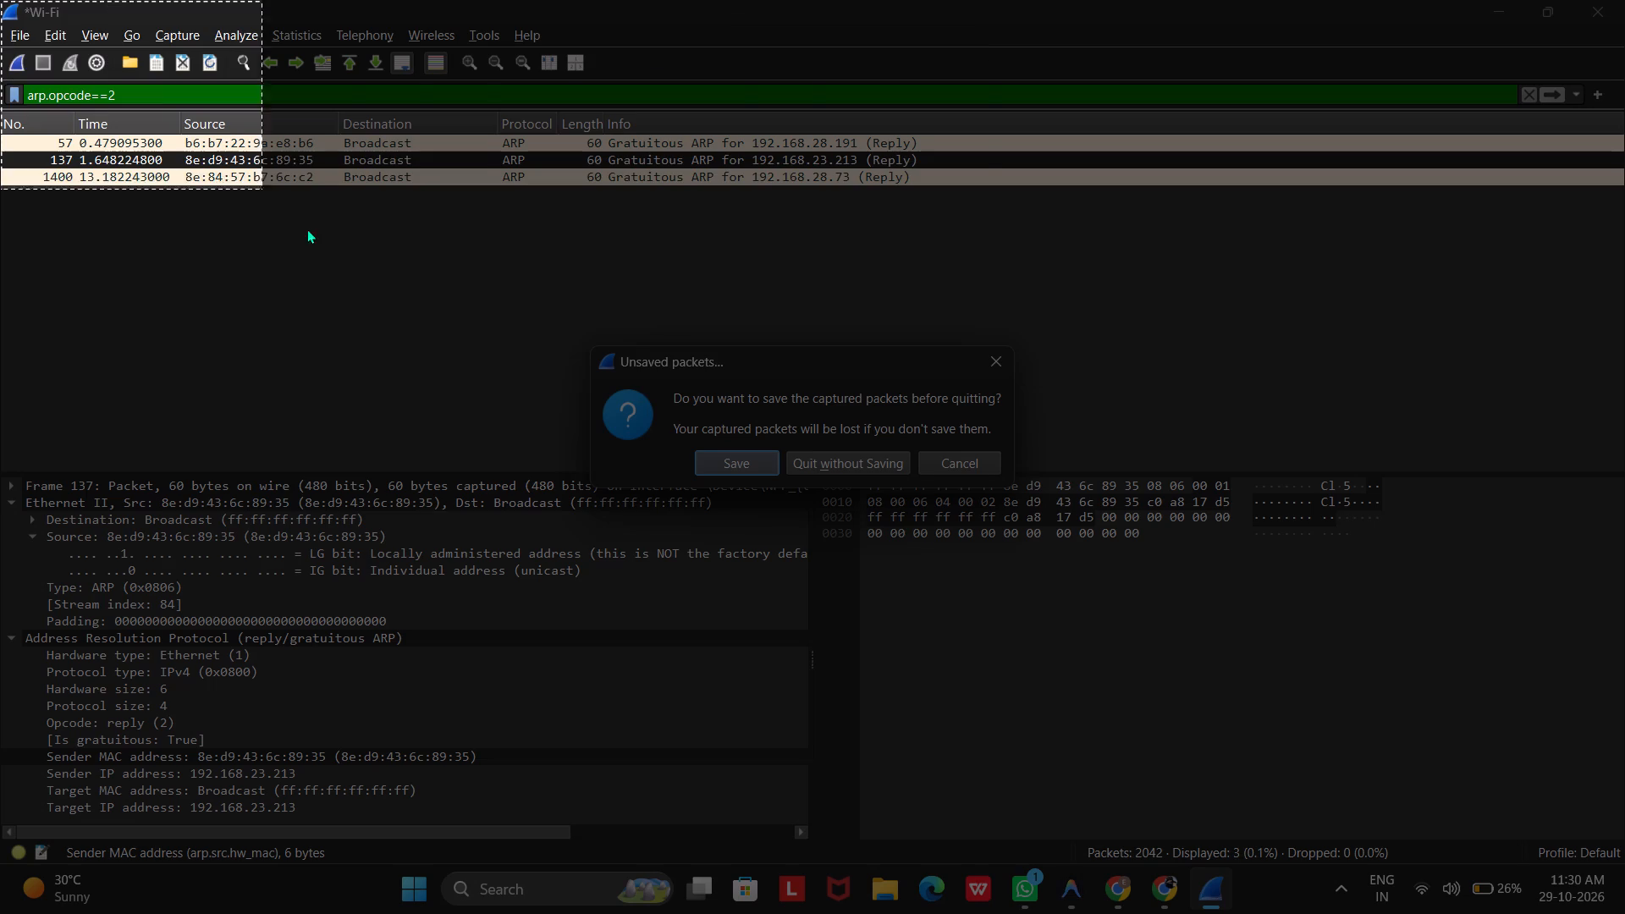
drag(306, 228, 1372, 913)
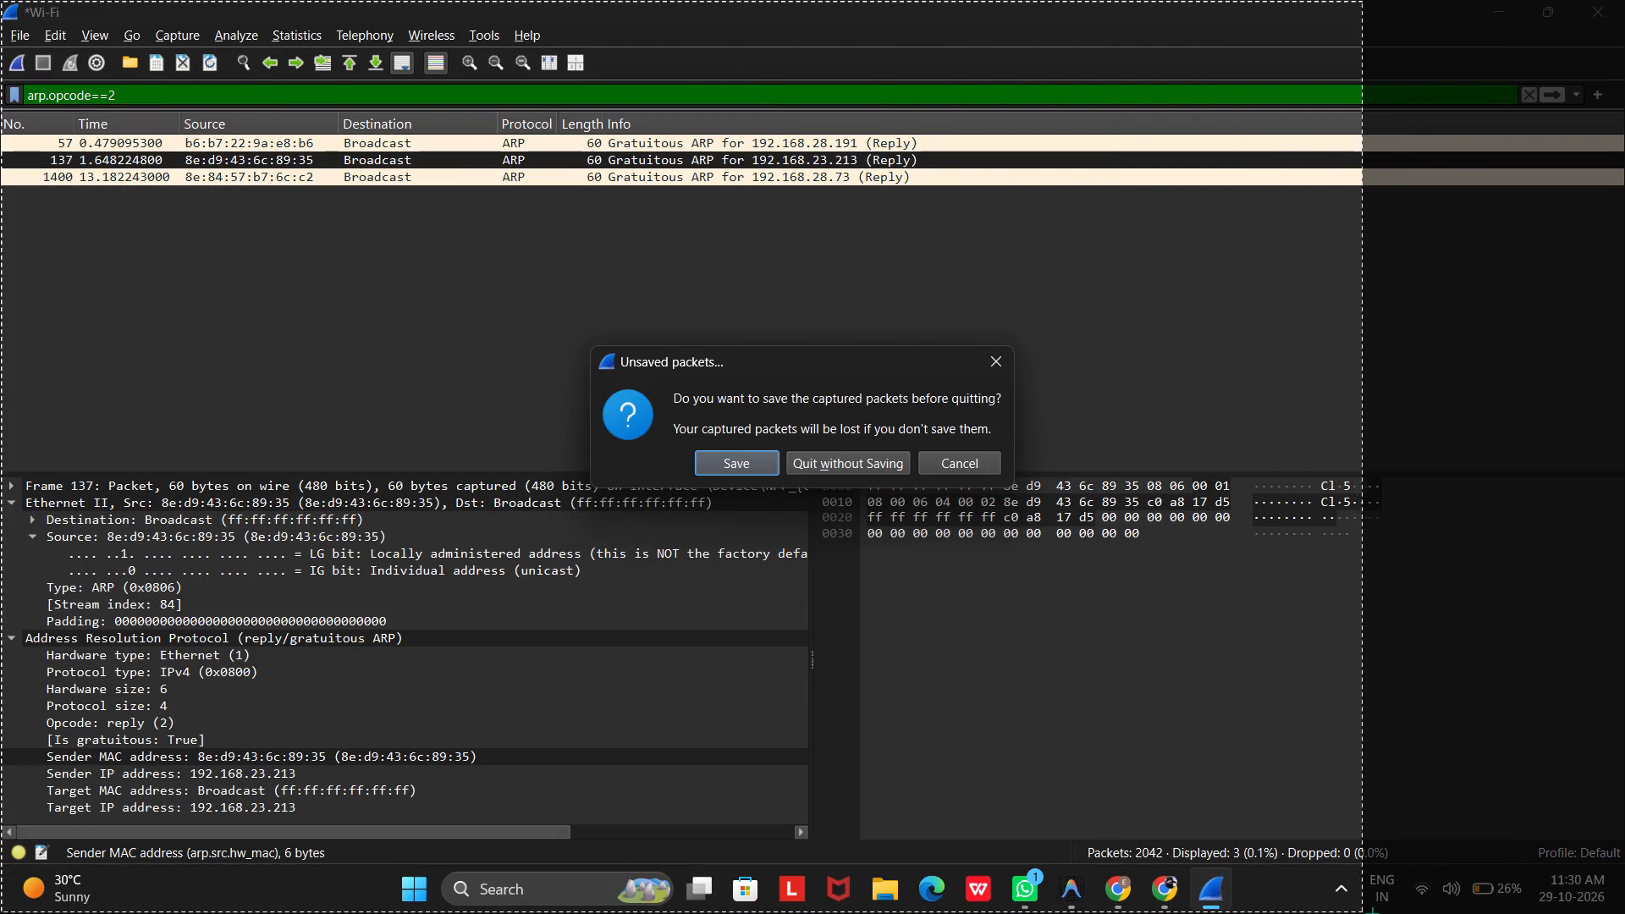
drag(1372, 913, 1624, 913)
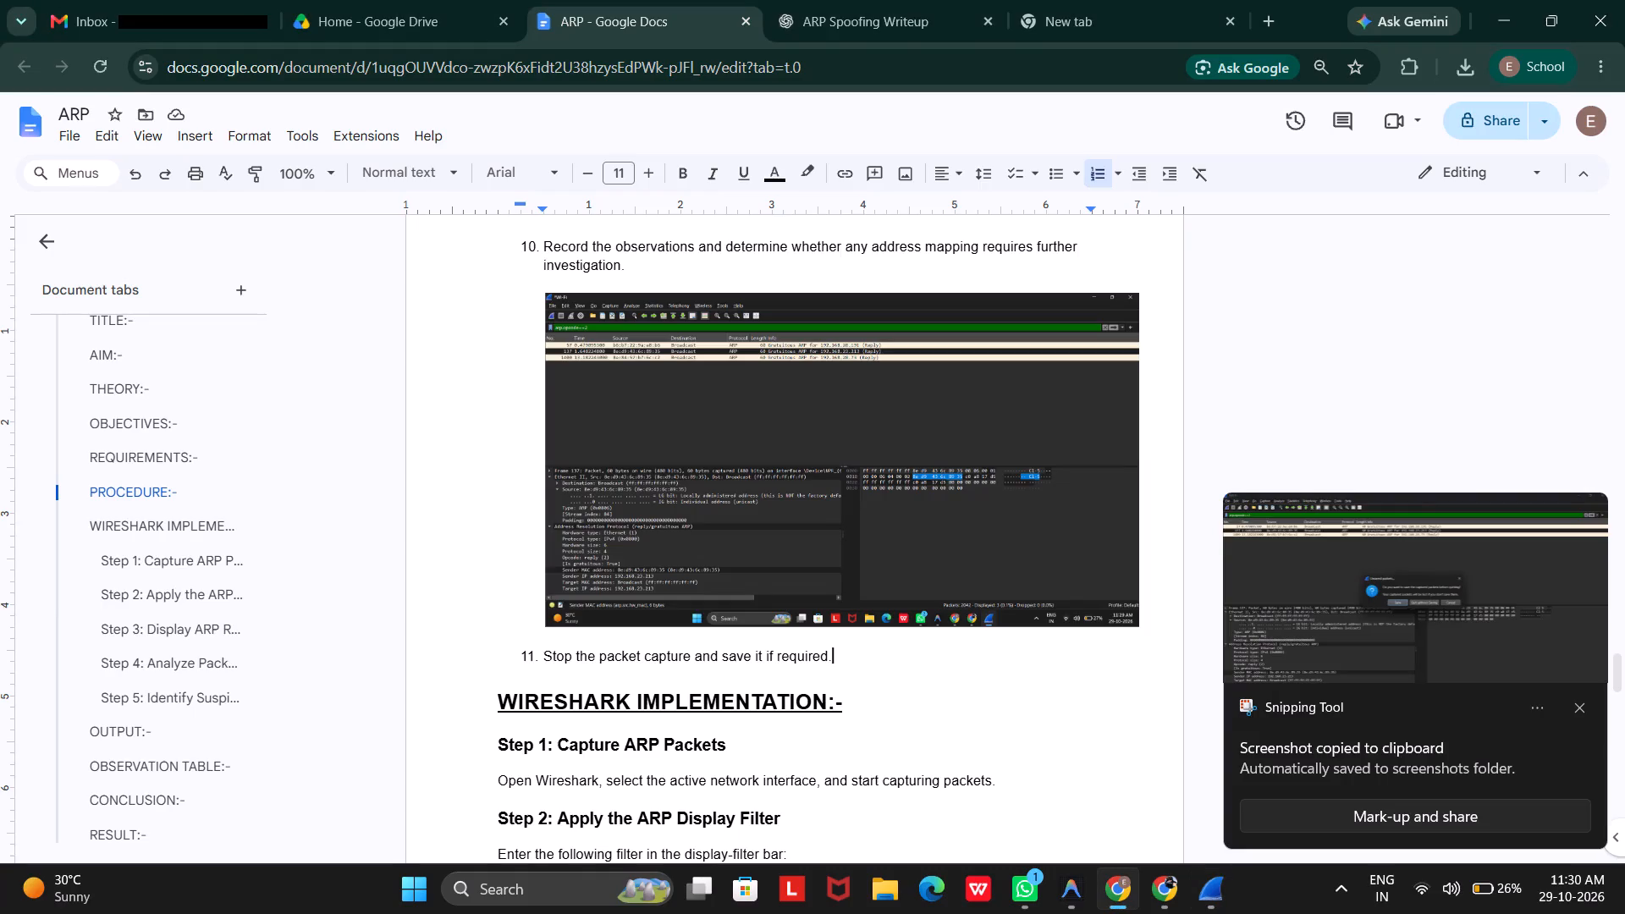
key(Return)
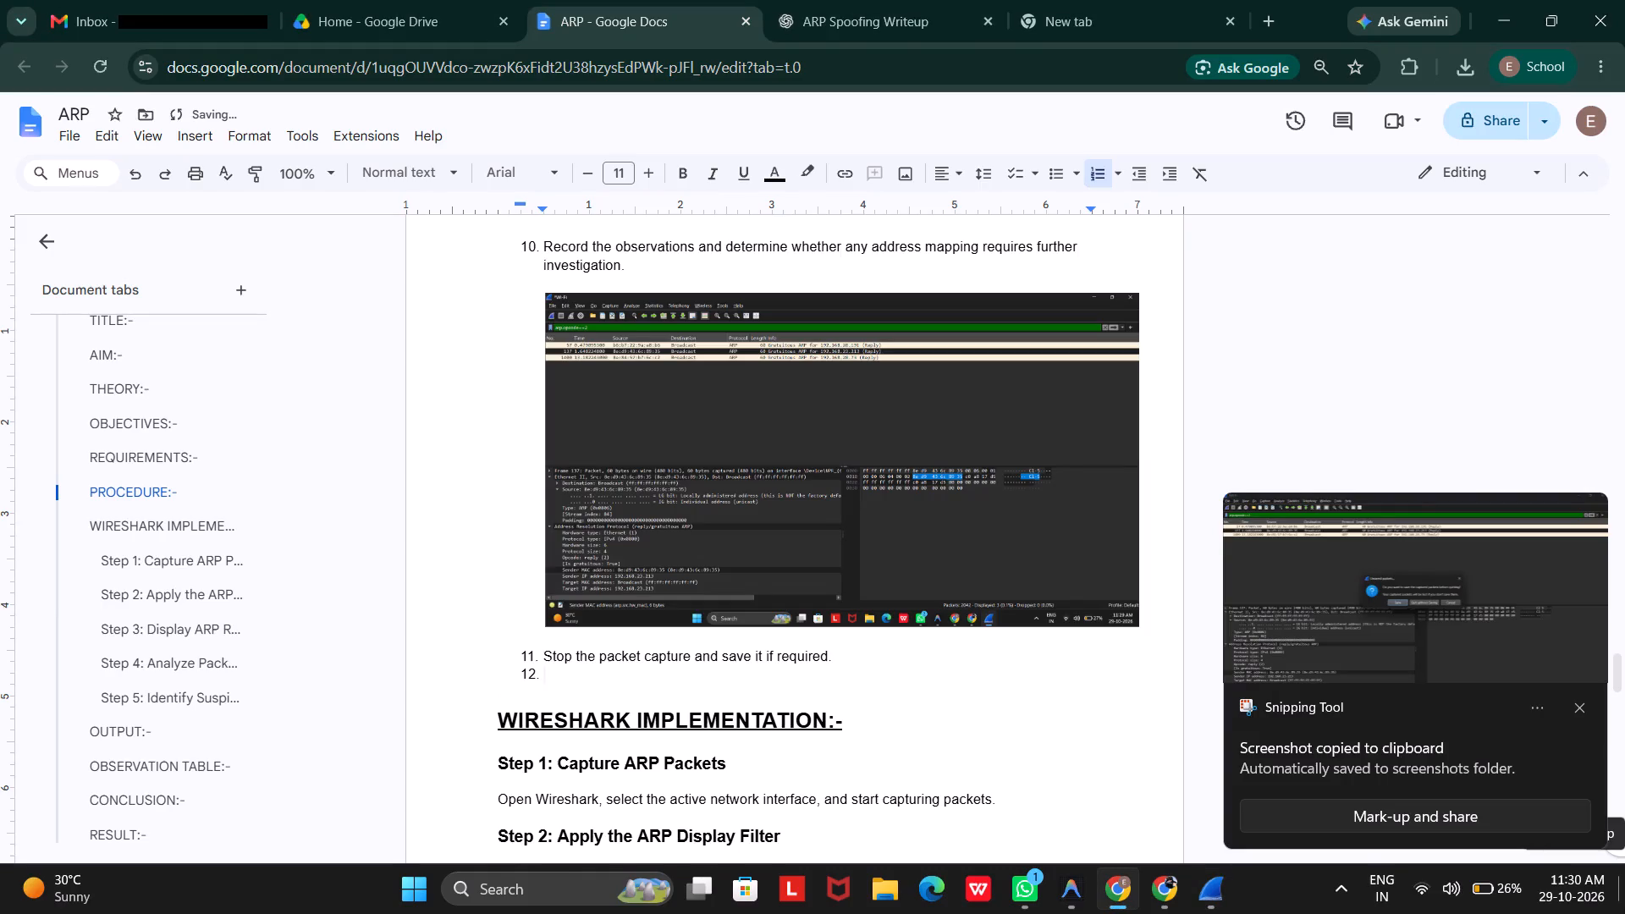
key(BackSpace)
key(ctrl+v)
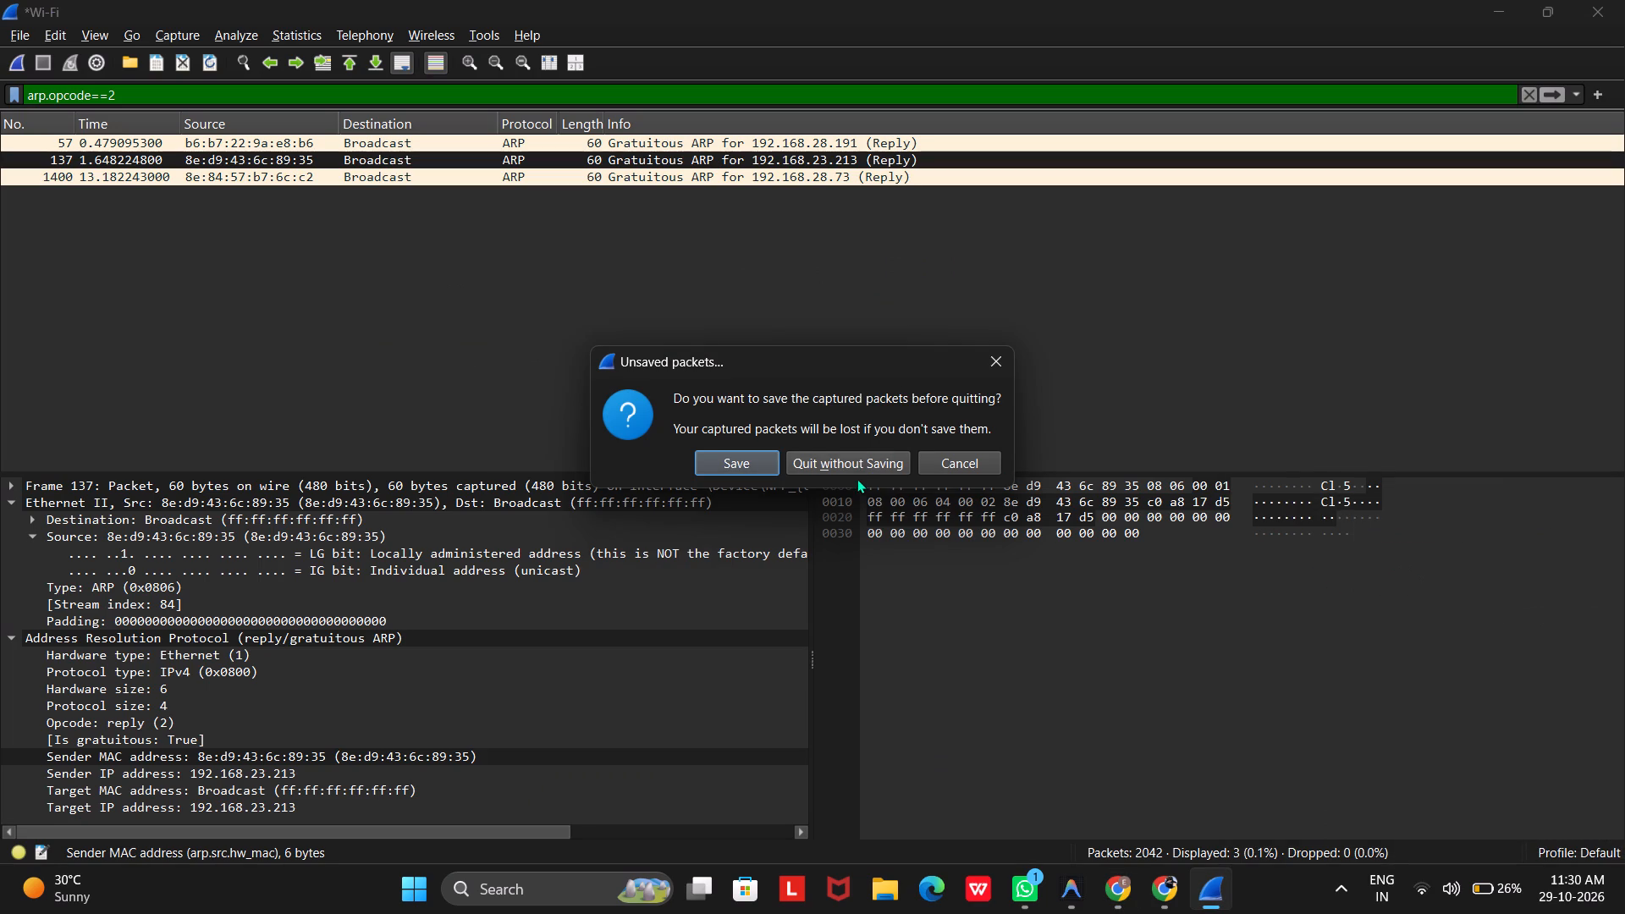
Quit Wireshark without saving the captured packets.
click(856, 461)
Review the rest of the ARP write-up, from the Wireshark Implementation steps through the Output, Observation Table and Conclusion sections.
scroll(929, 391, down, 1)
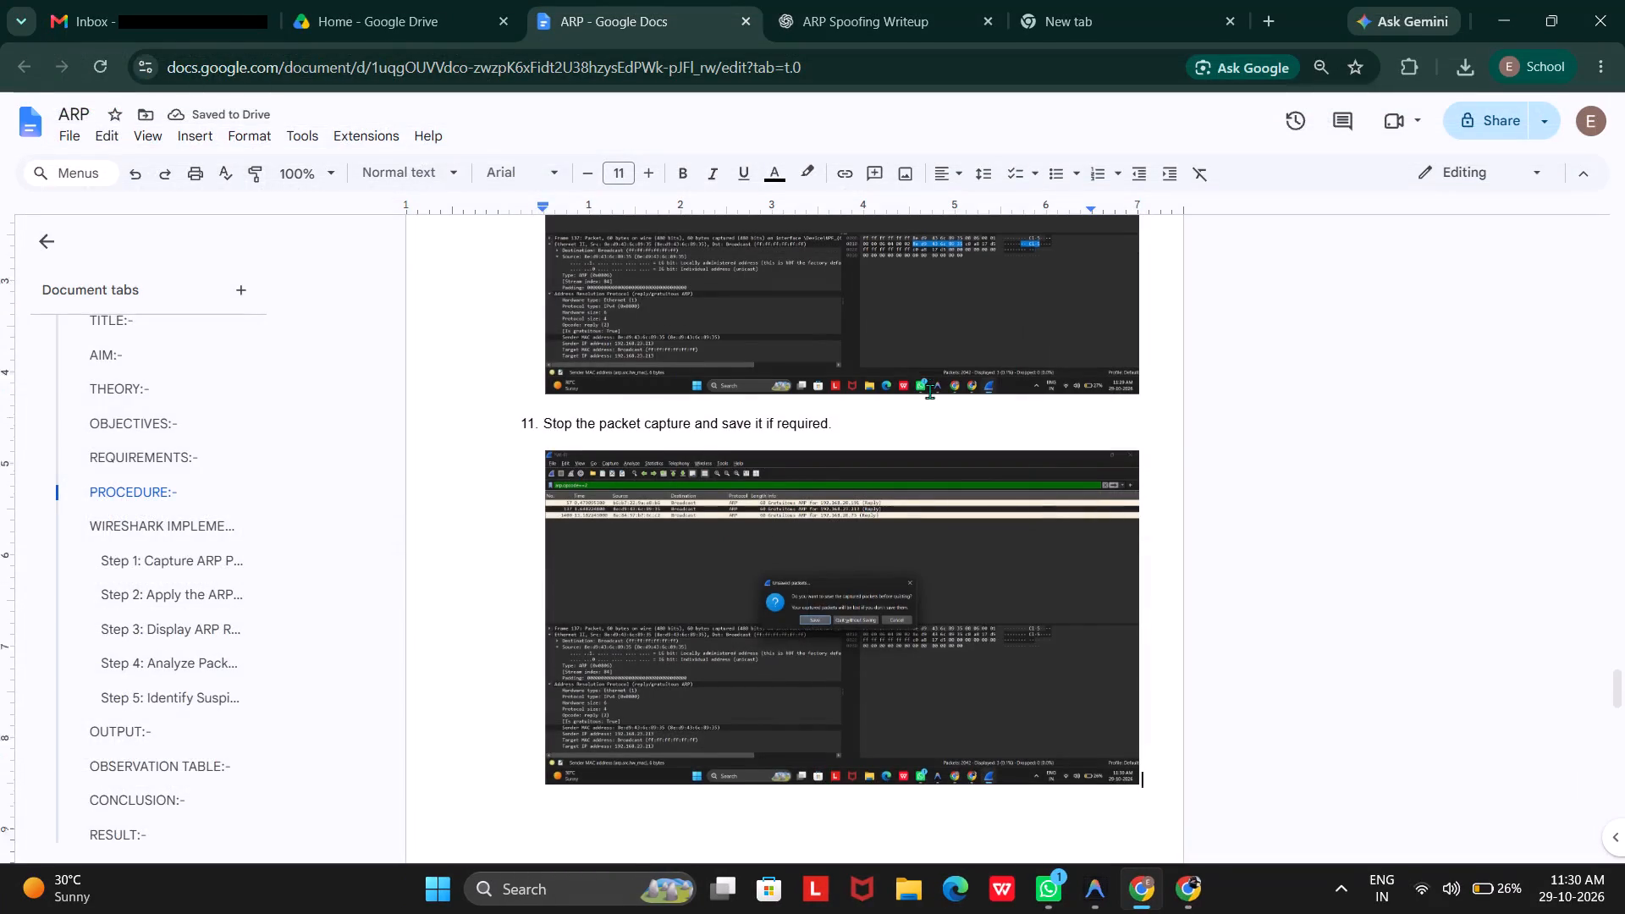
scroll(929, 391, down, 7)
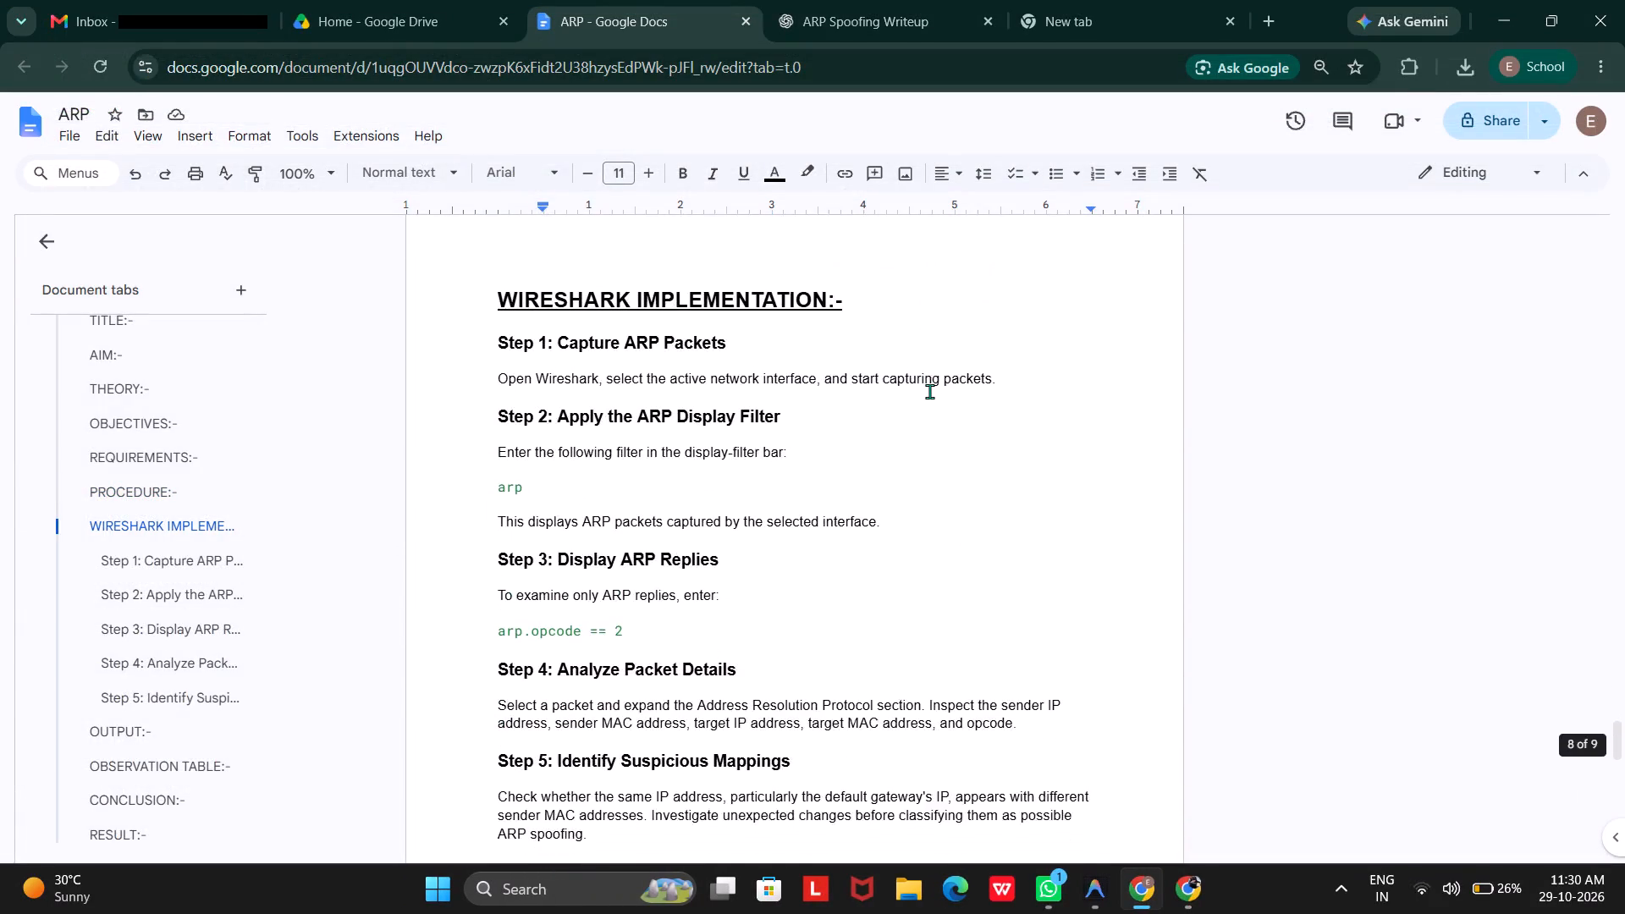
scroll(929, 391, down, 5)
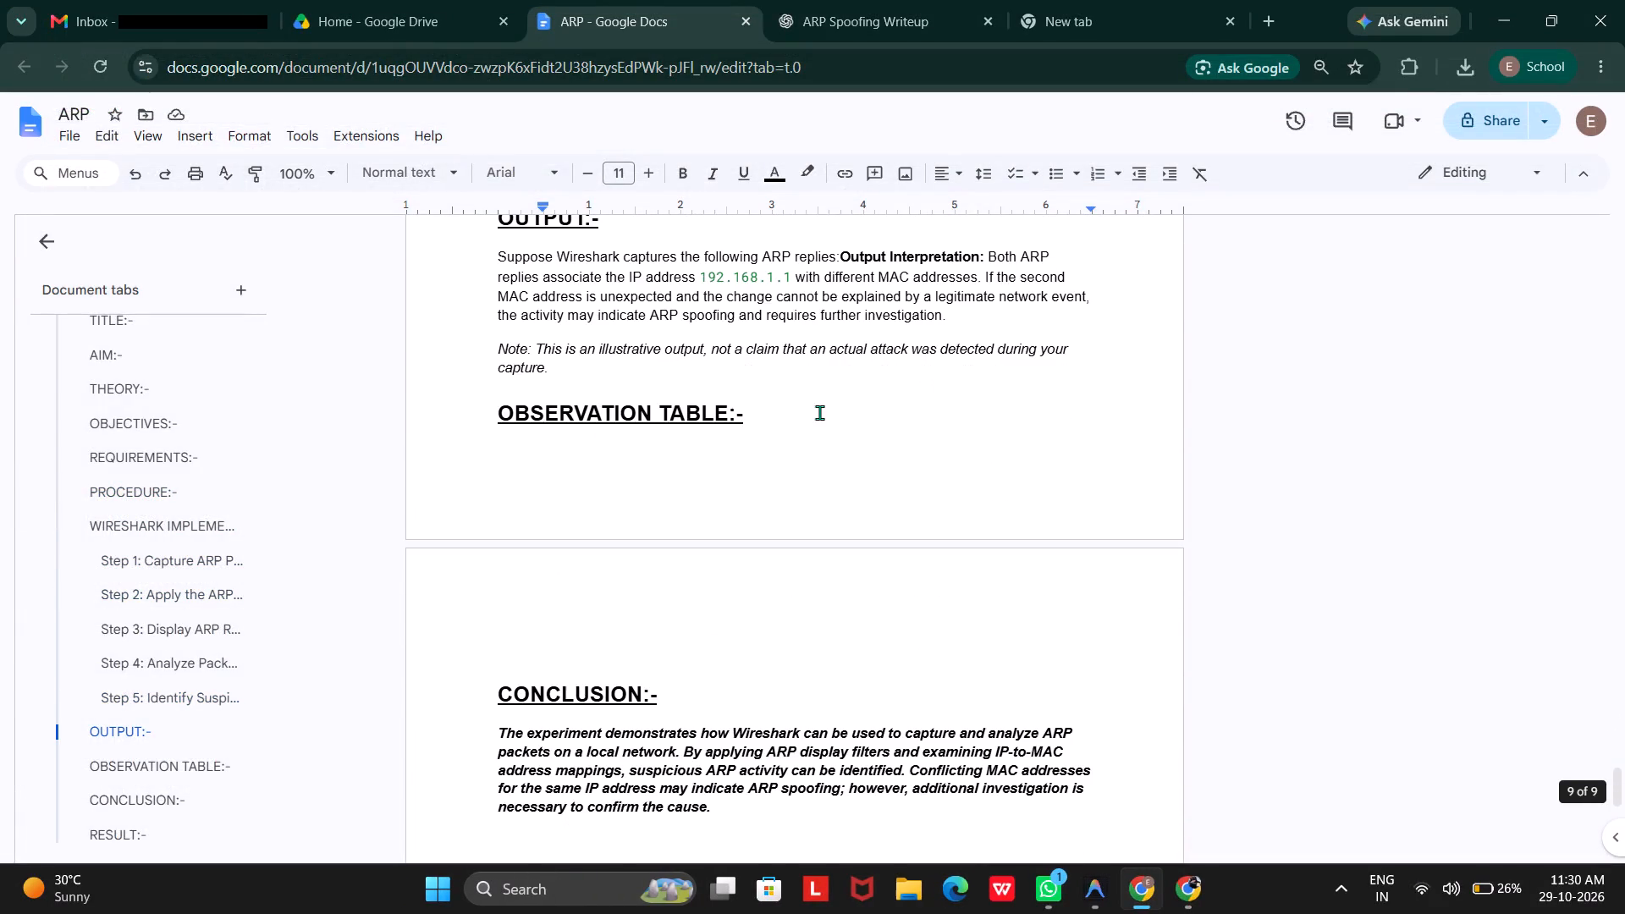
scroll(819, 412, up, 1)
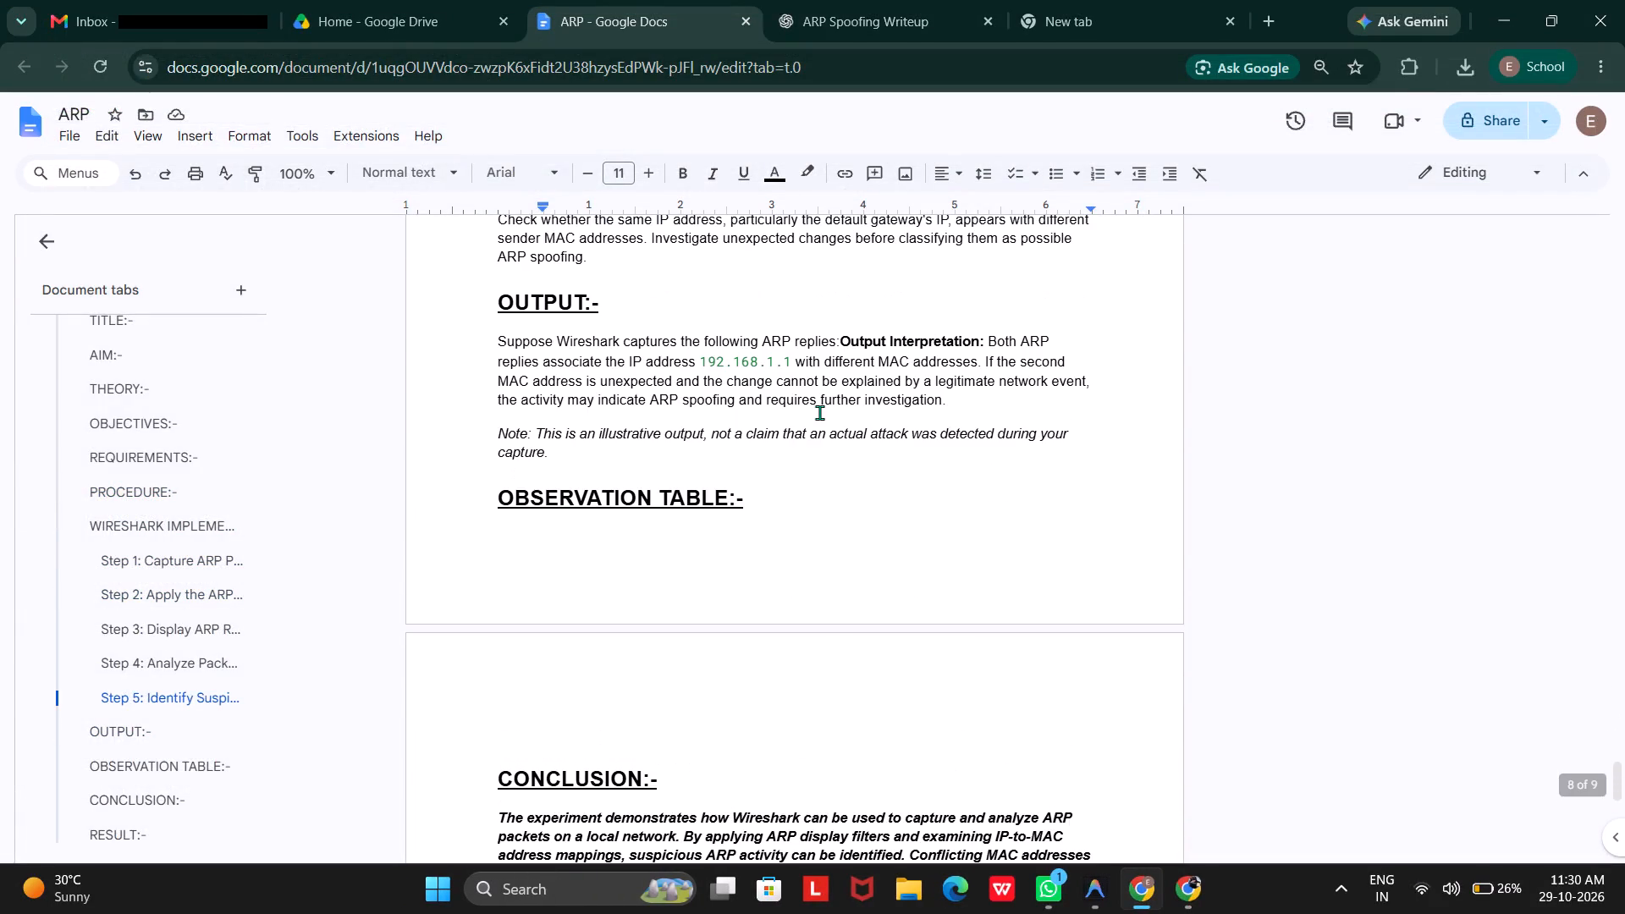
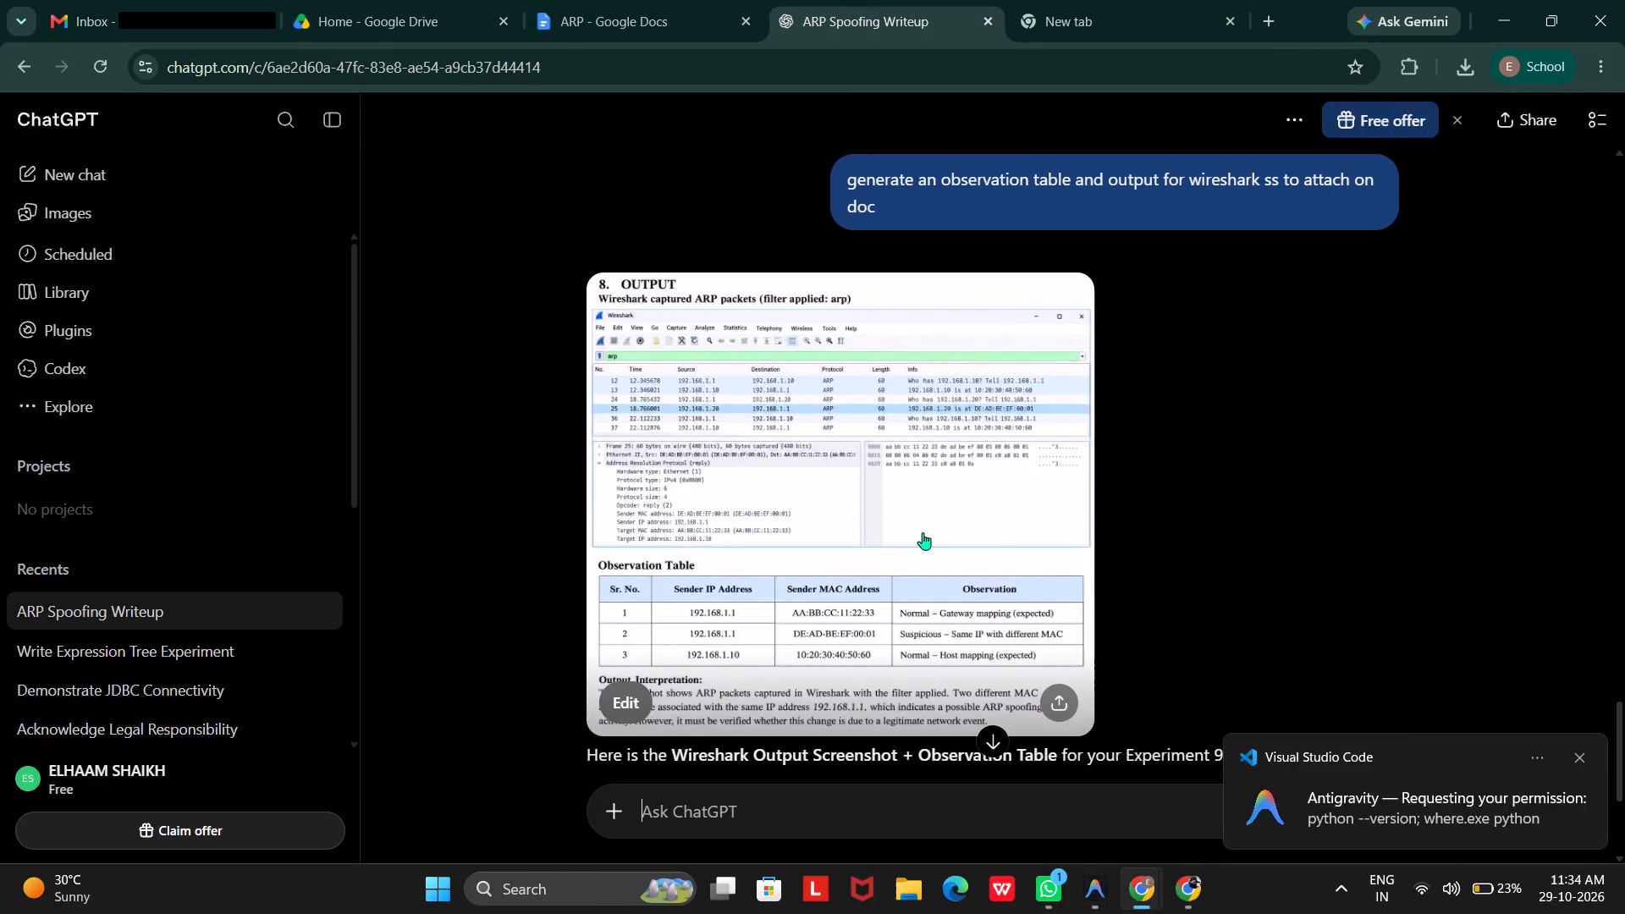
Enlarge the generated output image in the ChatGPT conversation and capture a screenshot of only its Wireshark window area.
scroll(923, 532, down, 1)
click(923, 532)
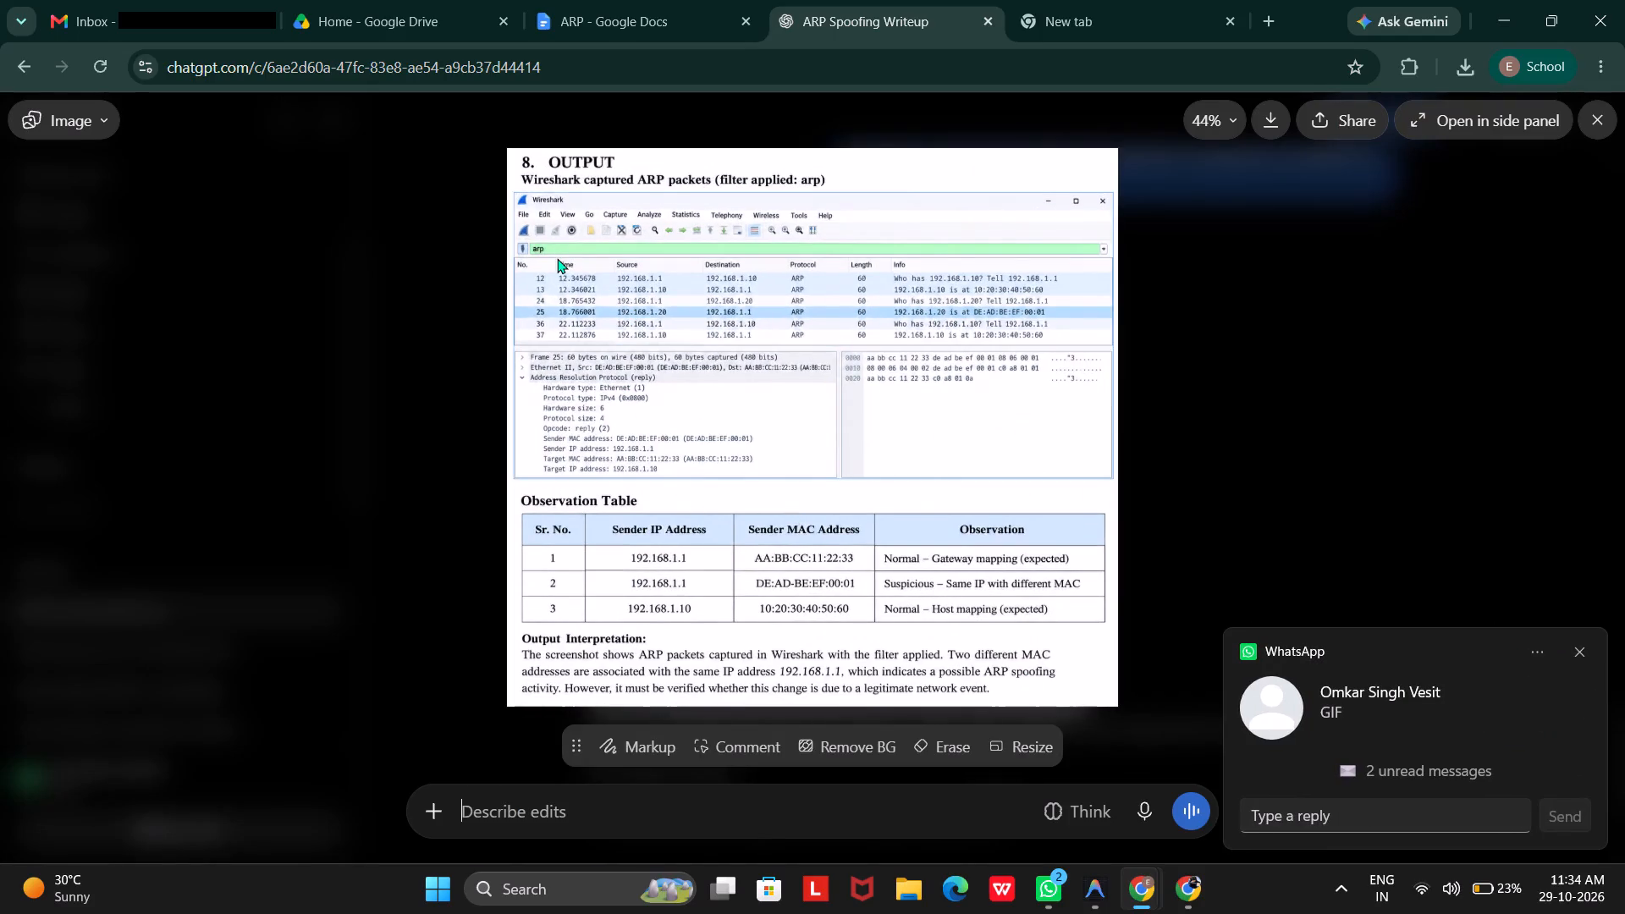
key(shift+super+s)
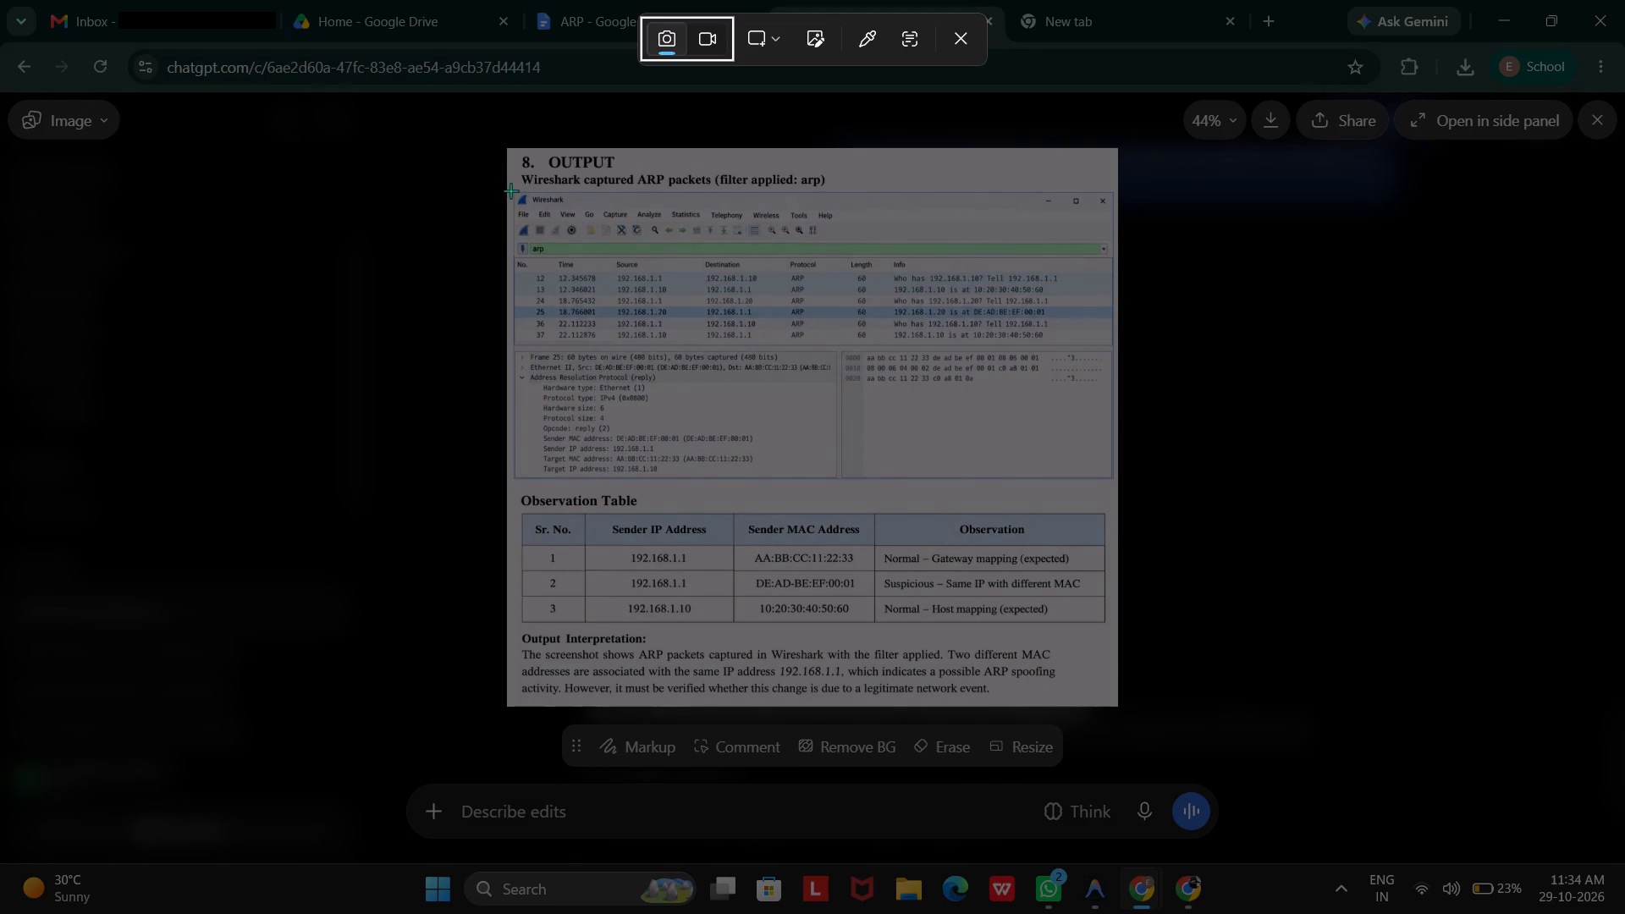
drag(510, 189, 846, 435)
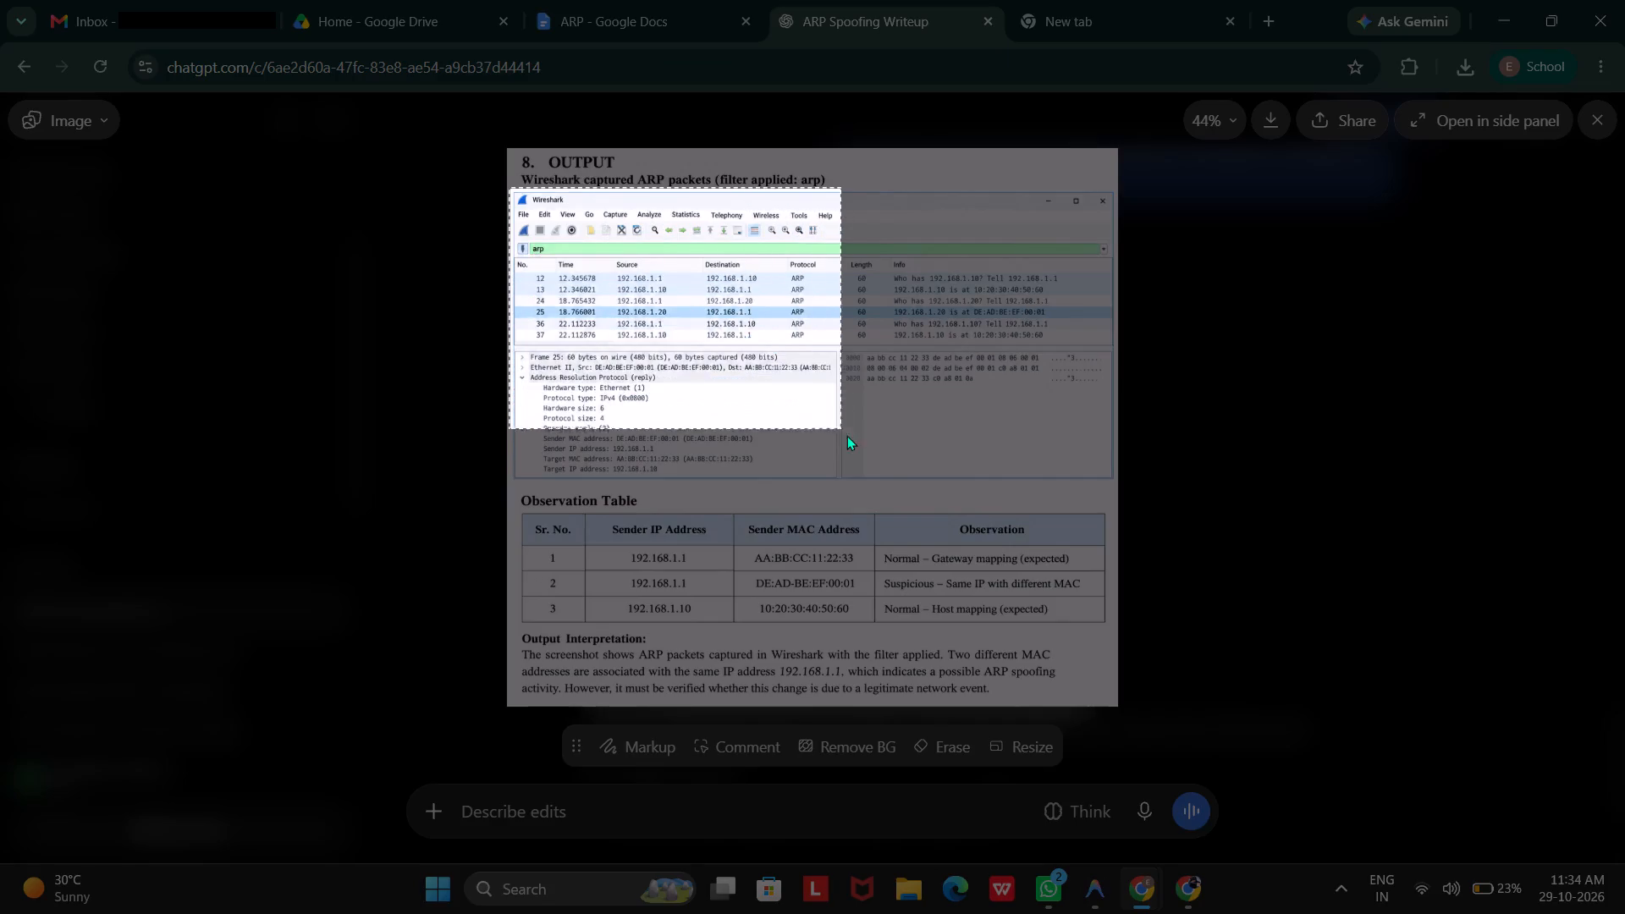
drag(846, 435, 1046, 573)
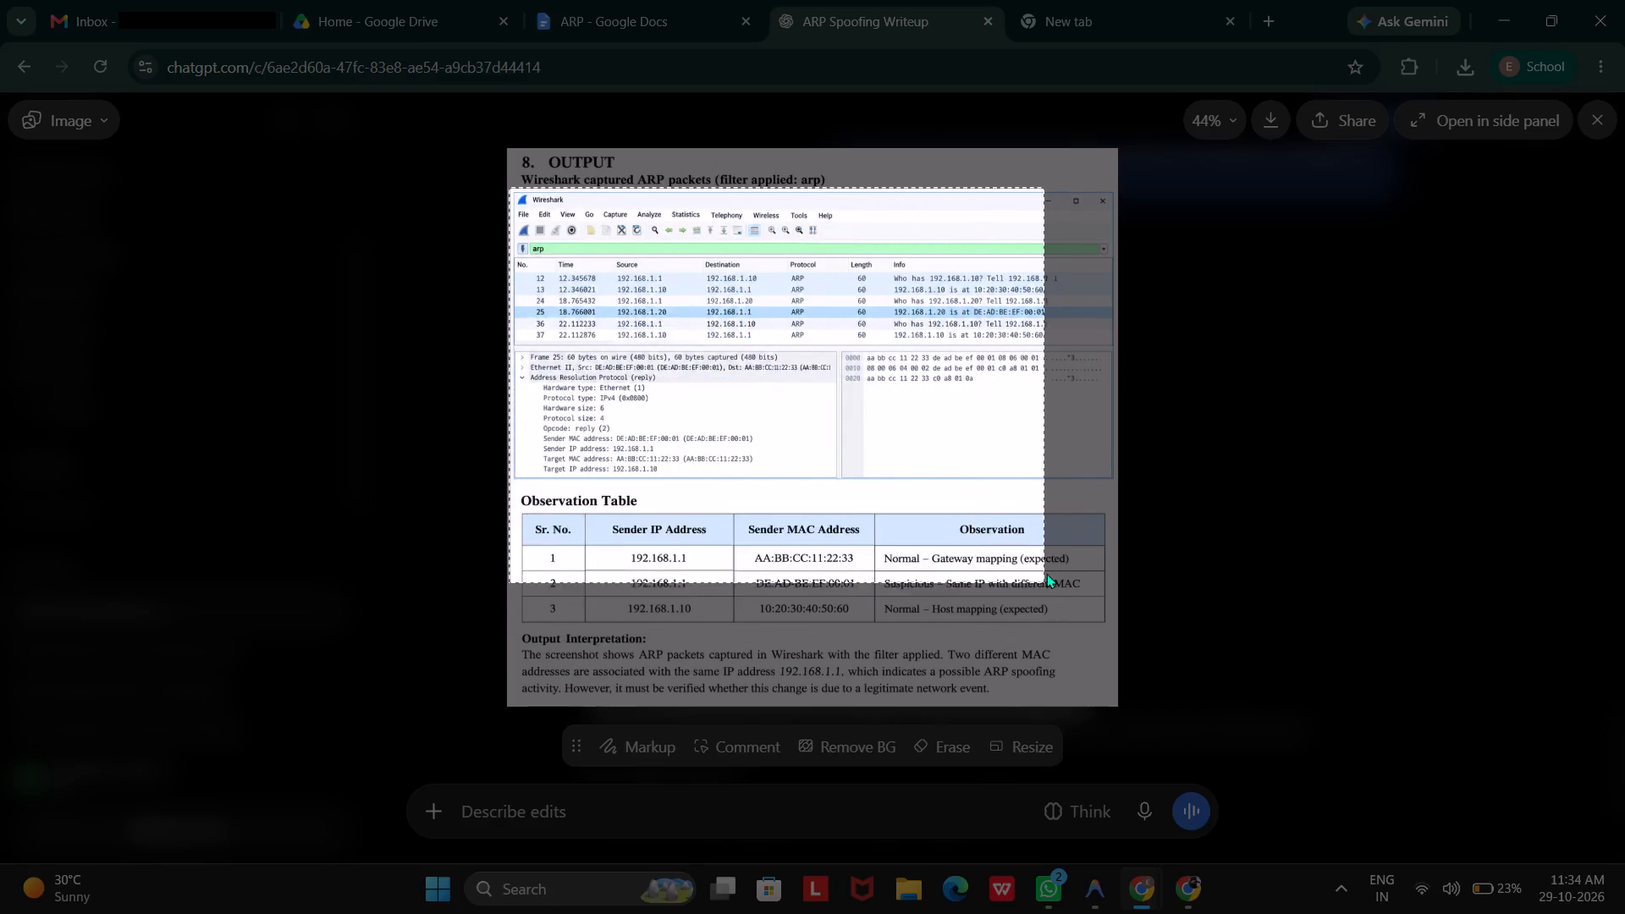
drag(1046, 573, 1109, 478)
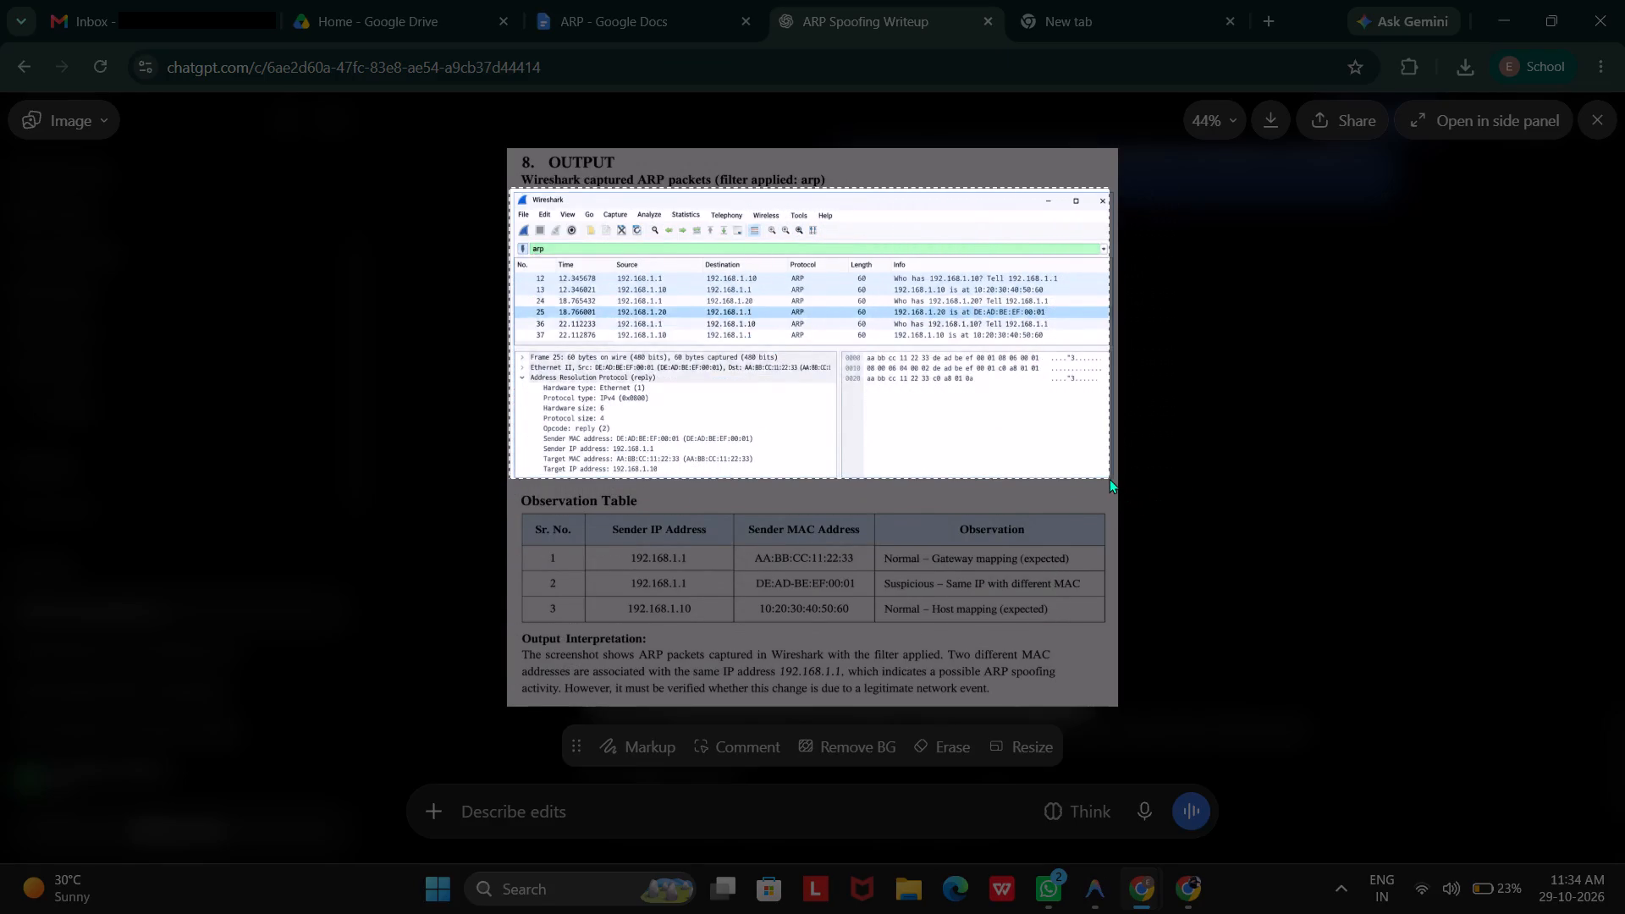
drag(1109, 478, 1113, 486)
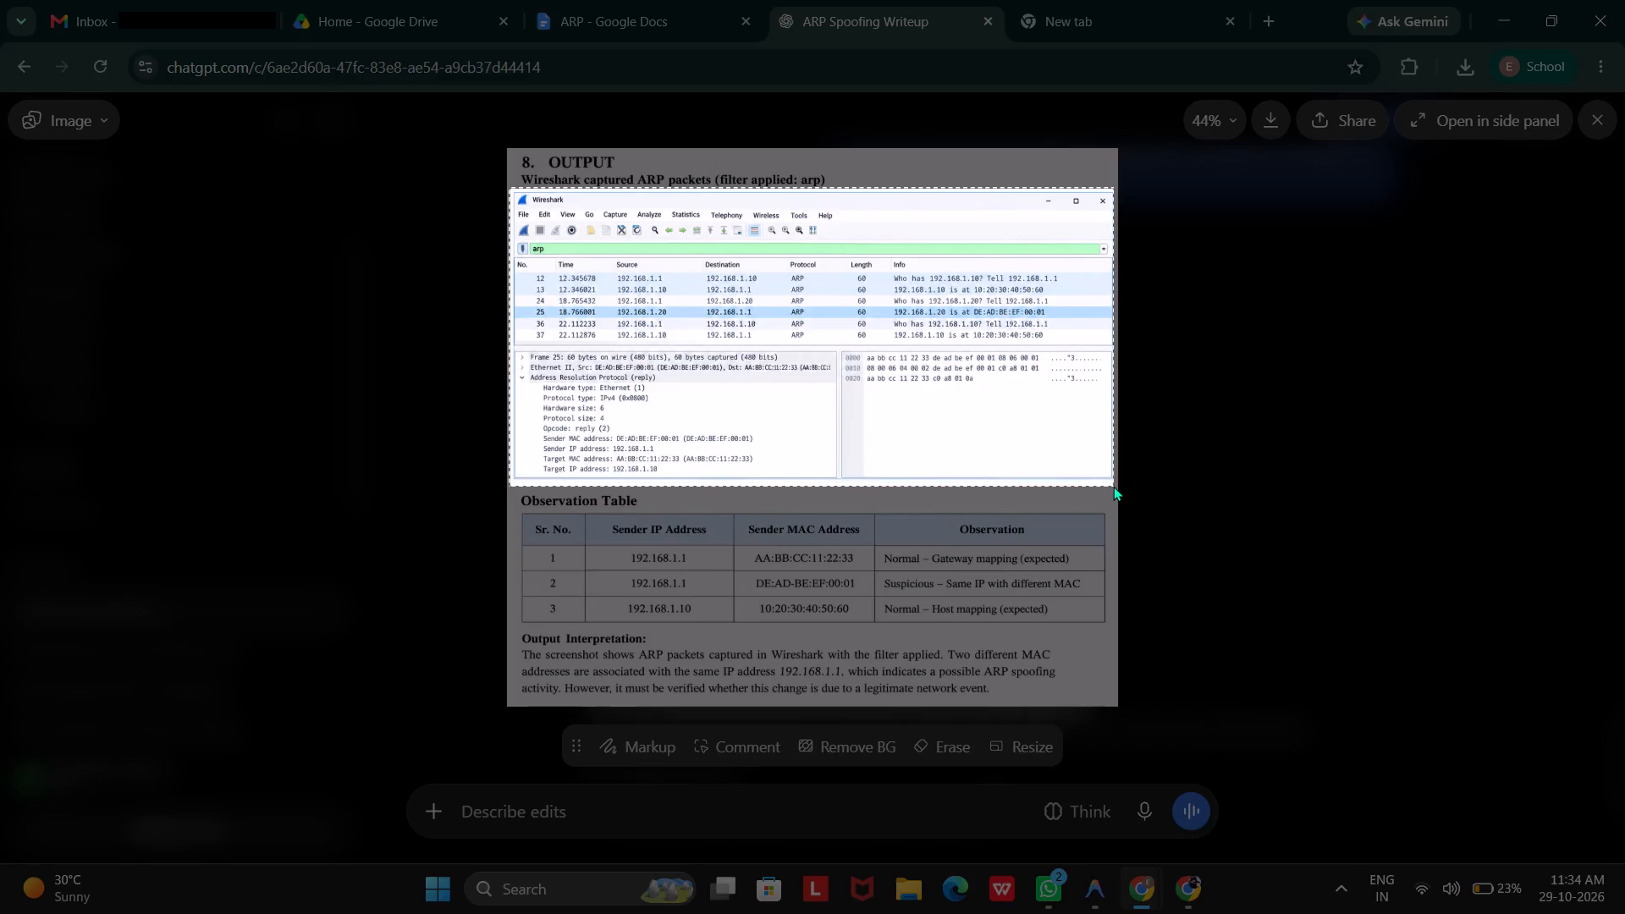
drag(1113, 486, 1112, 482)
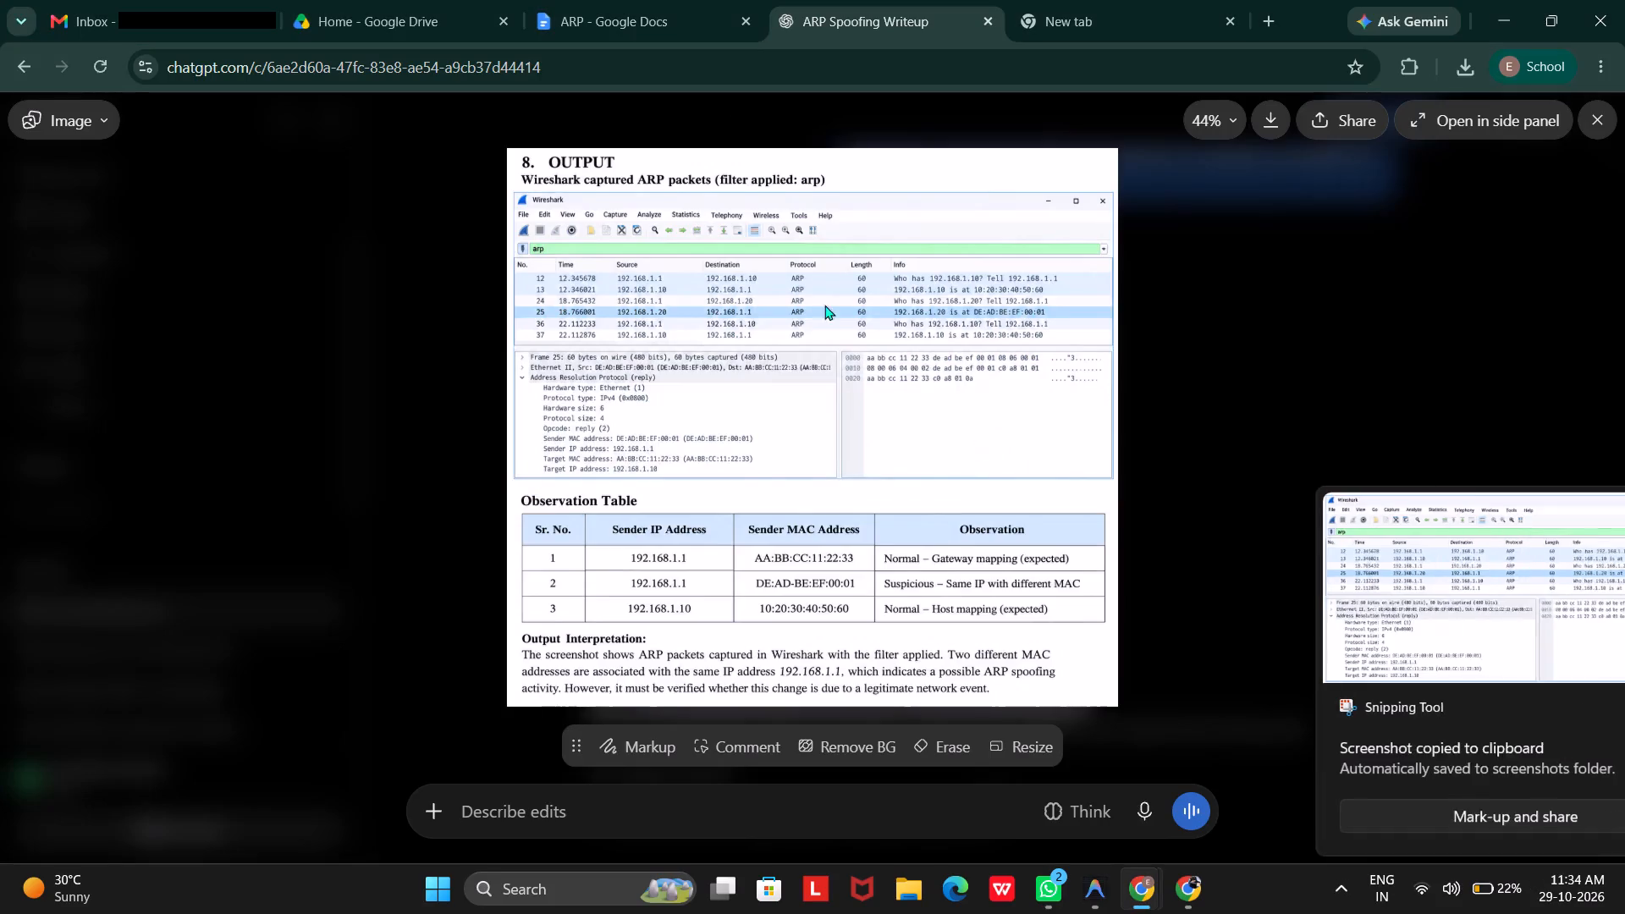
Paste the captured Wireshark screenshot into the ARP document on a new line after the Output Interpretation paragraph, above the Note.
click(628, 0)
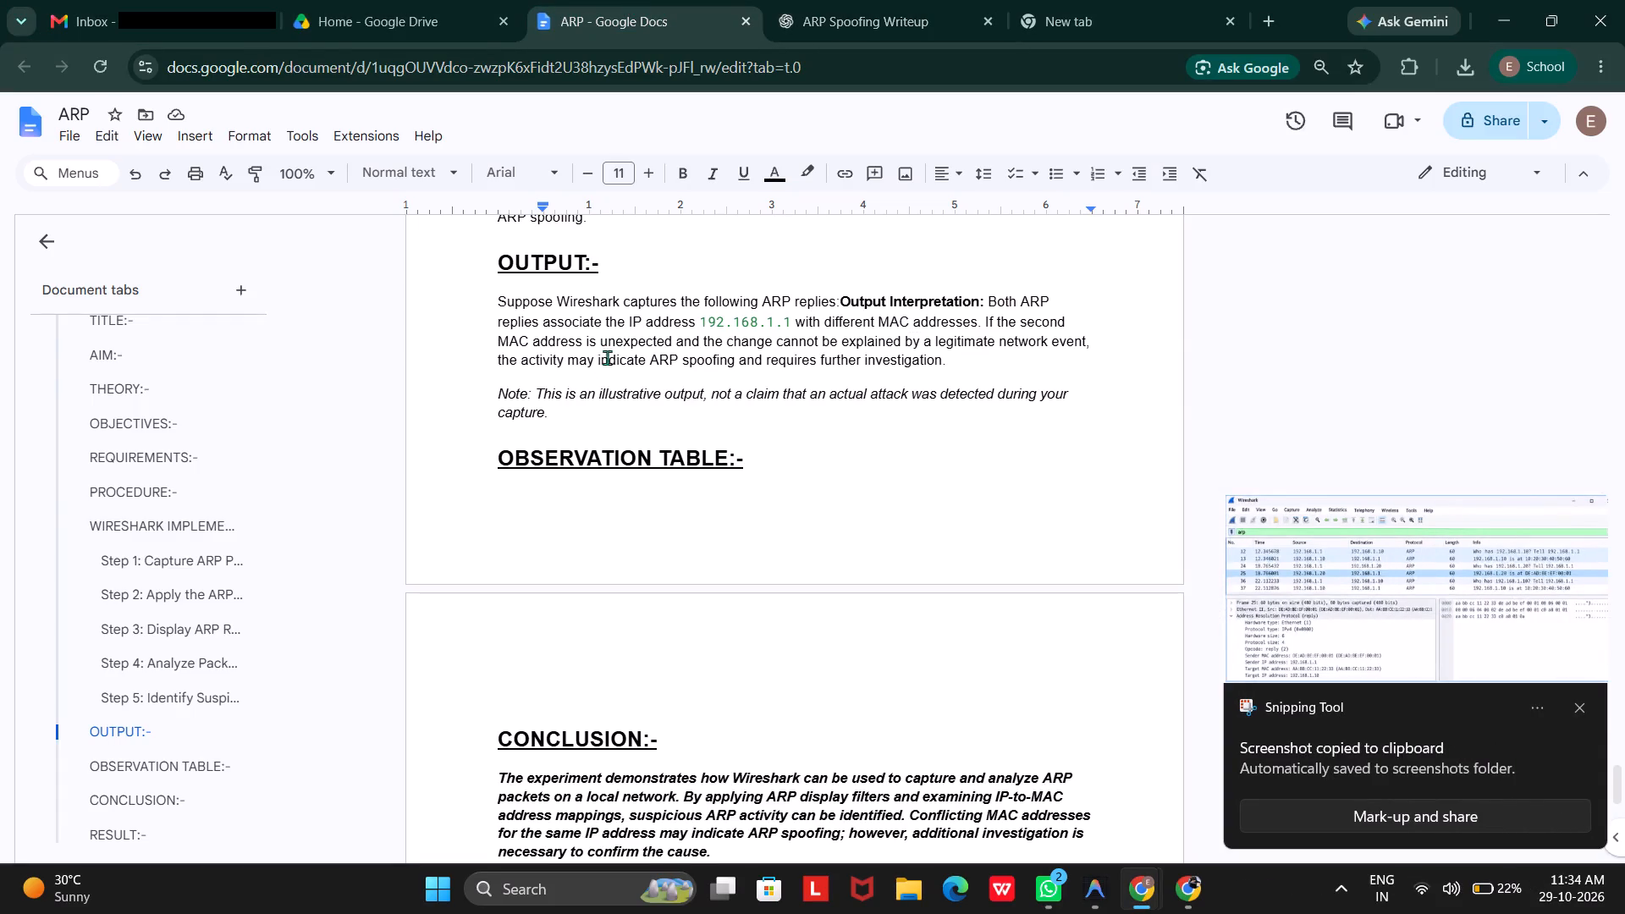
click(974, 361)
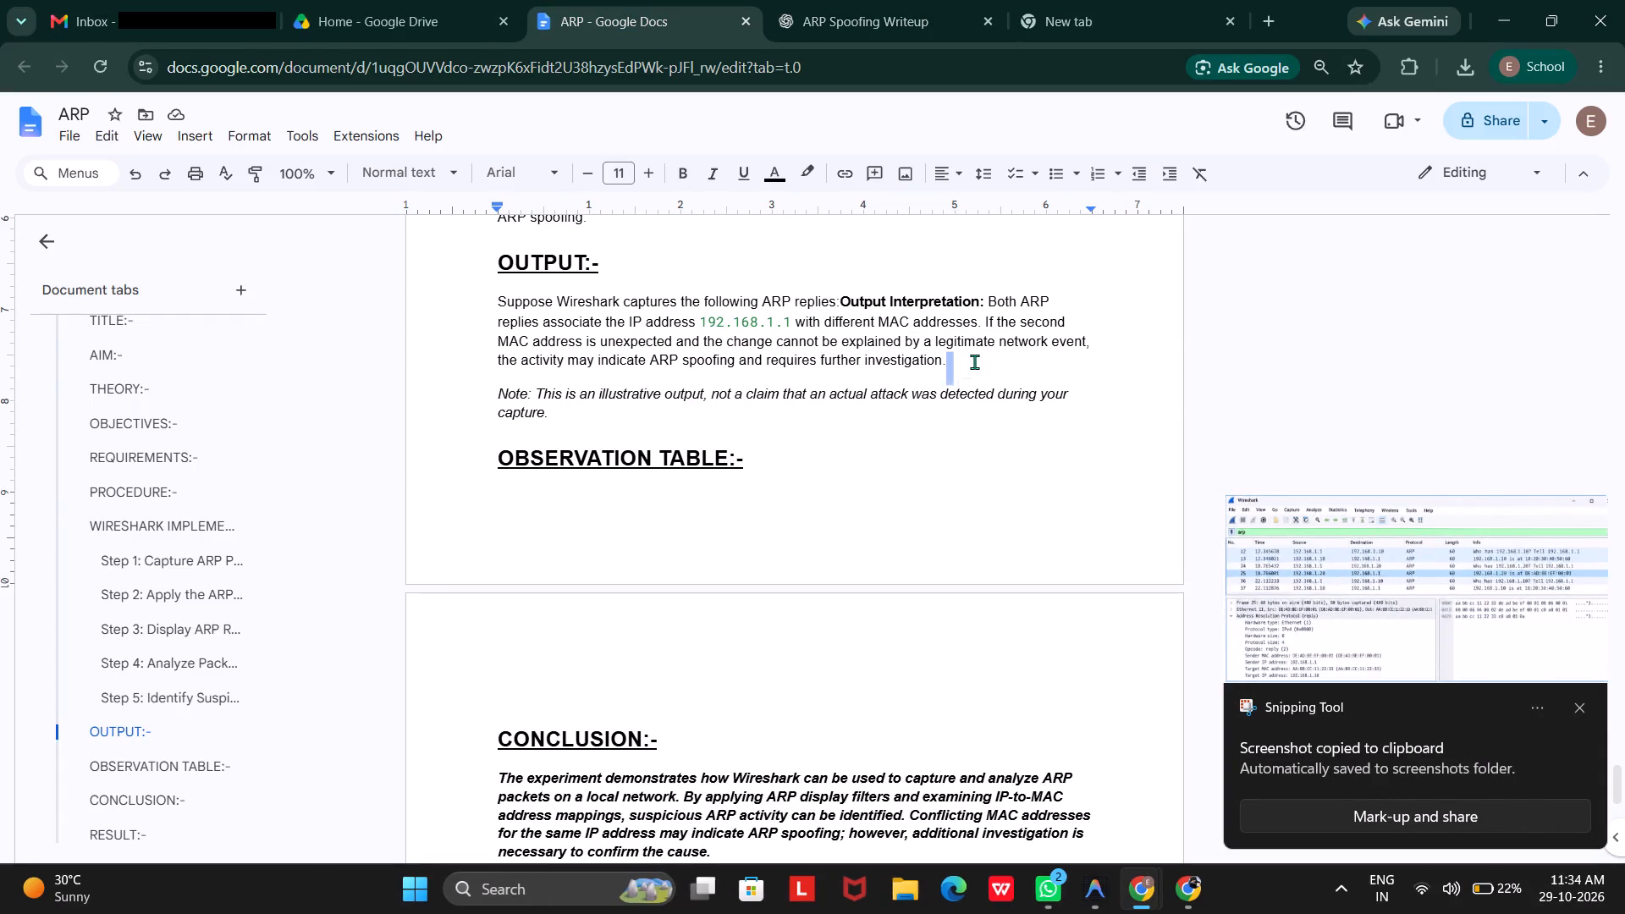
click(974, 361)
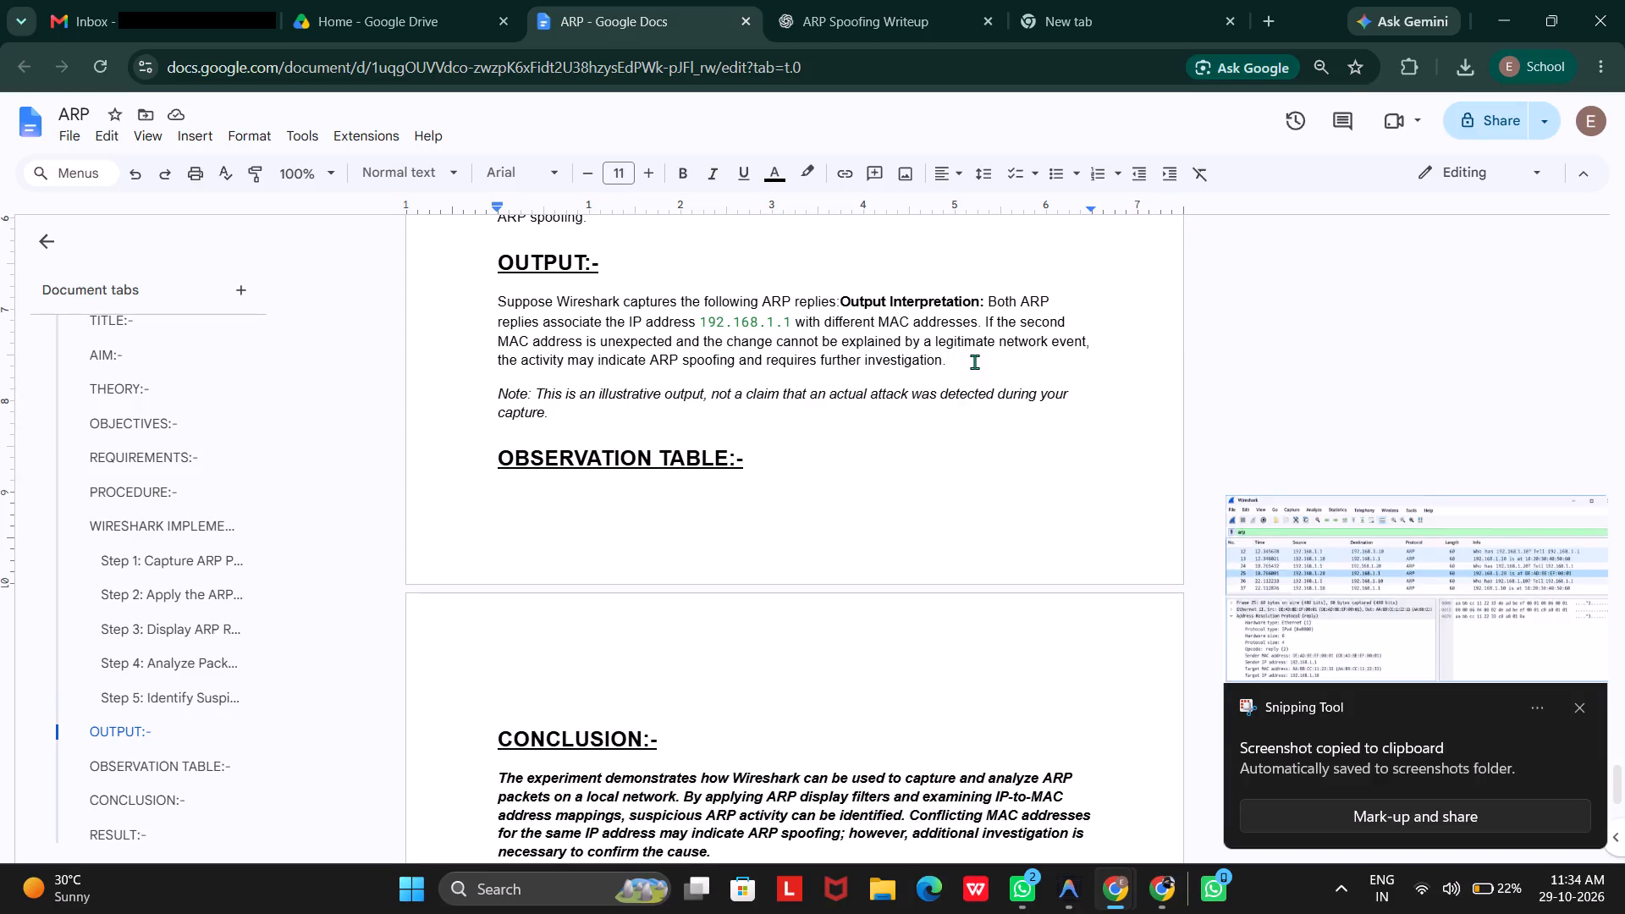
key(Return)
key(ctrl+v)
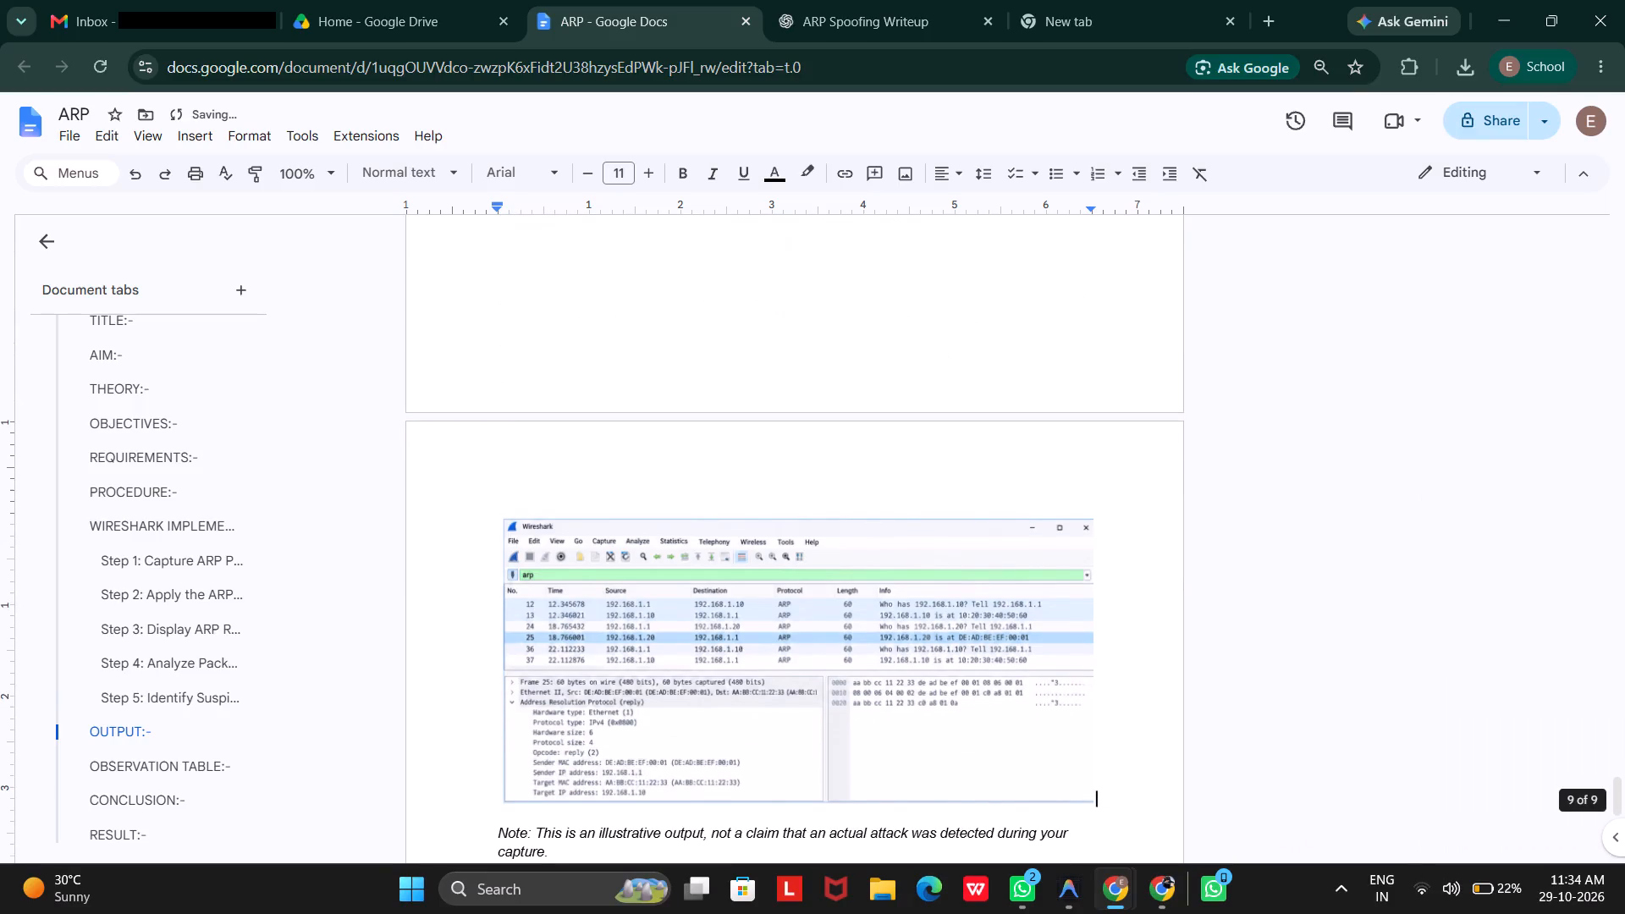
scroll(894, 519, down, 1)
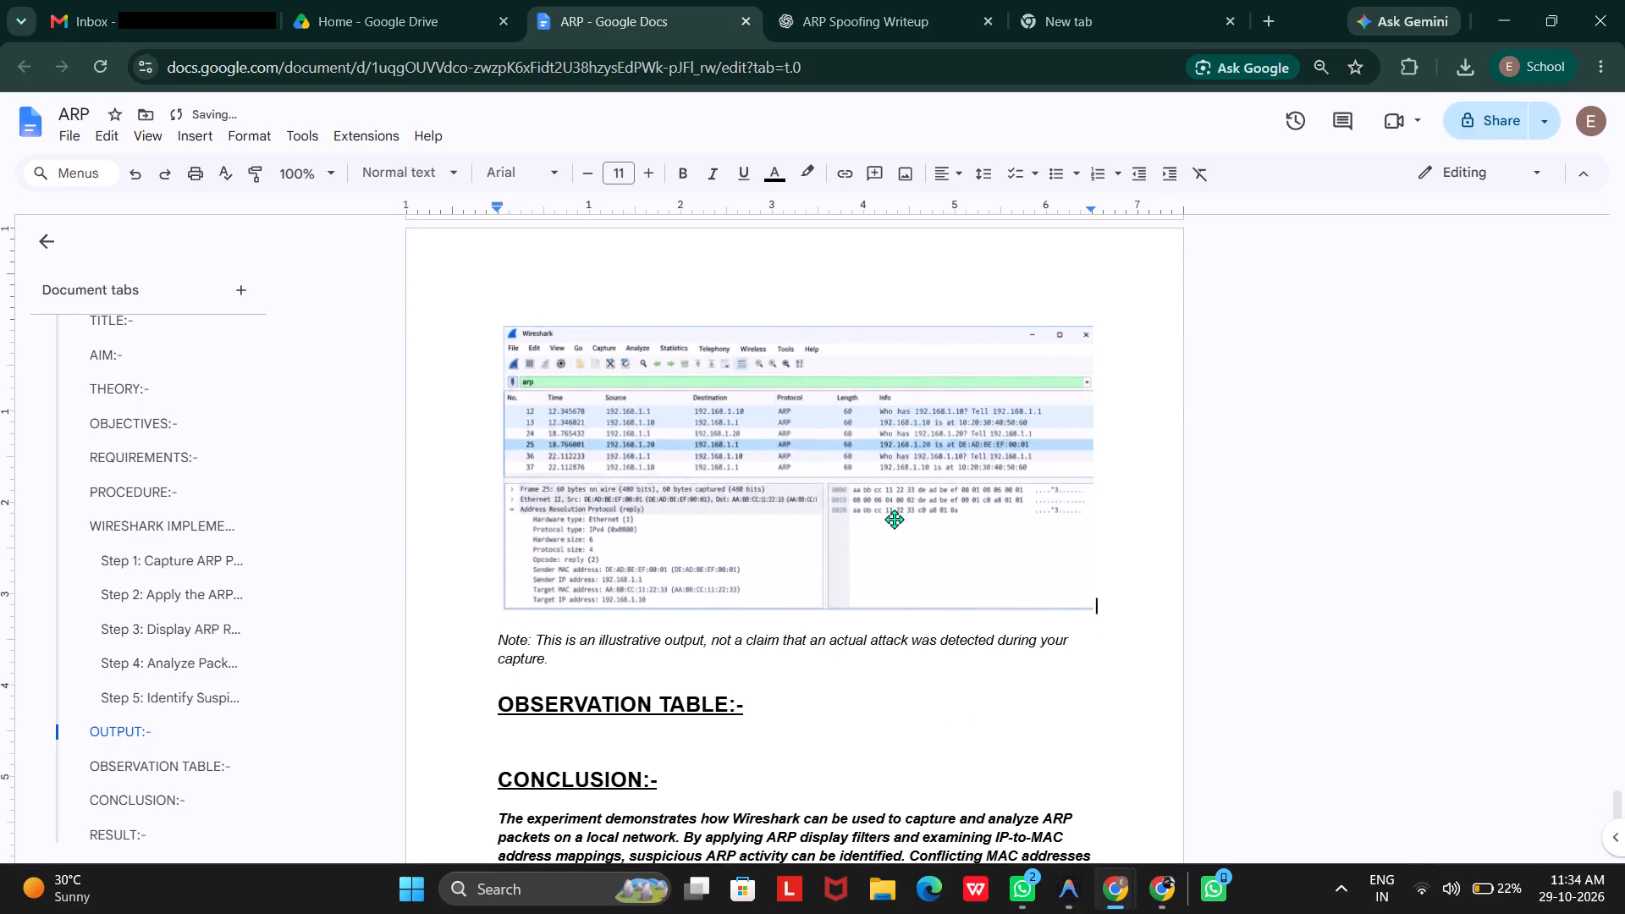
scroll(894, 519, down, 2)
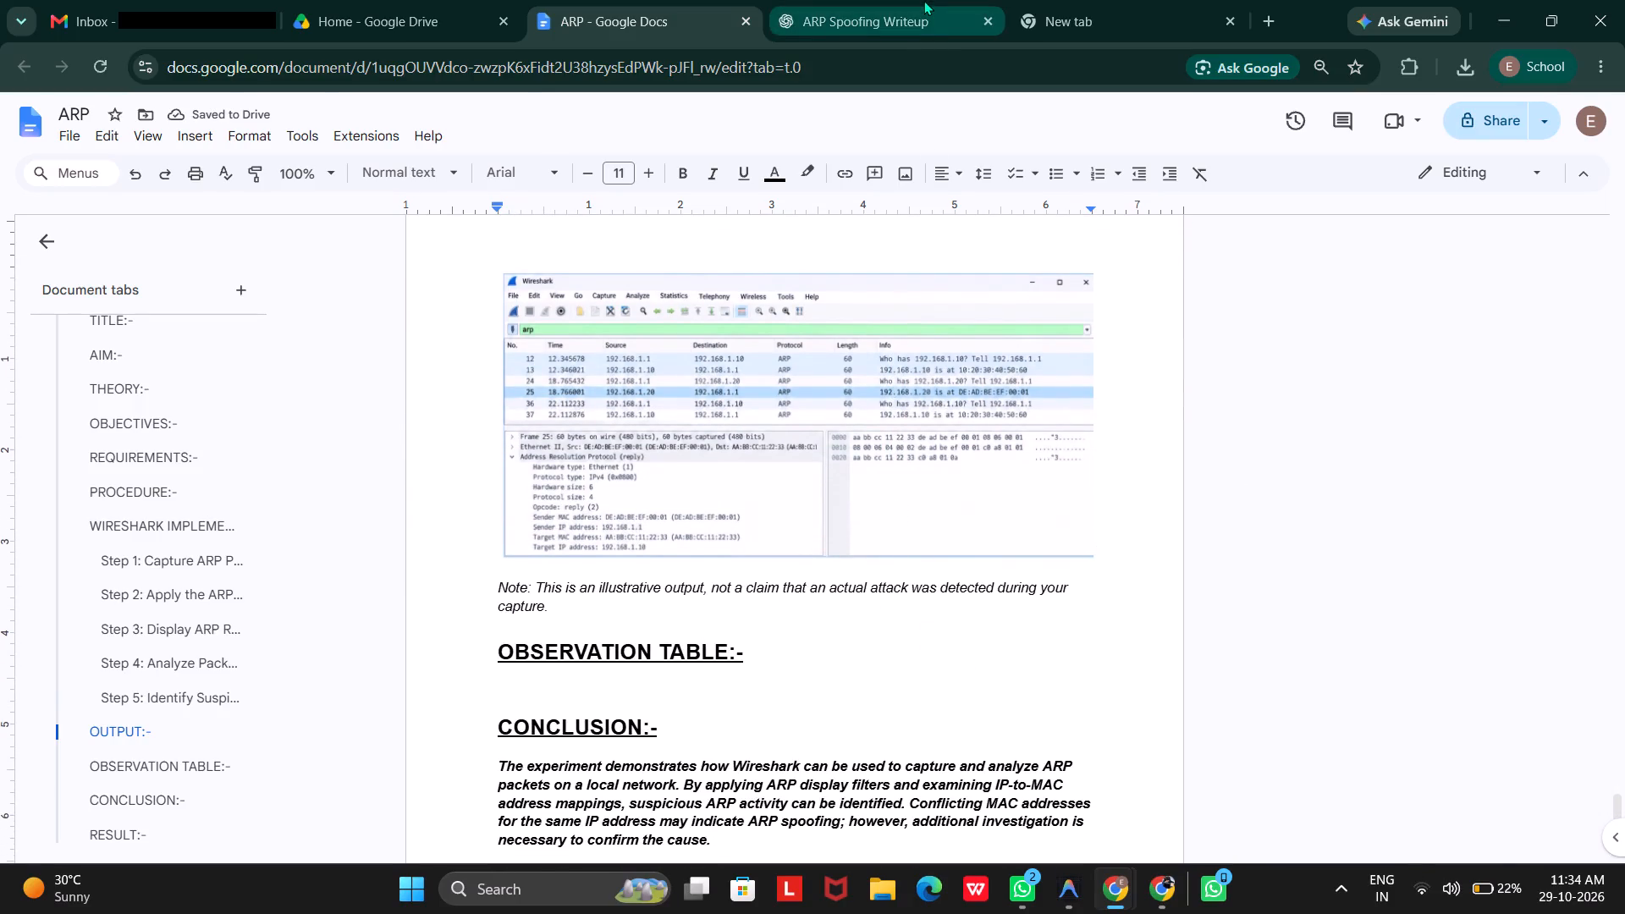
Check the Observation Table in the generated ChatGPT image, then return to the ARP document and save it.
click(923, 0)
key(Escape)
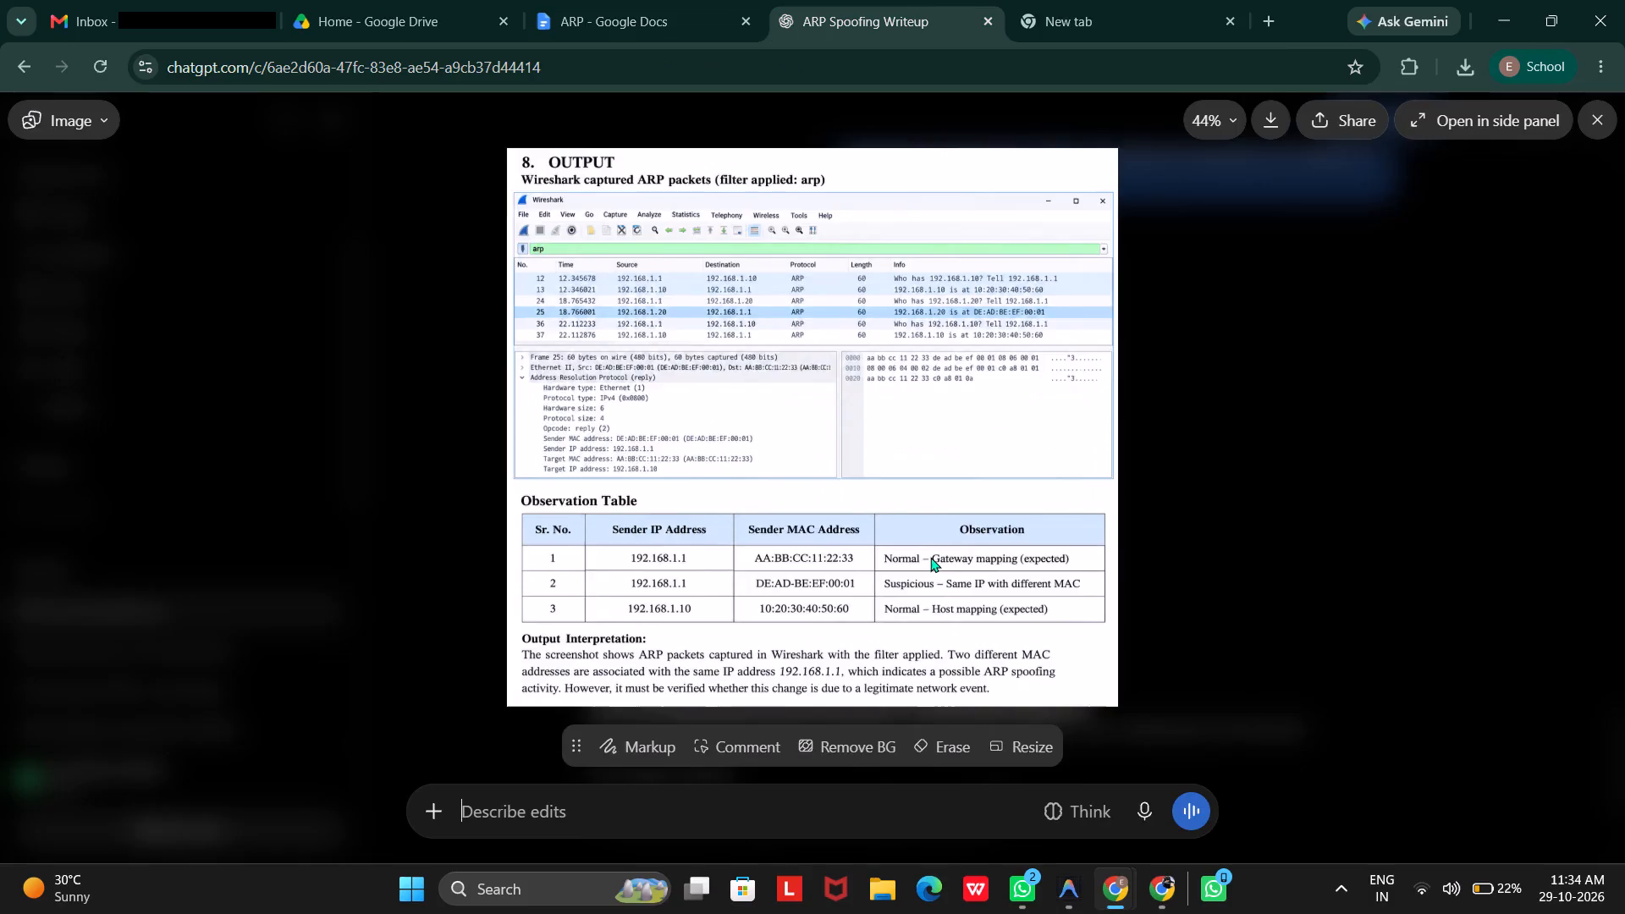
click(641, 14)
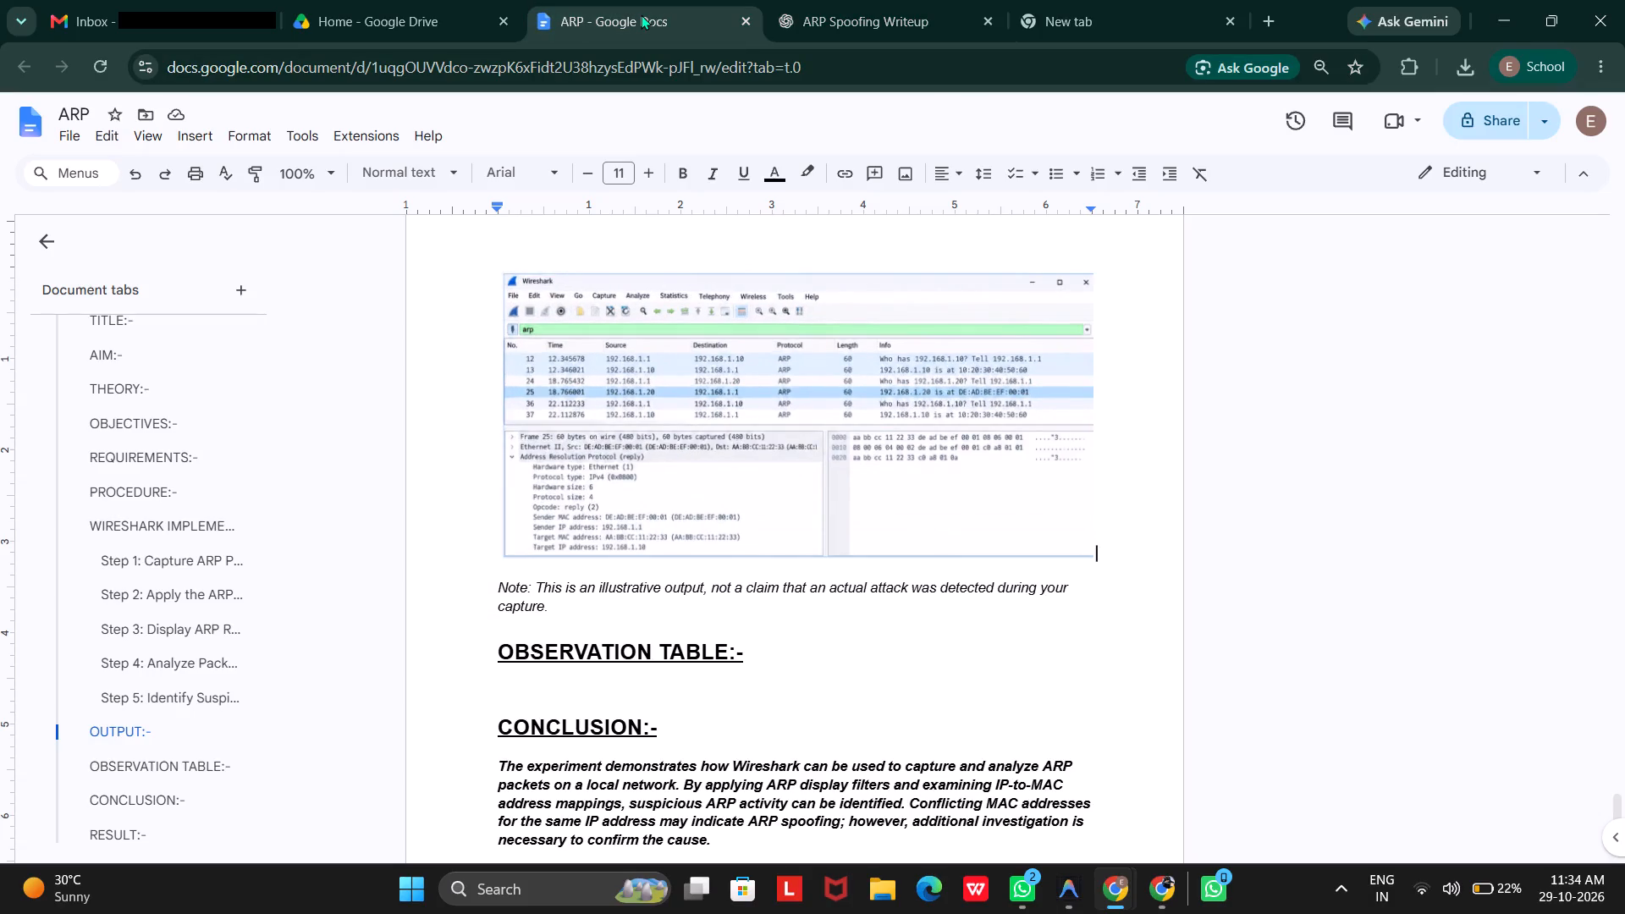
key(ctrl+s)
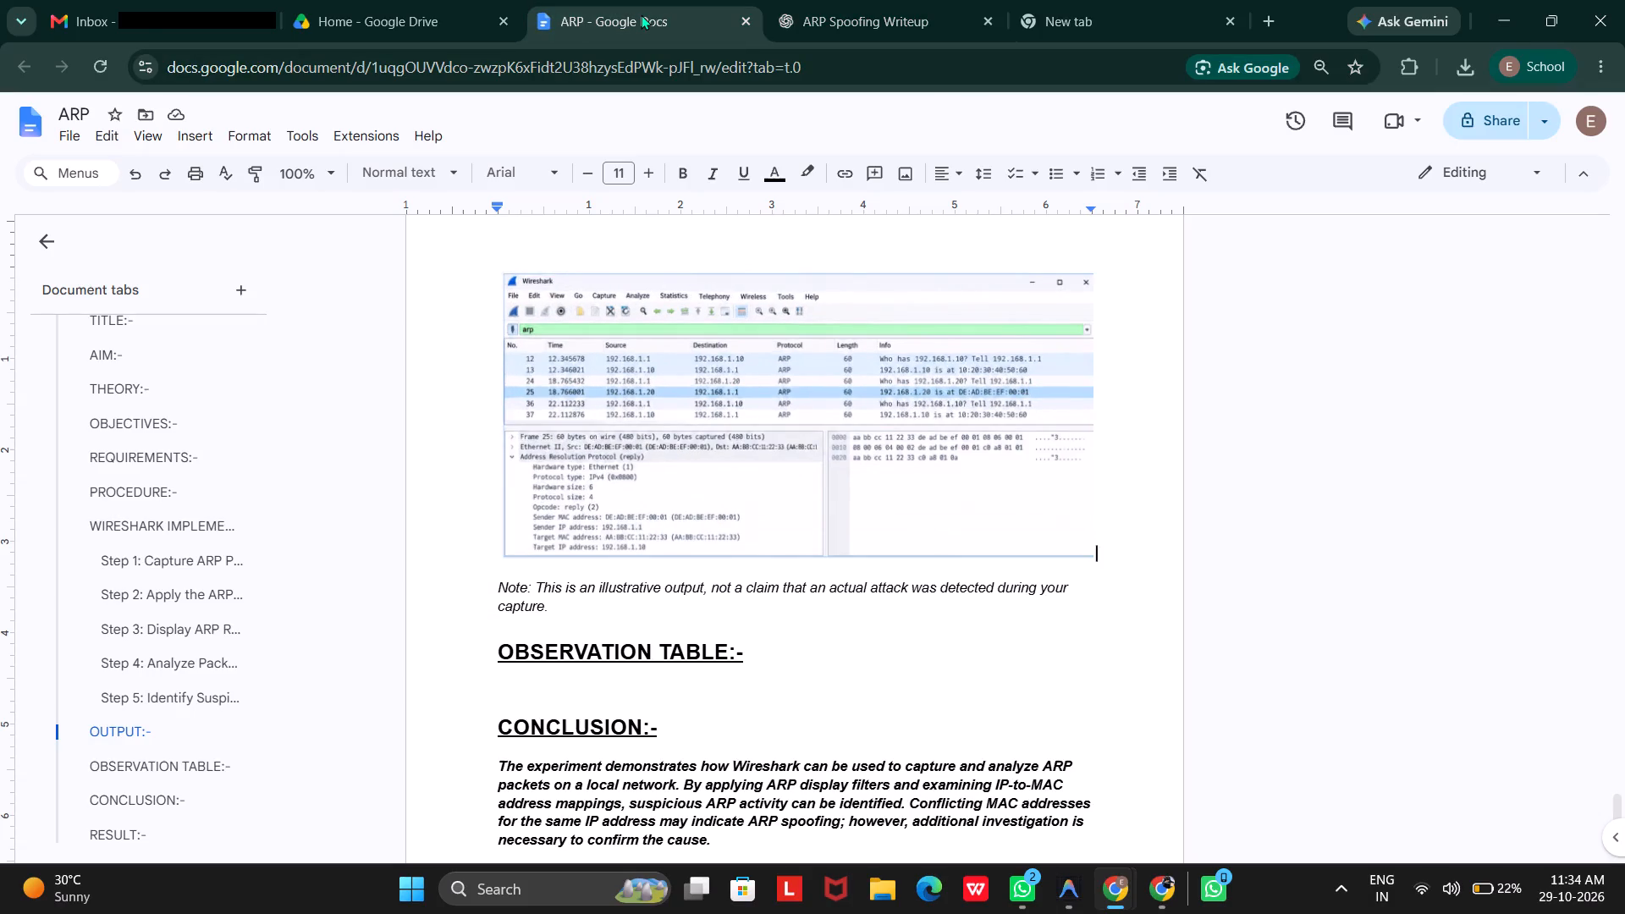
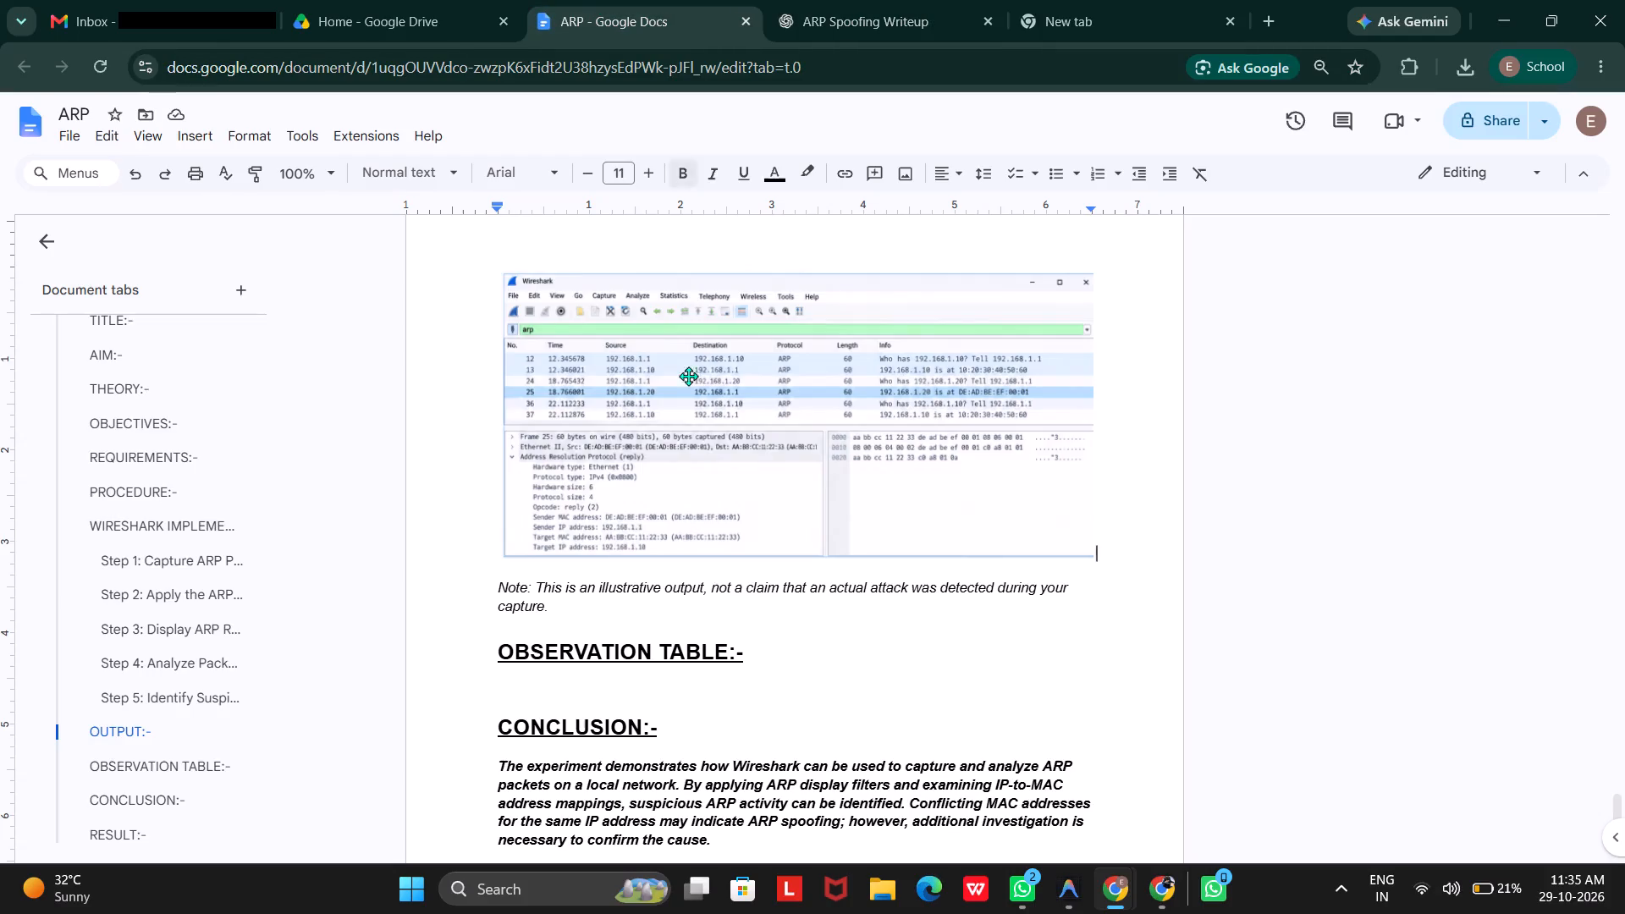
drag(766, 658, 686, 691)
click(686, 691)
click(686, 691)
key(ctrl+v)
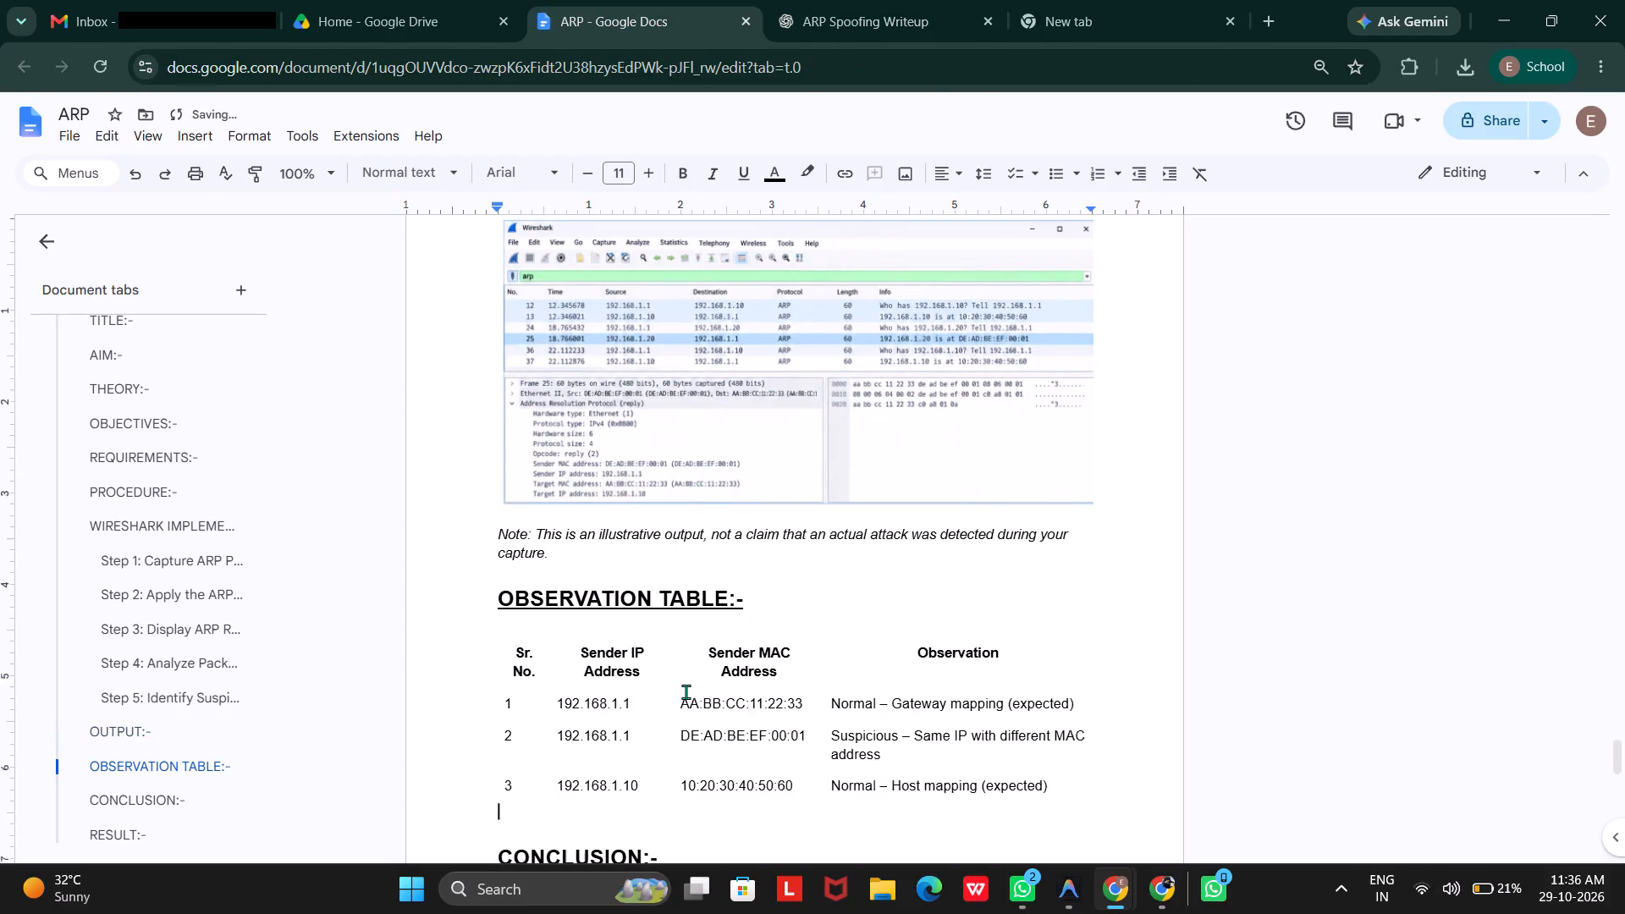
Italicise the Sender IP, Sender MAC and Observation cells of the table's three data rows, keeping them non-bold.
scroll(935, 762, down, 1)
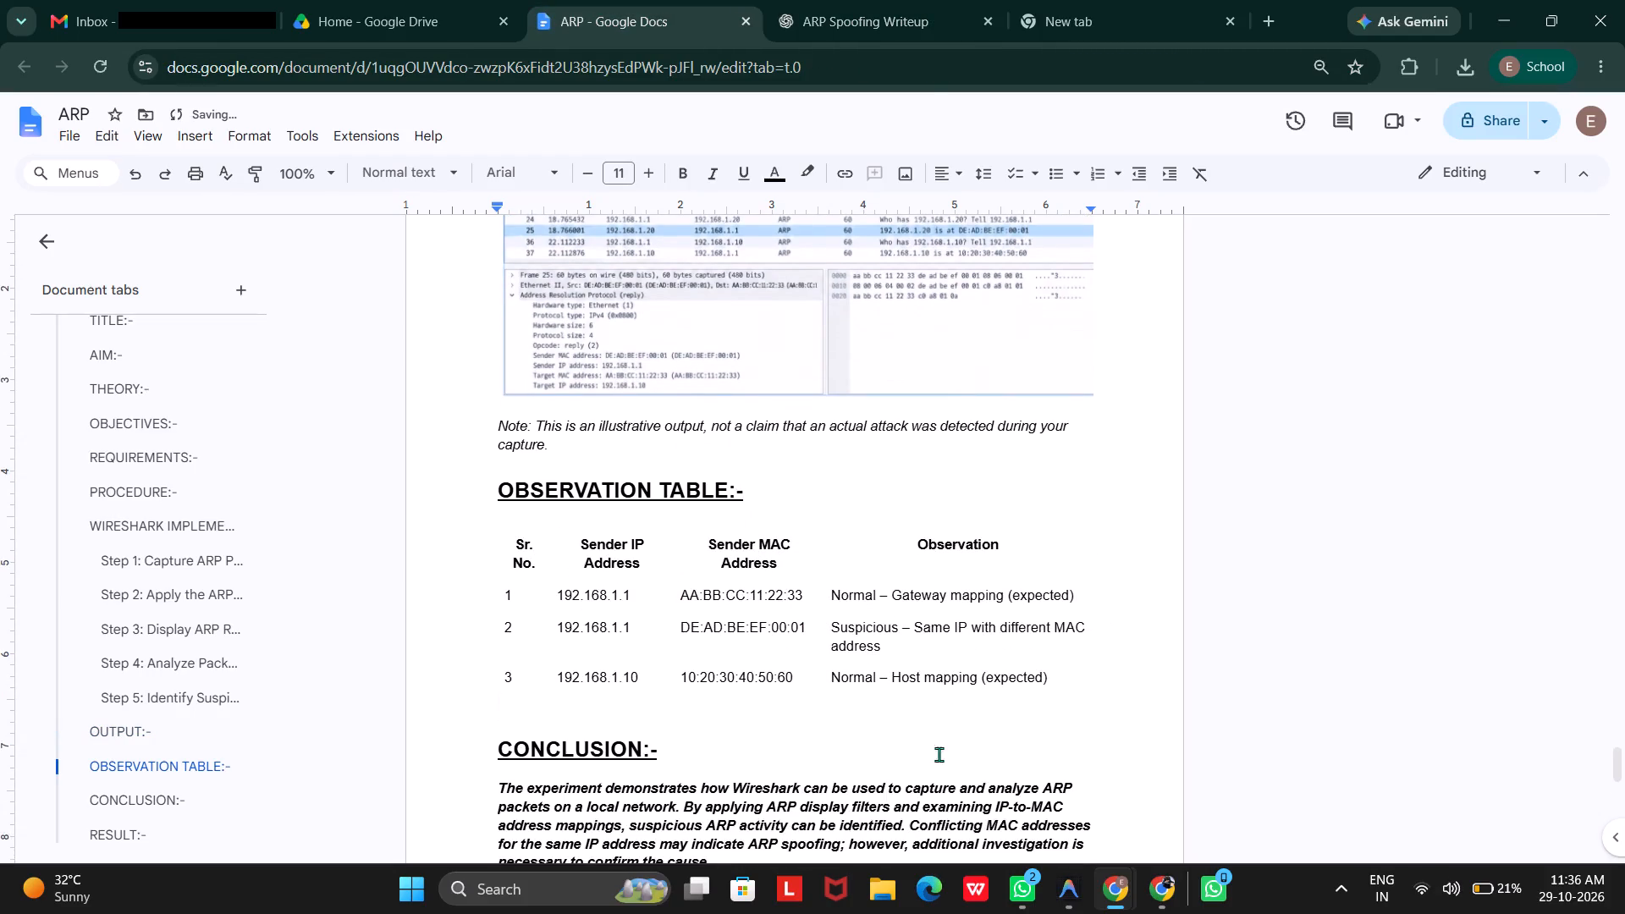
ctrl+drag(1053, 683, 937, 674)
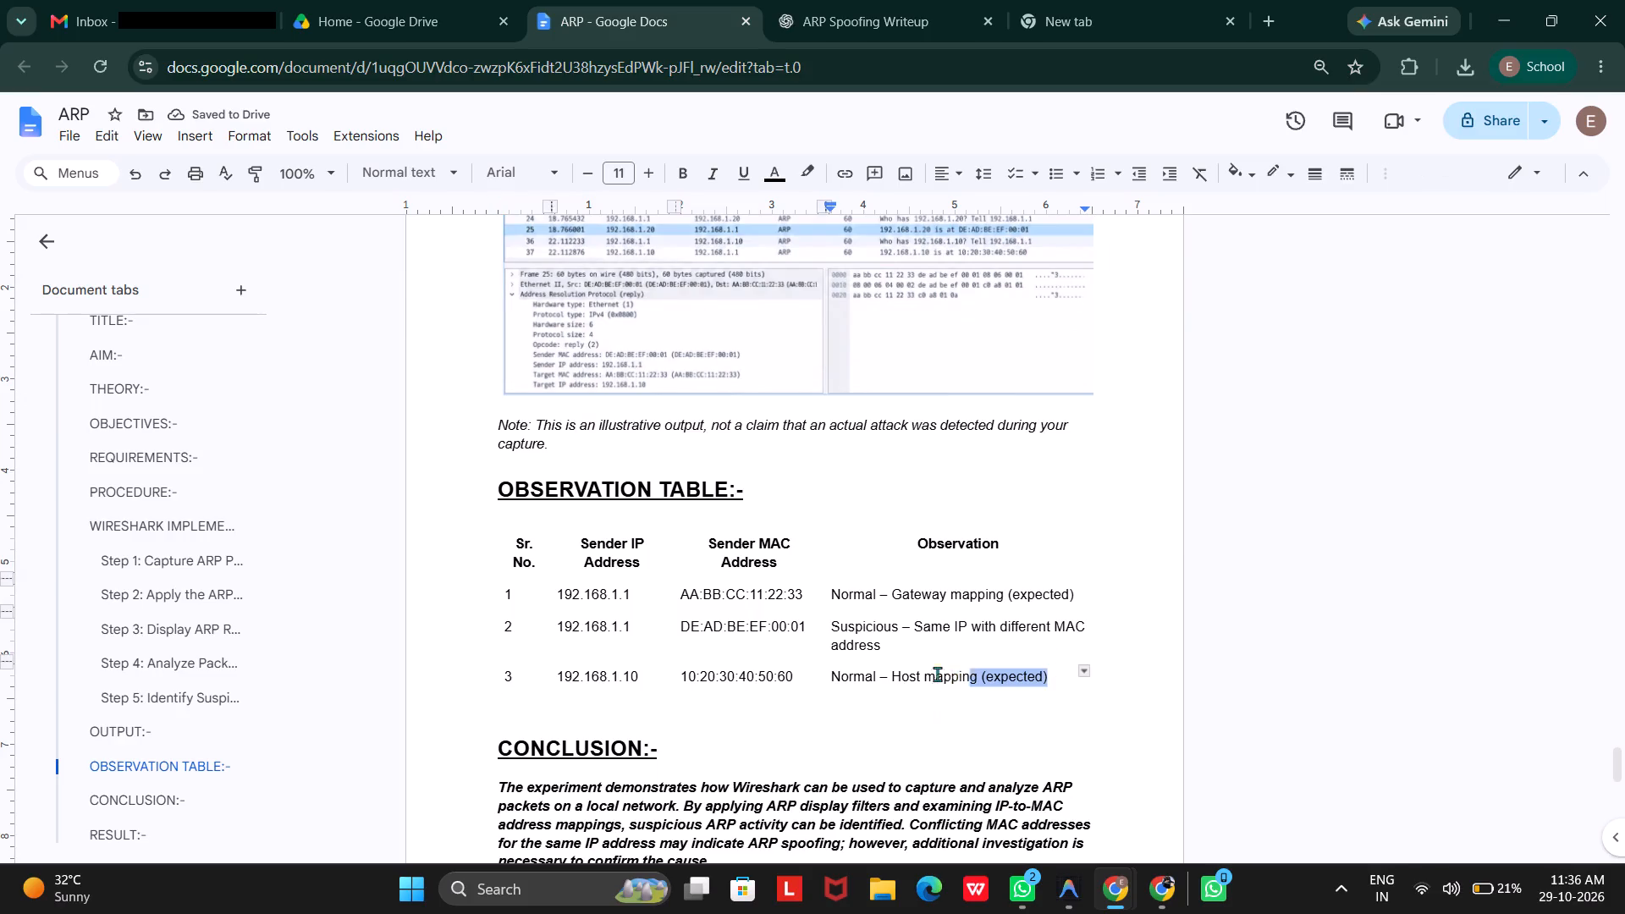
ctrl+drag(937, 674, 568, 605)
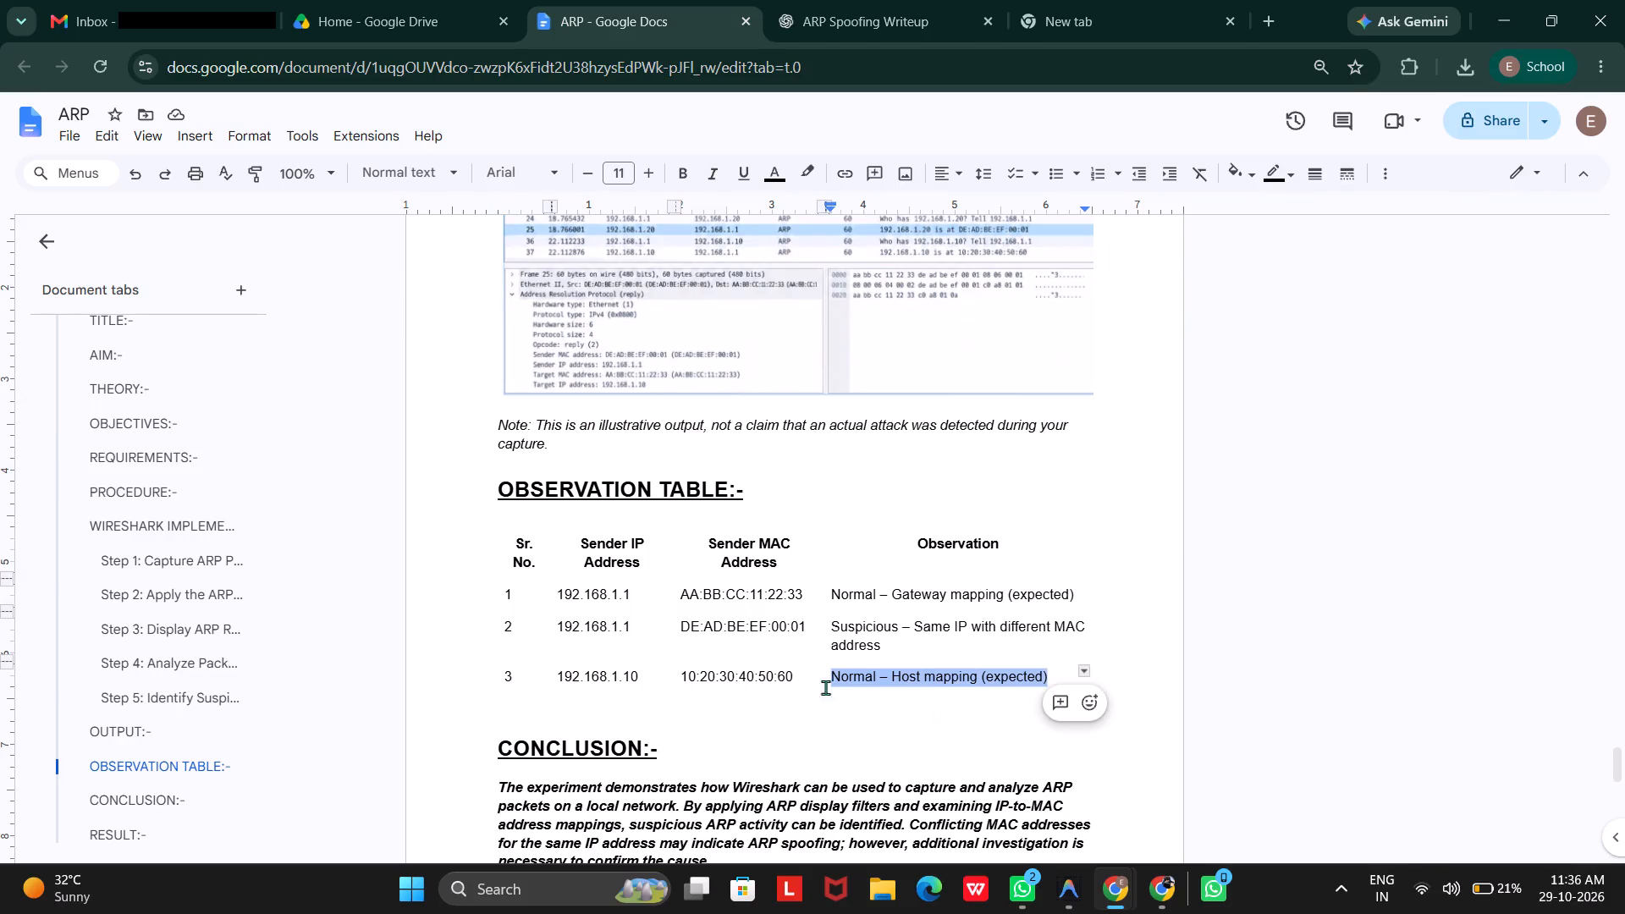
click(869, 694)
click(1079, 691)
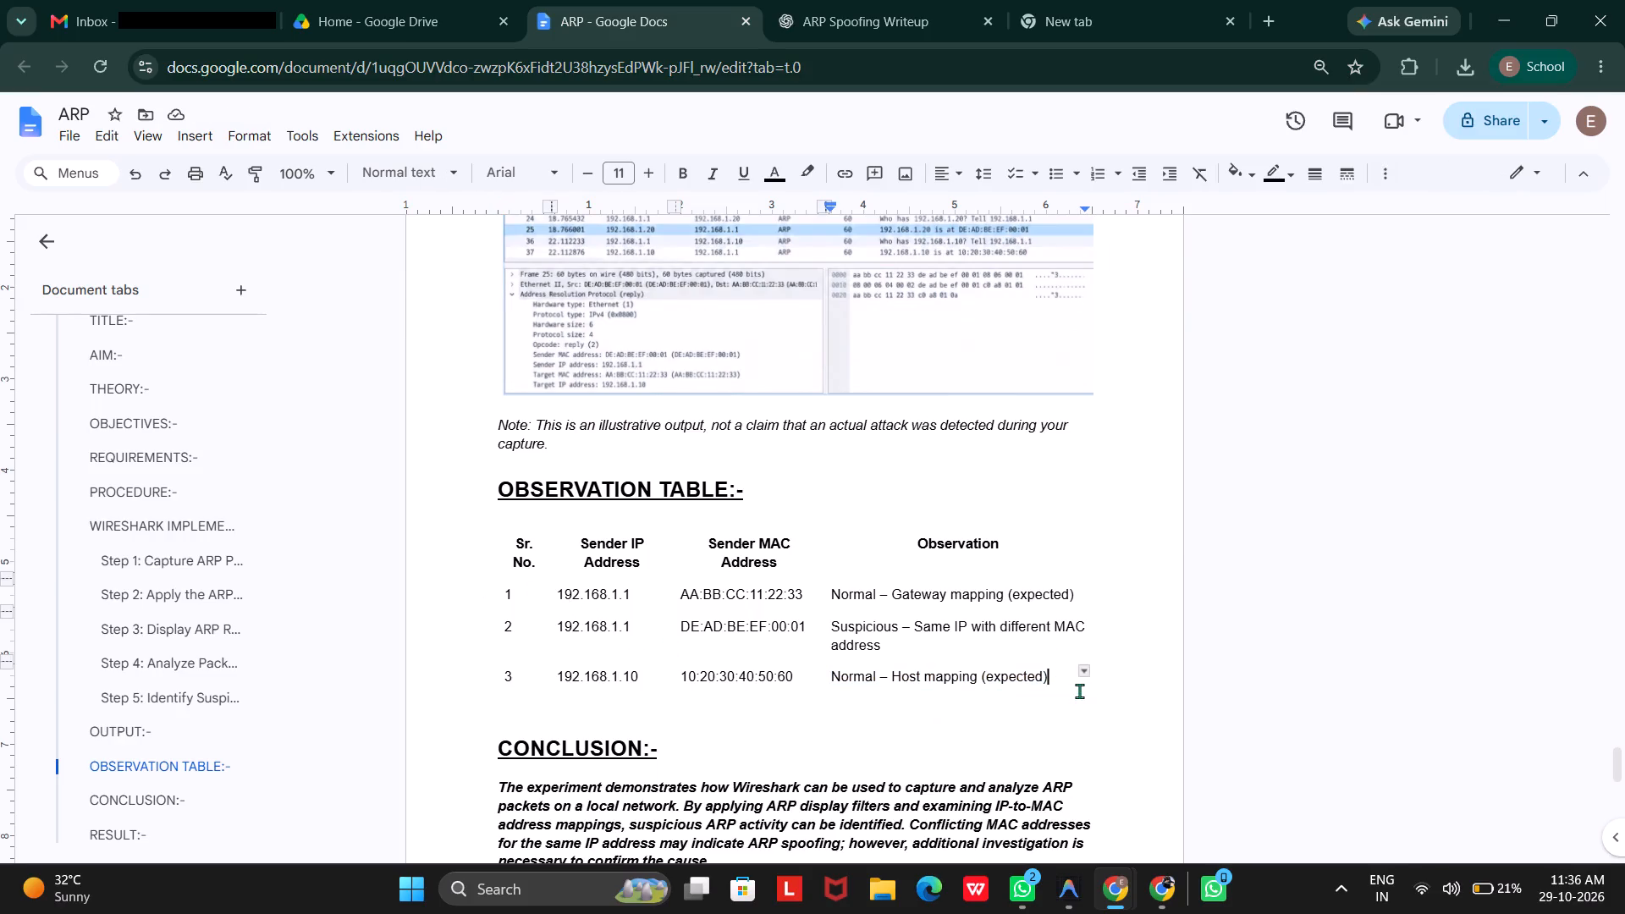
drag(1067, 680, 580, 598)
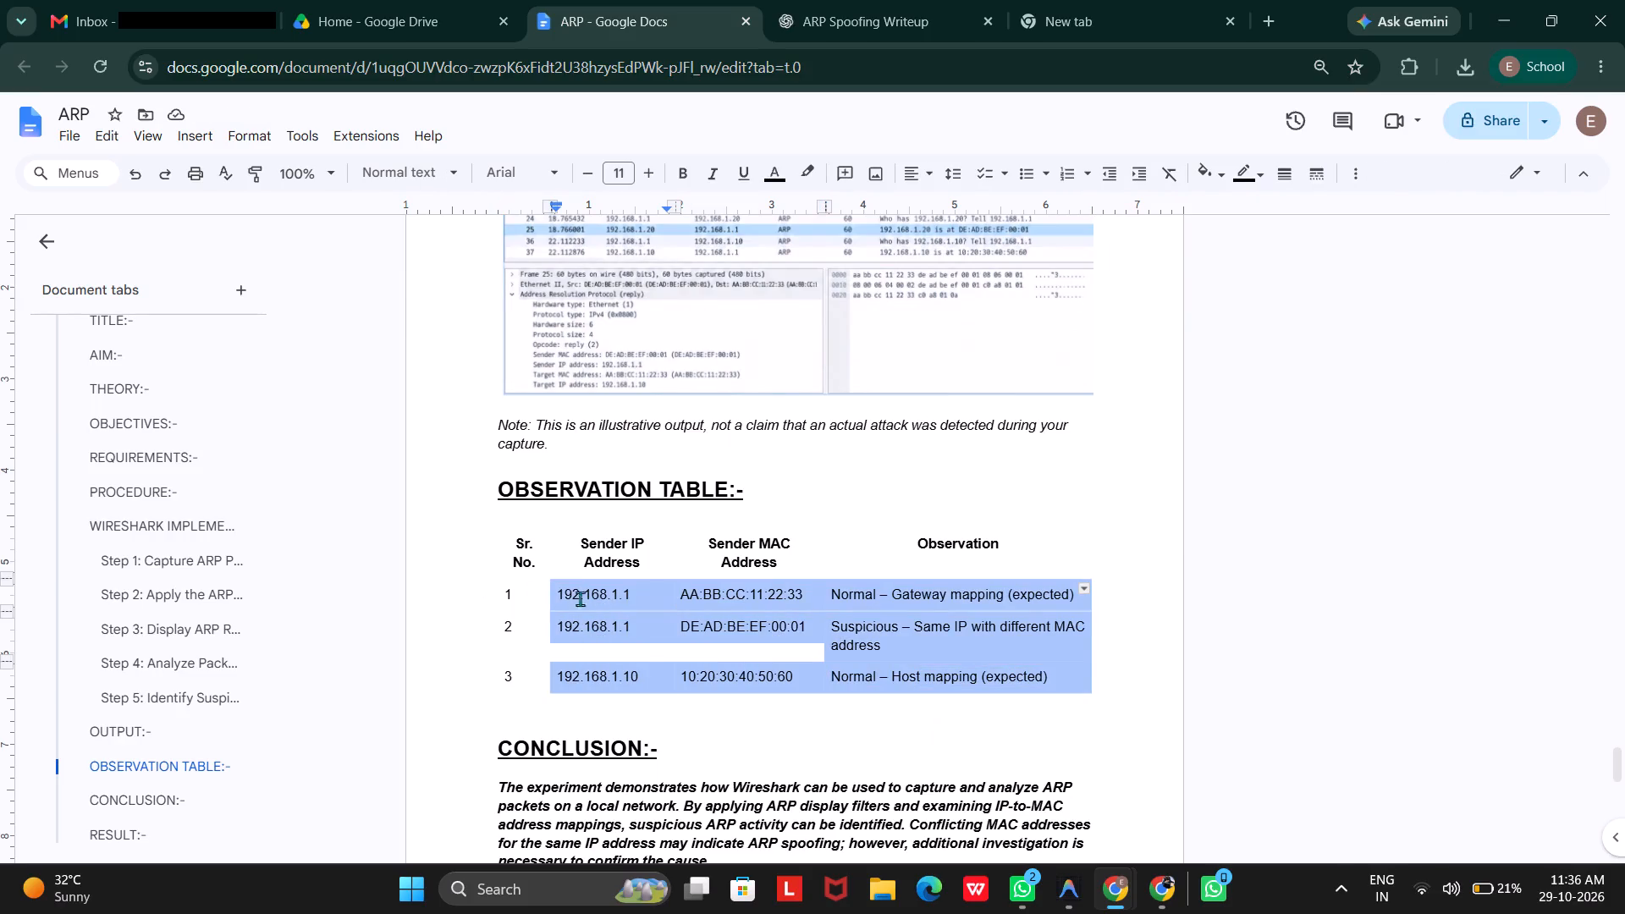
drag(580, 598, 570, 592)
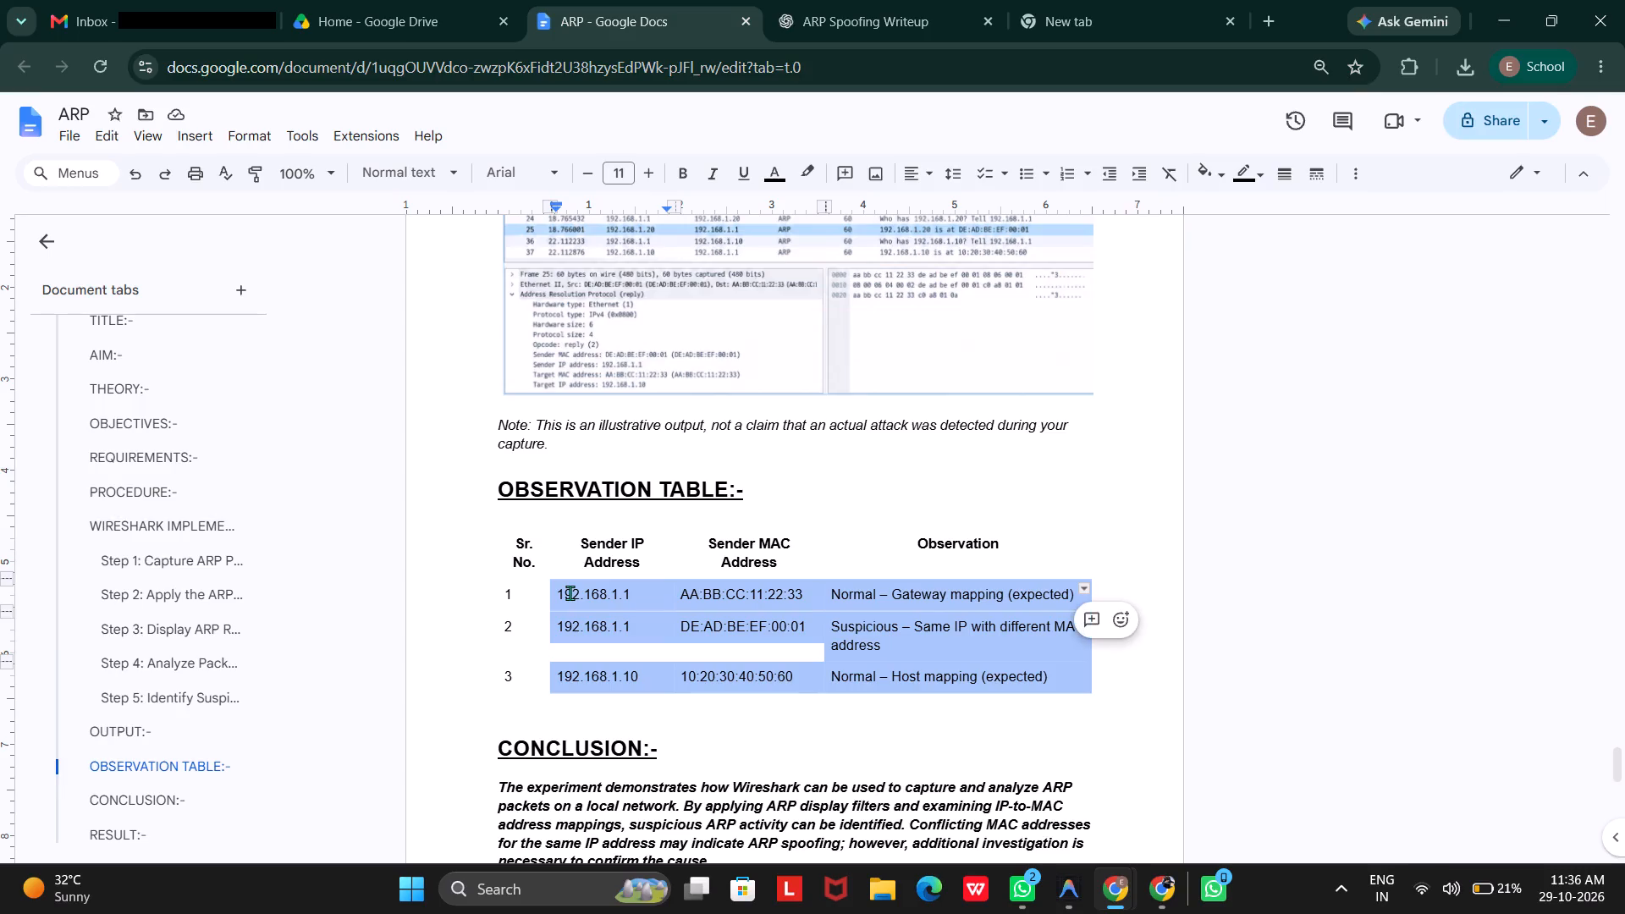
key(ctrl+b)
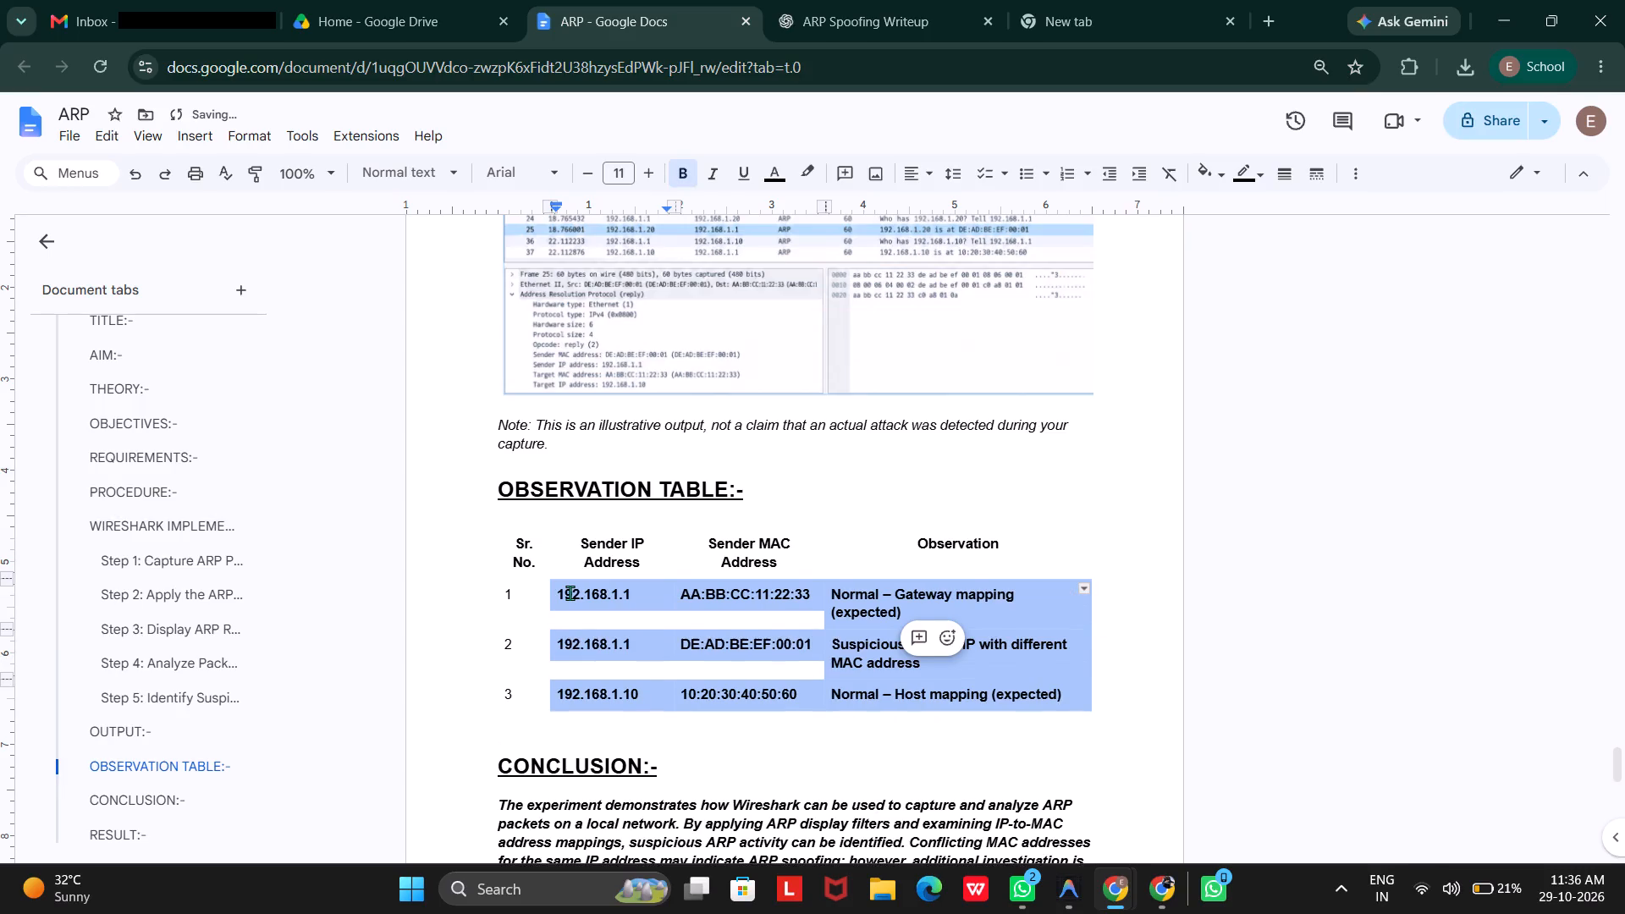
key(ctrl+i)
key(ctrl+b)
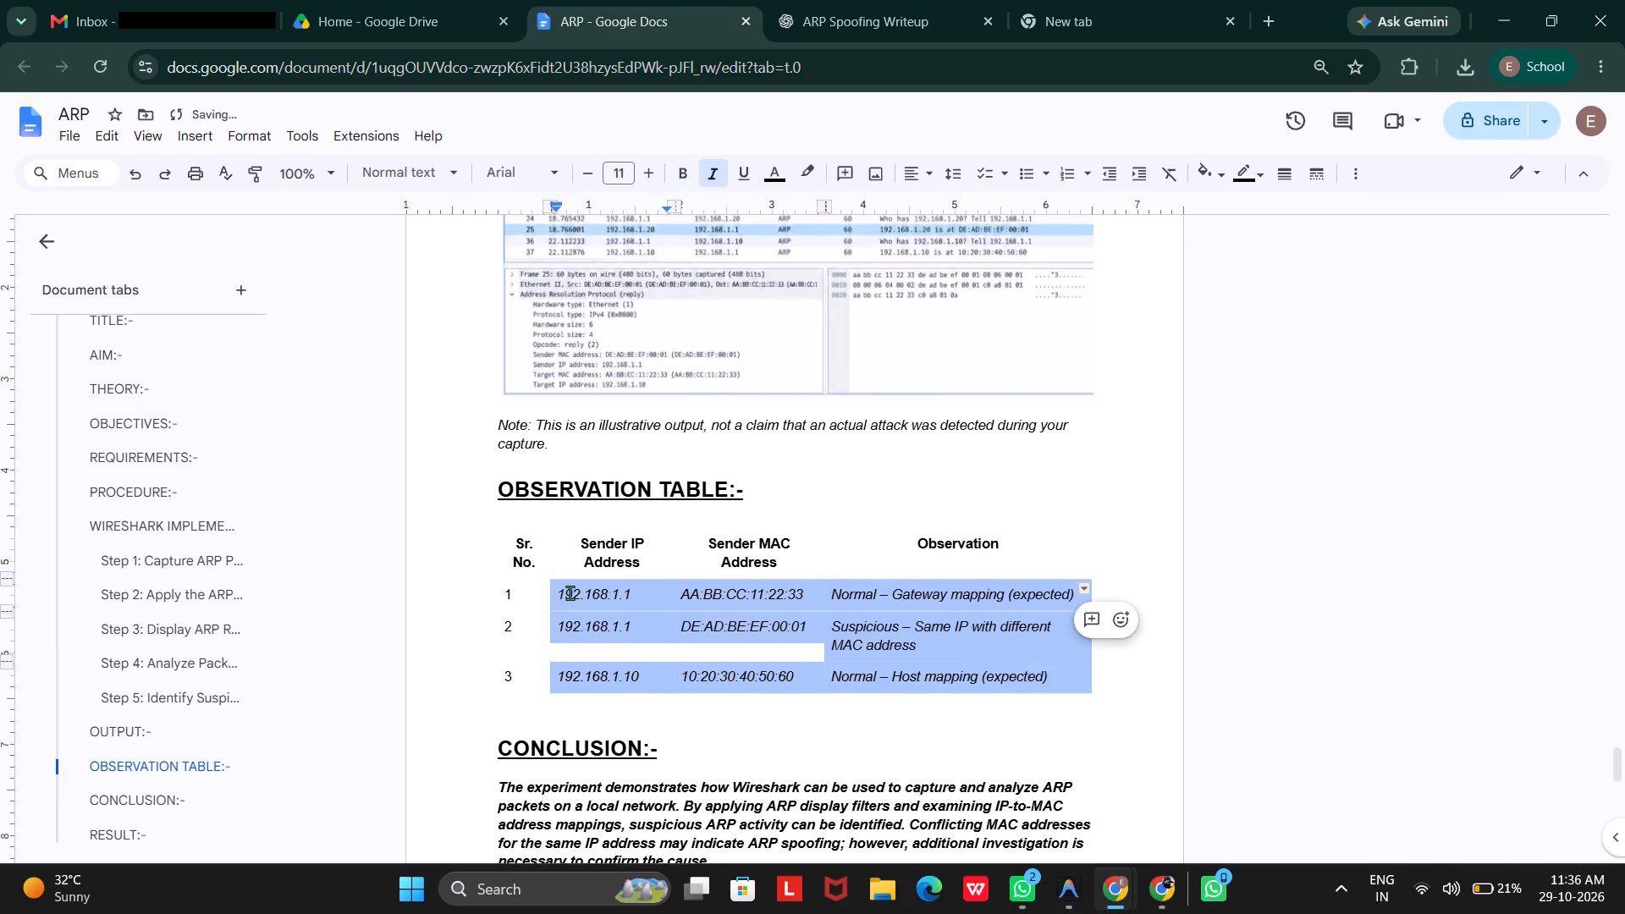
Italicise and underline the observation table's header row, and save the document.
click(1021, 552)
ctrl+drag(1021, 552, 769, 571)
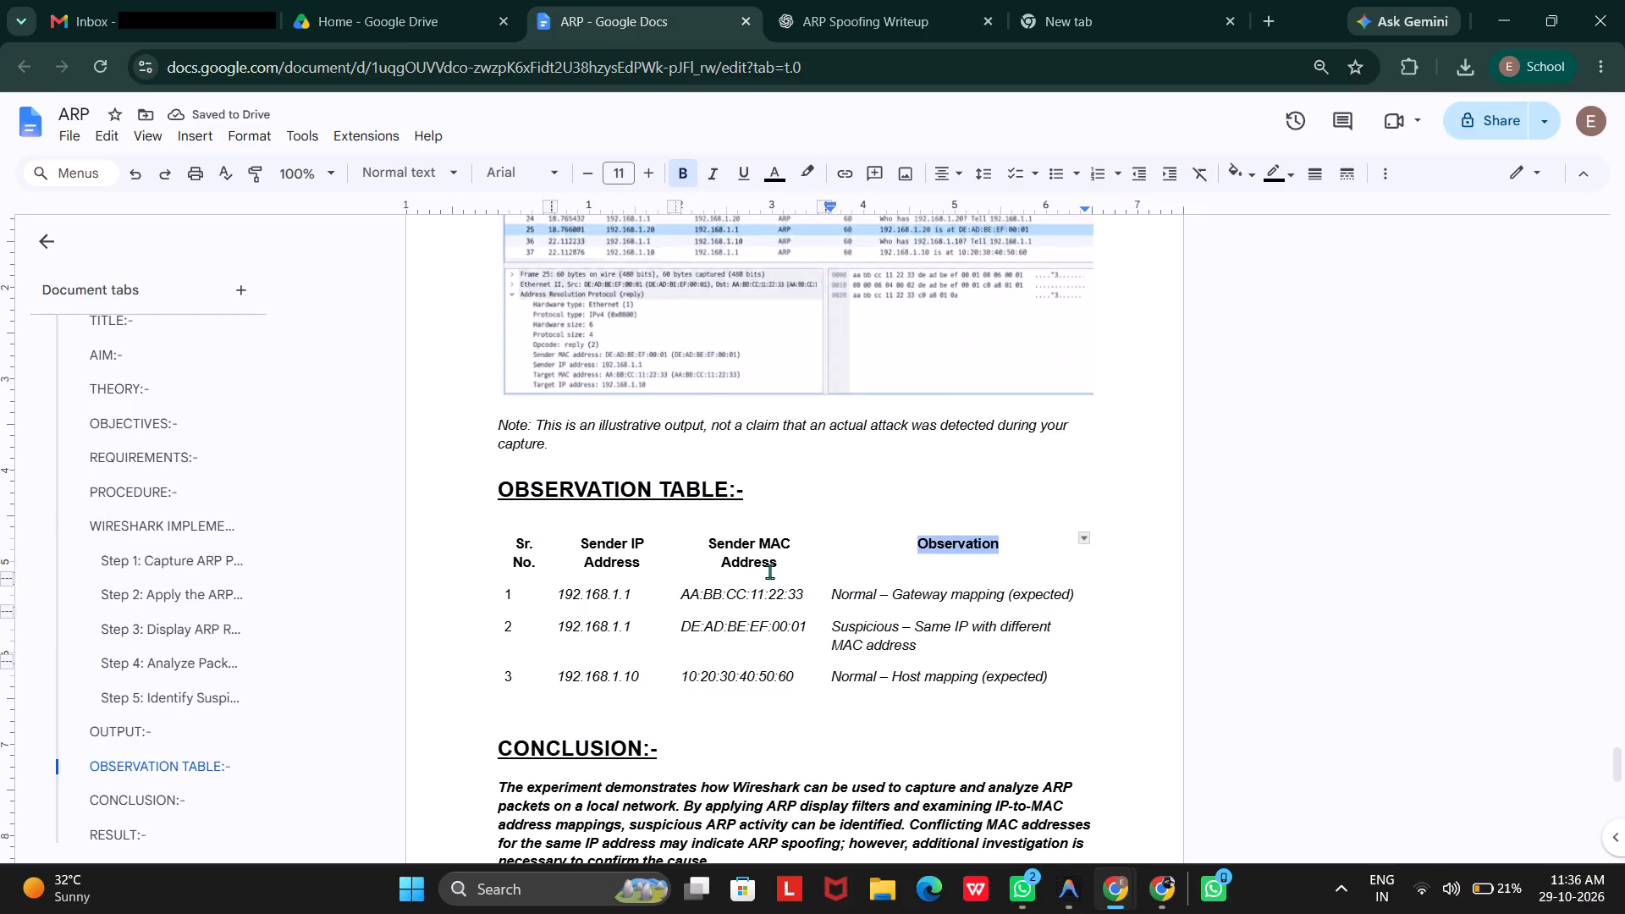
ctrl+drag(769, 571, 902, 525)
click(902, 525)
drag(1025, 546, 532, 555)
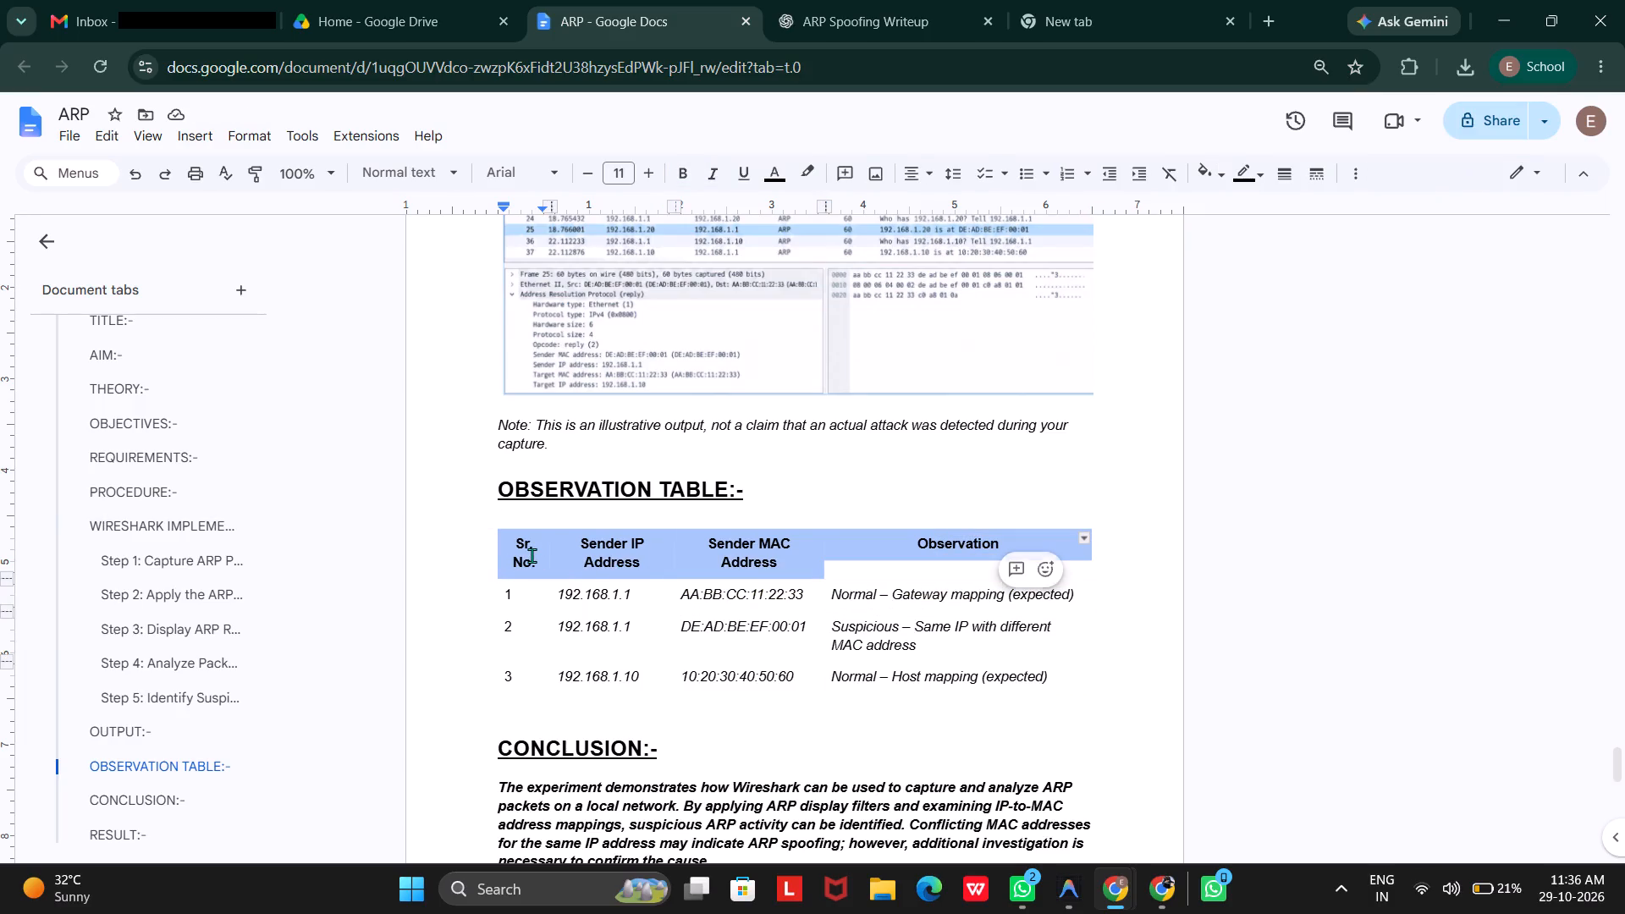
key(ctrl+i)
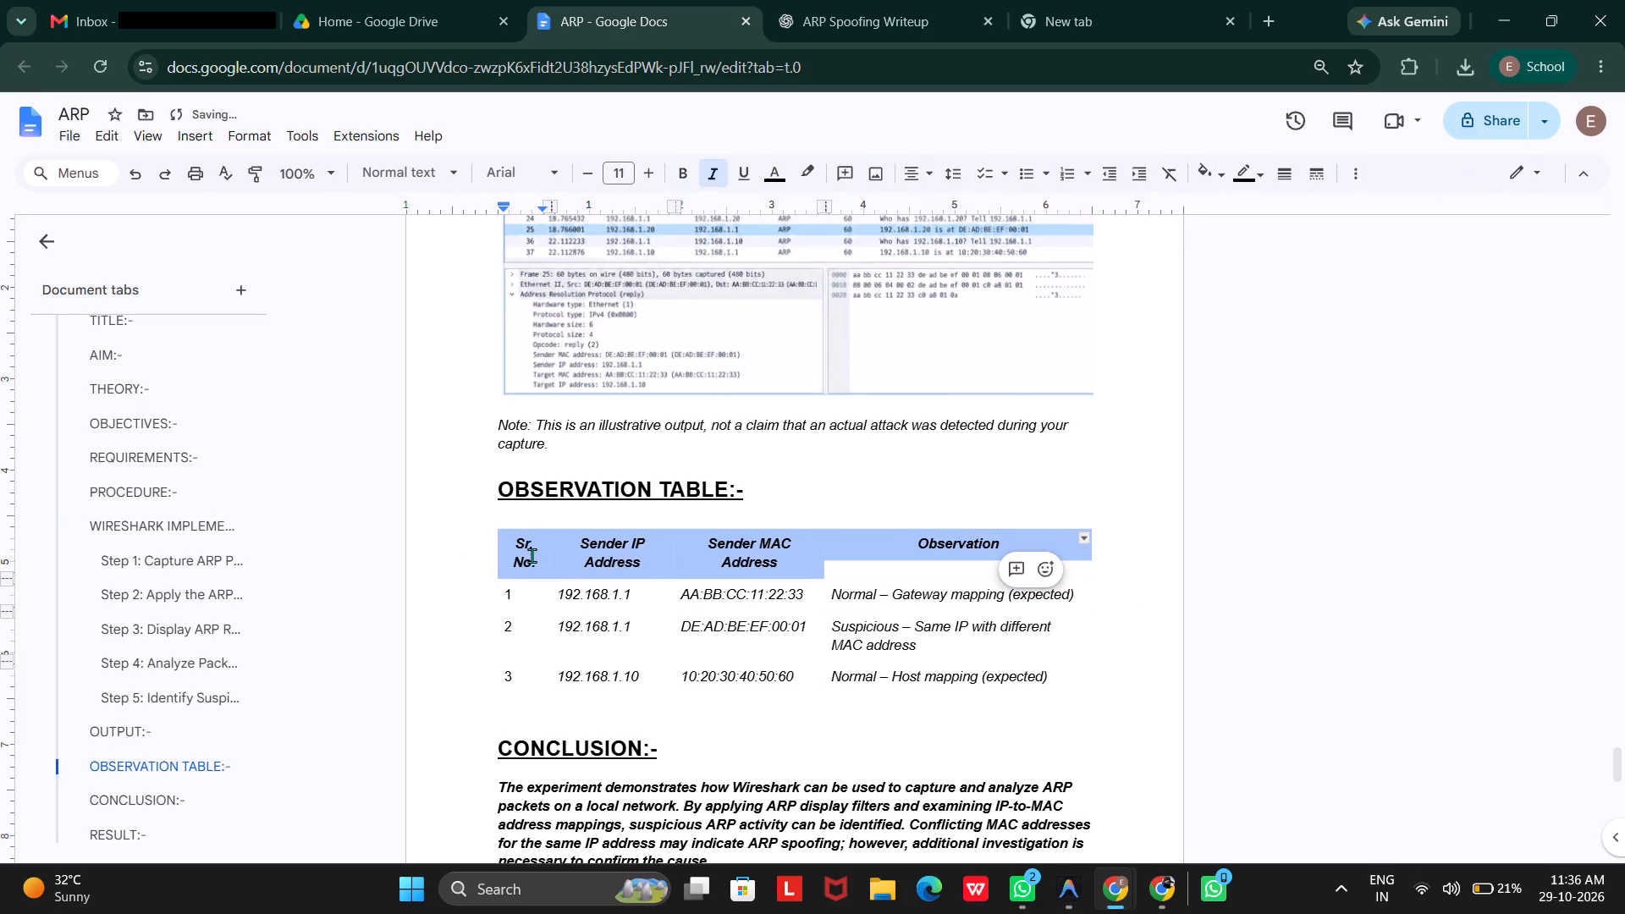
key(ctrl+u)
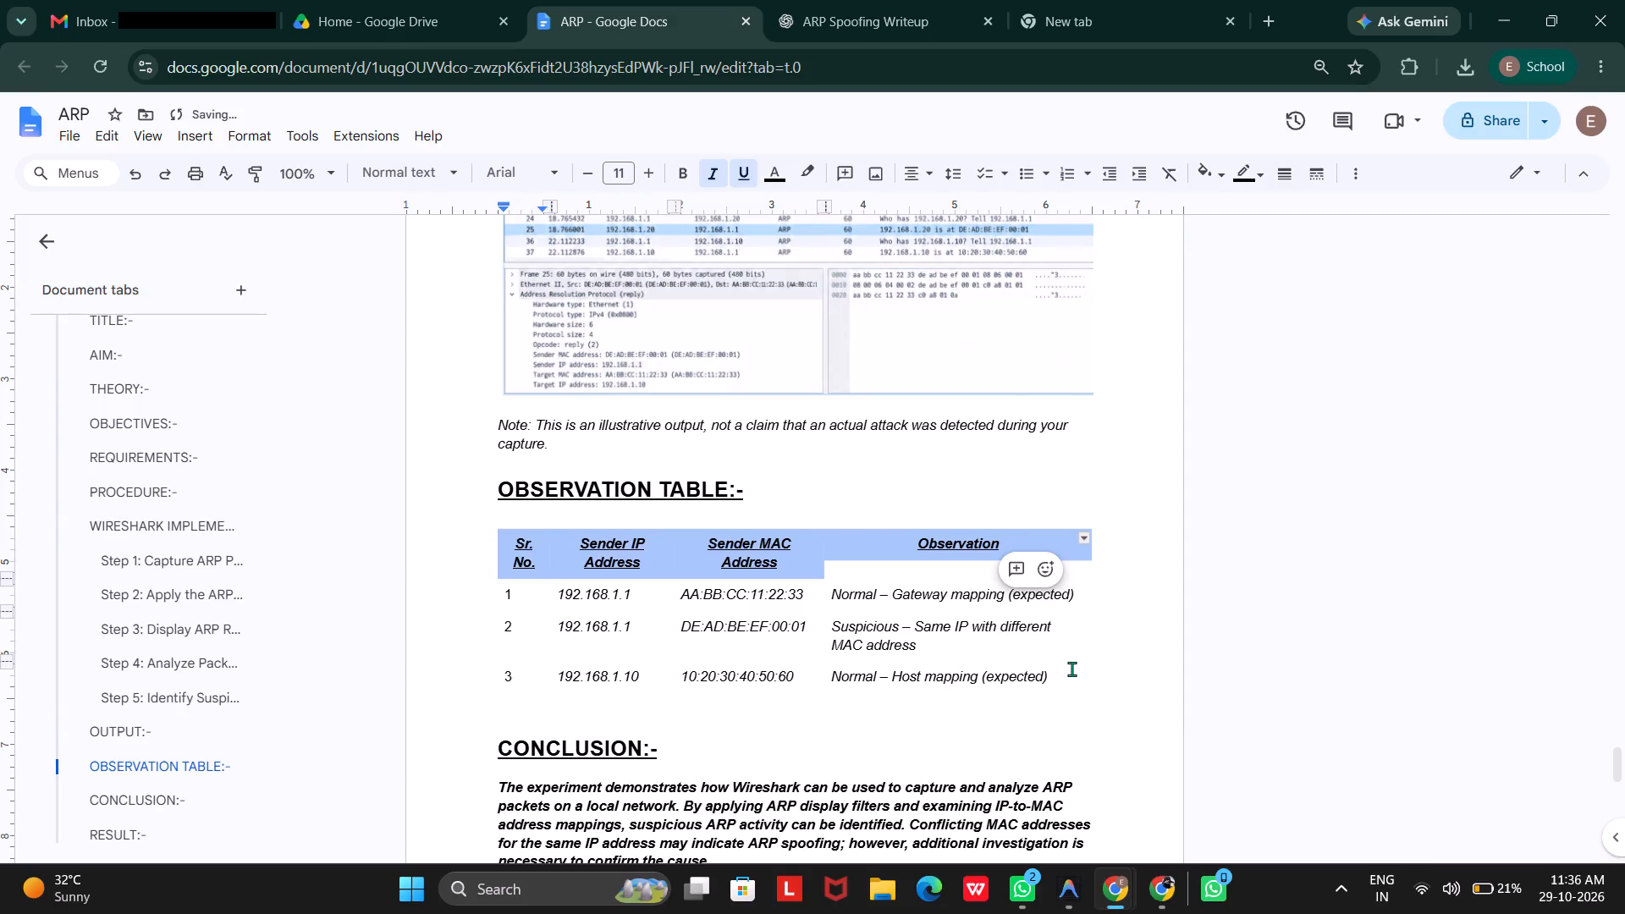
click(1071, 669)
key(ctrl+s)
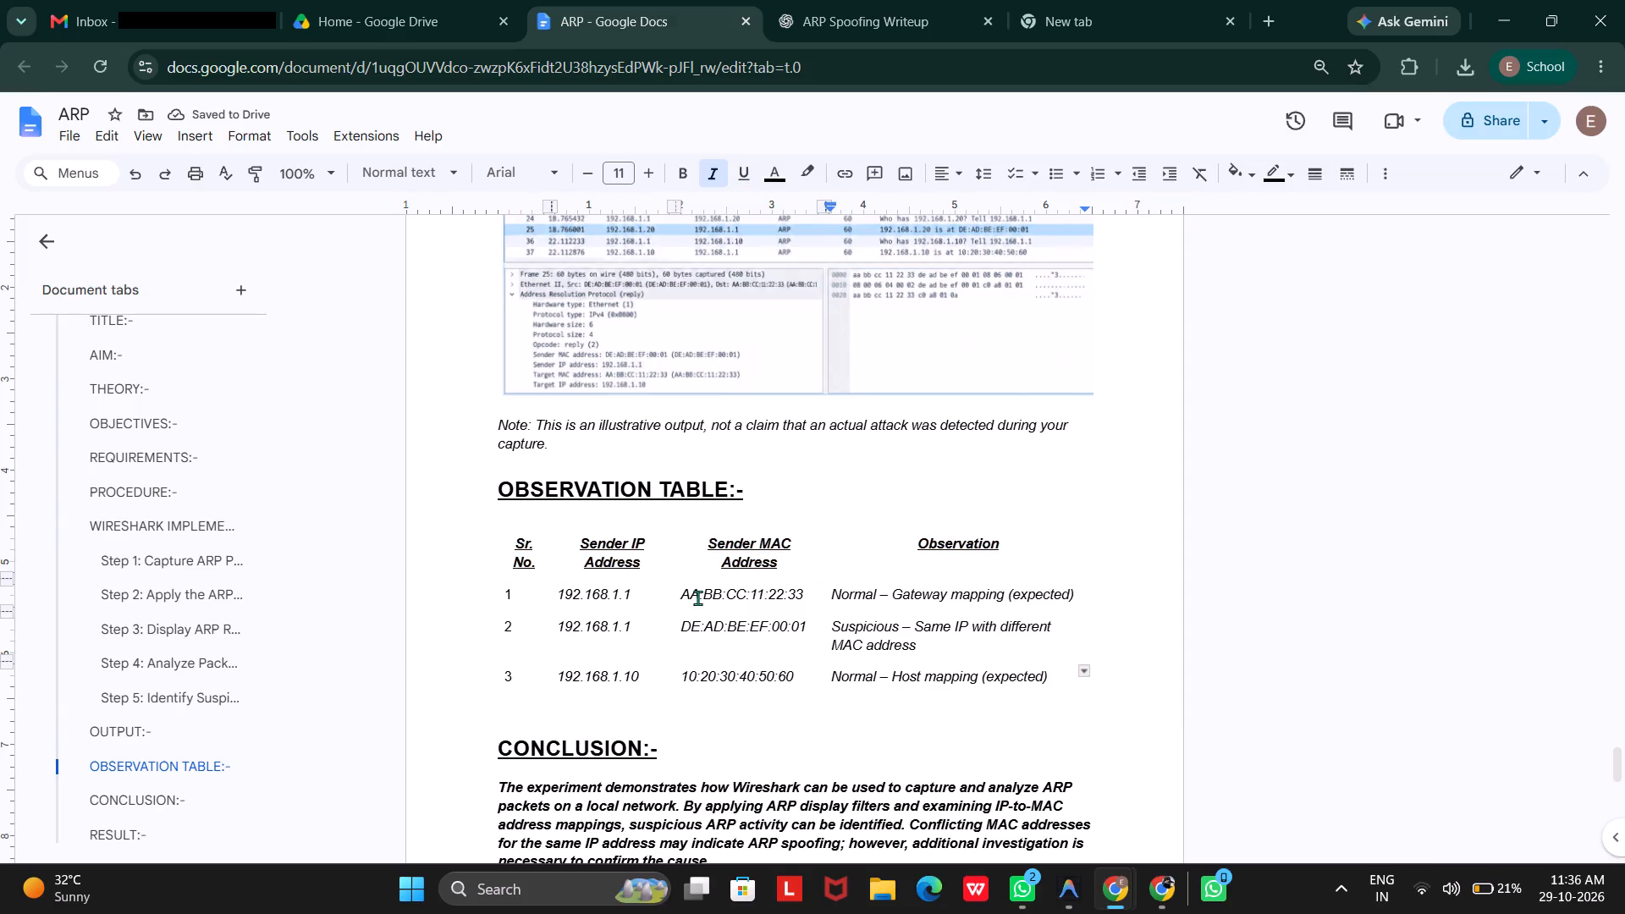
Set the font size of the entire ARP document to 10 and save it.
scroll(697, 597, down, 3)
scroll(697, 597, up, 3)
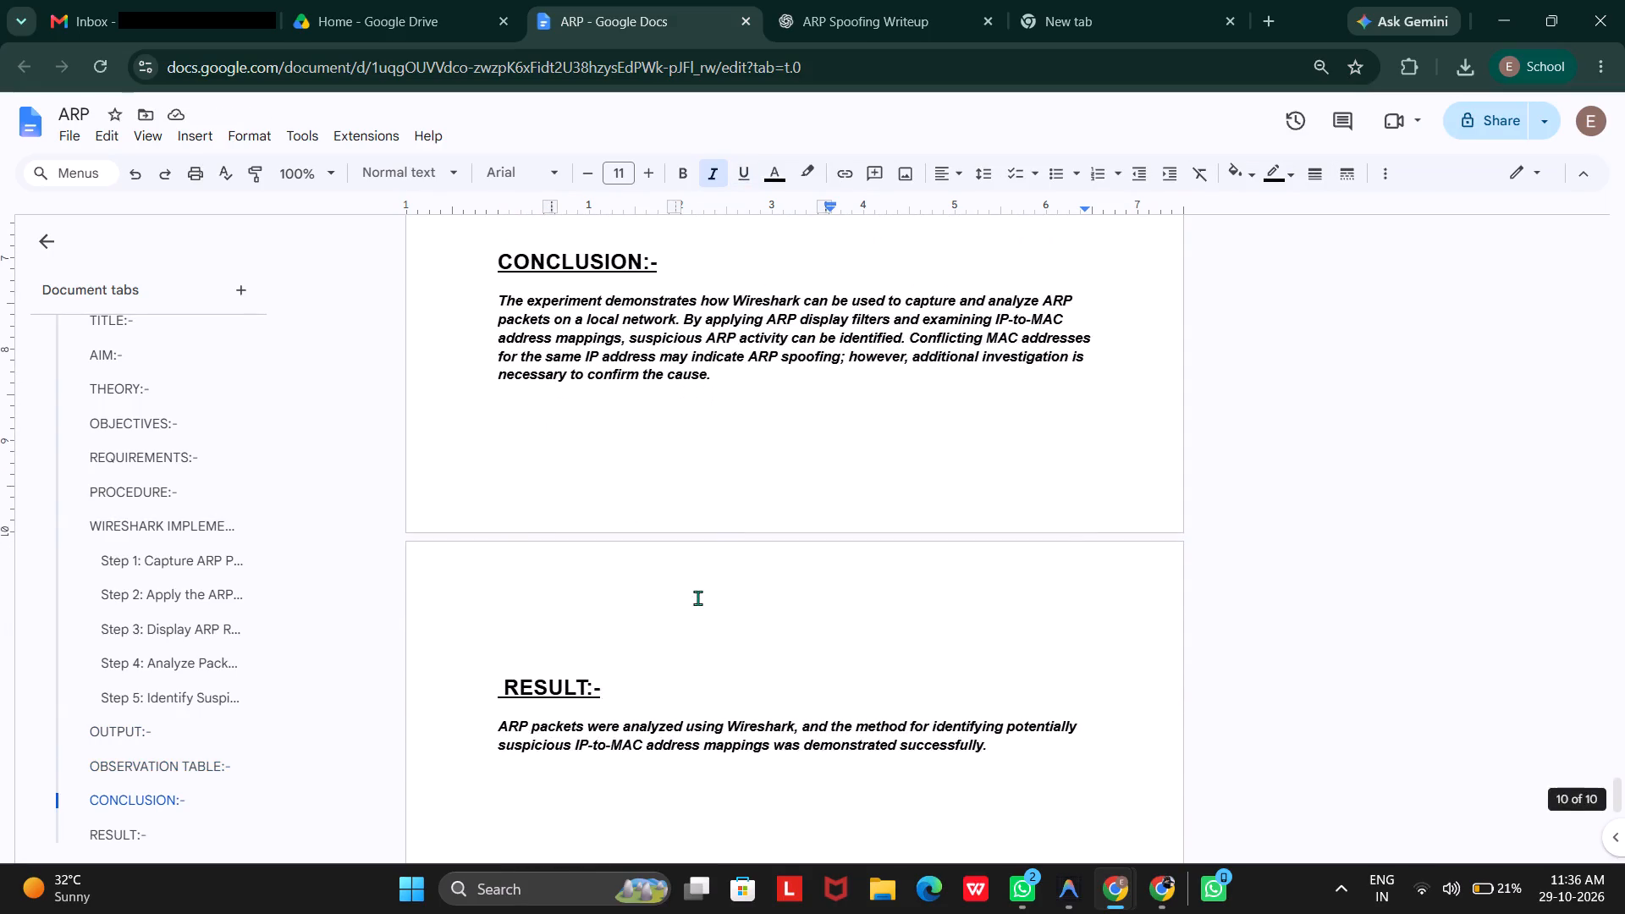
scroll(697, 597, up, 15)
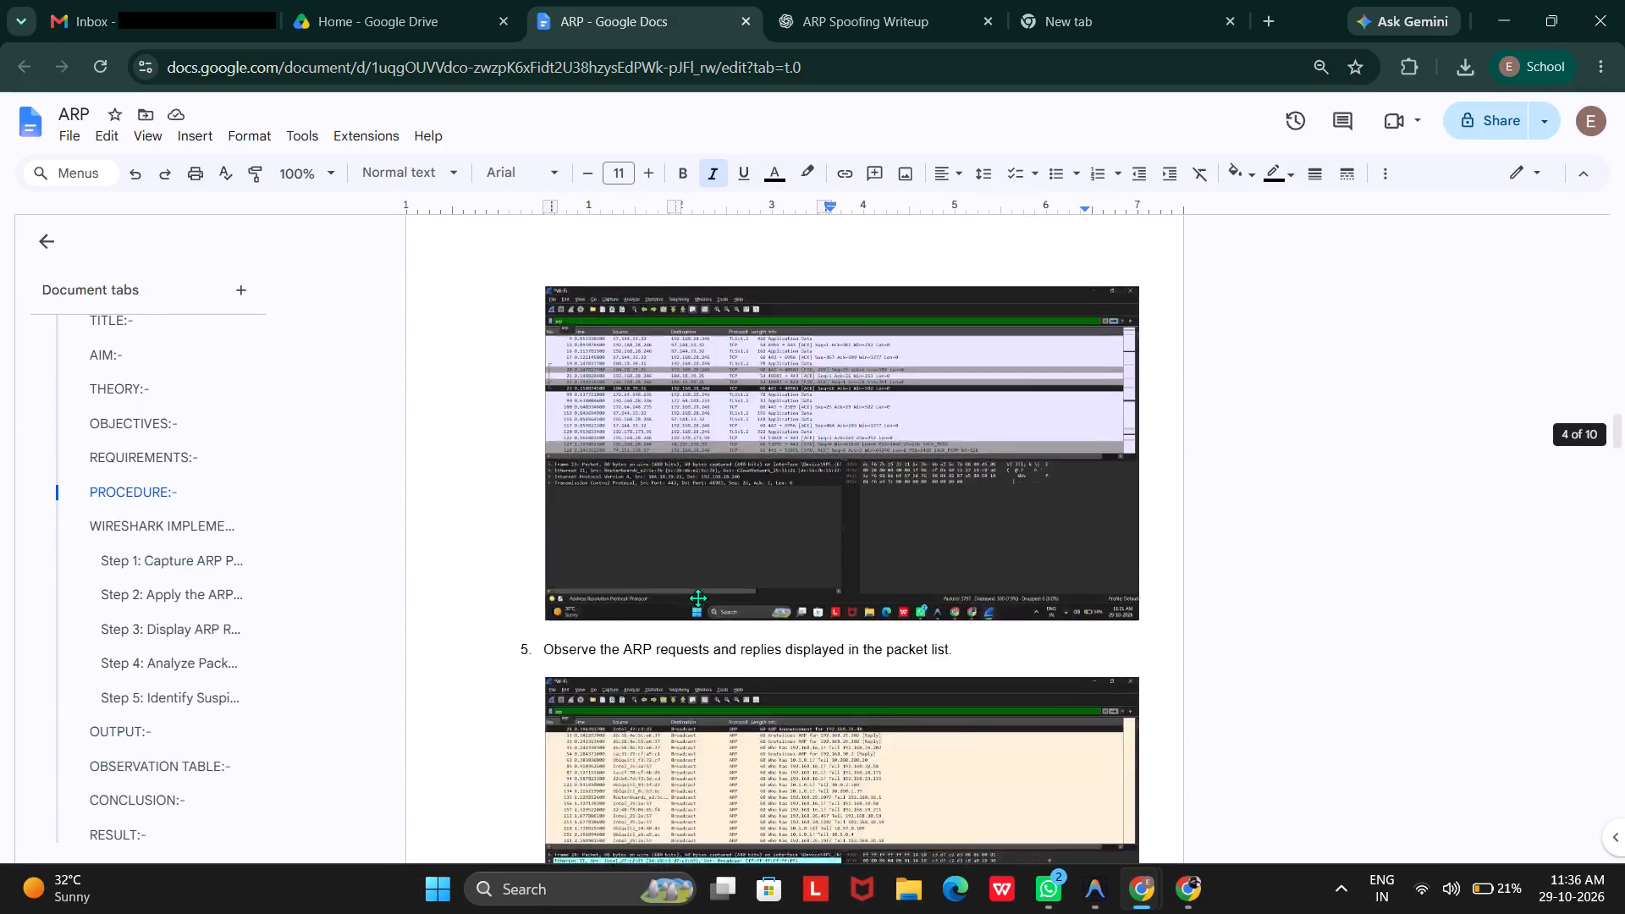
scroll(697, 597, up, 19)
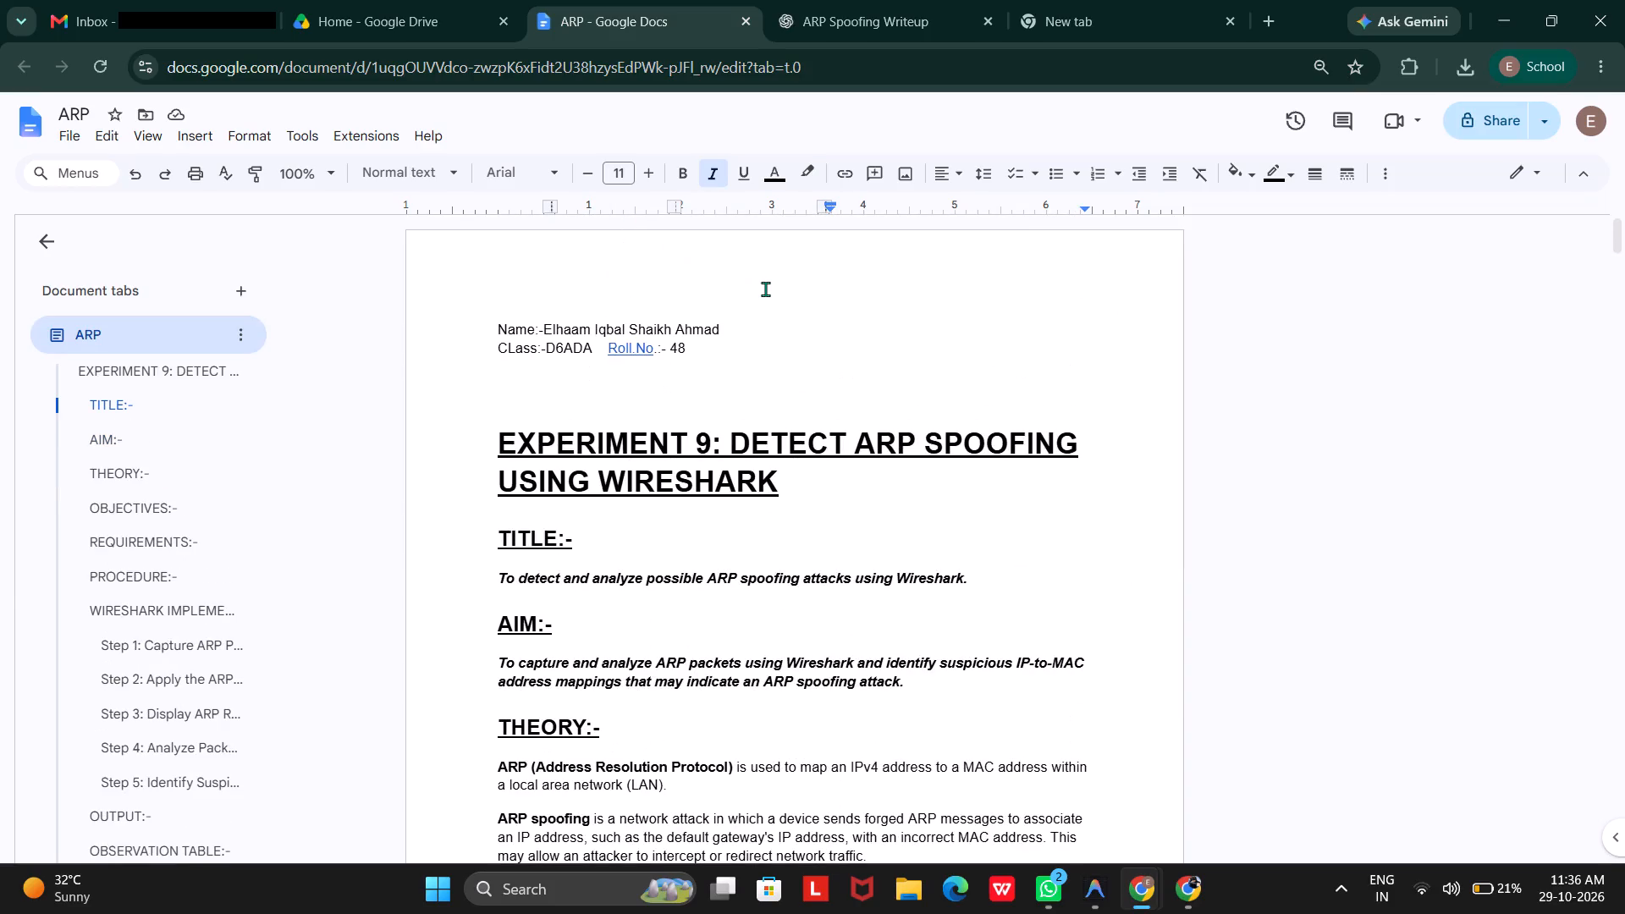
key(ctrl+a)
click(627, 173)
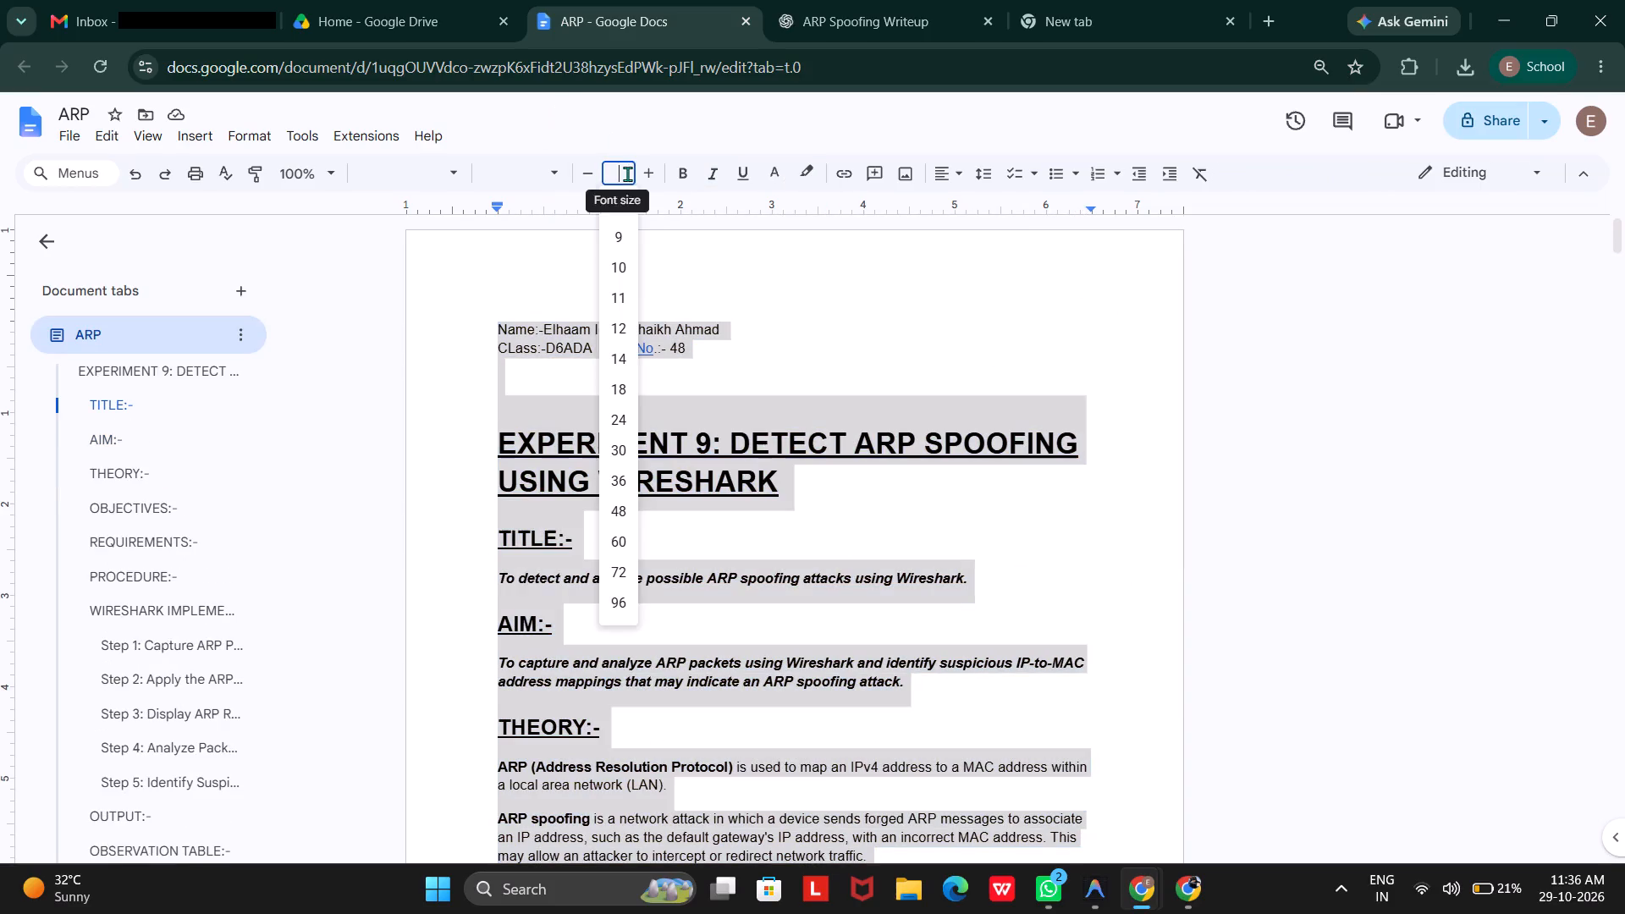
click(625, 270)
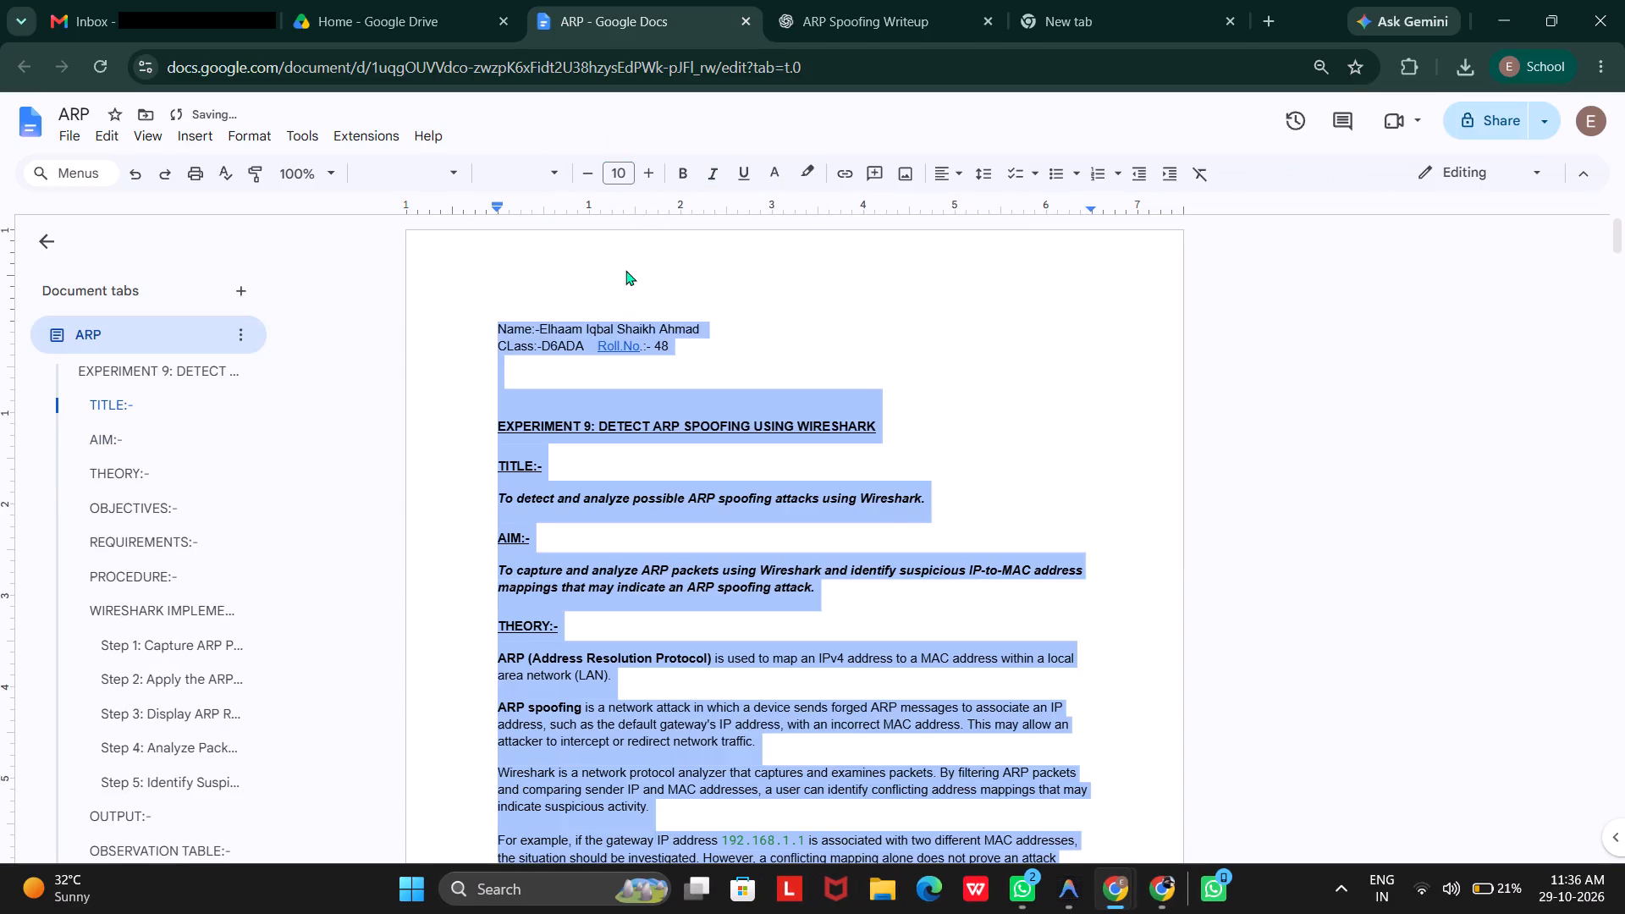
click(732, 350)
key(ctrl+s)
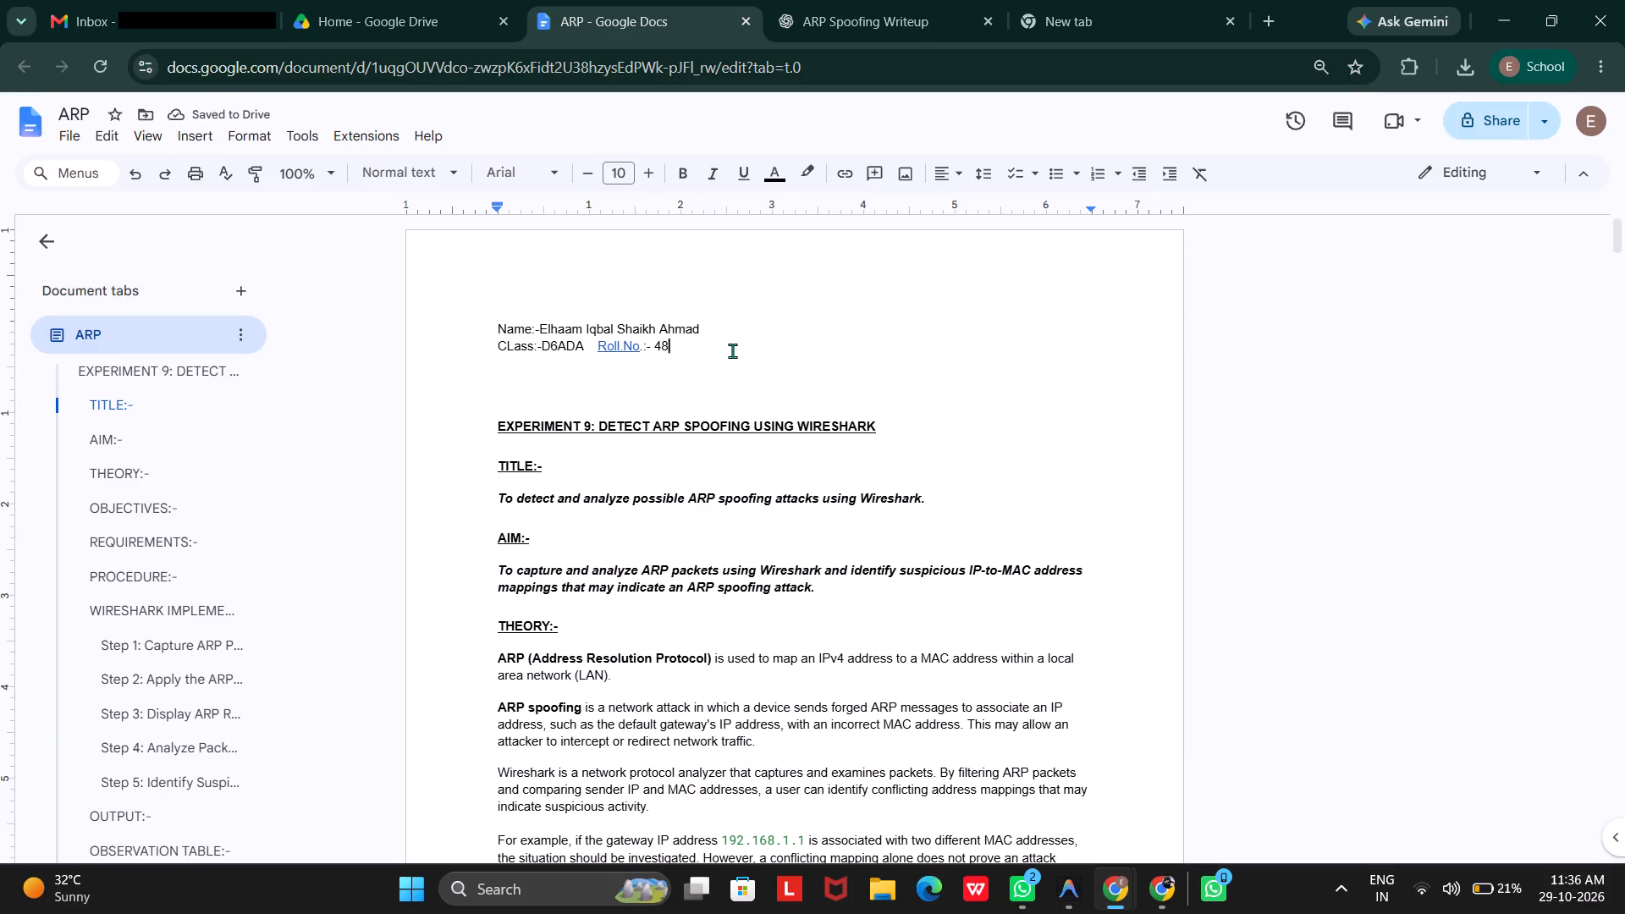
Close the ARP document and the ARP Spoofing Writeup chat.
click(746, 23)
click(746, 23)
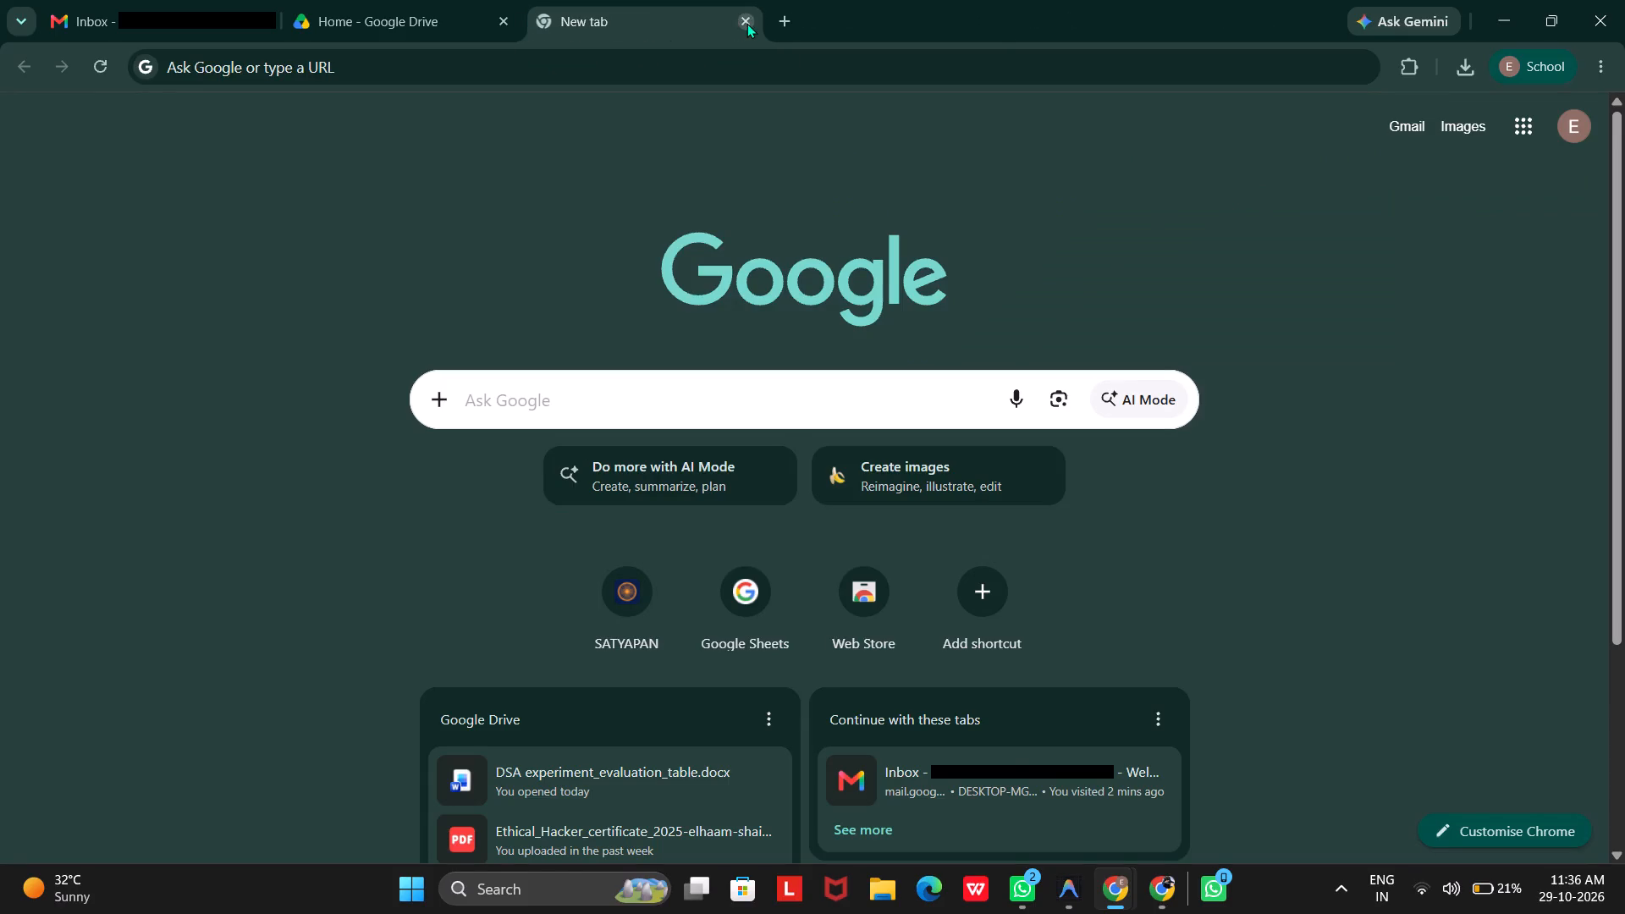
Reload Google Drive's home page and make copies of the ARP document and DBMS EXP 10.docx.
click(450, 3)
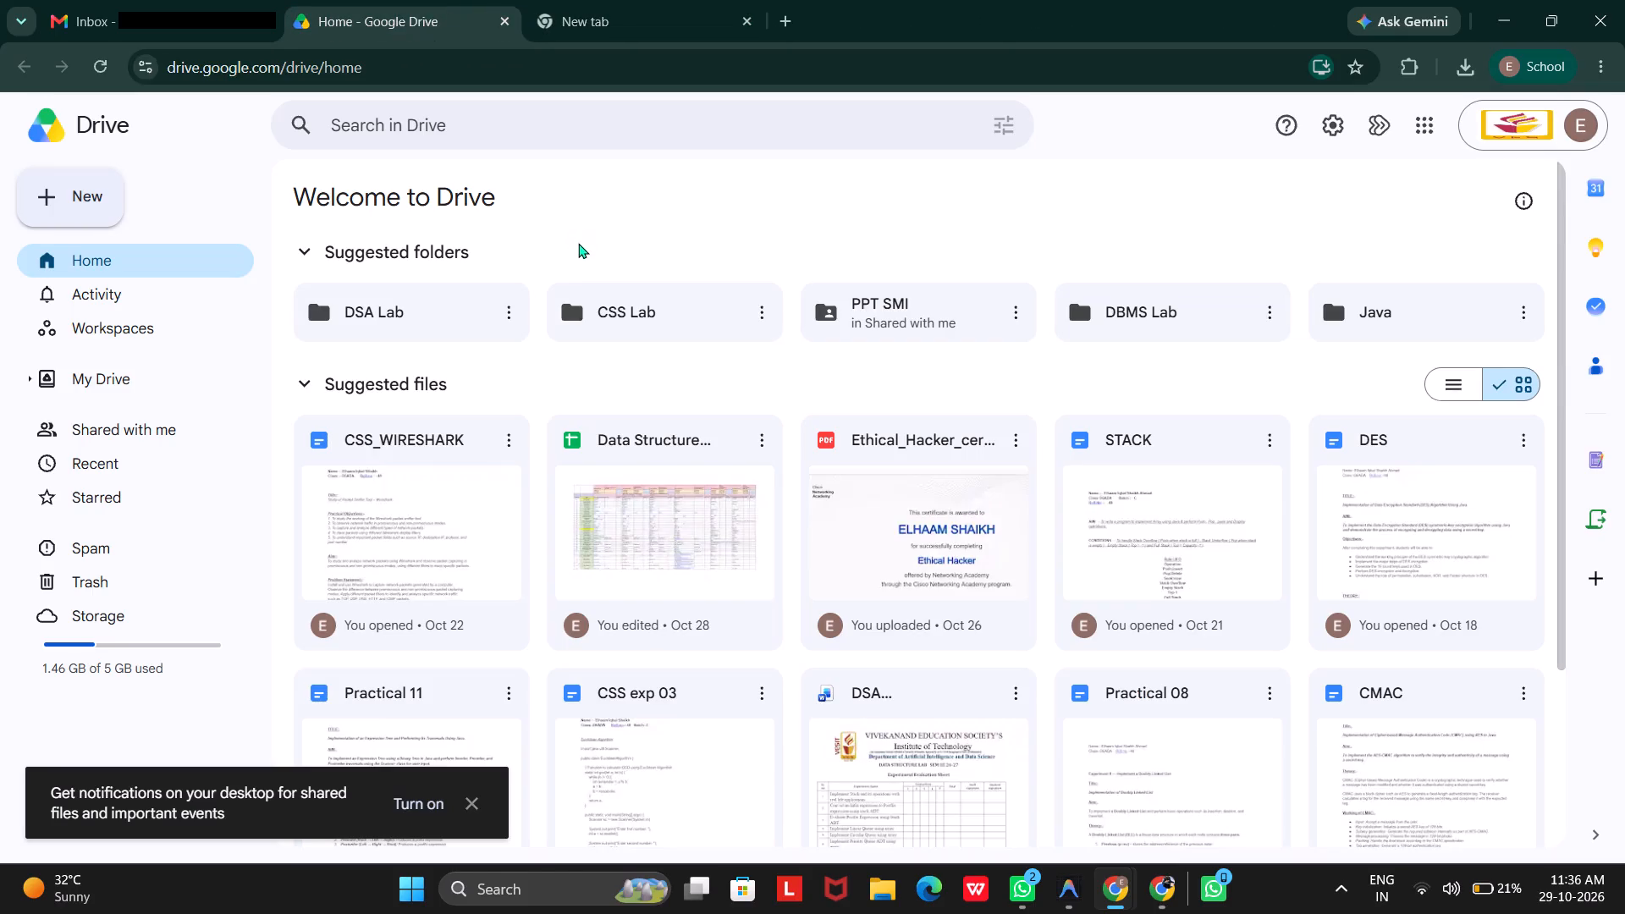
key(ctrl+r)
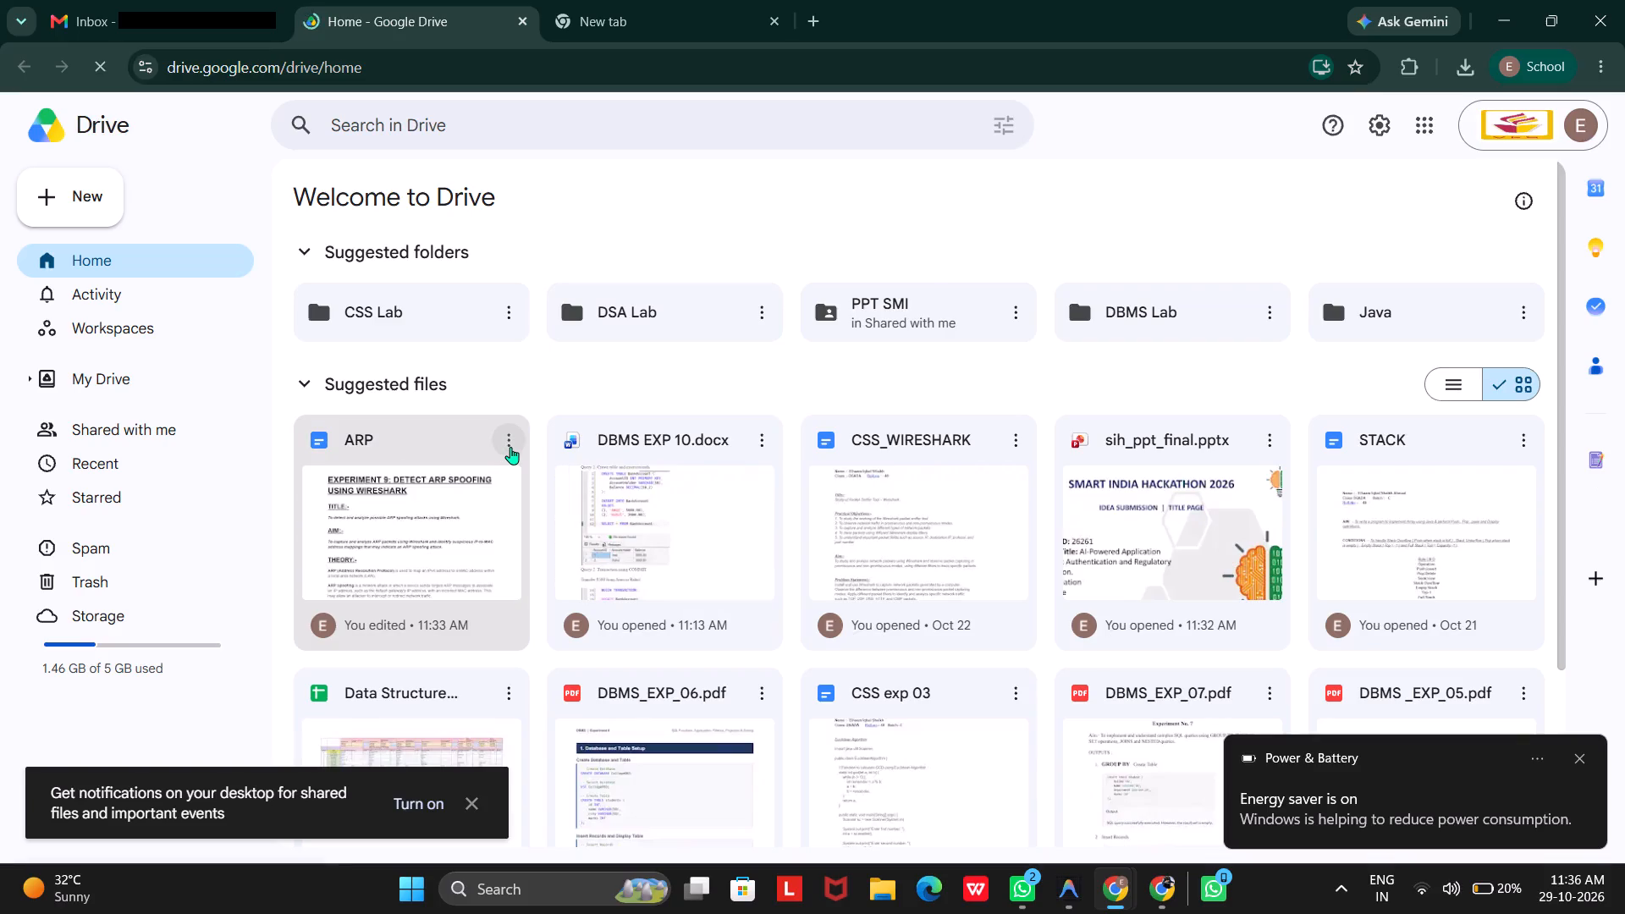
click(510, 447)
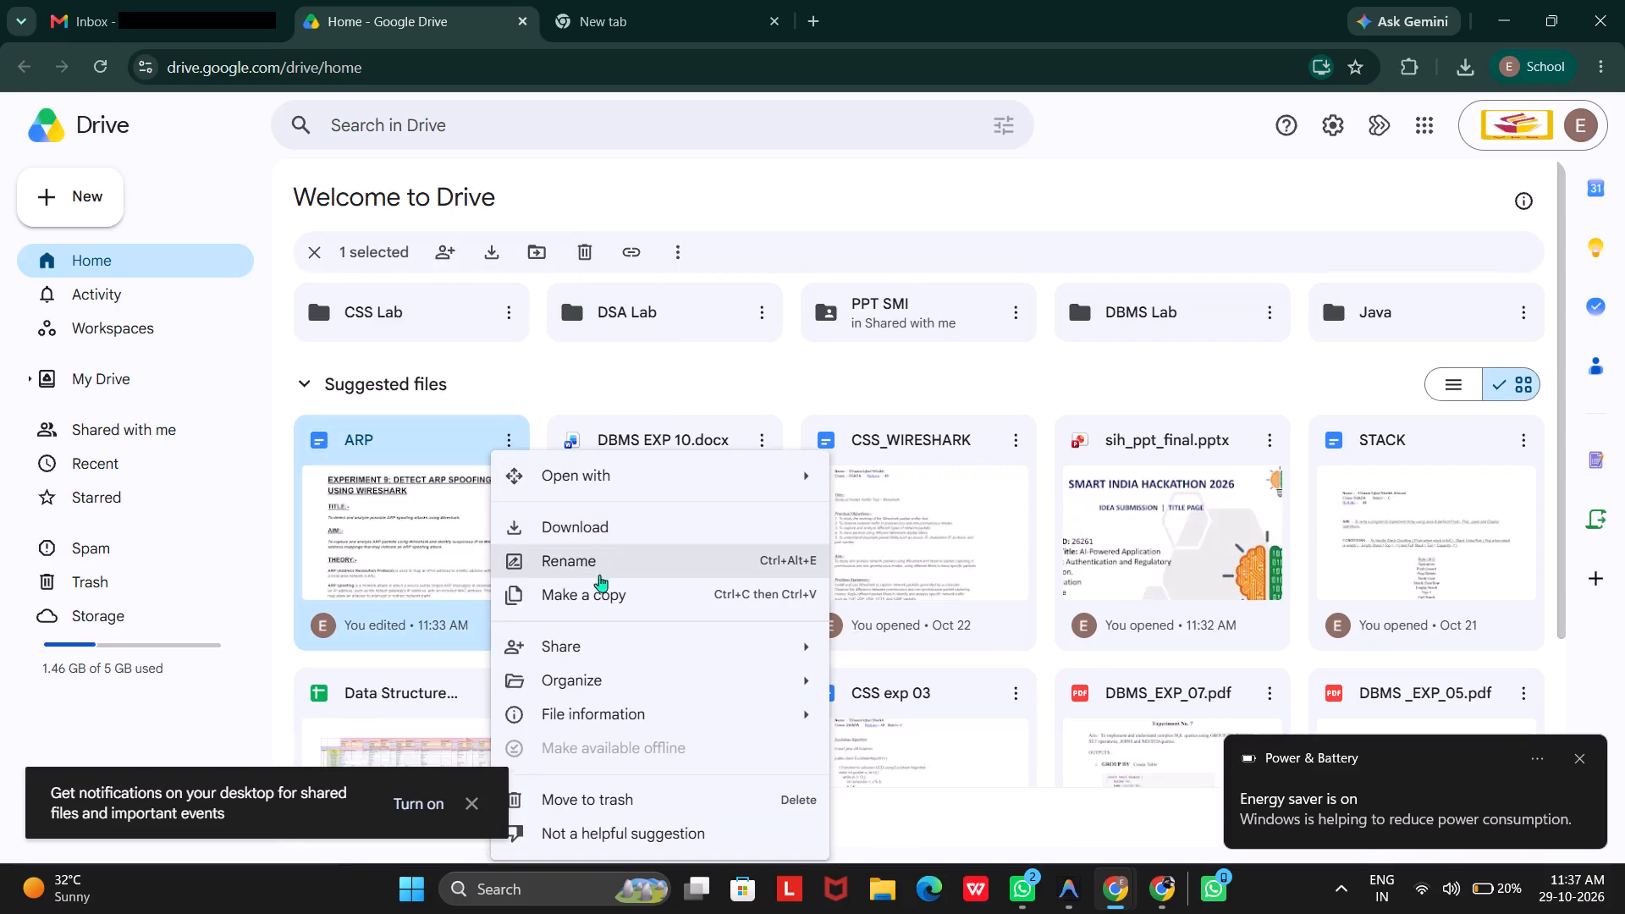
click(597, 593)
click(752, 446)
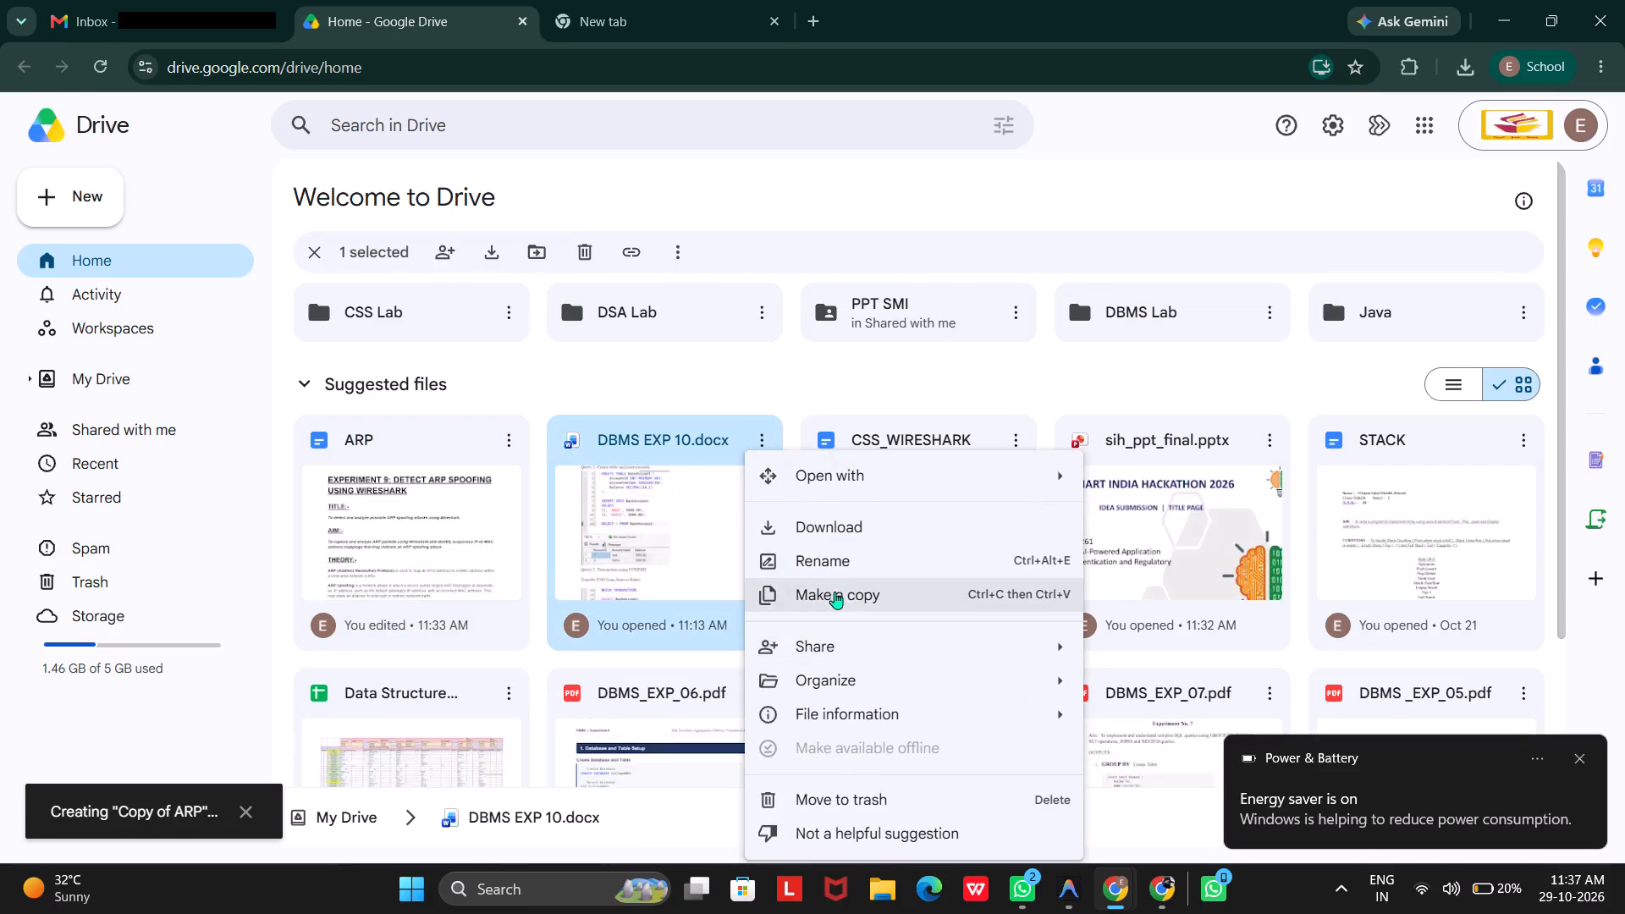
click(835, 592)
Search Drive for "copy".
click(534, 130)
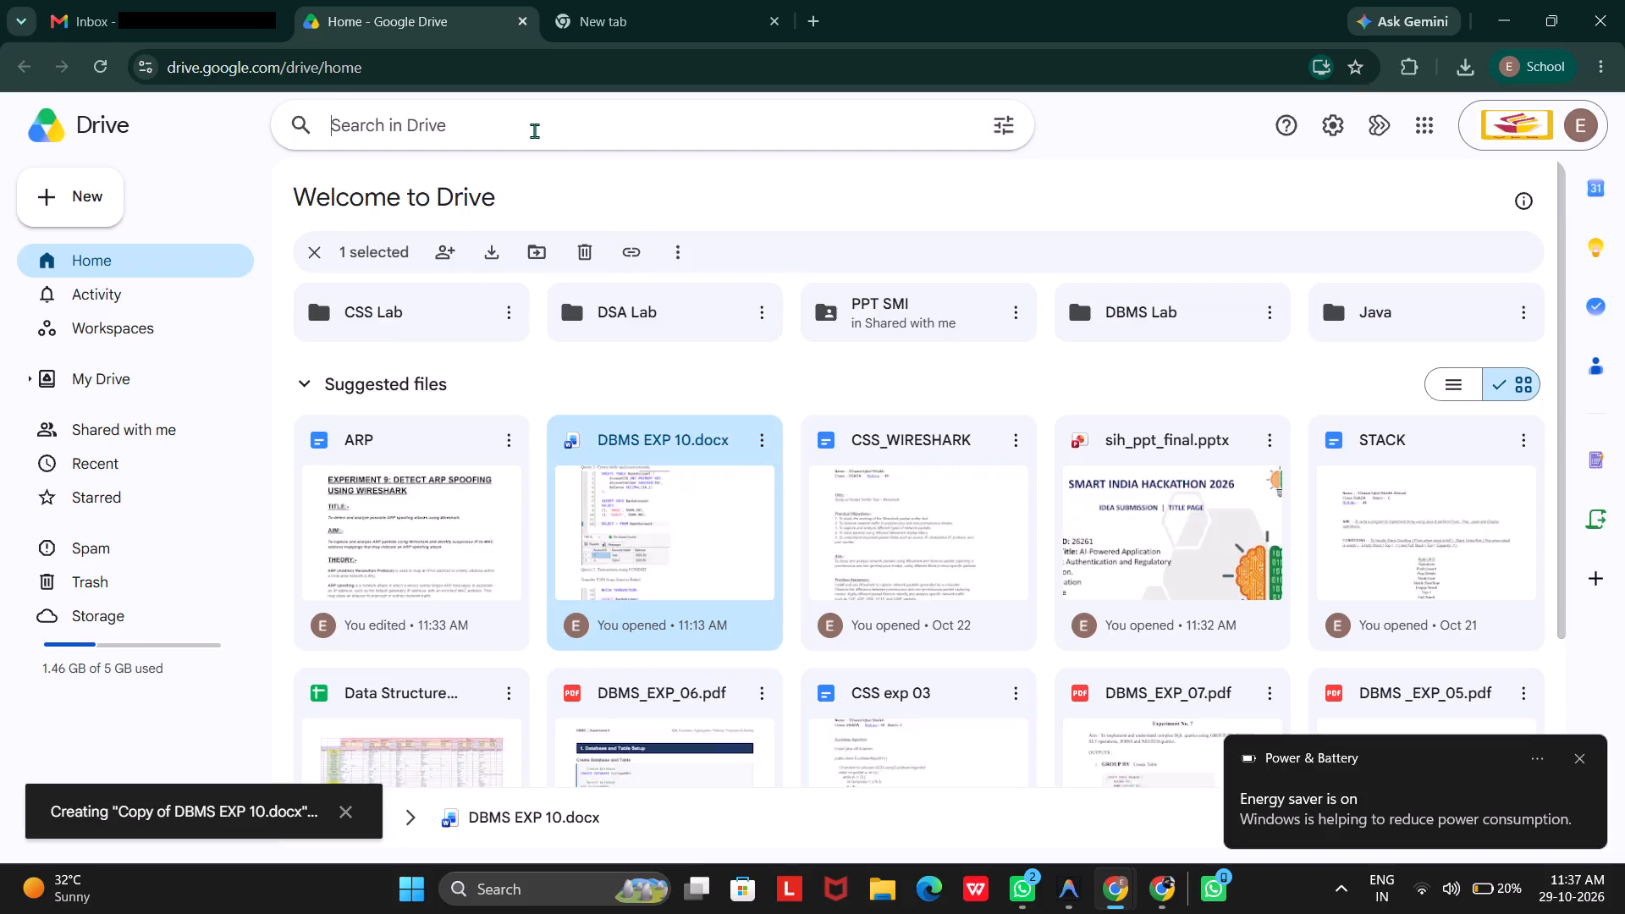
text(copy)
key(Return)
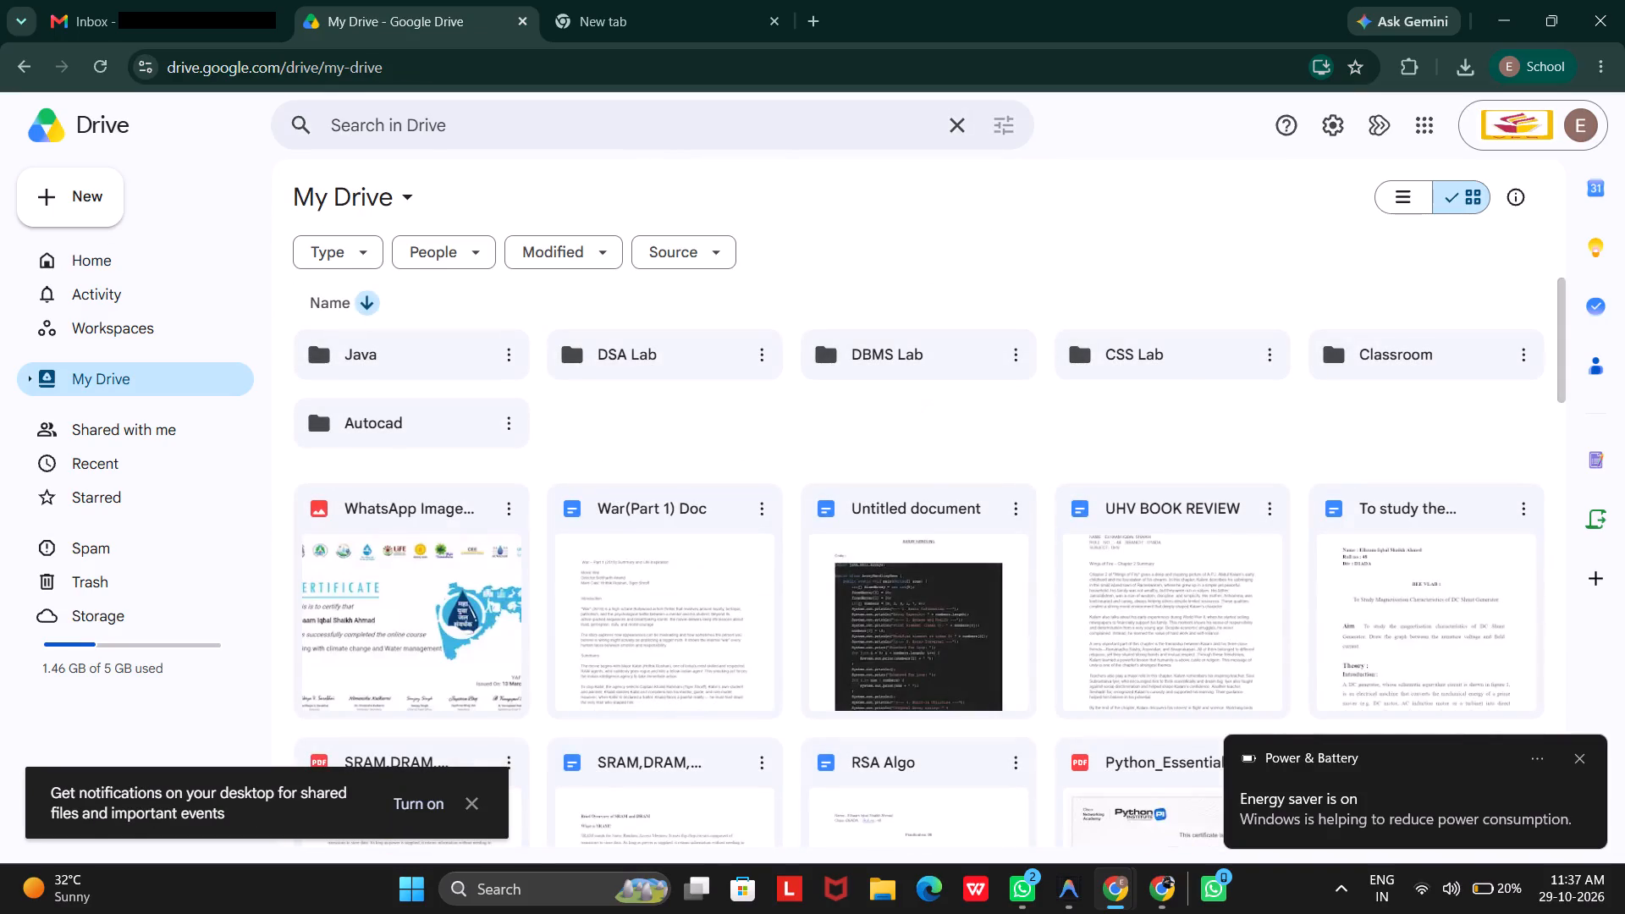
Download the copy of DBMS EXP 10.docx from My Drive.
scroll(692, 437, up, 1)
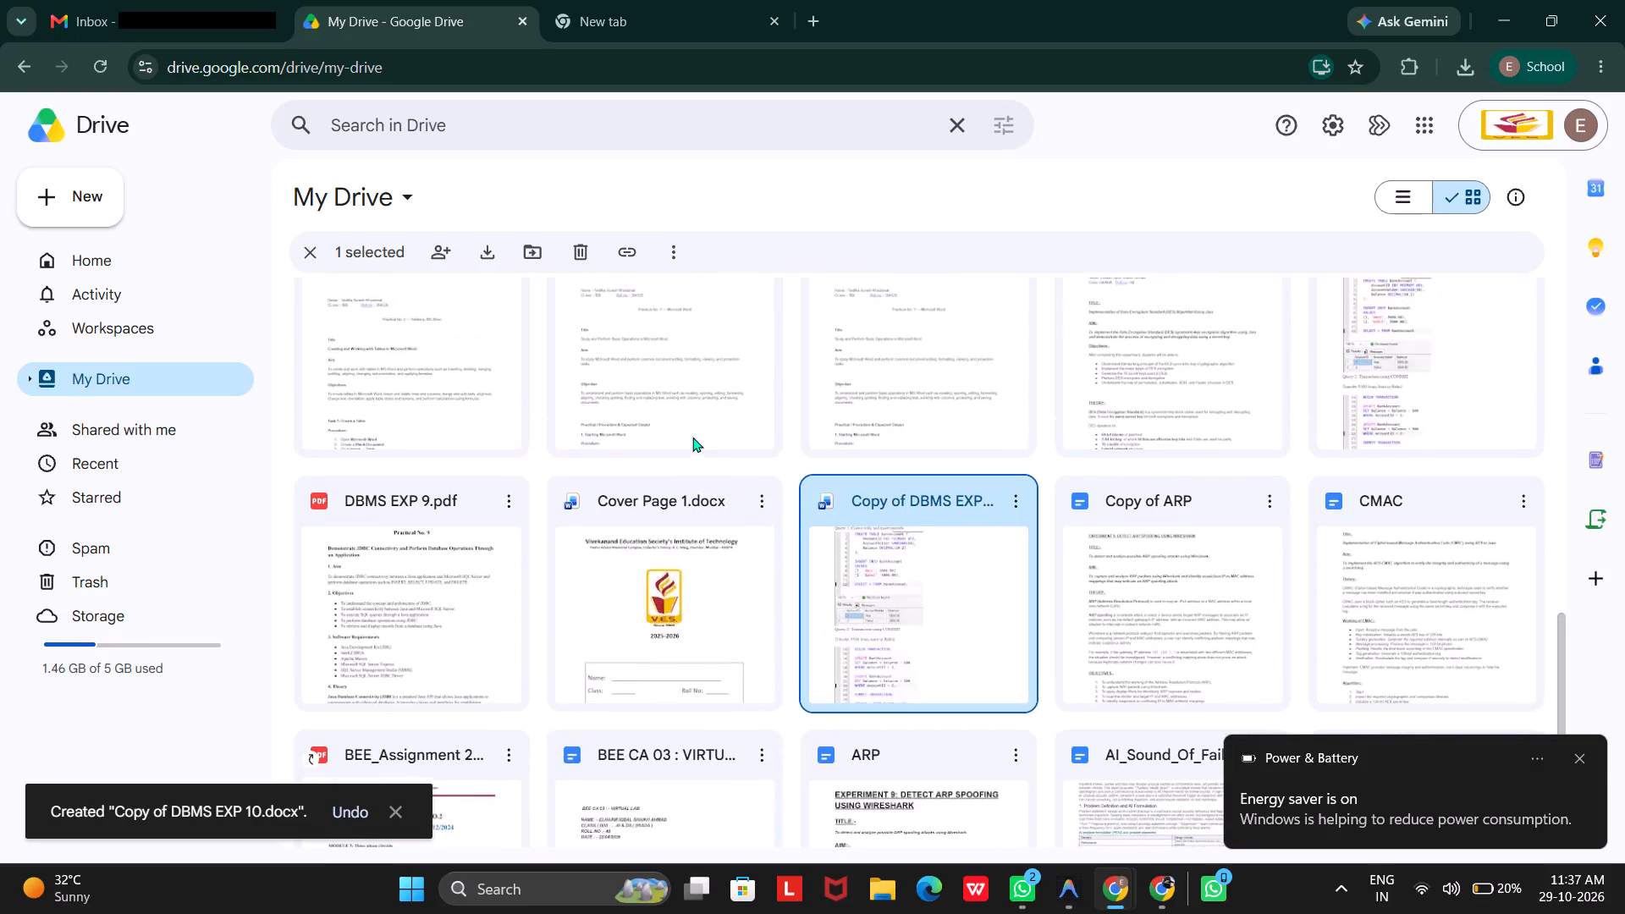
scroll(692, 437, up, 2)
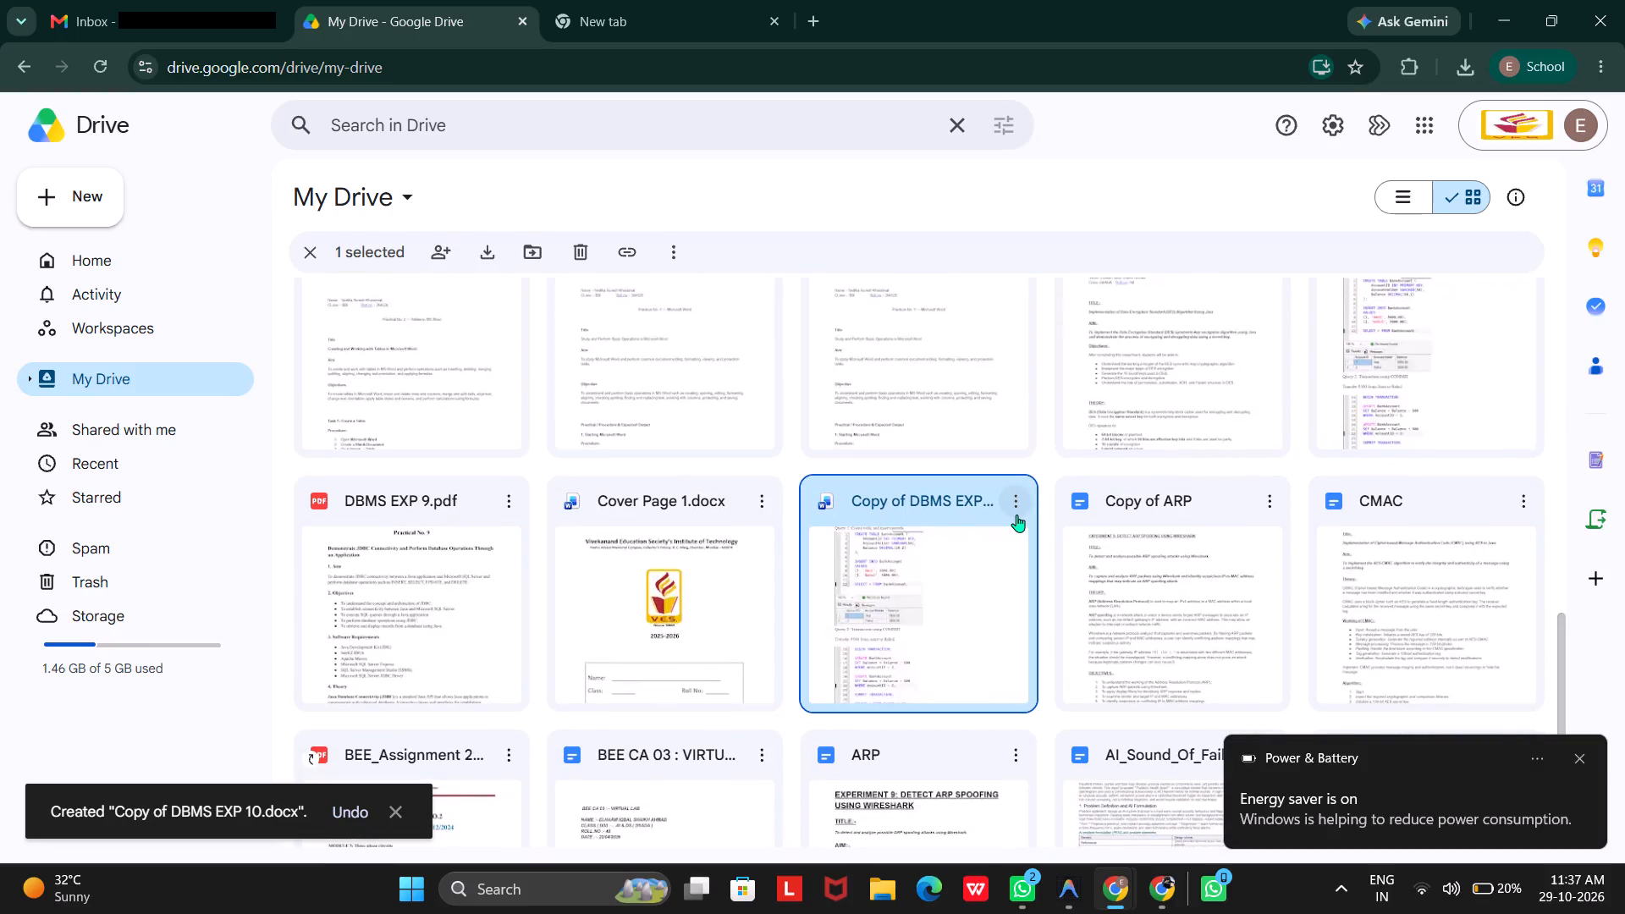
click(1015, 511)
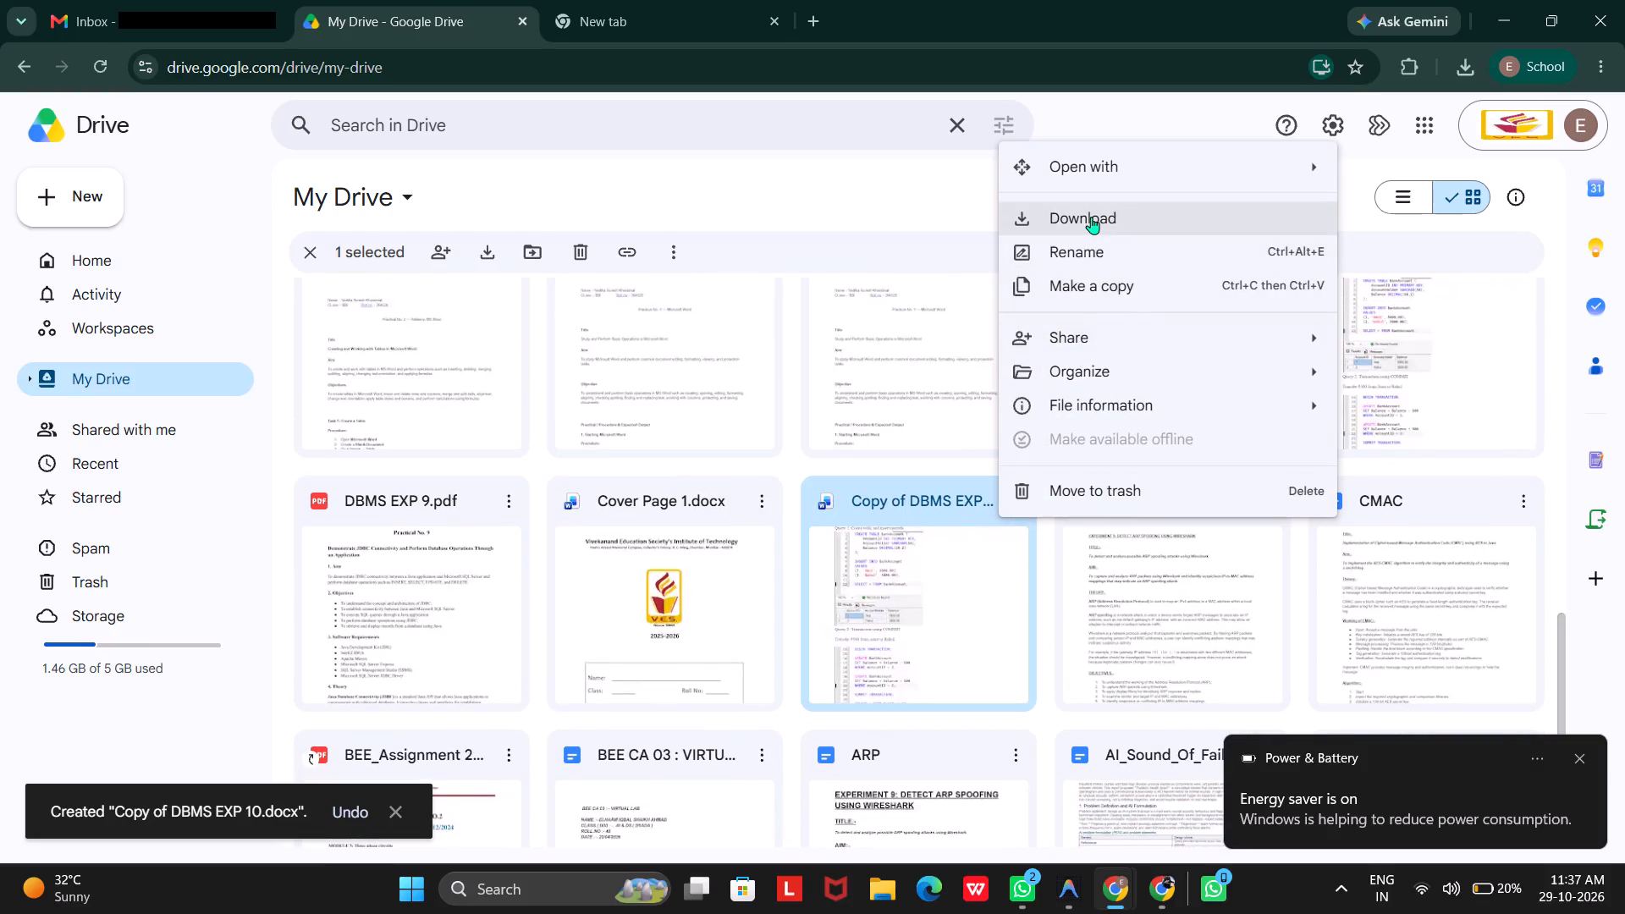
click(1091, 217)
Open the available file actions for Copy of ARP in My Drive.
click(1268, 496)
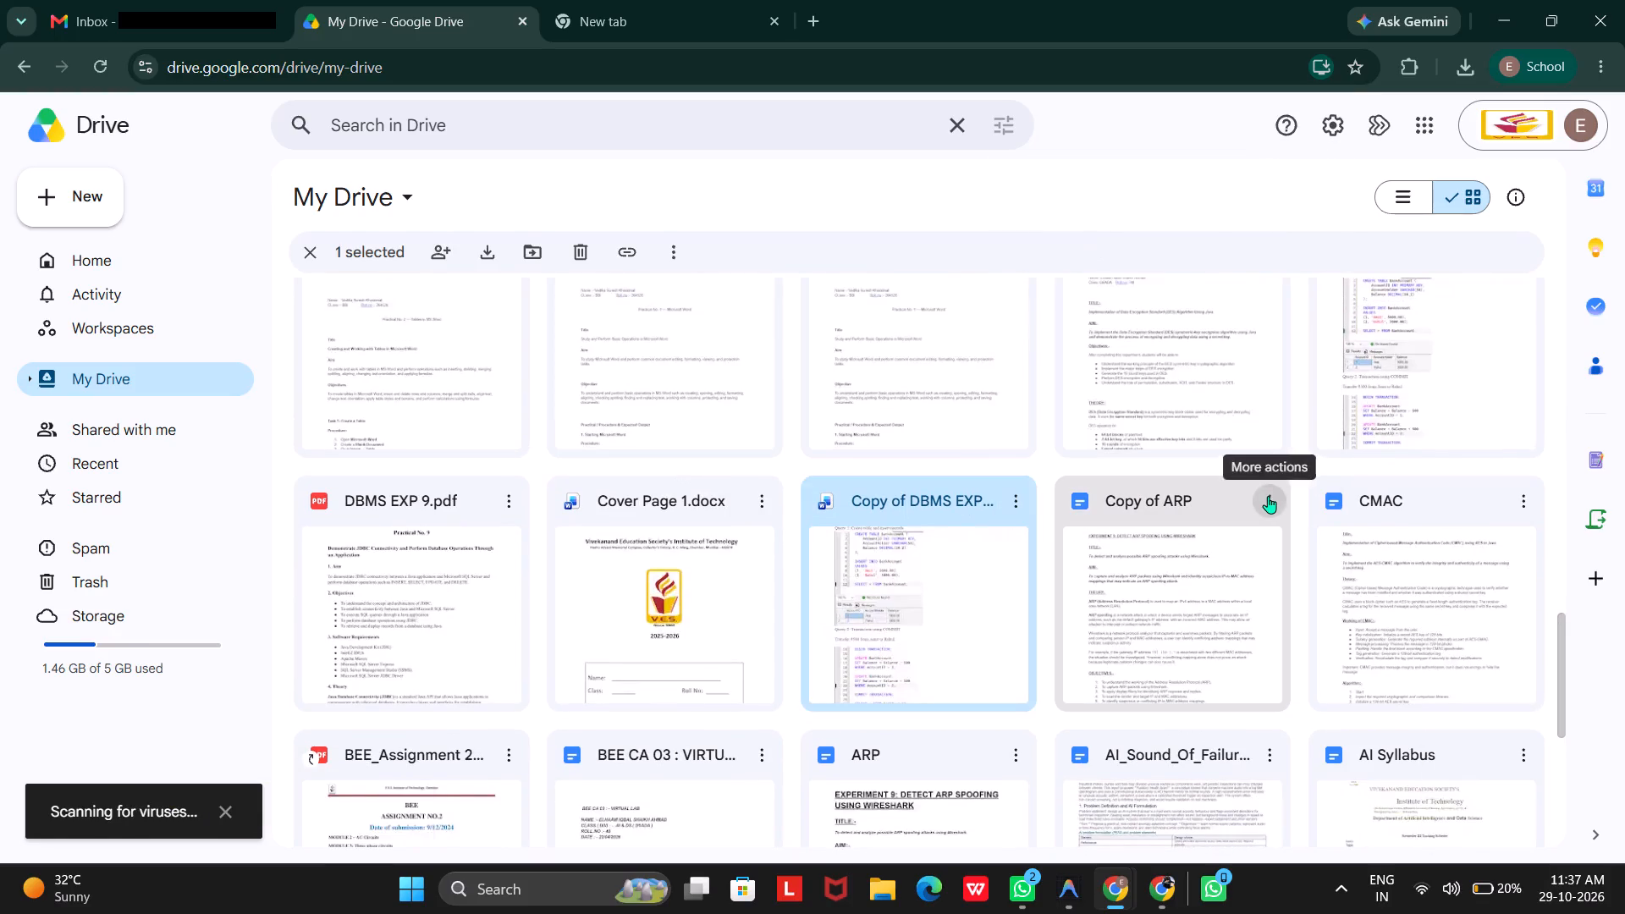
Download the Copy of ARP document from My Drive as a Word file.
click(1292, 225)
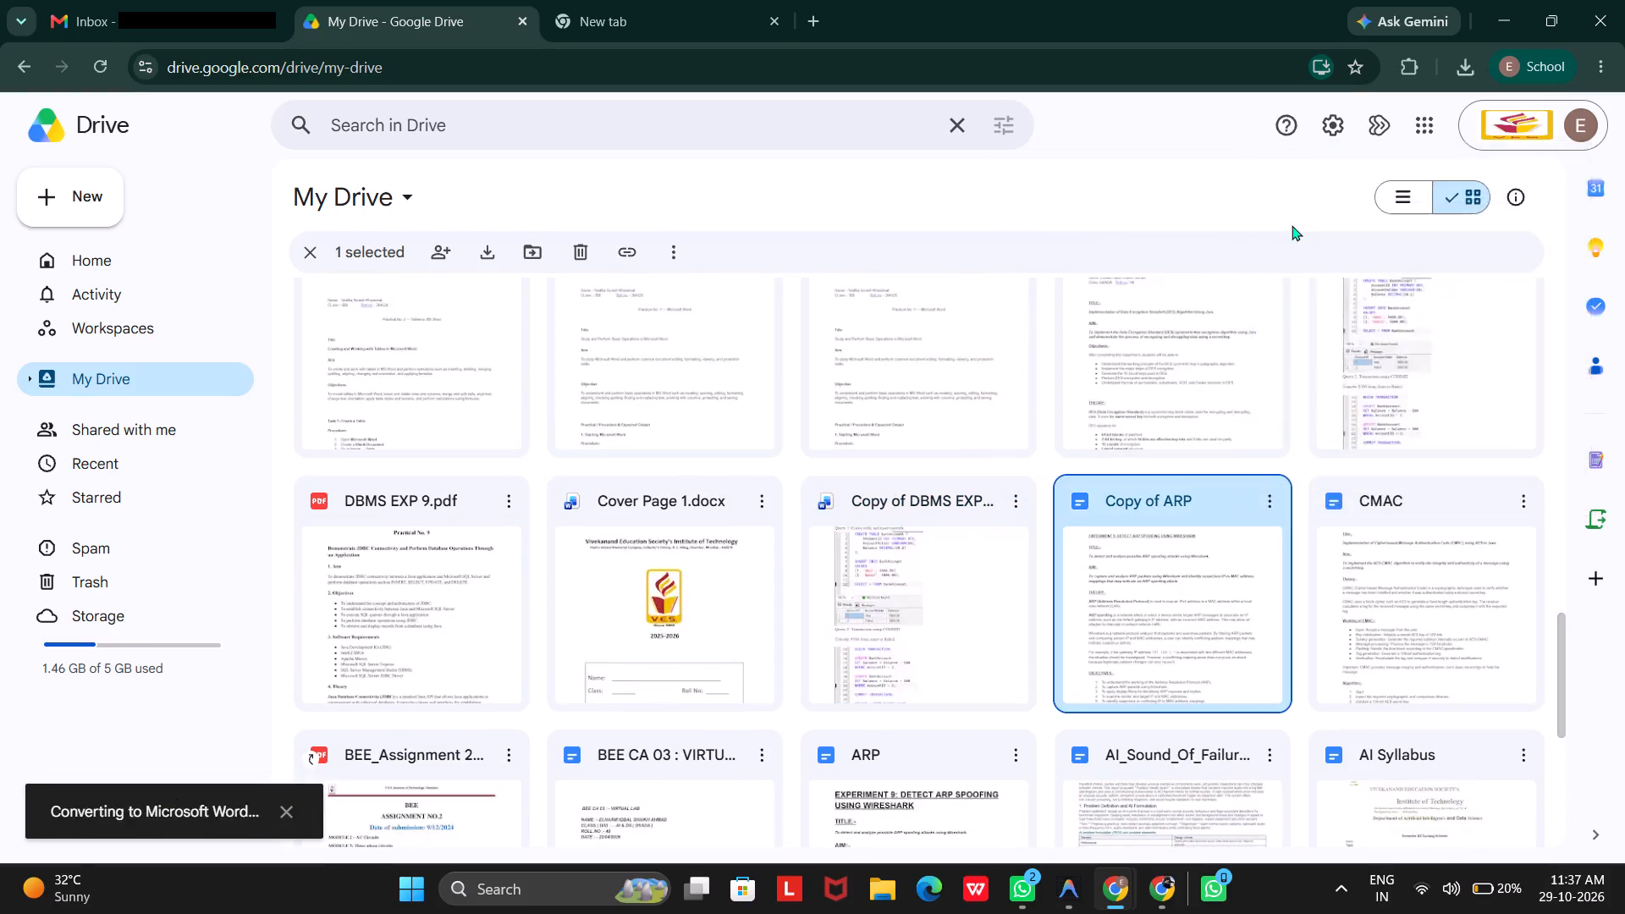
Move Copy of ARP and the copy of DBMS EXP 10.docx from My Drive to the trash.
click(1270, 497)
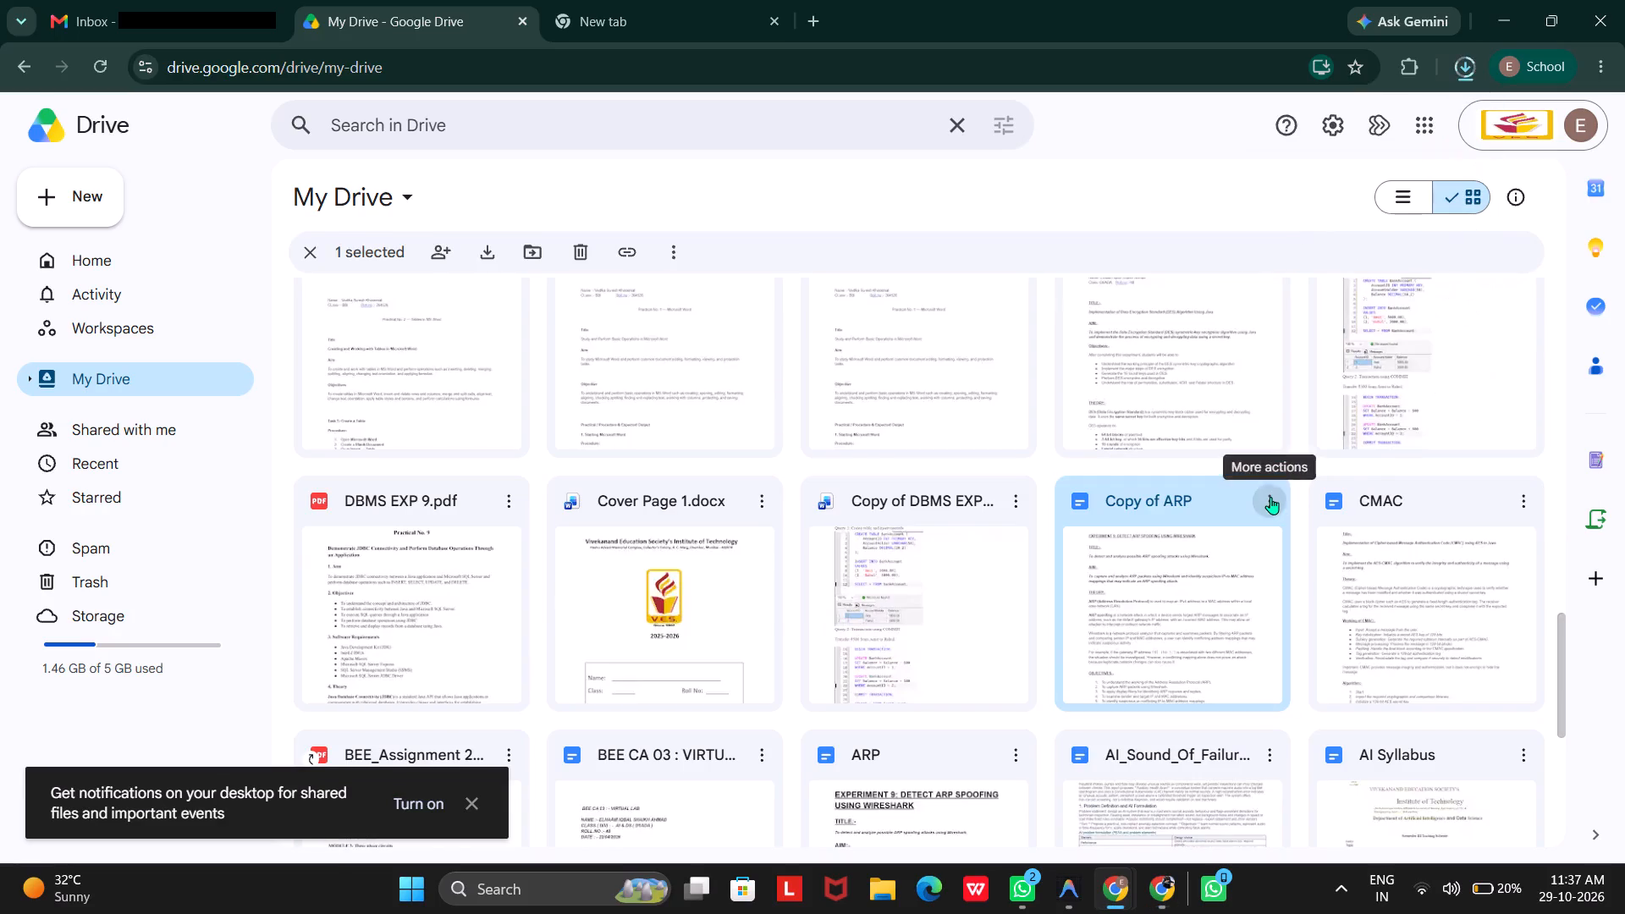
click(1332, 492)
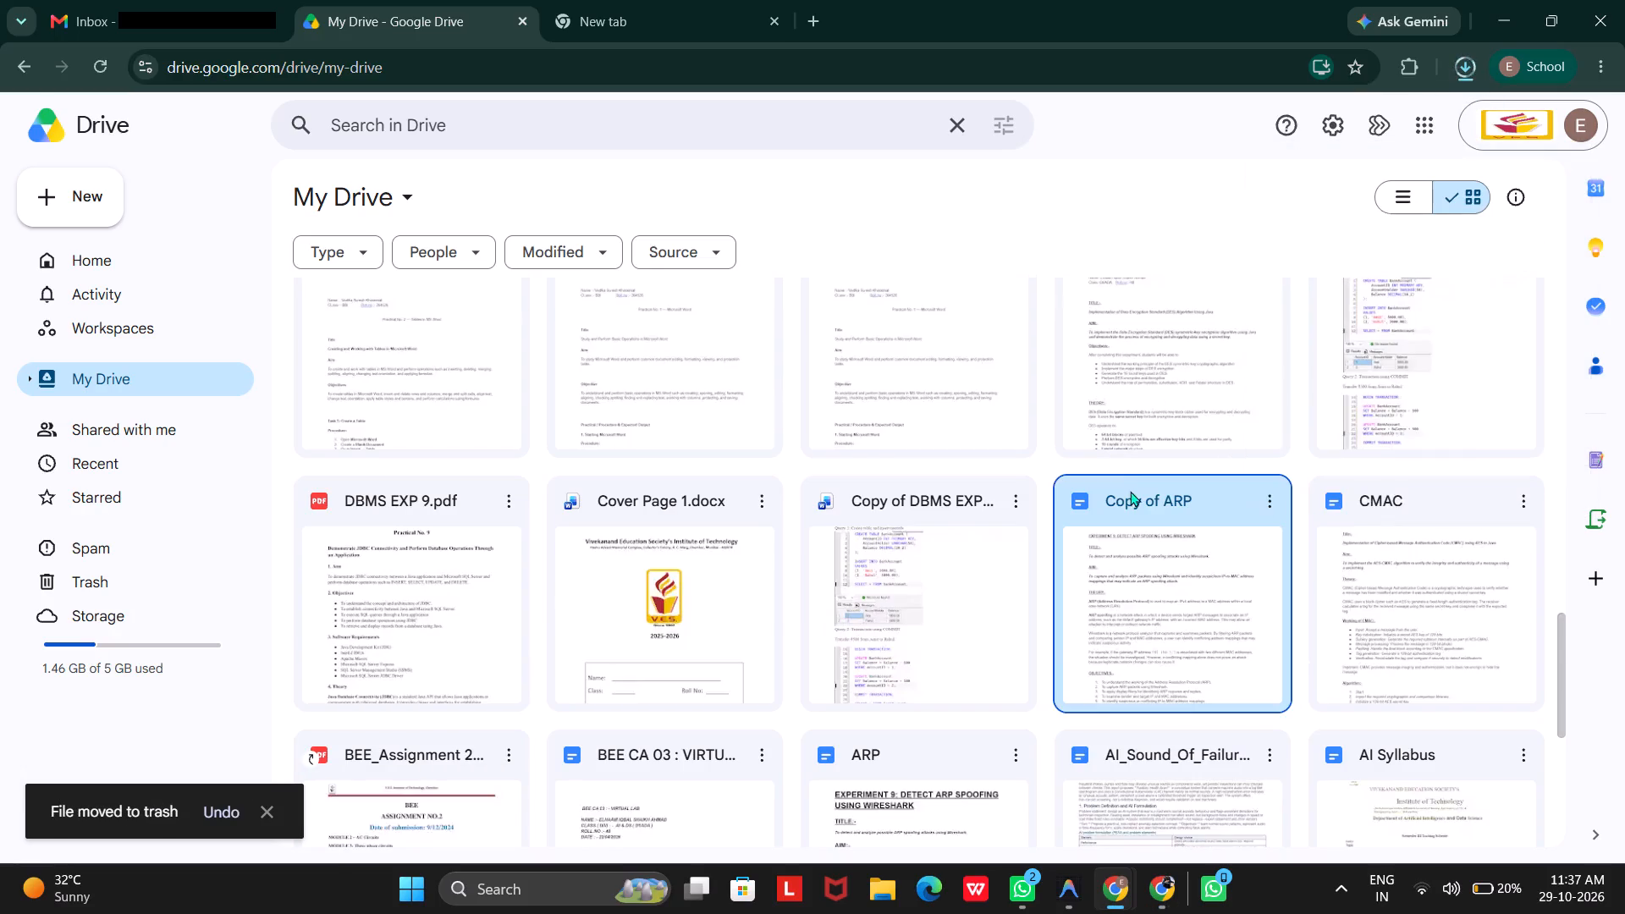
click(1015, 498)
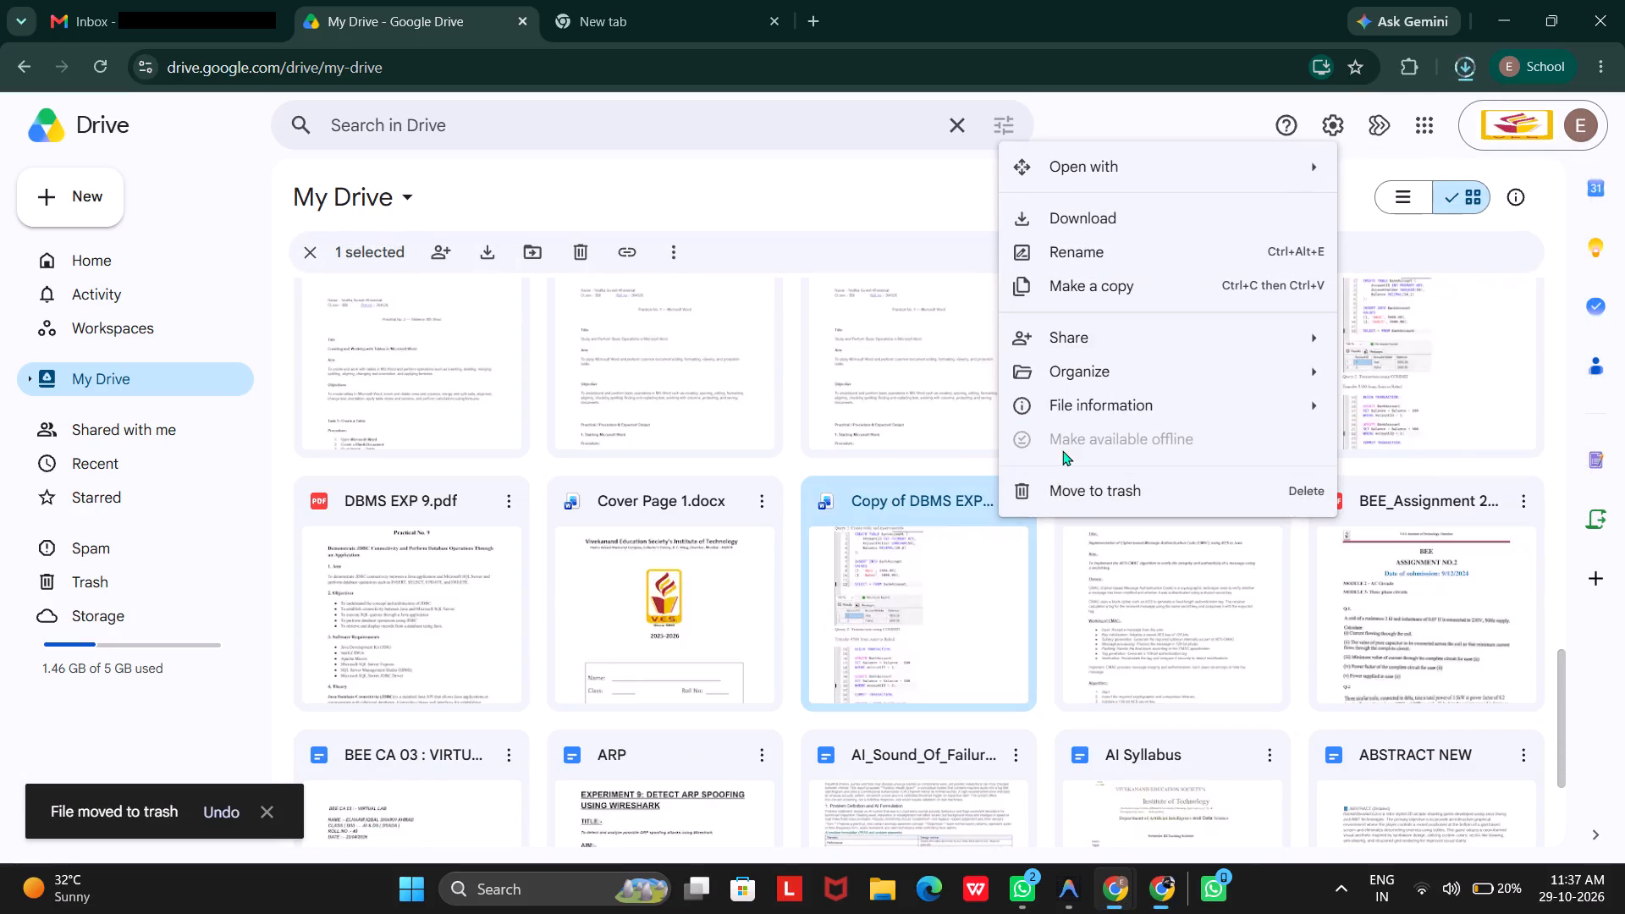
click(1060, 487)
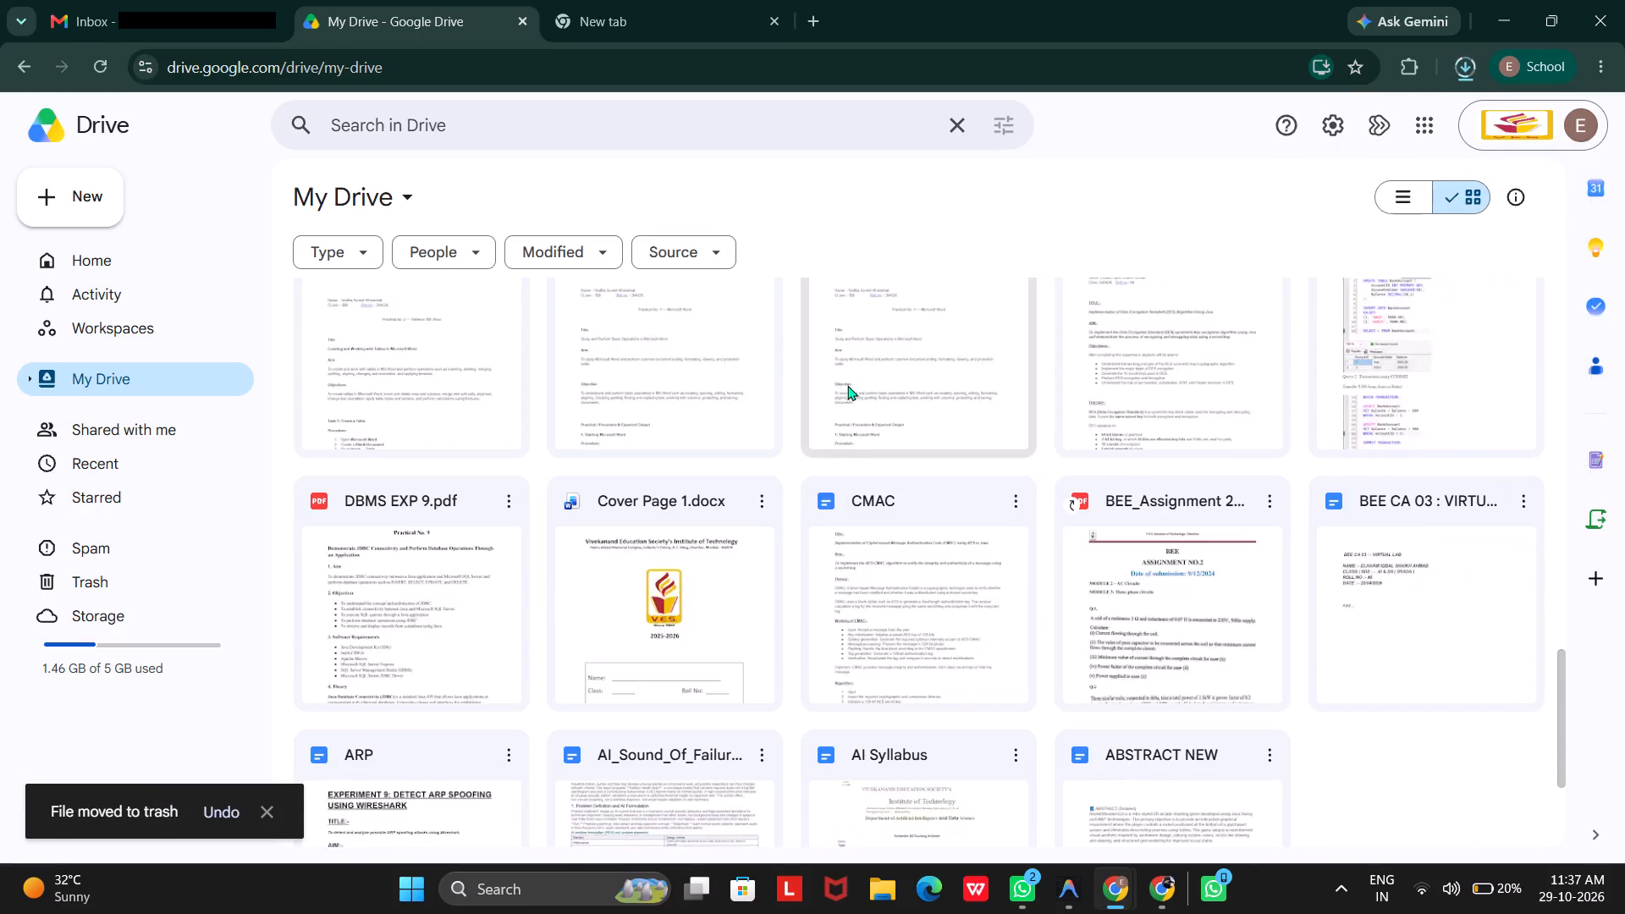
Reload the My Drive page.
scroll(847, 385, up, 5)
key(ctrl+r)
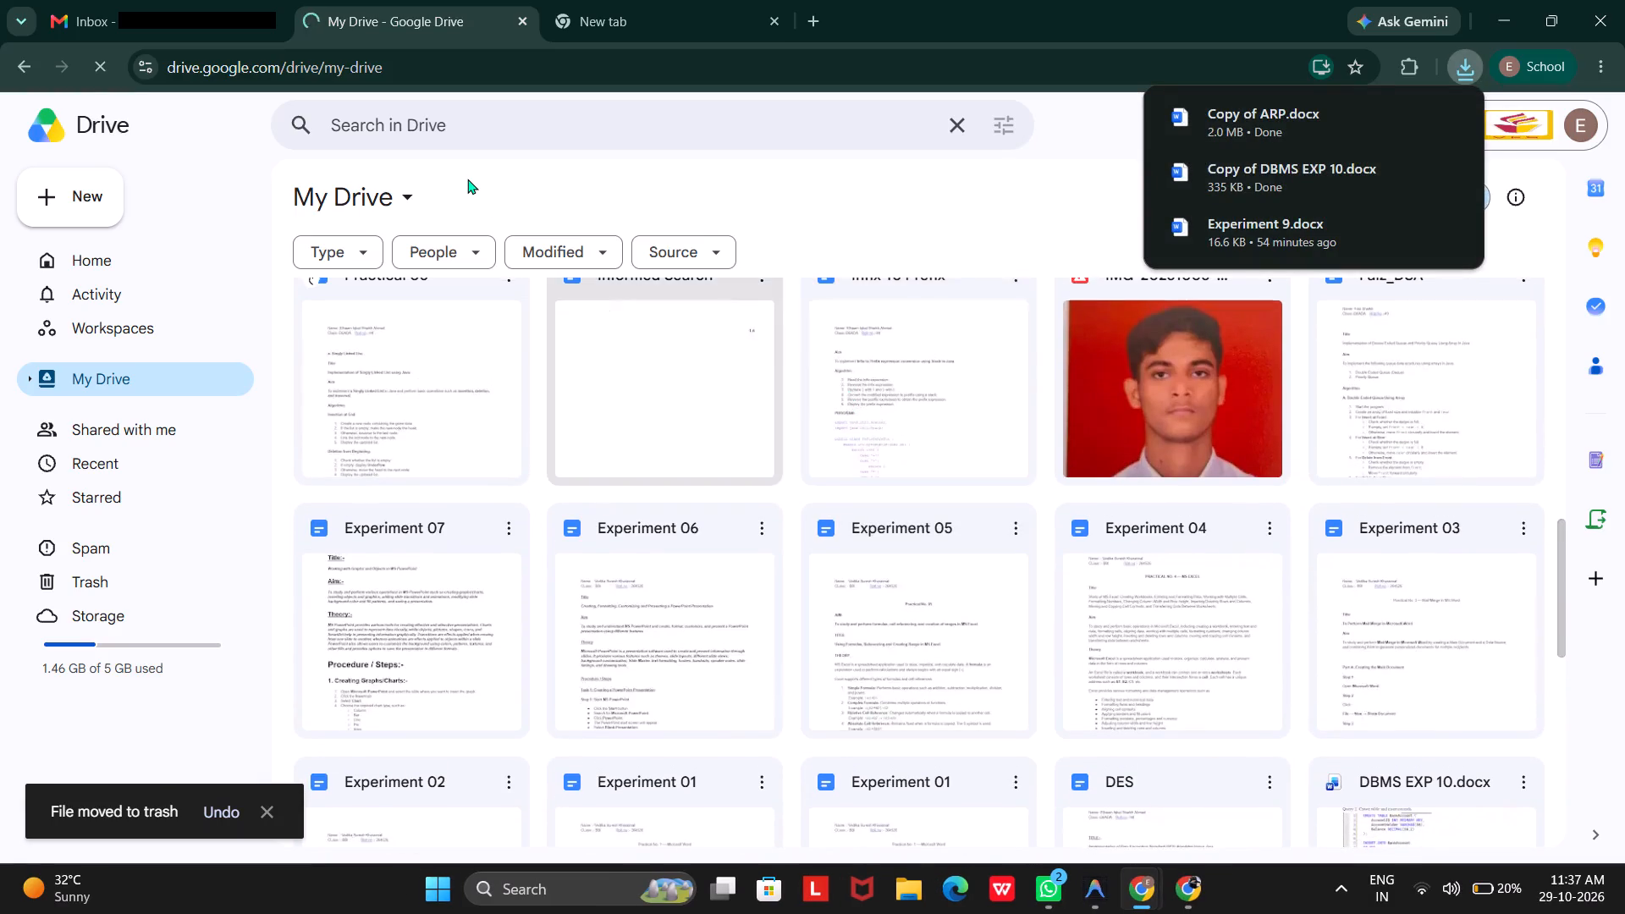
Reorder the browser tabs so the new tab sits between the Inbox and Google Drive tabs.
drag(580, 18, 232, 23)
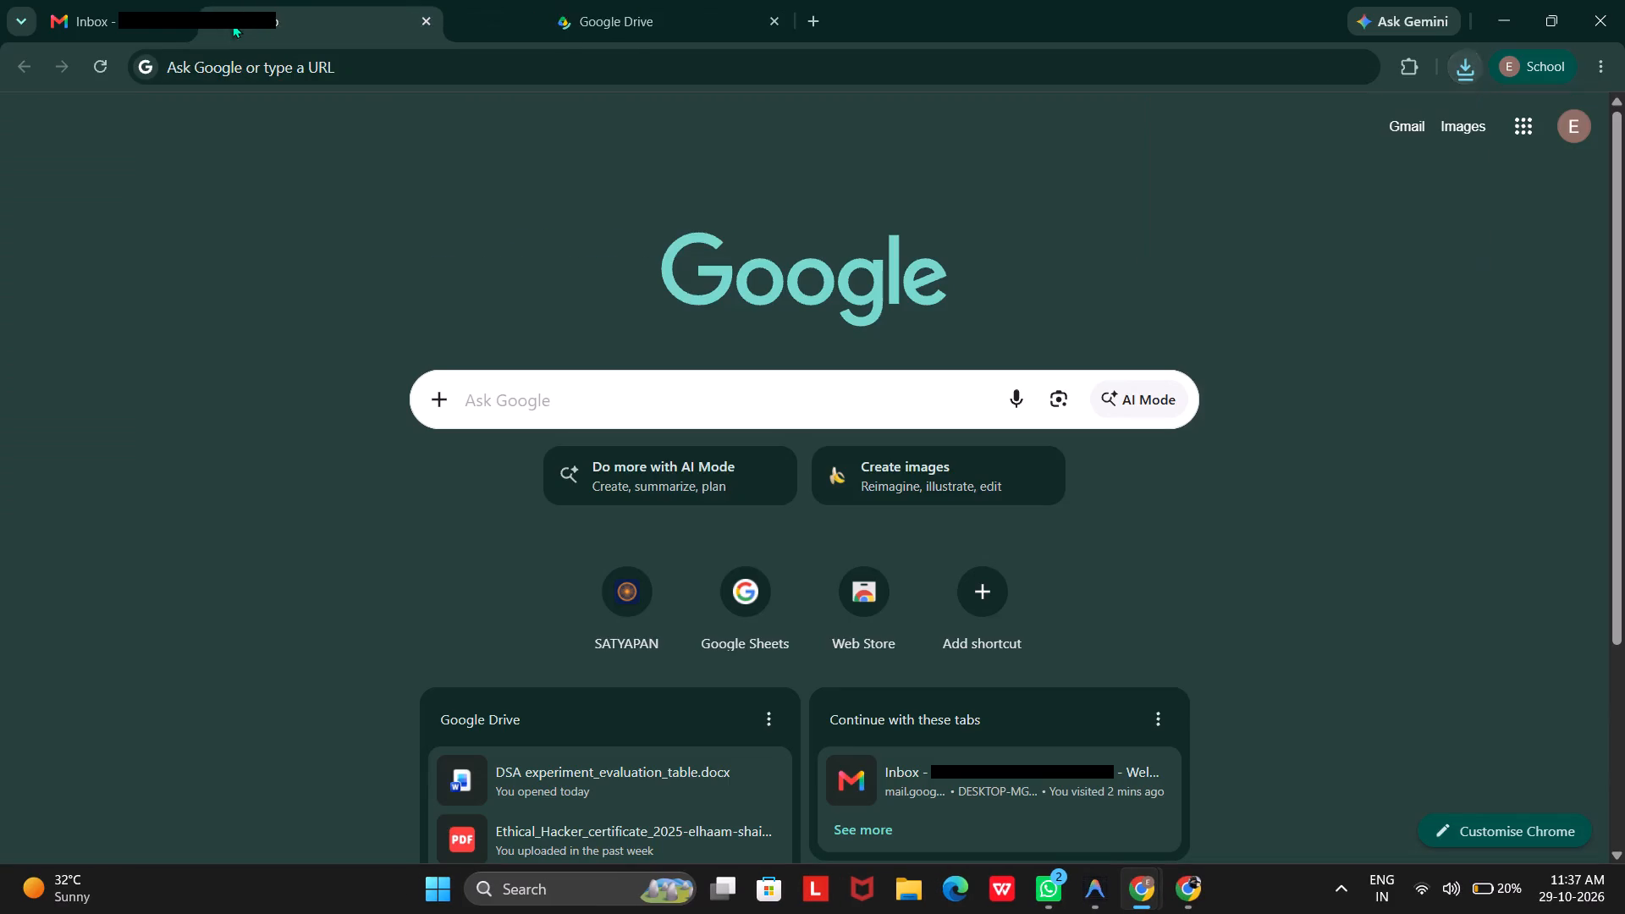
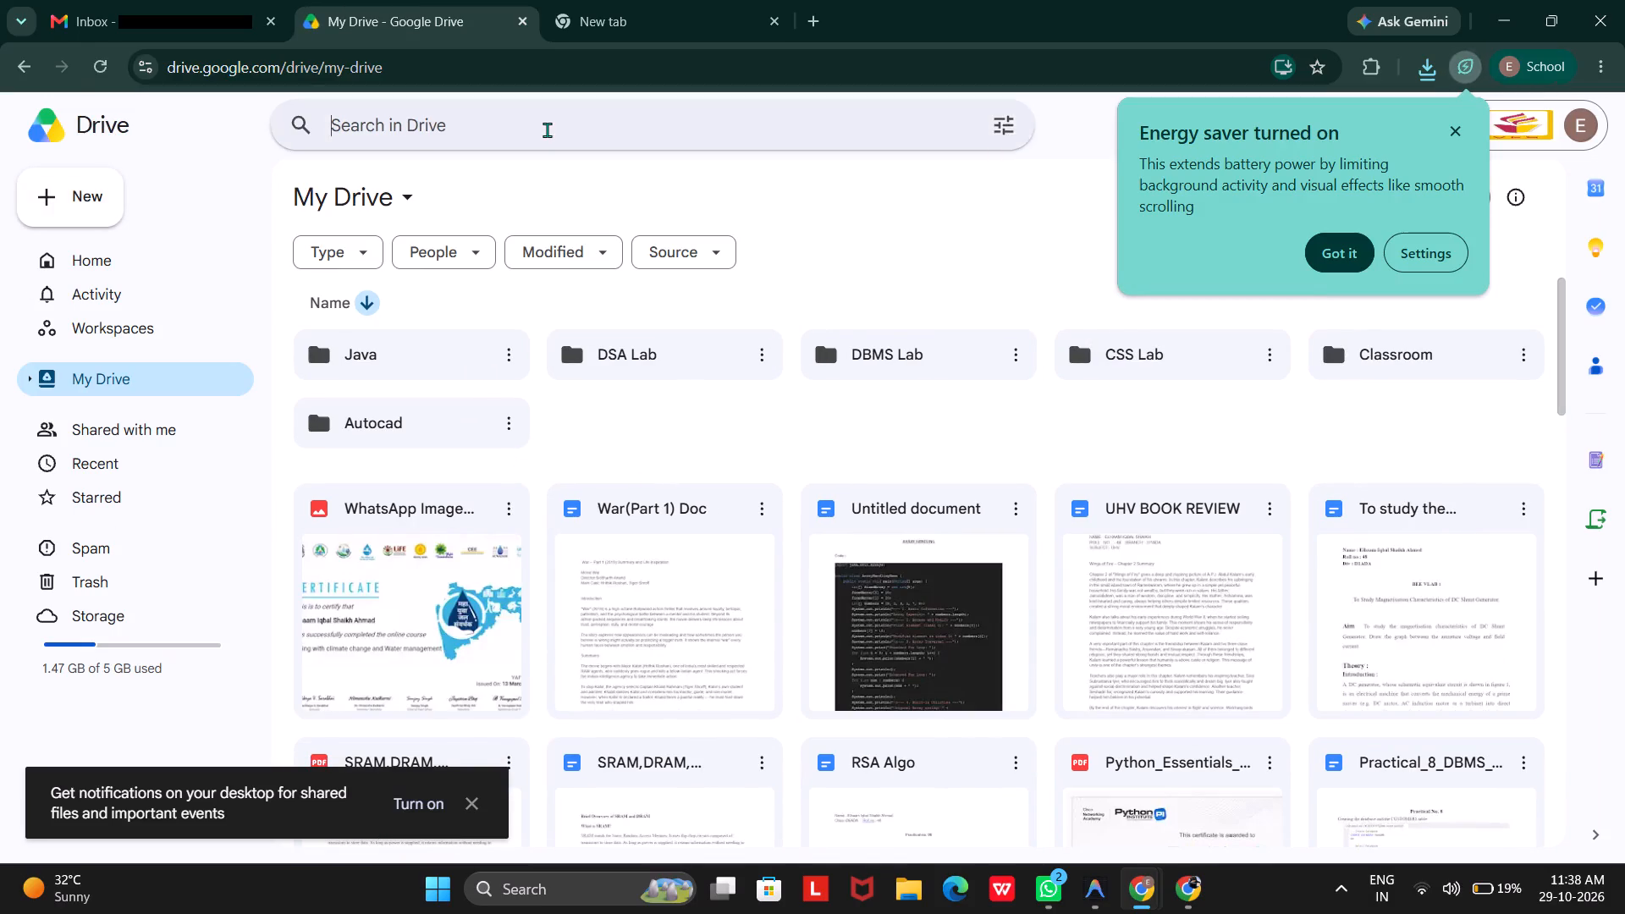
Search Drive for "arp" and open the ARP document.
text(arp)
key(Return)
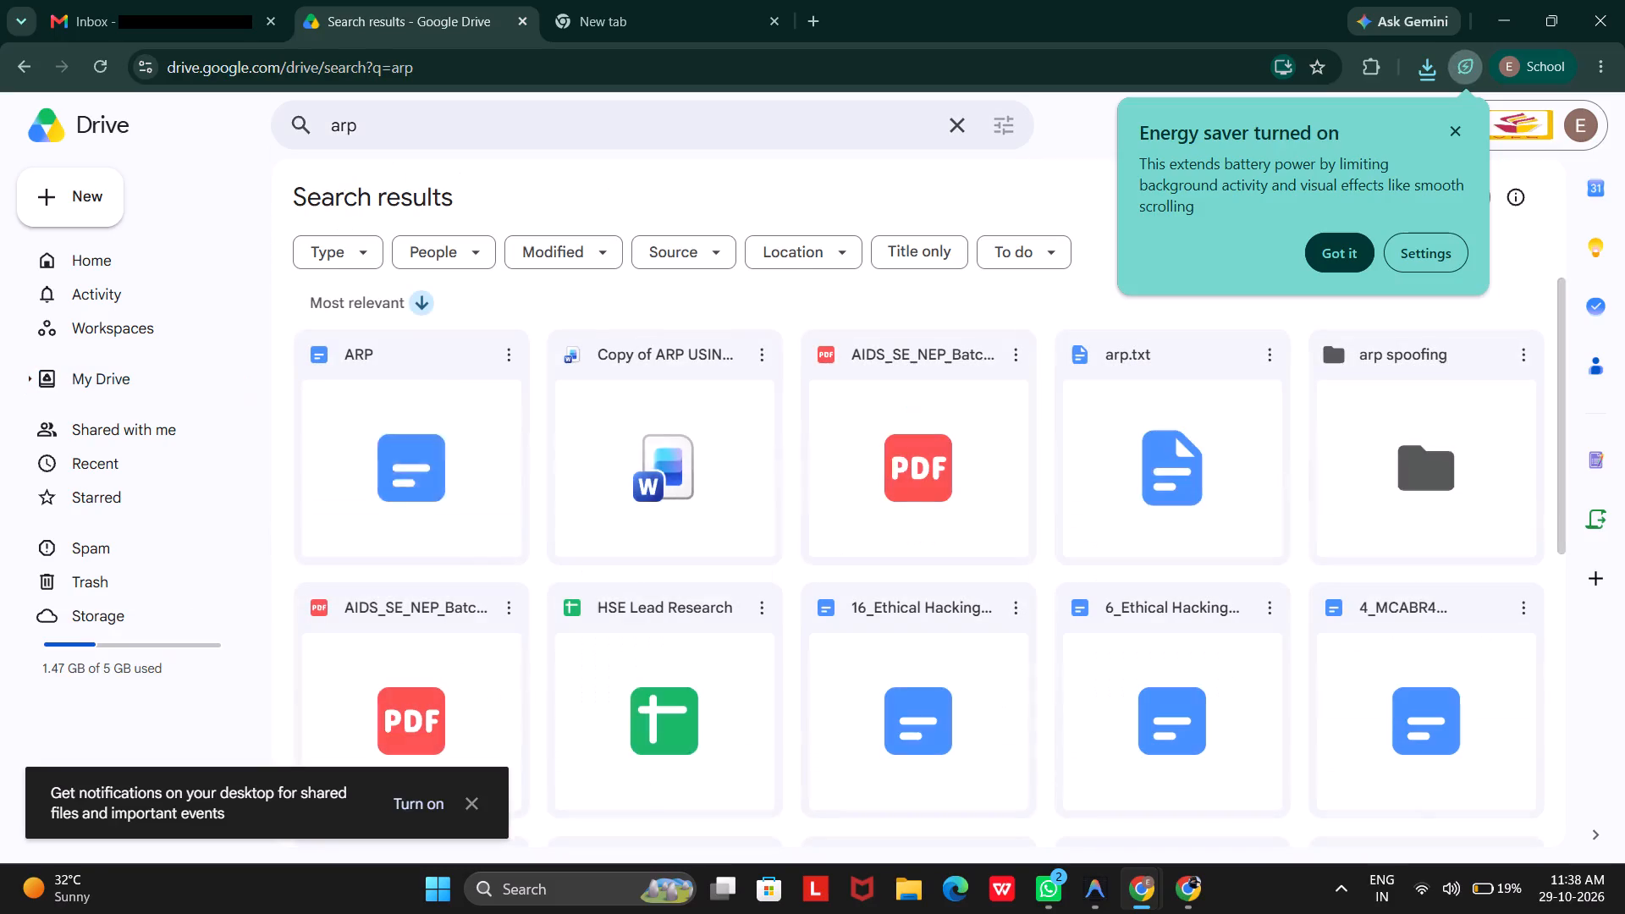
double_click(429, 449)
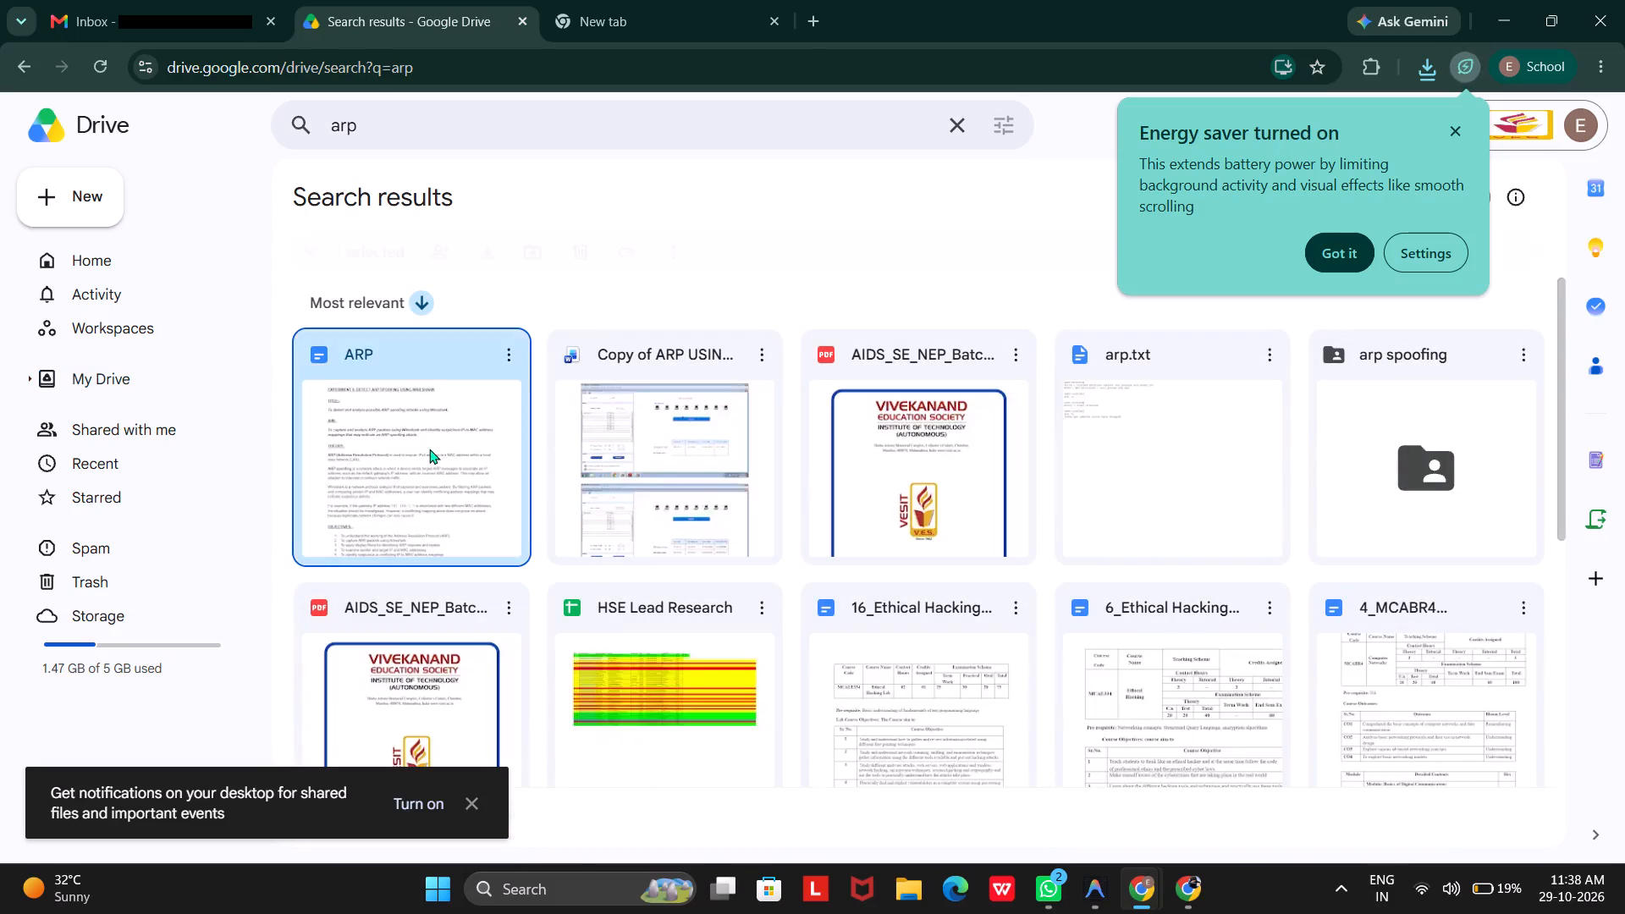
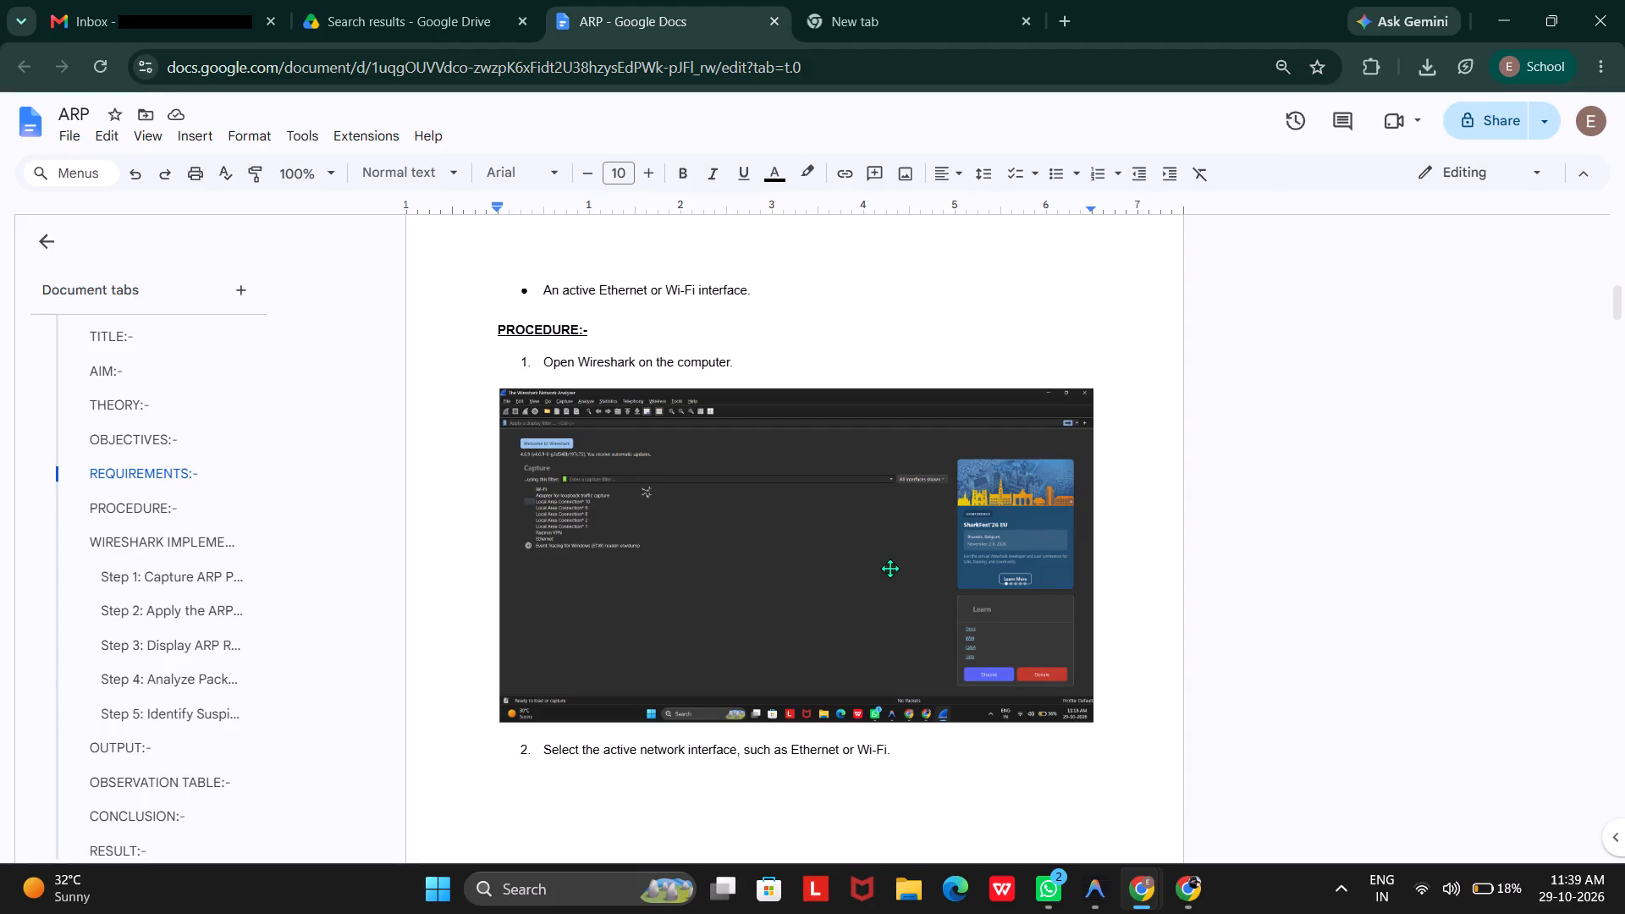
Review the ARP document's procedure steps and screenshots through to the start of the Wireshark Implementation section.
scroll(800, 541, down, 4)
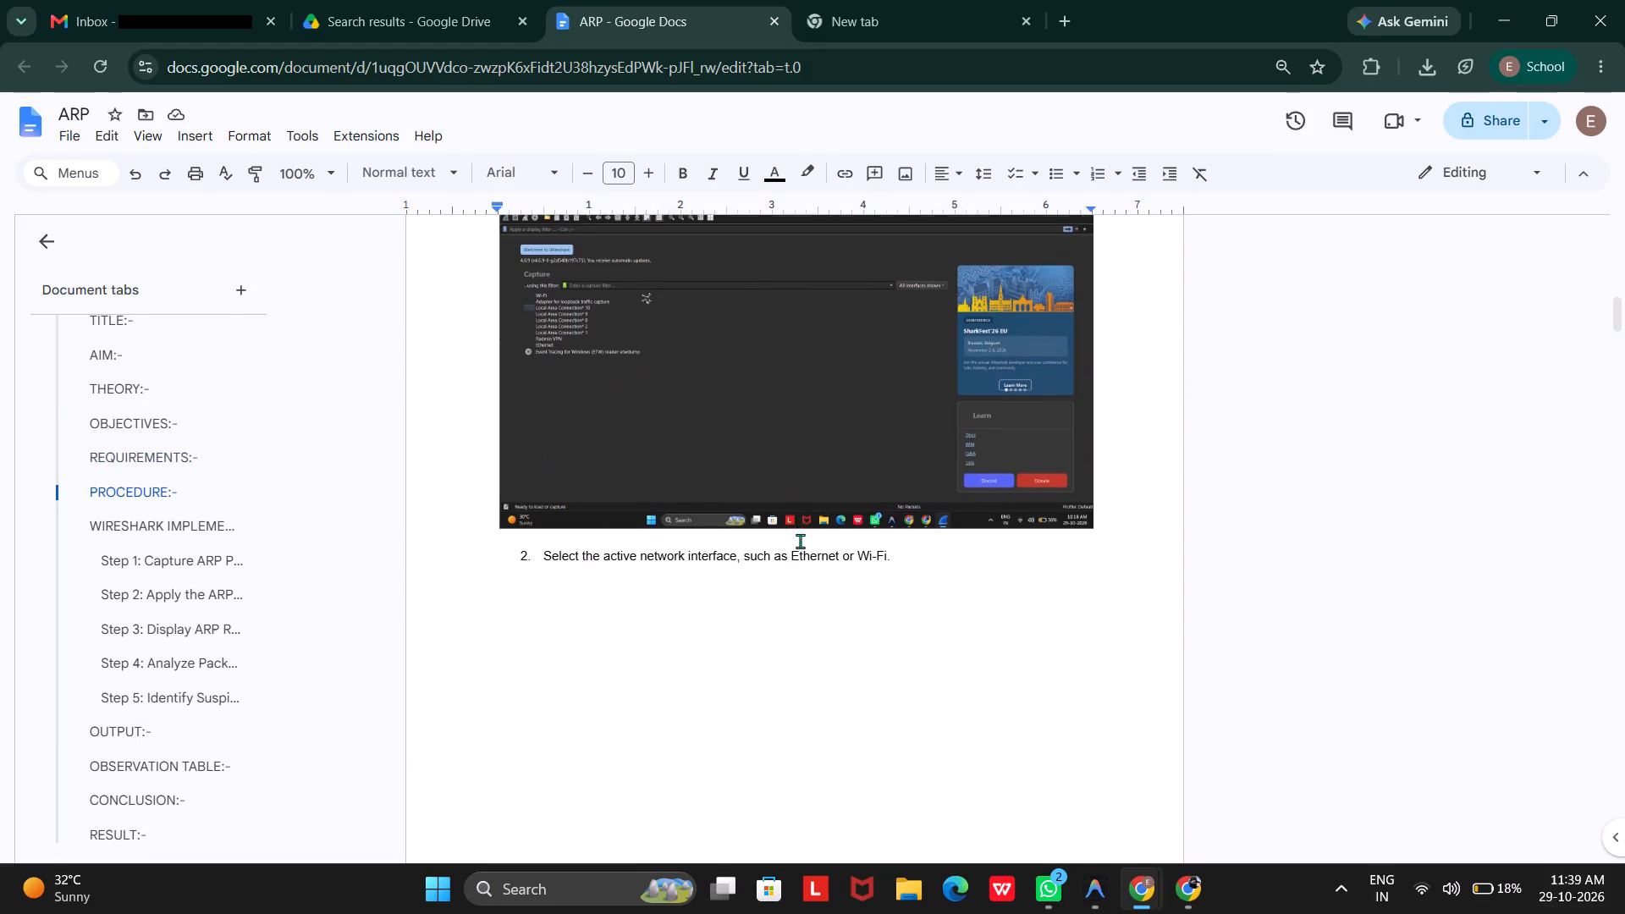
scroll(800, 541, down, 14)
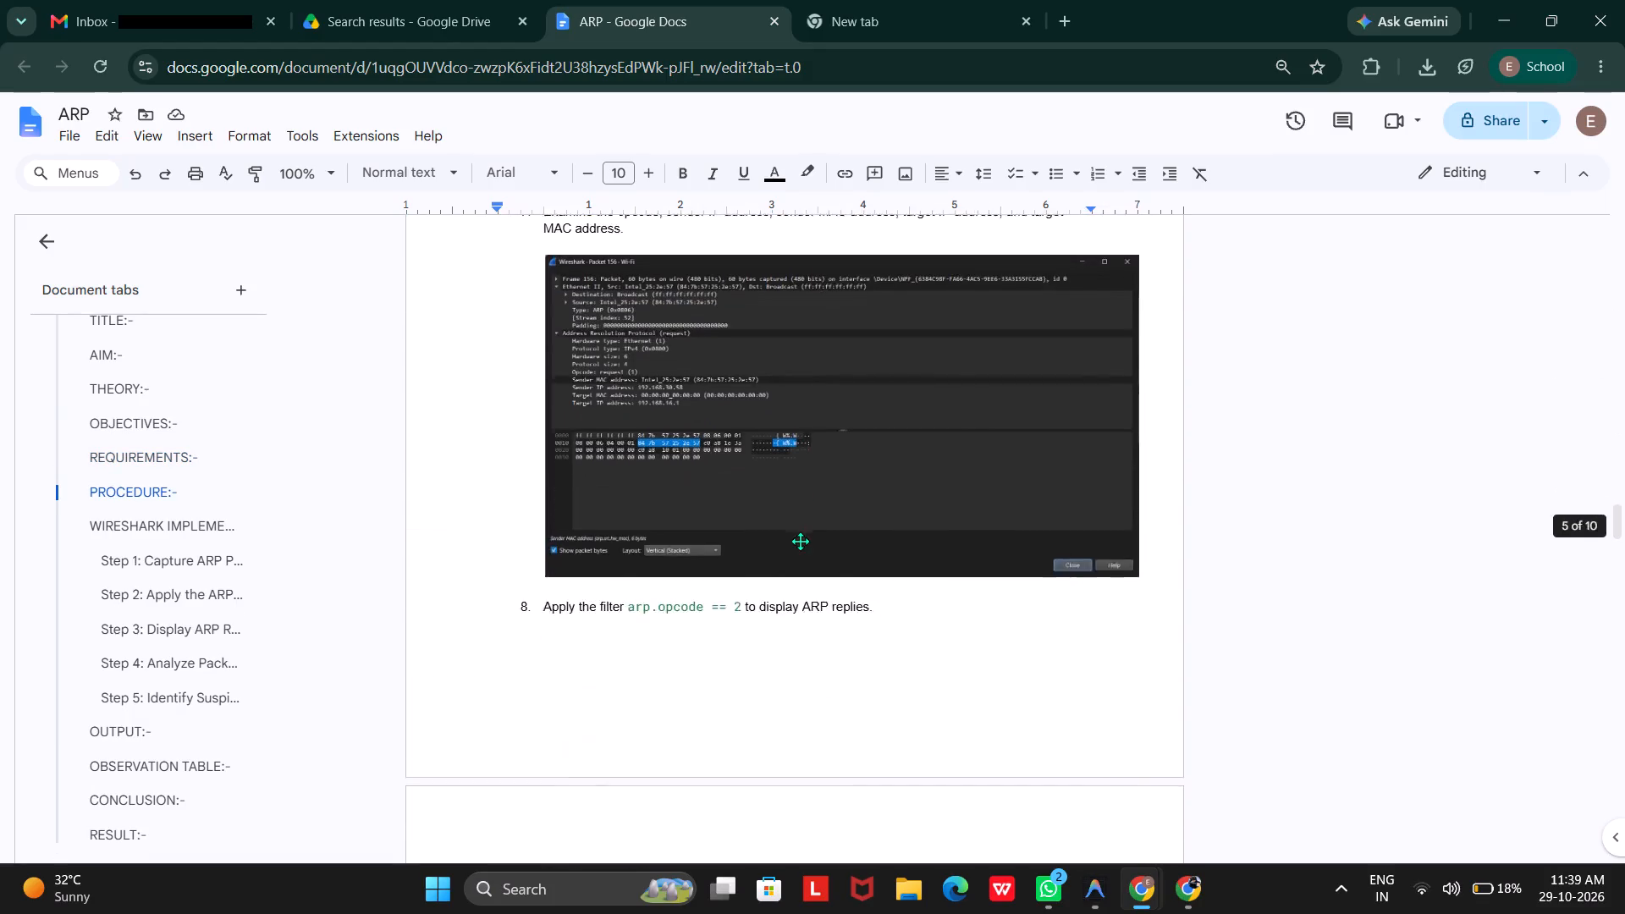
scroll(800, 541, down, 14)
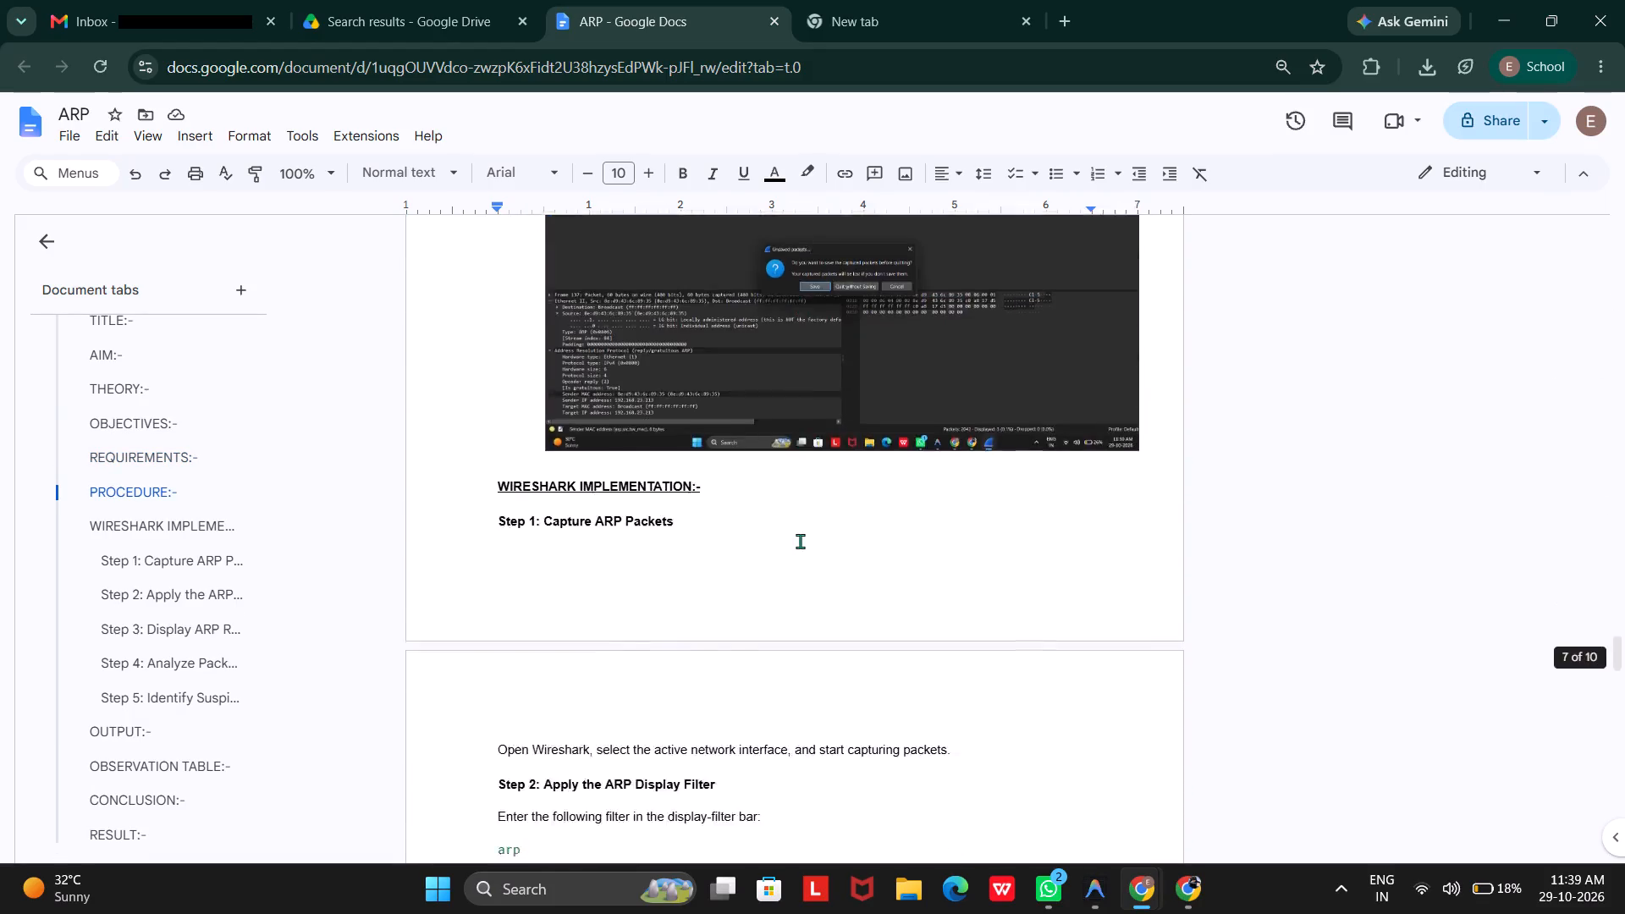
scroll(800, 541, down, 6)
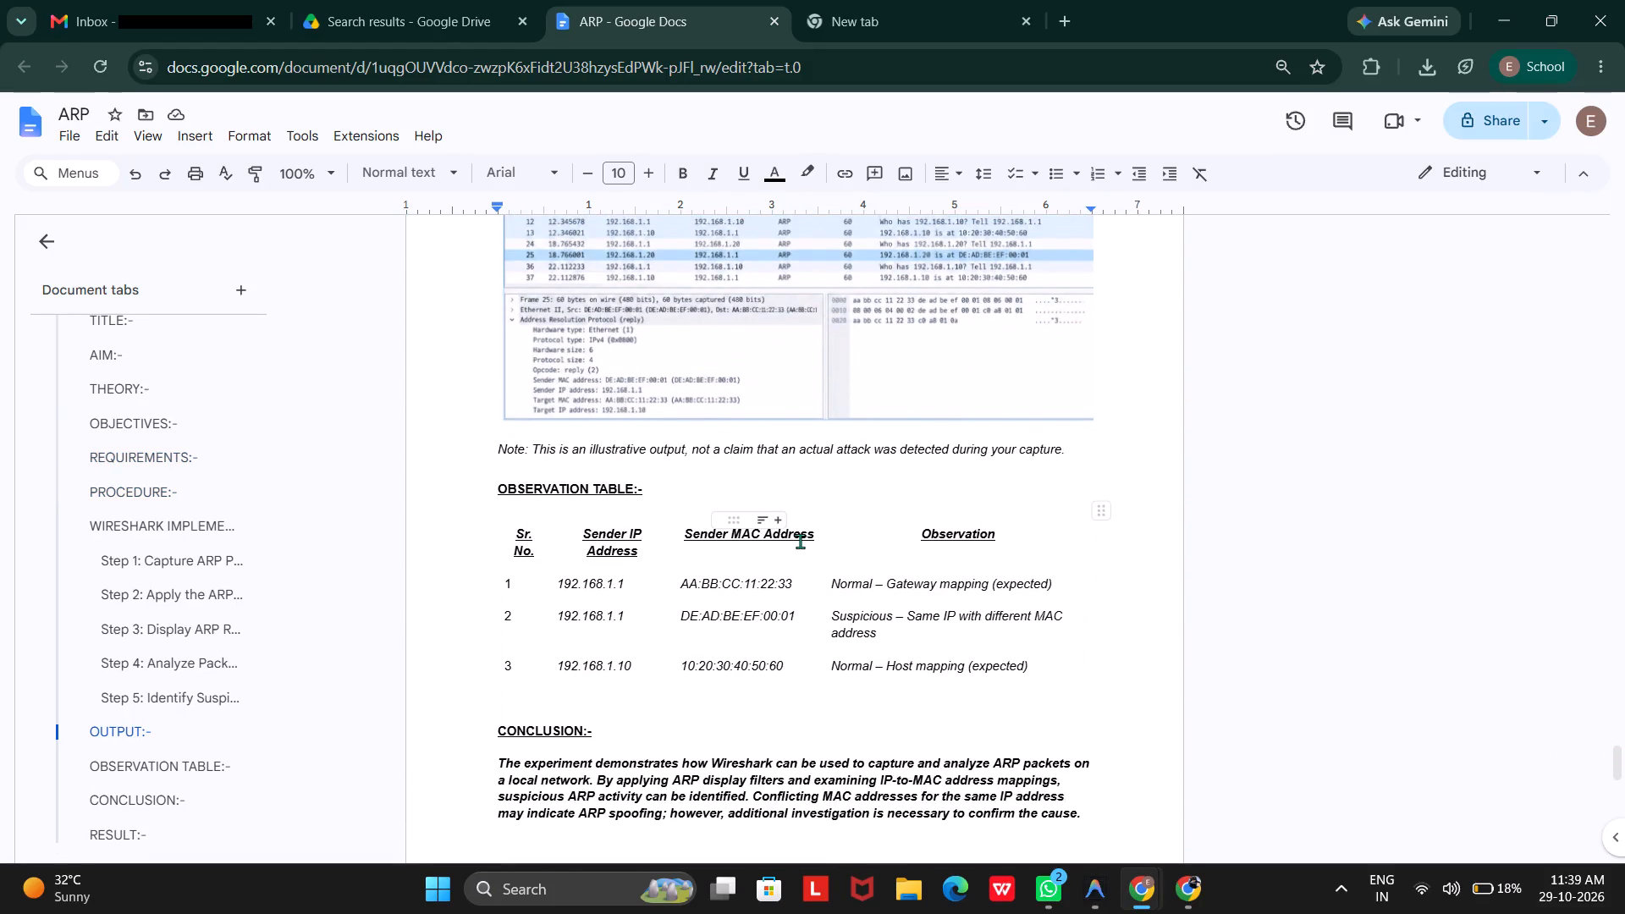